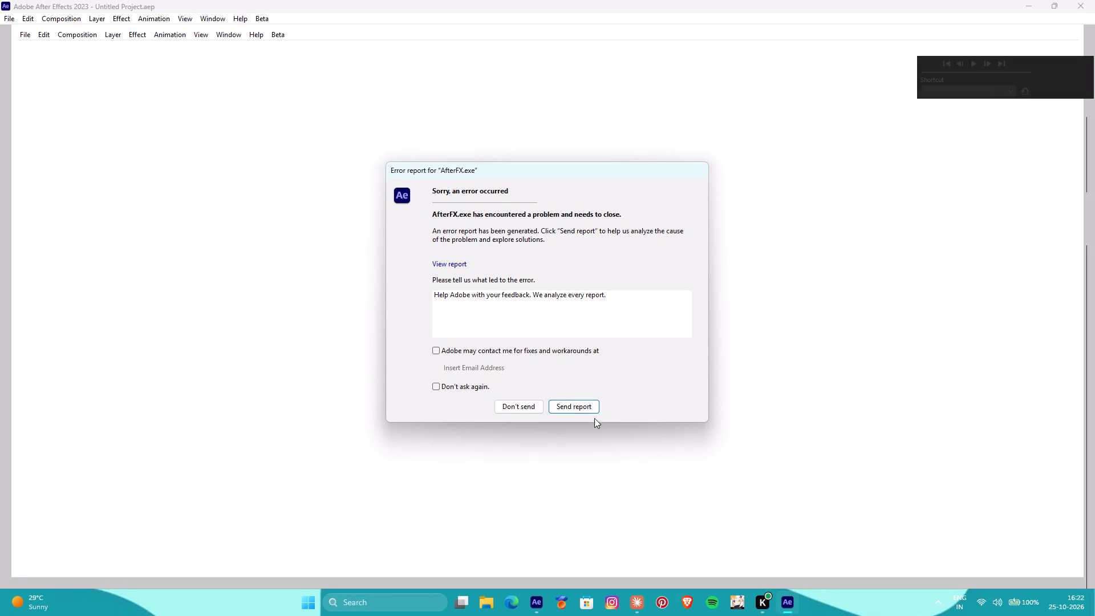
Send the After Effects error report to close the crashed session.
{"action": "left_click", "coordinate": [577, 407]}
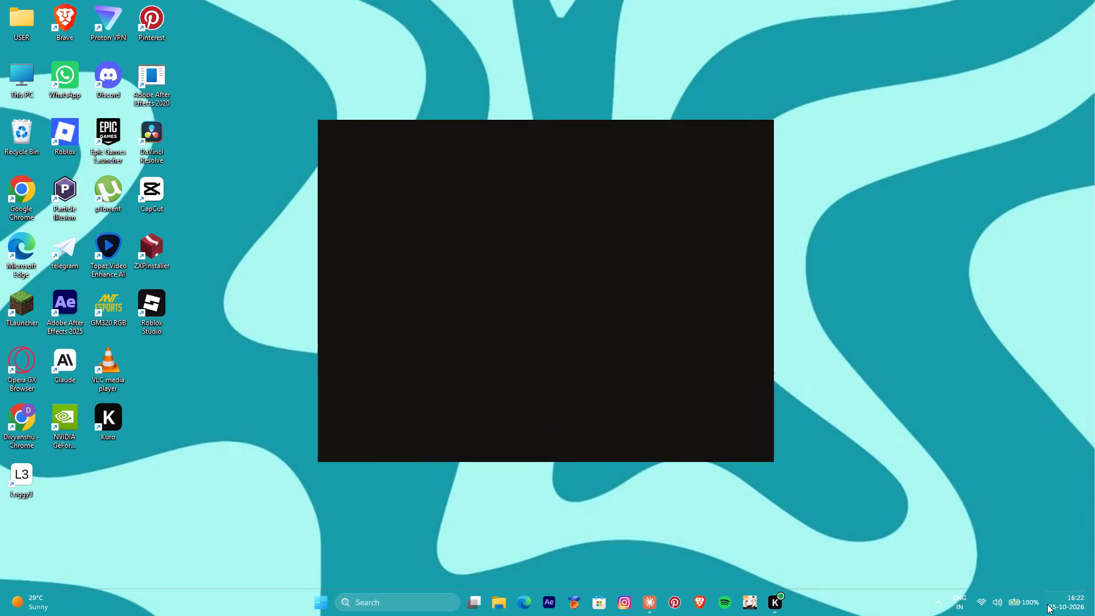
Disconnect the computer from the Infinix GT 10 Pro Wi-Fi network.
{"action": "left_click", "coordinate": [1020, 609]}
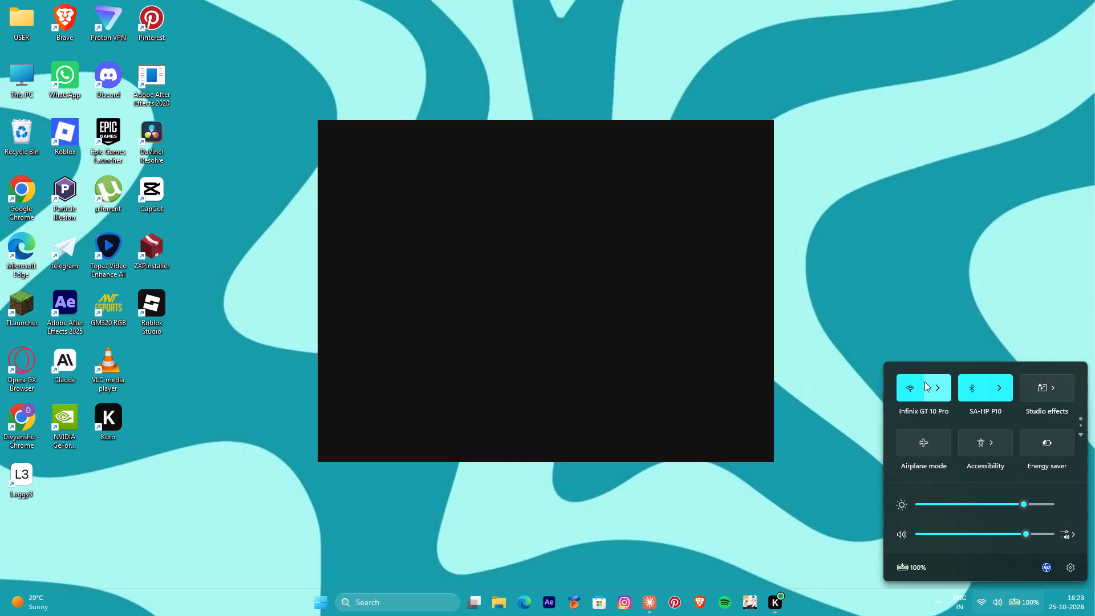
{"action": "left_click", "coordinate": [924, 383]}
{"action": "left_click", "coordinate": [1009, 429]}
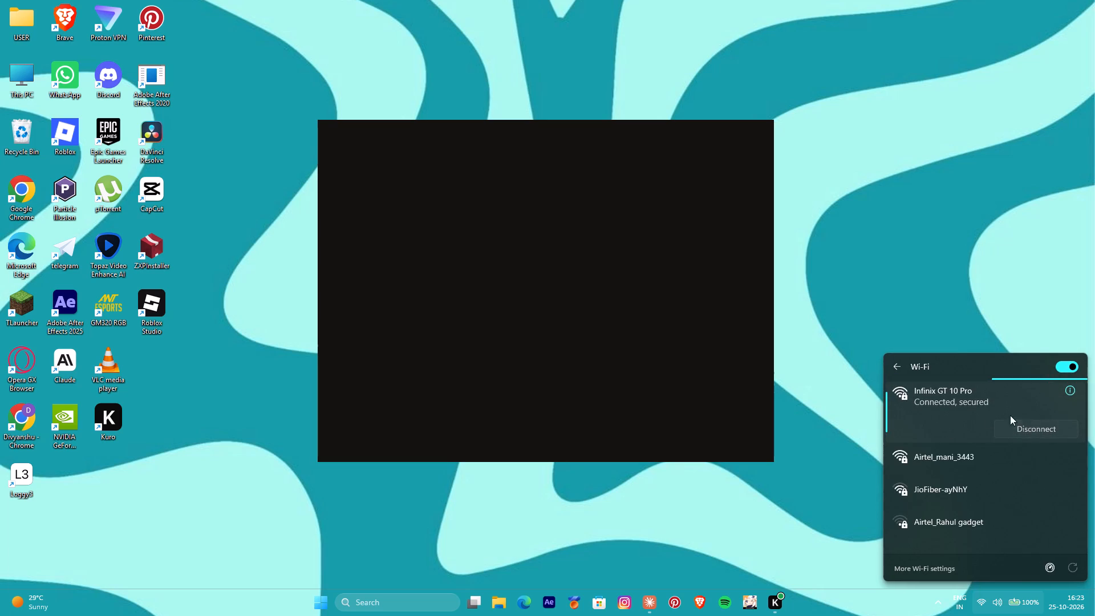
{"action": "left_click", "coordinate": [964, 265]}
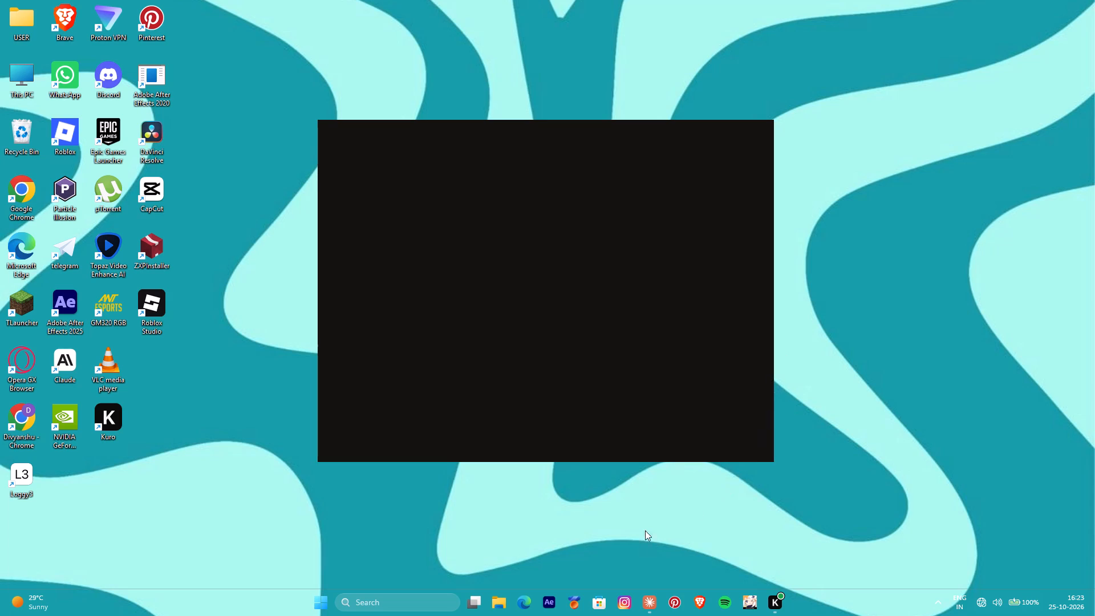
Relaunch Adobe After Effects.
{"action": "left_click", "coordinate": [551, 615]}
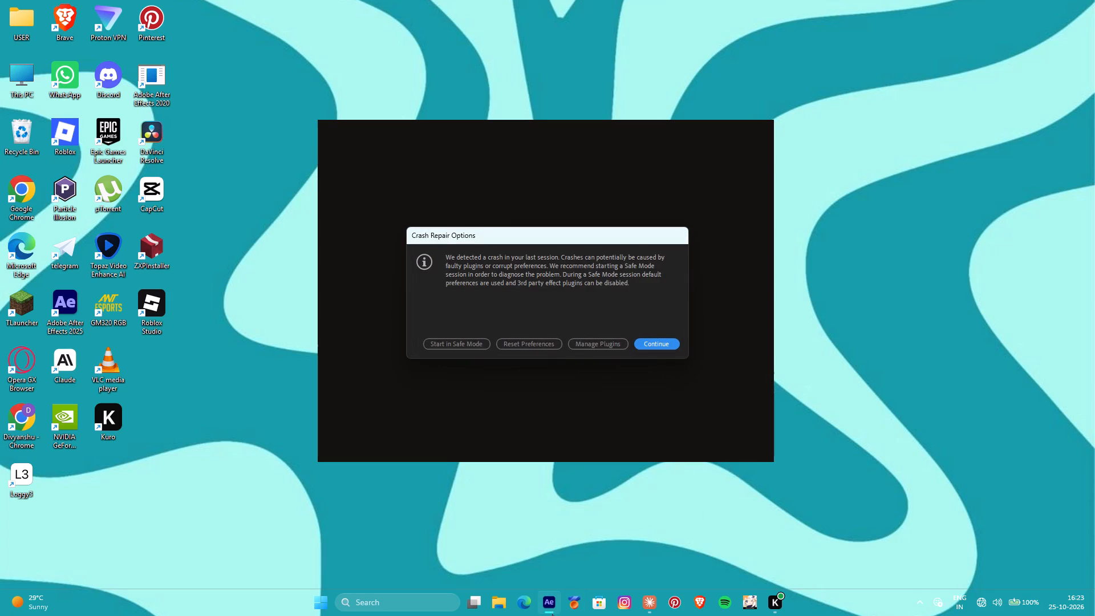
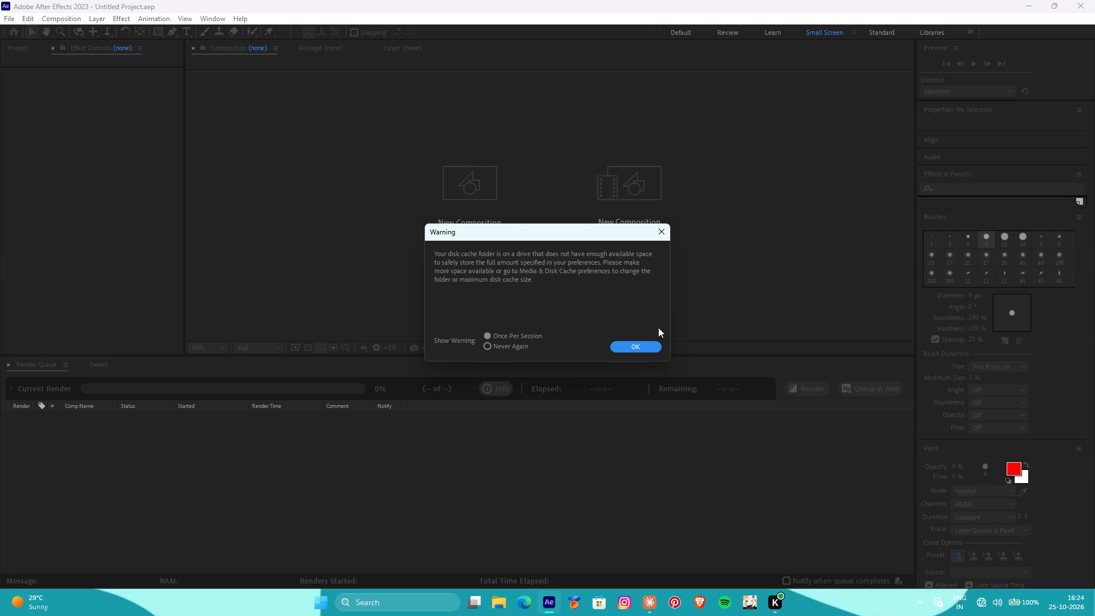
Dismiss the disk cache warning with its once-per-session setting kept.
{"action": "left_click", "coordinate": [640, 346]}
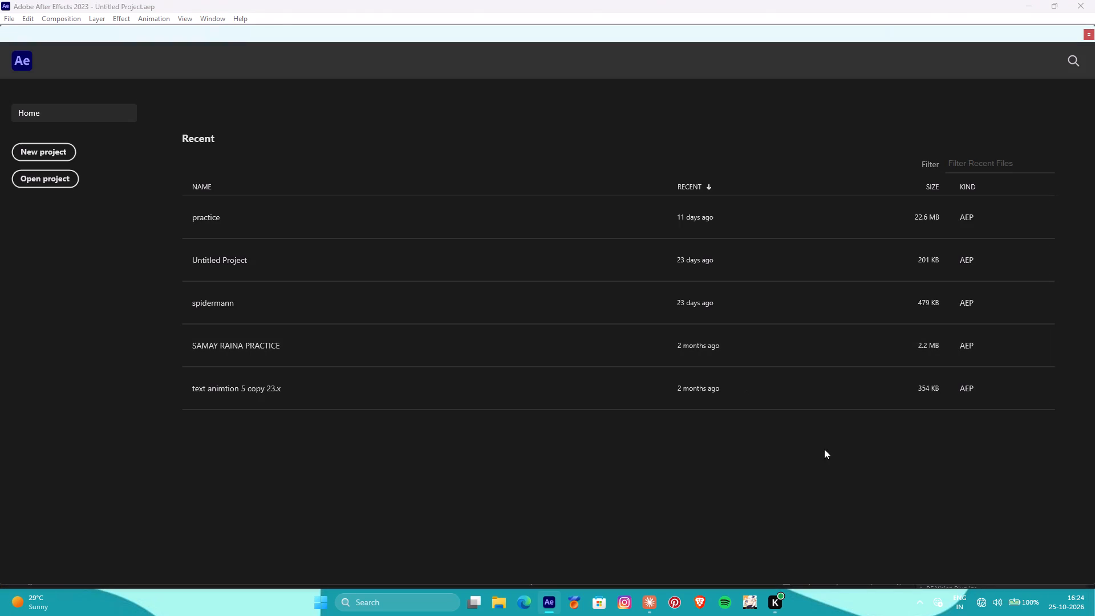
Show the list of available Wi-Fi networks.
{"action": "left_click", "coordinate": [993, 610]}
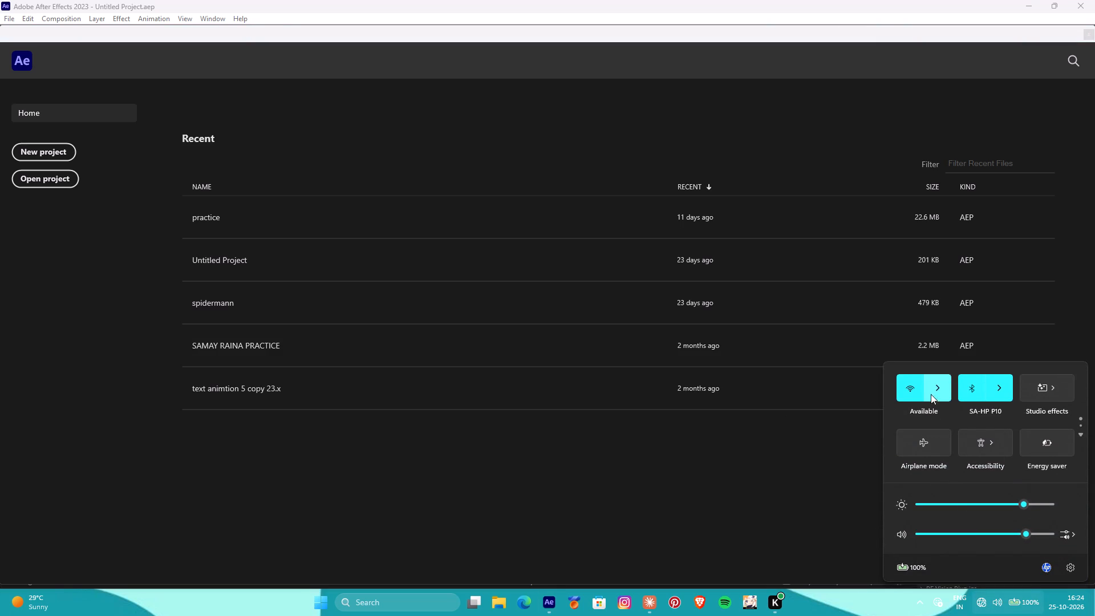
{"action": "left_click", "coordinate": [930, 391]}
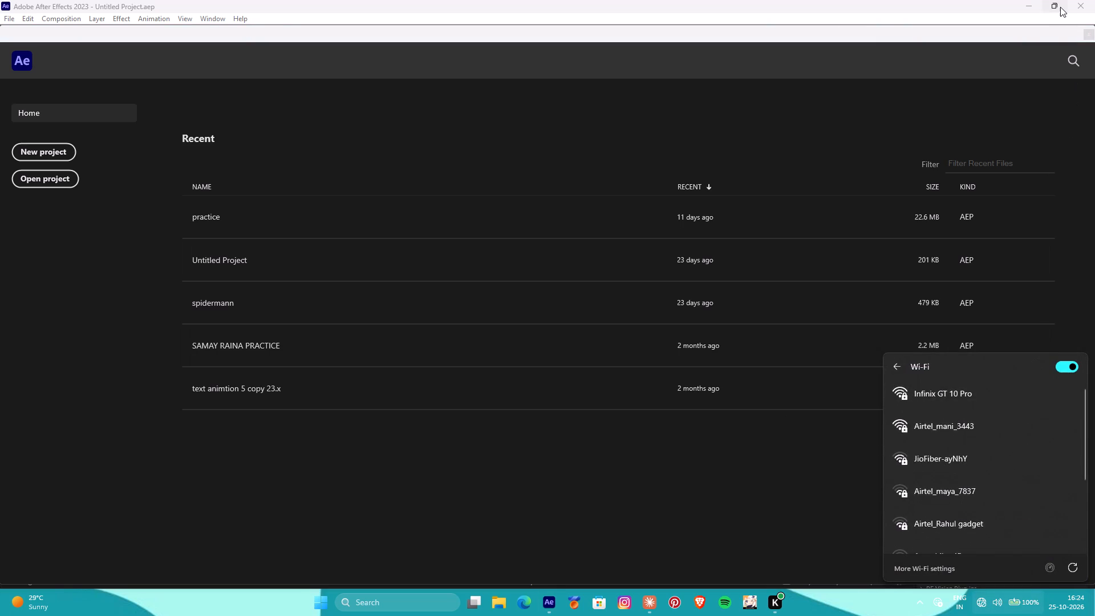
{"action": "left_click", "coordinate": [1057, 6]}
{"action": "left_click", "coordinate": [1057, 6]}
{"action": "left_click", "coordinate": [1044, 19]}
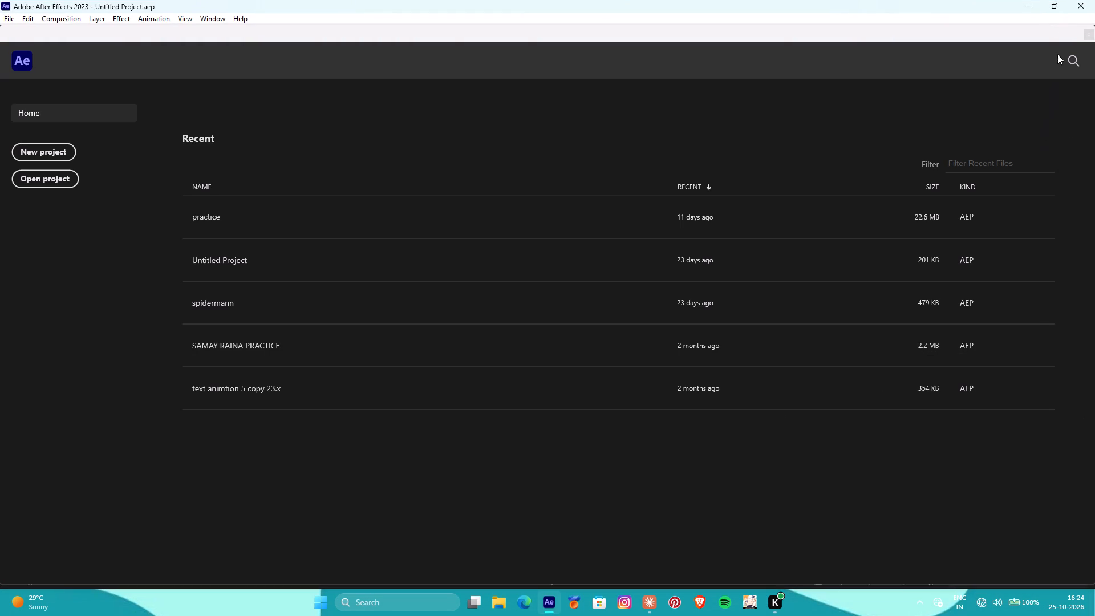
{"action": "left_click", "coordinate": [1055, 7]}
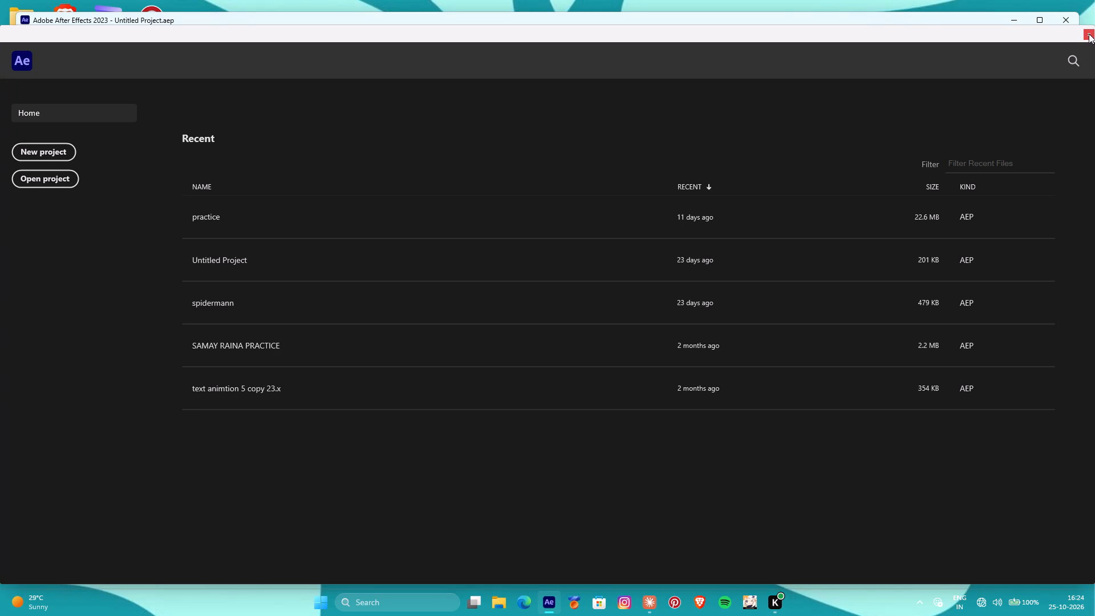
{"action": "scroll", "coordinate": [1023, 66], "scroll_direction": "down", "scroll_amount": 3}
Start a new project from the Home screen.
{"action": "left_click", "coordinate": [32, 158]}
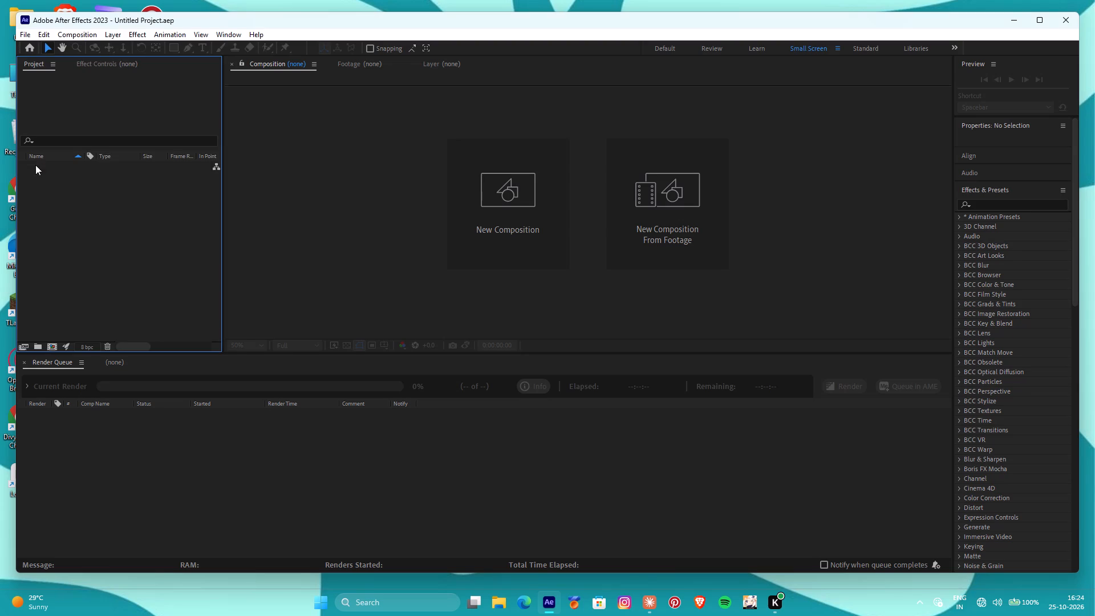
Maximize the After Effects window to fill the screen.
{"action": "left_click", "coordinate": [1040, 18]}
Connect the computer to the Infinix GT 10 Pro Wi-Fi network, leaving automatic connection off.
{"action": "left_click", "coordinate": [1011, 604]}
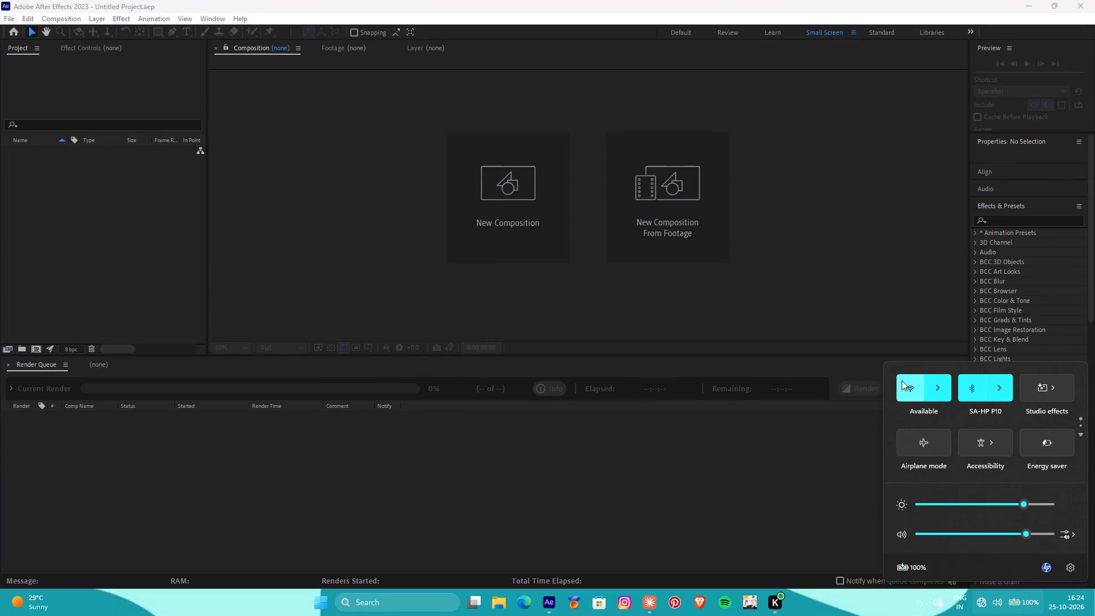
{"action": "left_click", "coordinate": [935, 387]}
{"action": "left_click", "coordinate": [958, 404]}
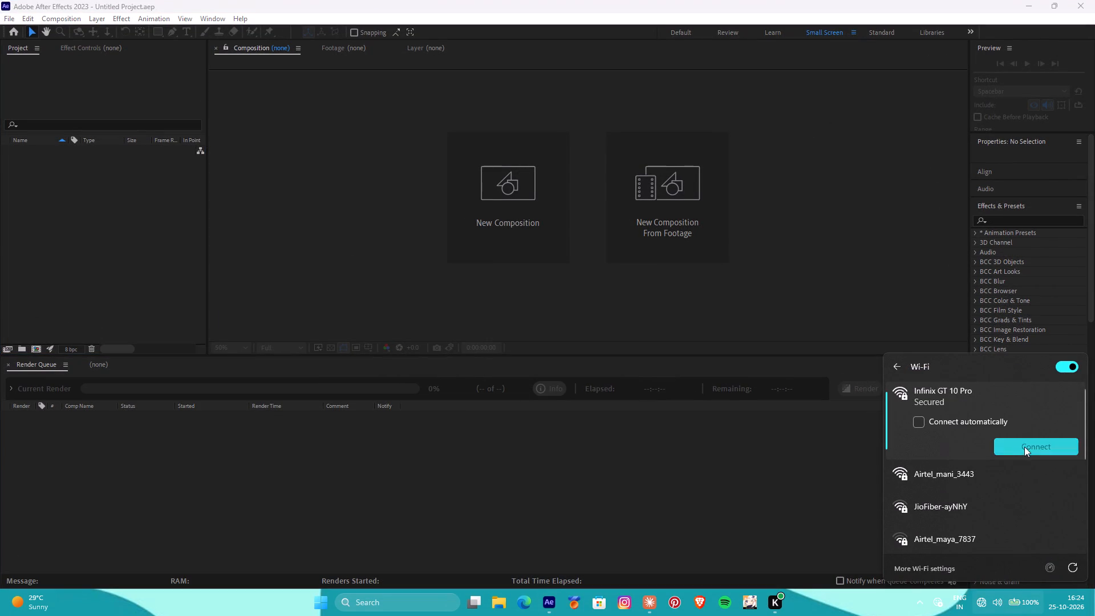
{"action": "left_click", "coordinate": [1024, 447]}
{"action": "left_click", "coordinate": [786, 499]}
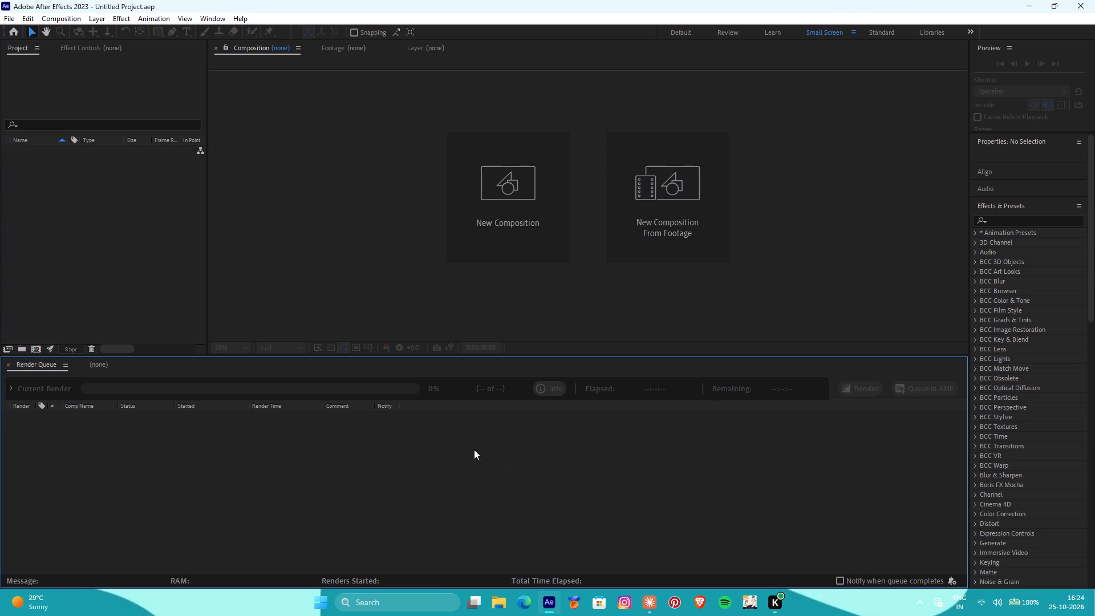
Close the Render Queue and the empty timeline below the composition viewer.
{"action": "left_click", "coordinate": [6, 364]}
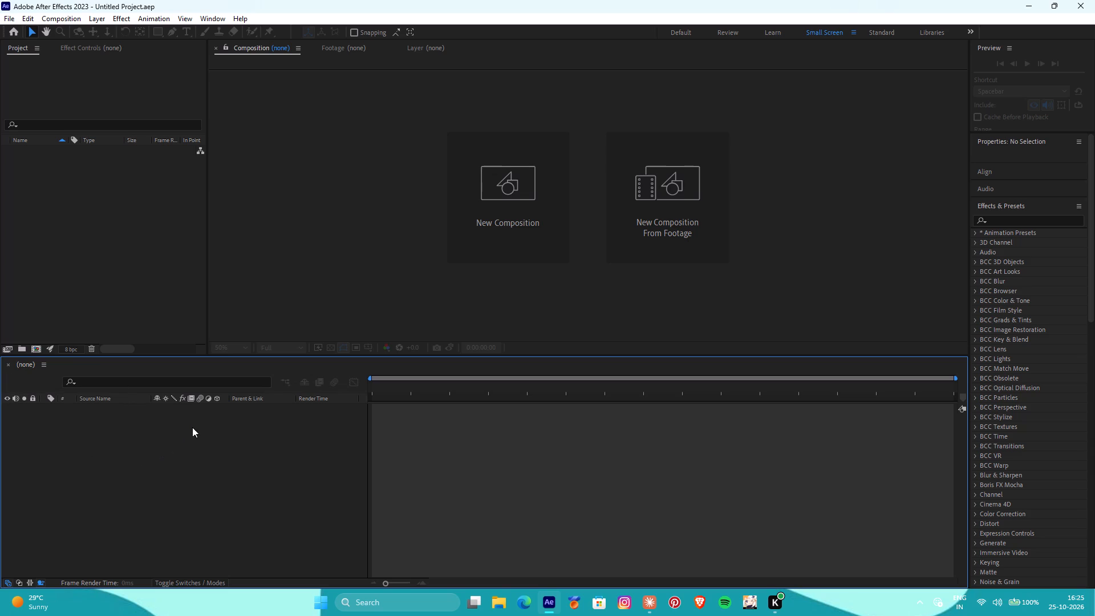
{"action": "left_click", "coordinate": [6, 364]}
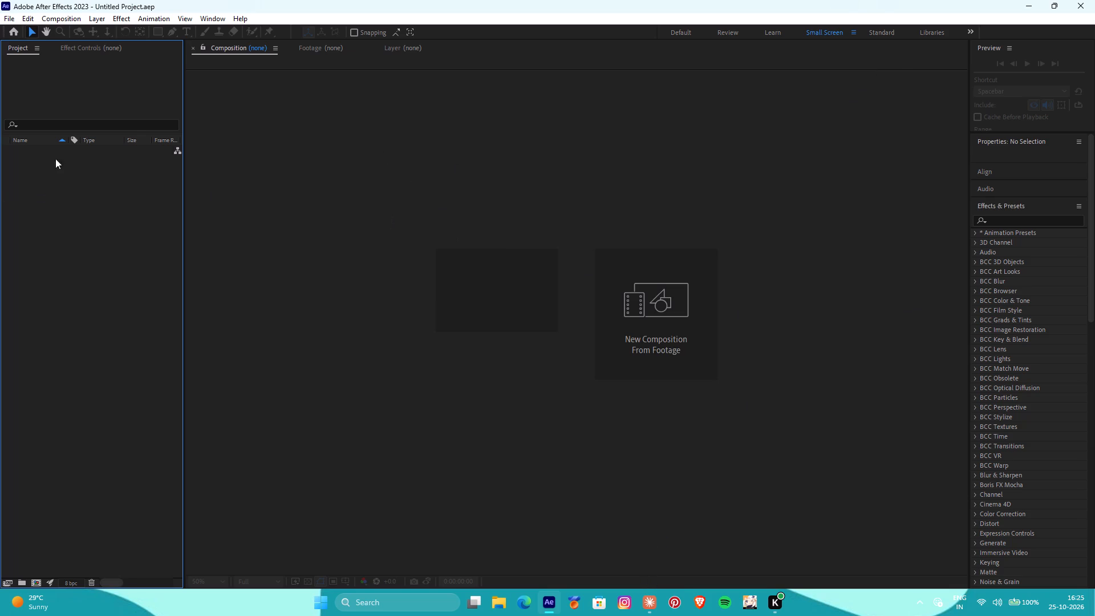
Create a new 1080 x 1080 px composition at 24 frames per second with a duration of 0:03:10:00.
{"action": "double_click", "coordinate": [83, 266]}
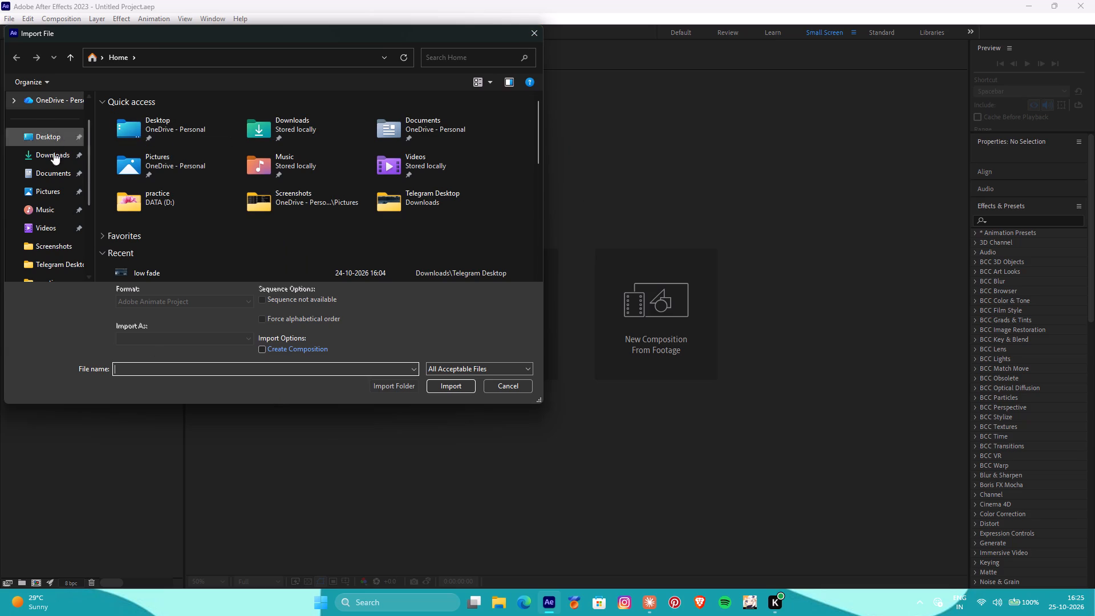
{"action": "left_click", "coordinate": [532, 28]}
{"action": "left_click", "coordinate": [531, 303]}
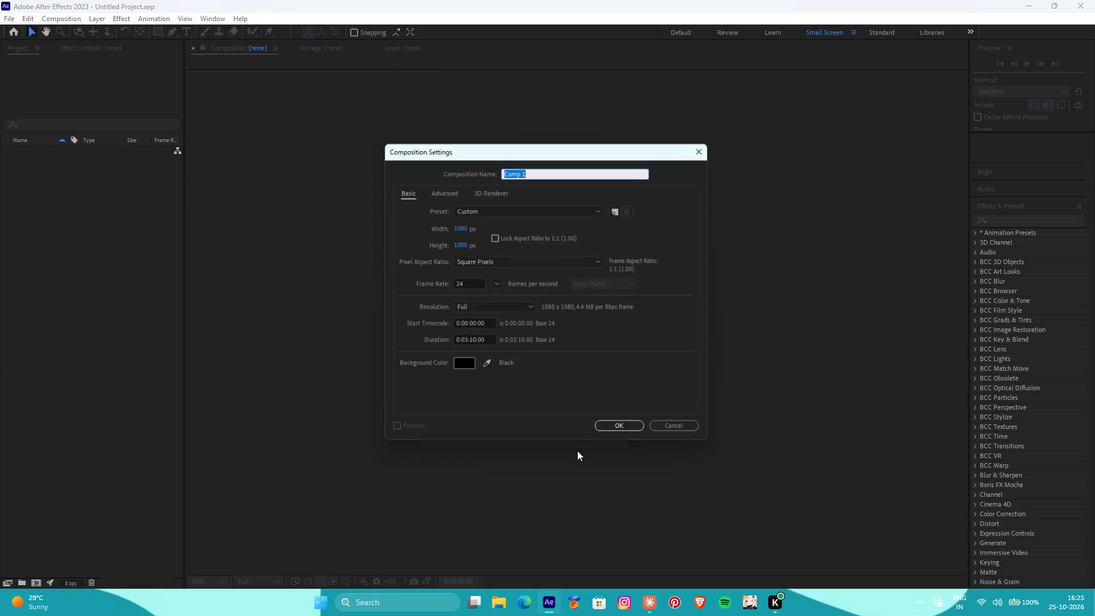
{"action": "left_click", "coordinate": [622, 432]}
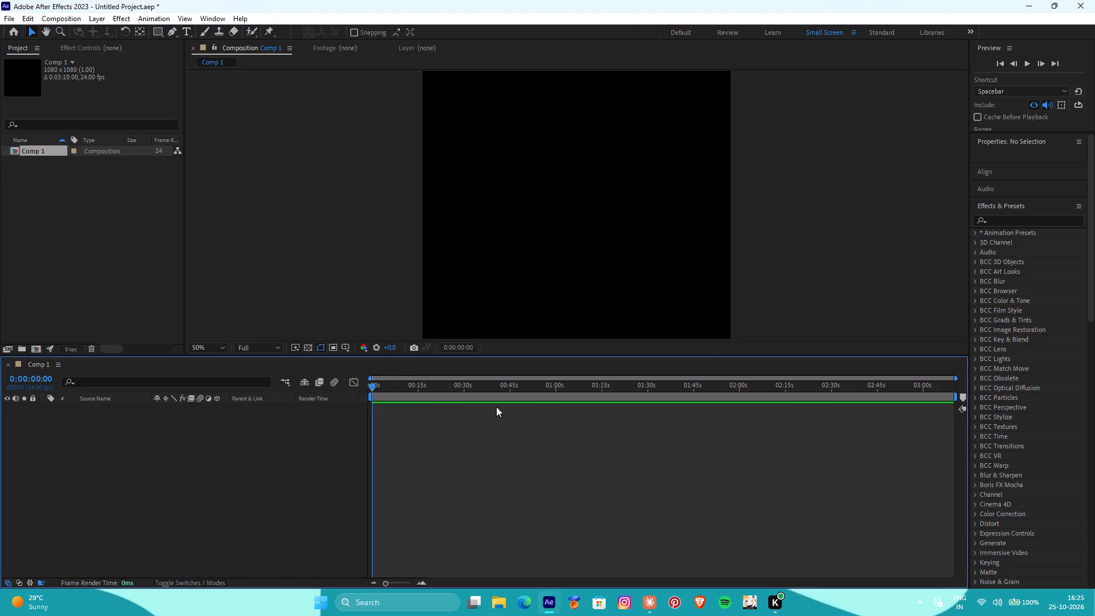
Set the background color of Comp 1 to pure white (FFFFFF) in its composition settings.
{"action": "scroll", "coordinate": [111, 219], "scroll_direction": "down", "scroll_amount": 5}
{"action": "scroll", "coordinate": [111, 225], "scroll_direction": "up", "scroll_amount": 5}
{"action": "right_click_drag", "start_coordinate": [104, 135], "coordinate": [104, 144]}
{"action": "left_click", "coordinate": [89, 184]}
{"action": "right_click", "coordinate": [88, 148]}
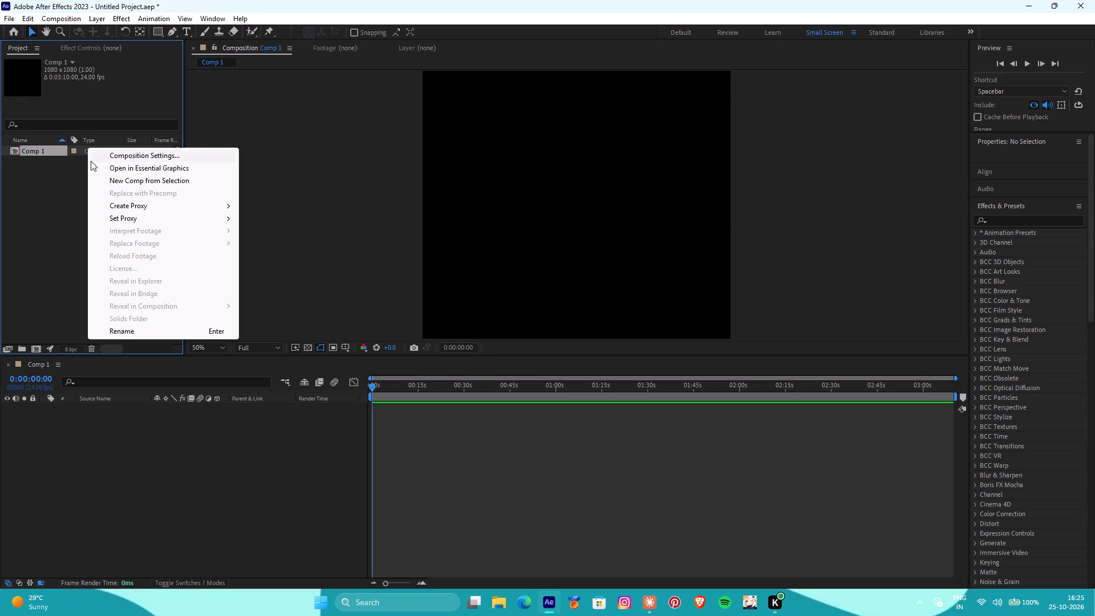
{"action": "left_click", "coordinate": [119, 155]}
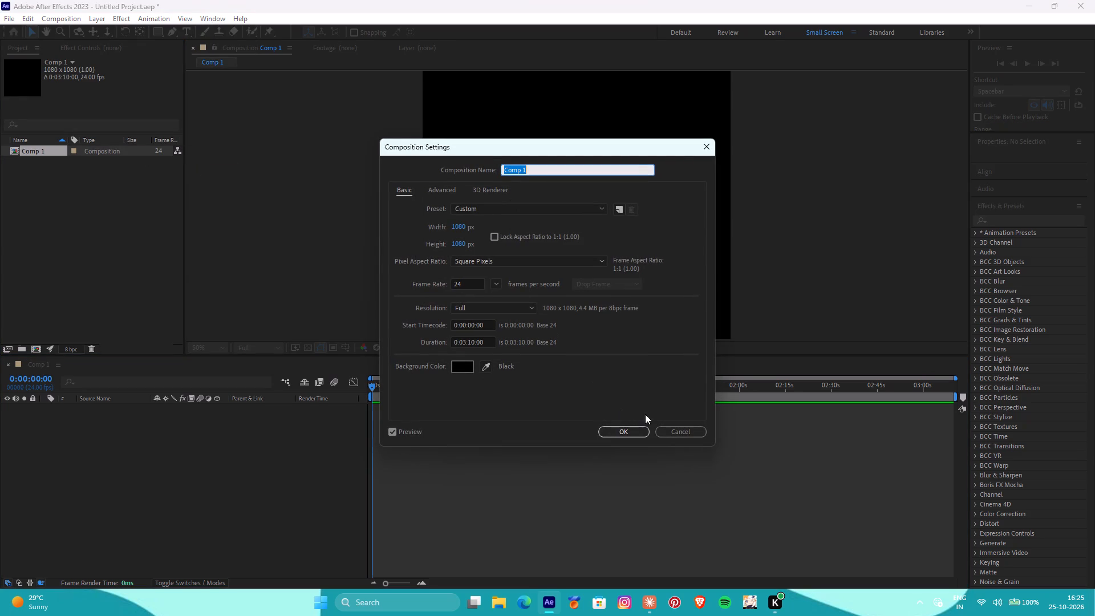
{"action": "left_click", "coordinate": [486, 364]}
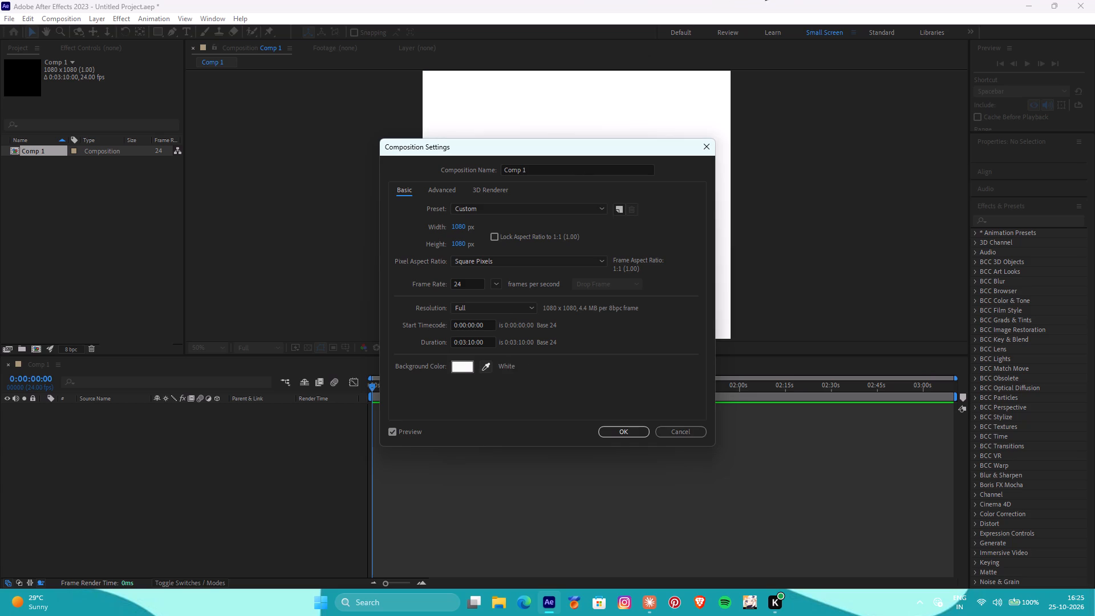
{"action": "left_click", "coordinate": [836, 0]}
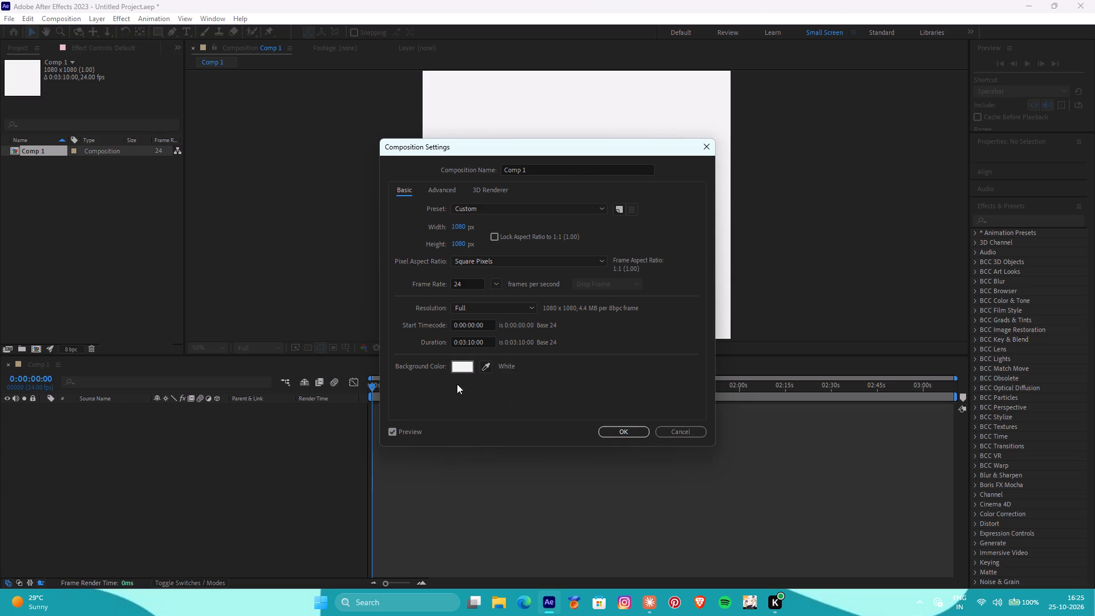
{"action": "left_click", "coordinate": [465, 366]}
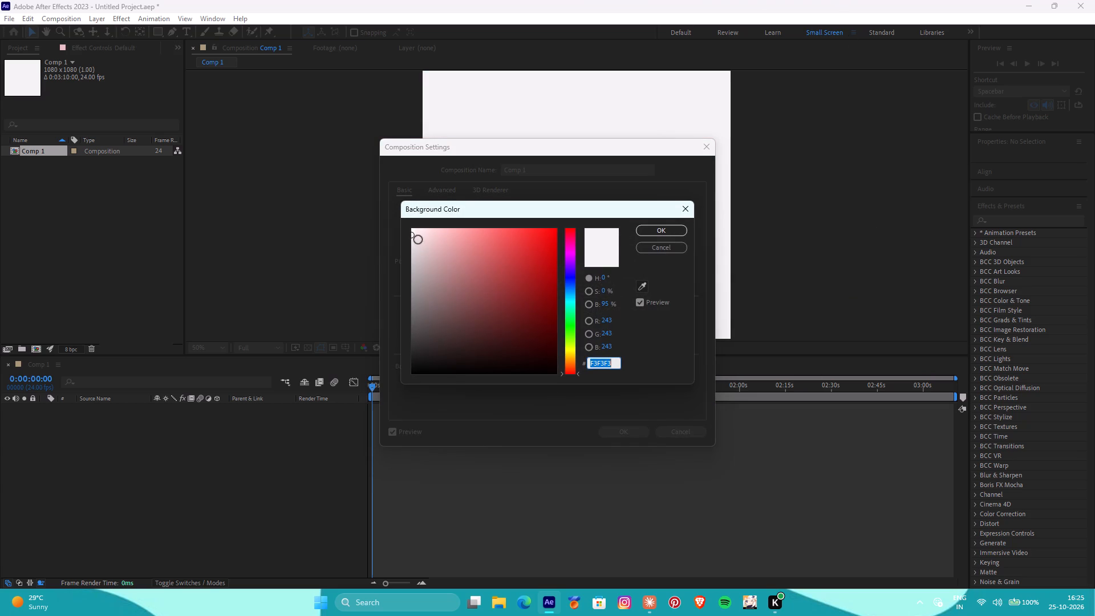
{"action": "left_click_drag", "start_coordinate": [413, 236], "coordinate": [411, 216]}
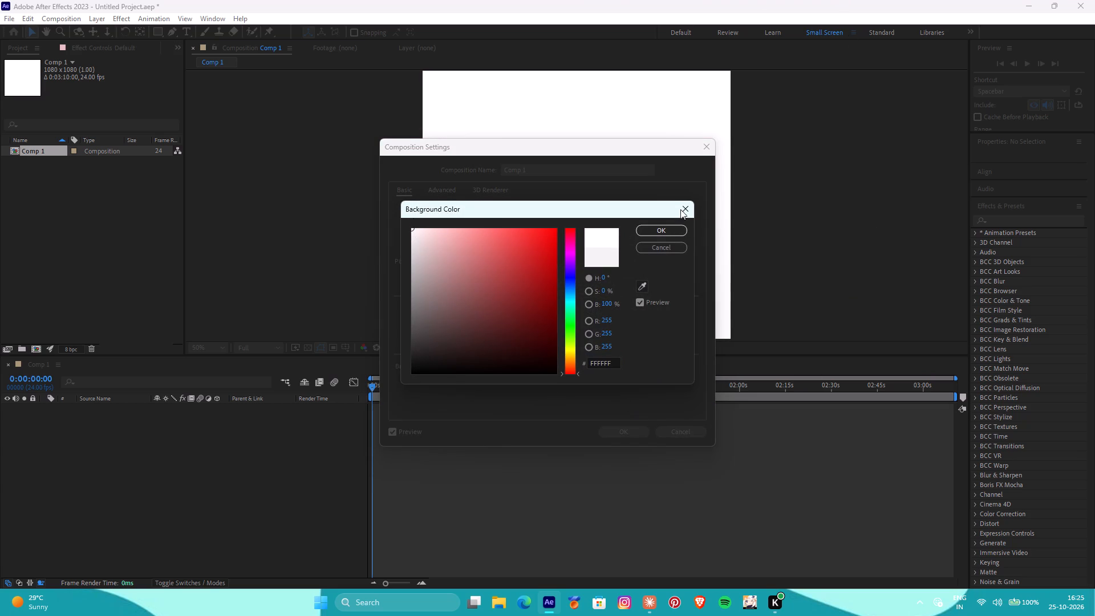
{"action": "left_click", "coordinate": [665, 230]}
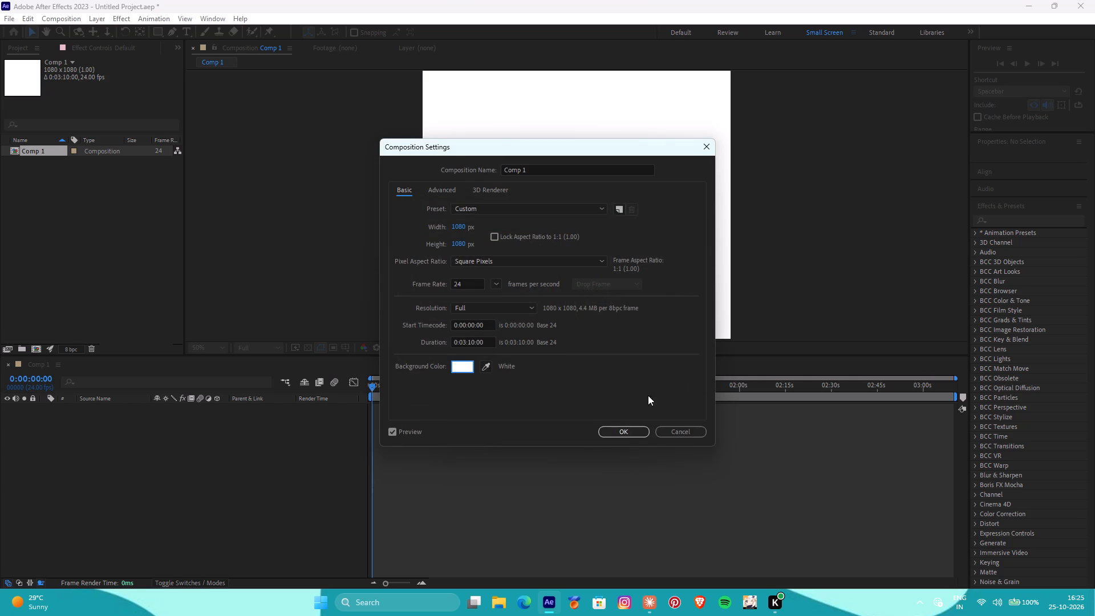
{"action": "left_click", "coordinate": [615, 438]}
{"action": "left_click", "coordinate": [614, 436]}
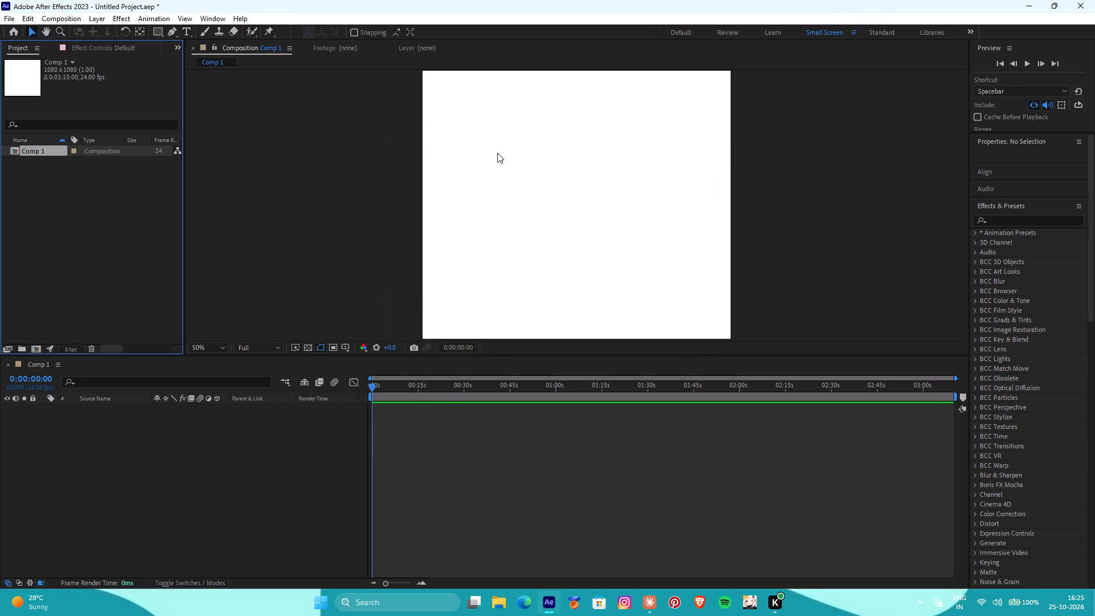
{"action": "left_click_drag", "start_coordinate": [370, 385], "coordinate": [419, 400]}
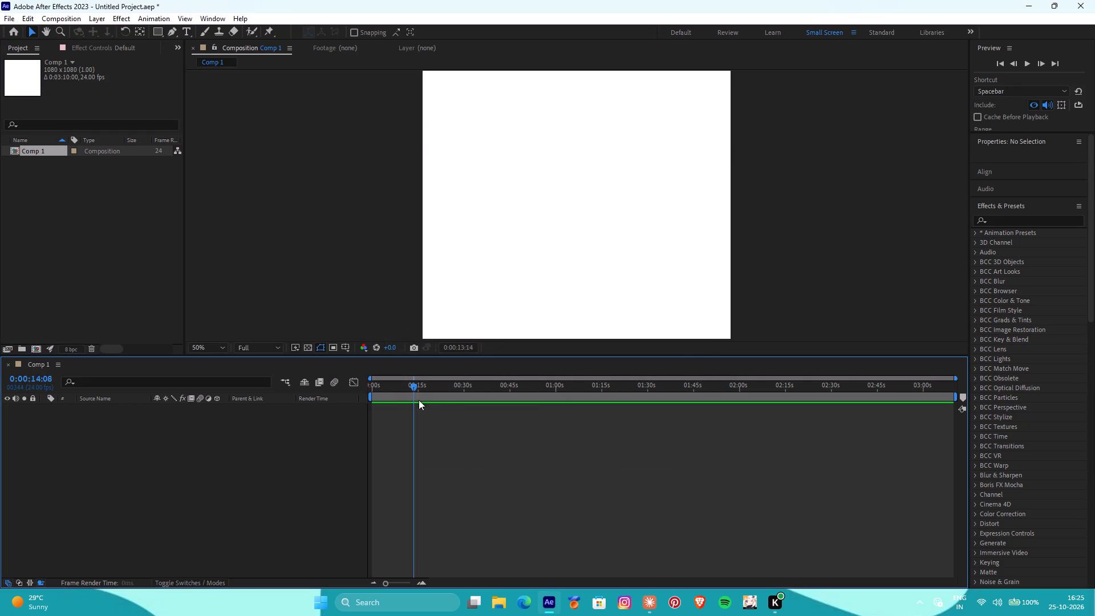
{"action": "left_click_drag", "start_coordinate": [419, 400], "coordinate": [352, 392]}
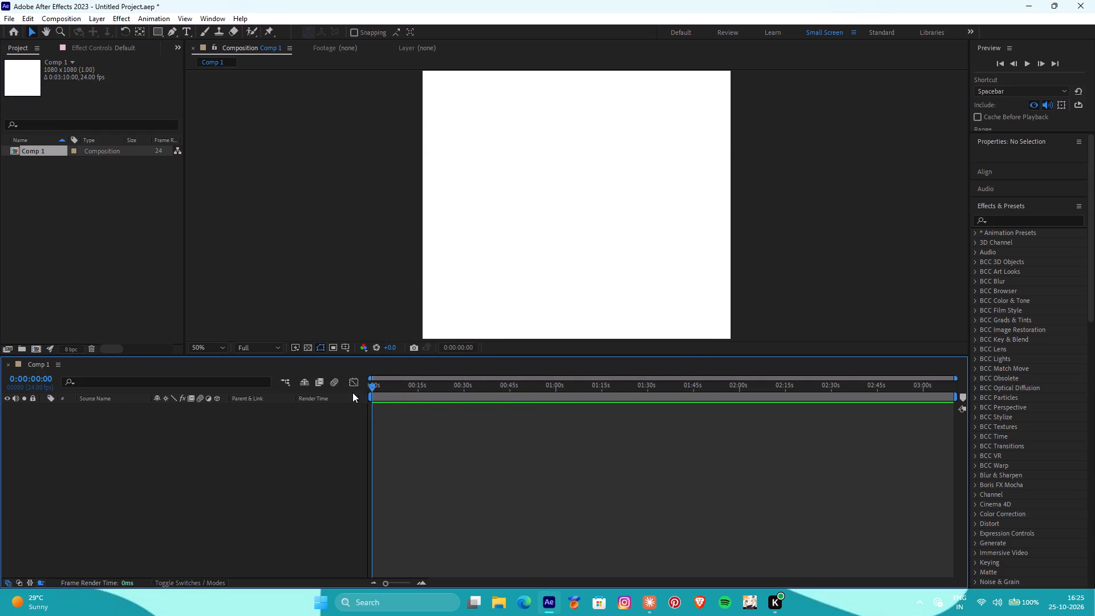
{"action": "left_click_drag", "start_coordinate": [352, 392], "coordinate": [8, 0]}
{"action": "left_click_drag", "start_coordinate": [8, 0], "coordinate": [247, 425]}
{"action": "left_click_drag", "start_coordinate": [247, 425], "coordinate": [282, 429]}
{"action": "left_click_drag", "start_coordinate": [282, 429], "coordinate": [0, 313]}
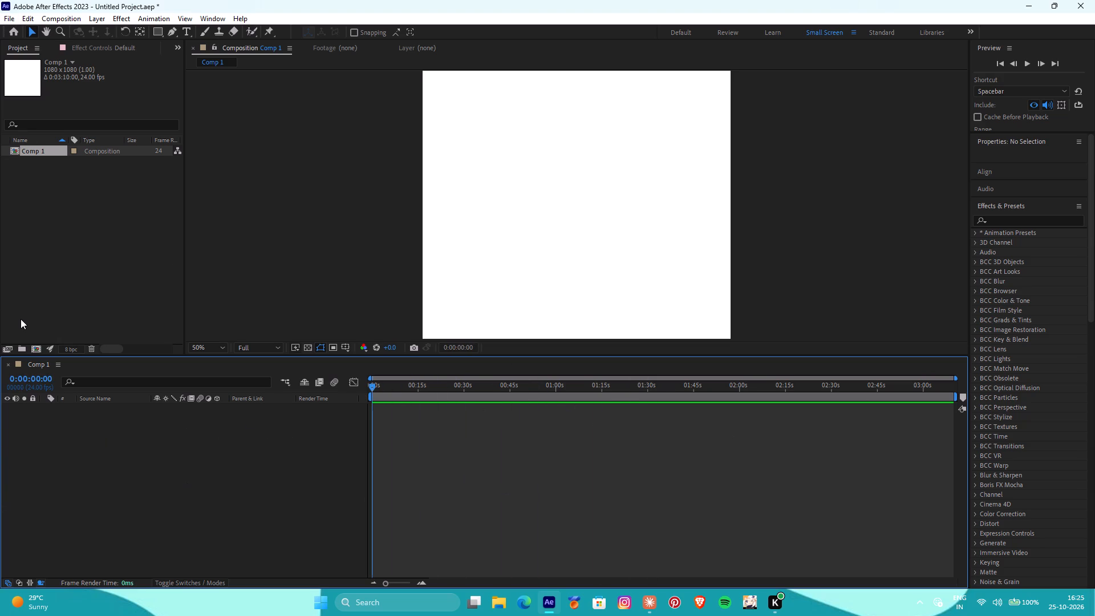
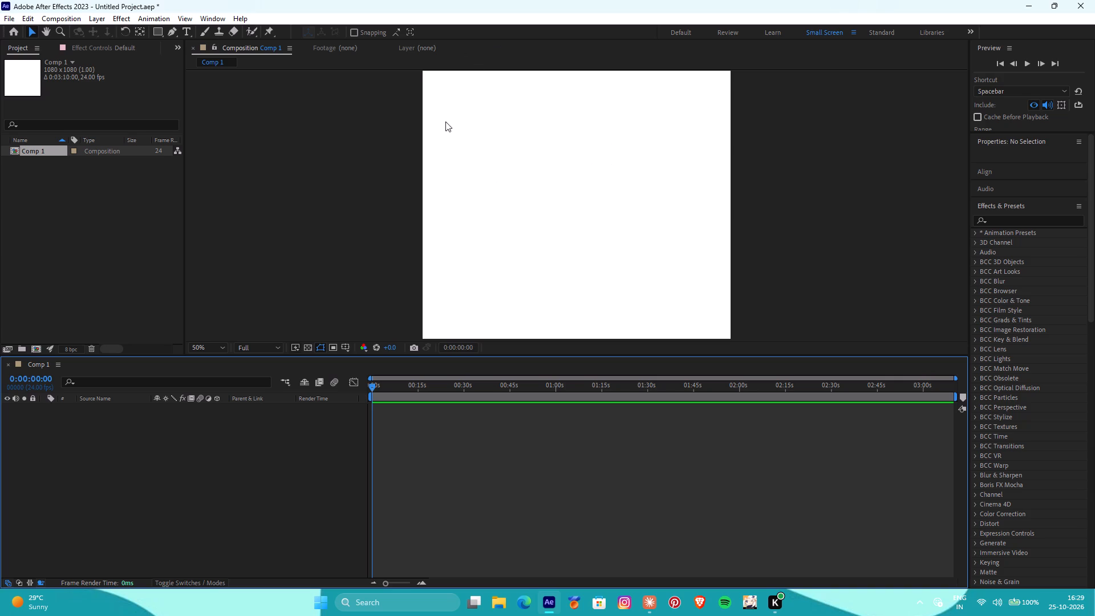
Preview Comp 1's playback, scrub near the start of its timeline and return the playhead to 0:00:00:00.
{"action": "key", "text": "space"}
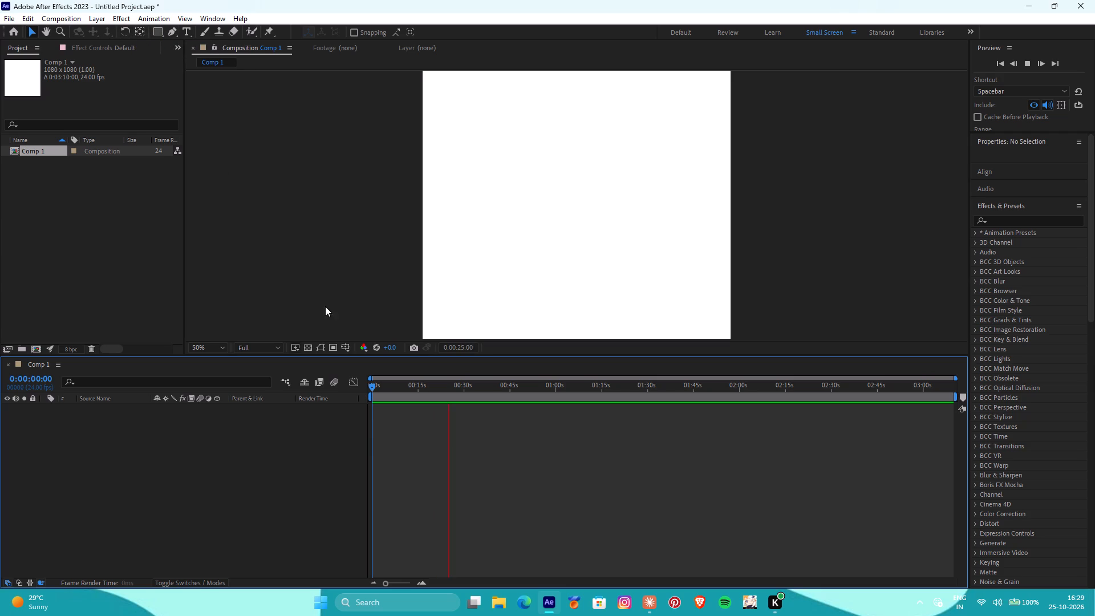
{"action": "key", "text": "space"}
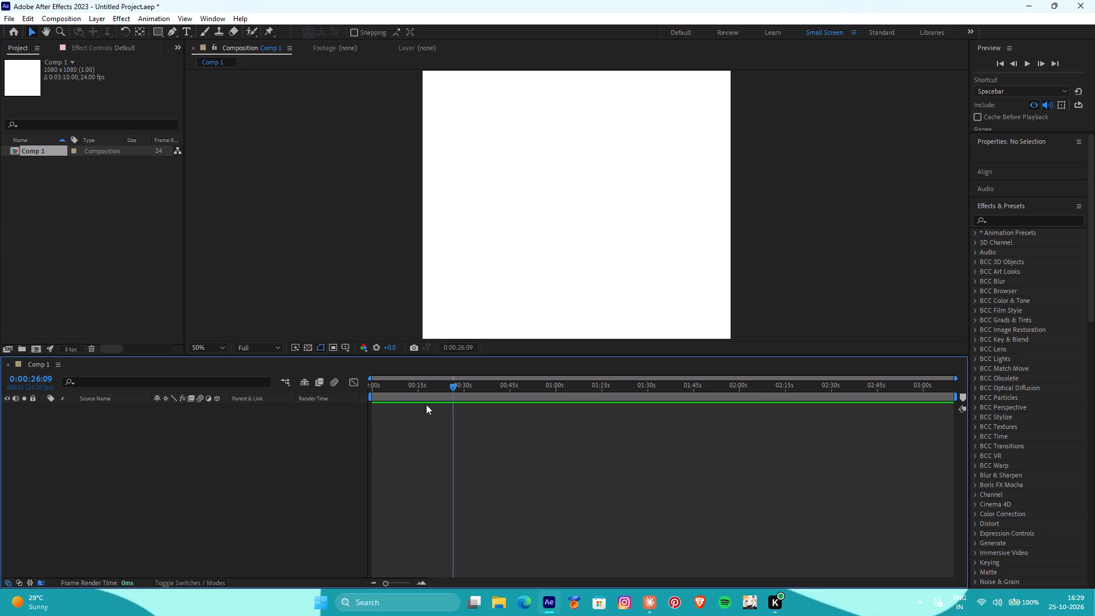
{"action": "left_click_drag", "start_coordinate": [454, 388], "coordinate": [311, 382]}
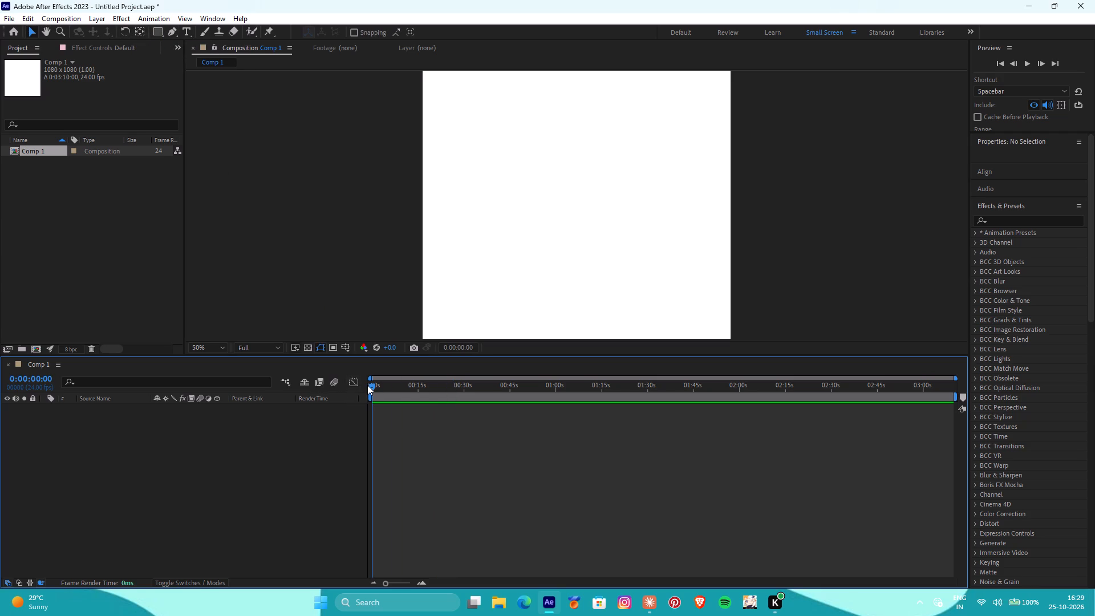
{"action": "left_click_drag", "start_coordinate": [370, 386], "coordinate": [394, 404]}
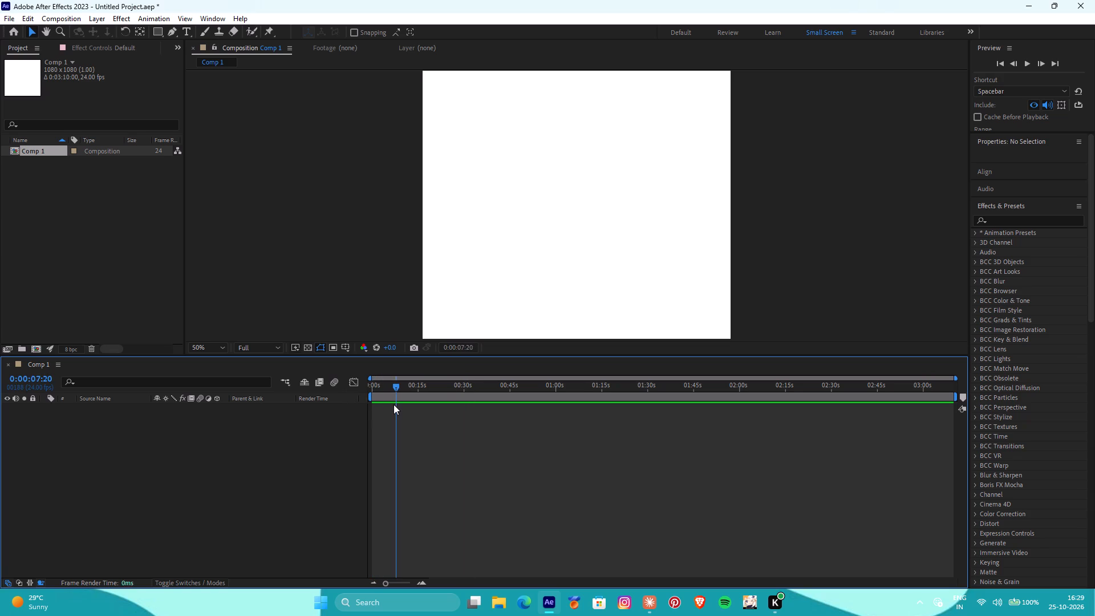
{"action": "left_click_drag", "start_coordinate": [394, 404], "coordinate": [361, 407]}
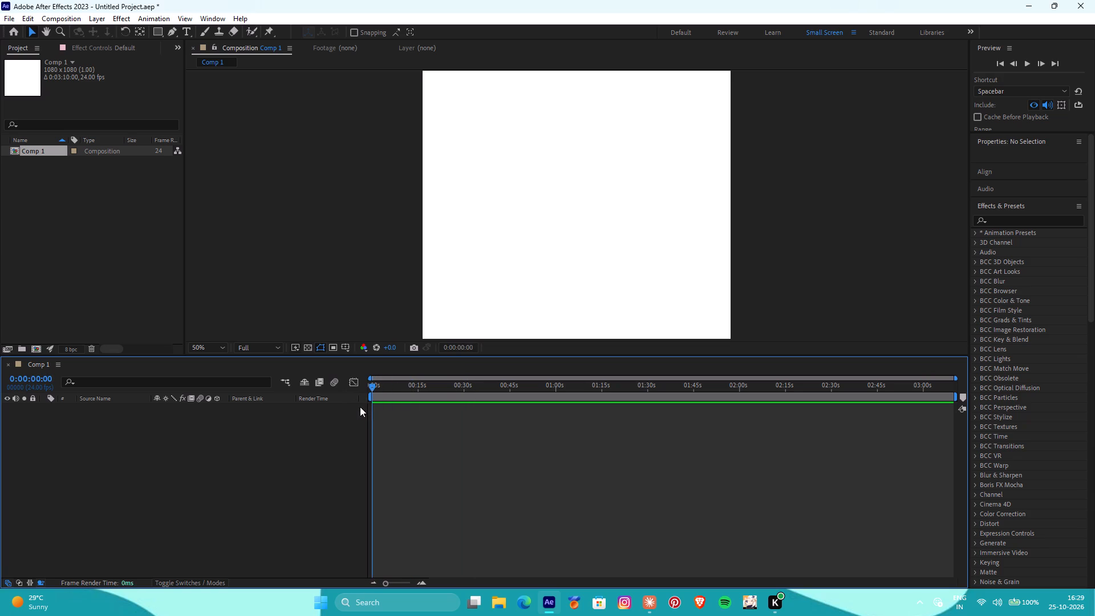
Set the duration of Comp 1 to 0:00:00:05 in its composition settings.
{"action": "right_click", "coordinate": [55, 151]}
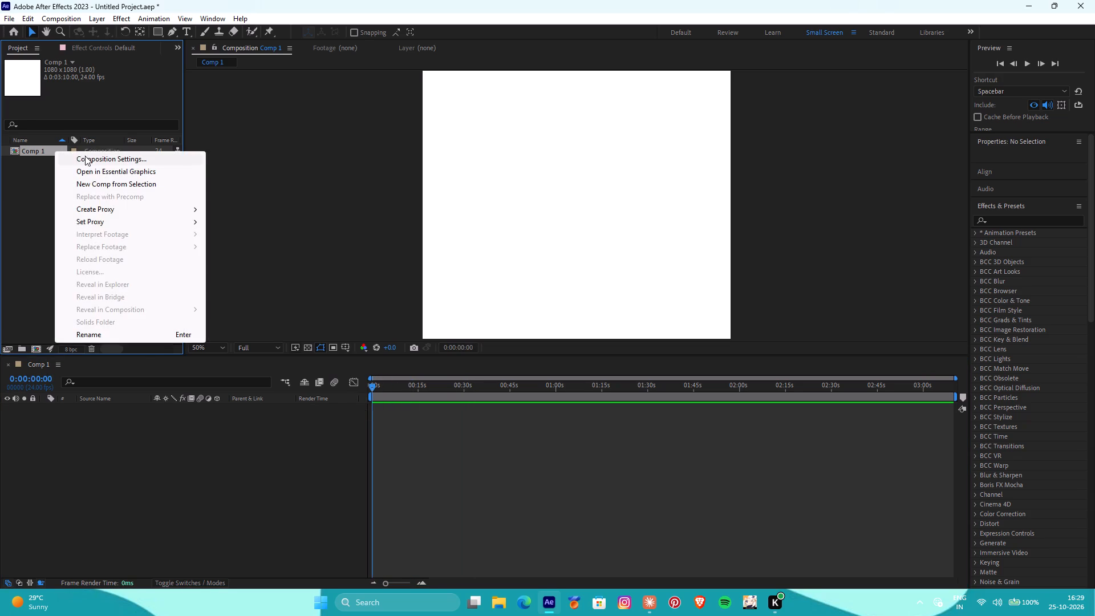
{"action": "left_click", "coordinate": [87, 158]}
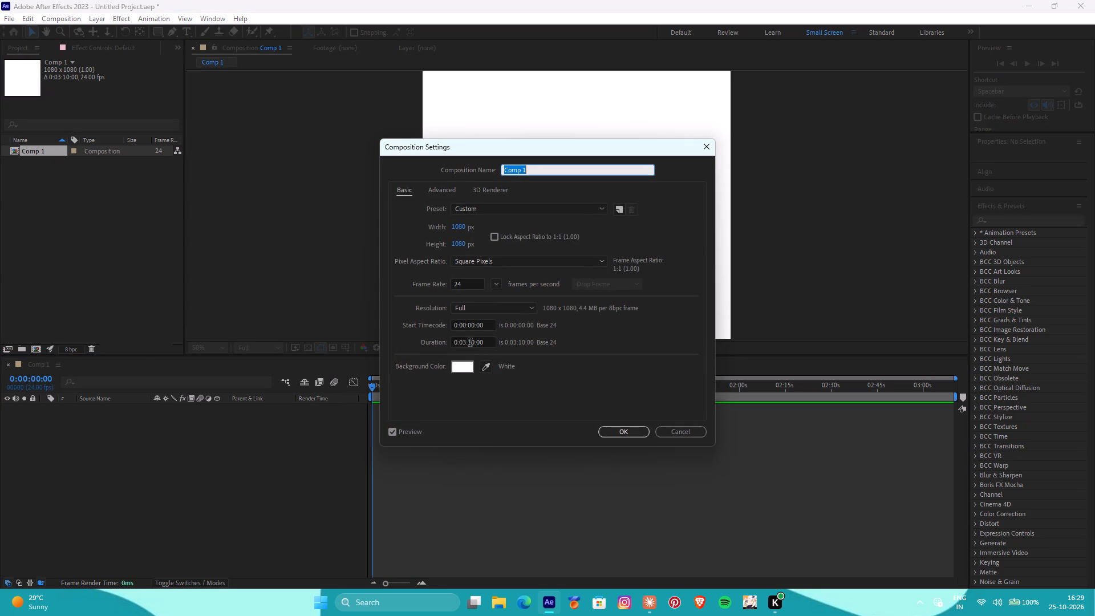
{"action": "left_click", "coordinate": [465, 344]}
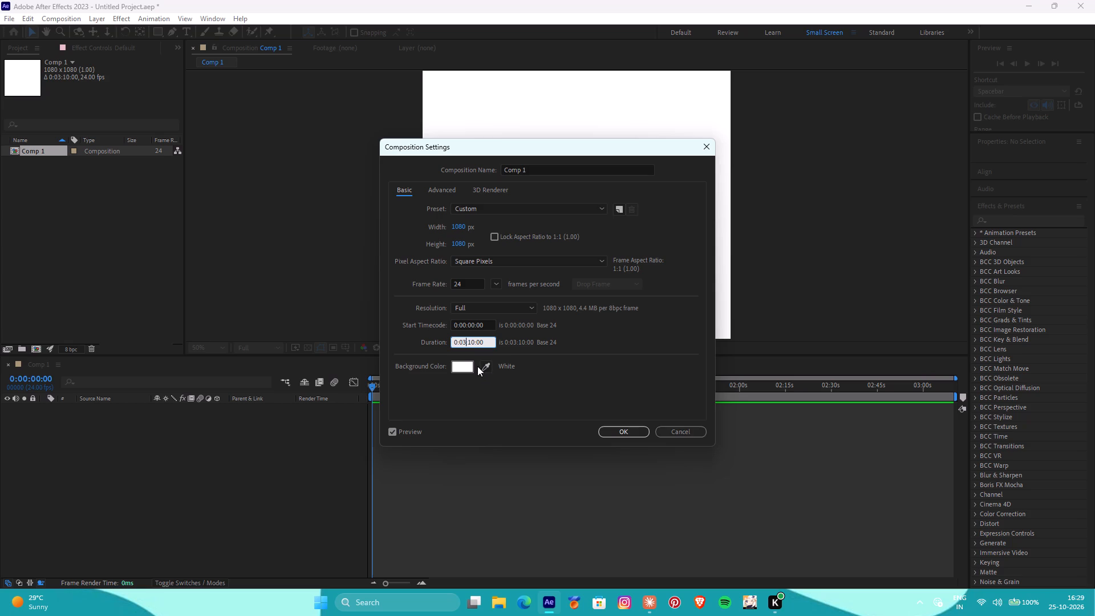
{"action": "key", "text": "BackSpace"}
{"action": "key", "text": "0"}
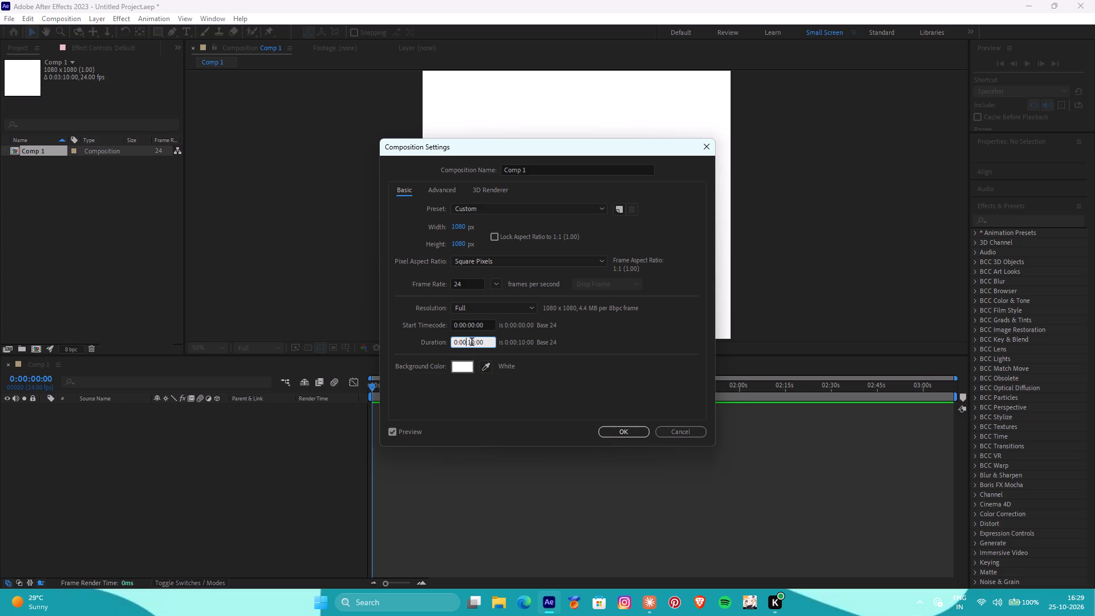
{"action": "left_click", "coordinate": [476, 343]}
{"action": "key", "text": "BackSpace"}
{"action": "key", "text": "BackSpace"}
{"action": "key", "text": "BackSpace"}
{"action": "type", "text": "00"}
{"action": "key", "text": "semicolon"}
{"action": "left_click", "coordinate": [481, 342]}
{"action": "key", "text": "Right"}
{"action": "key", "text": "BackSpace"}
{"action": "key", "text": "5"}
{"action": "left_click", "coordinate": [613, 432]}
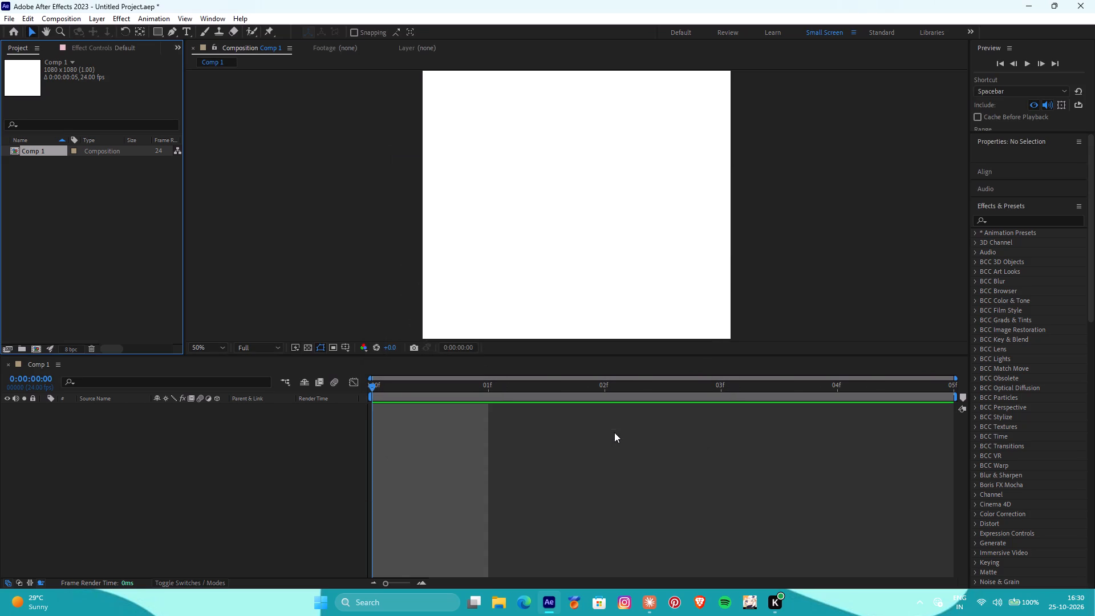
Check the shortened Comp 1 by scrubbing through its timeline and previewing its playback from the first frame.
{"action": "left_click_drag", "start_coordinate": [370, 383], "coordinate": [472, 390]}
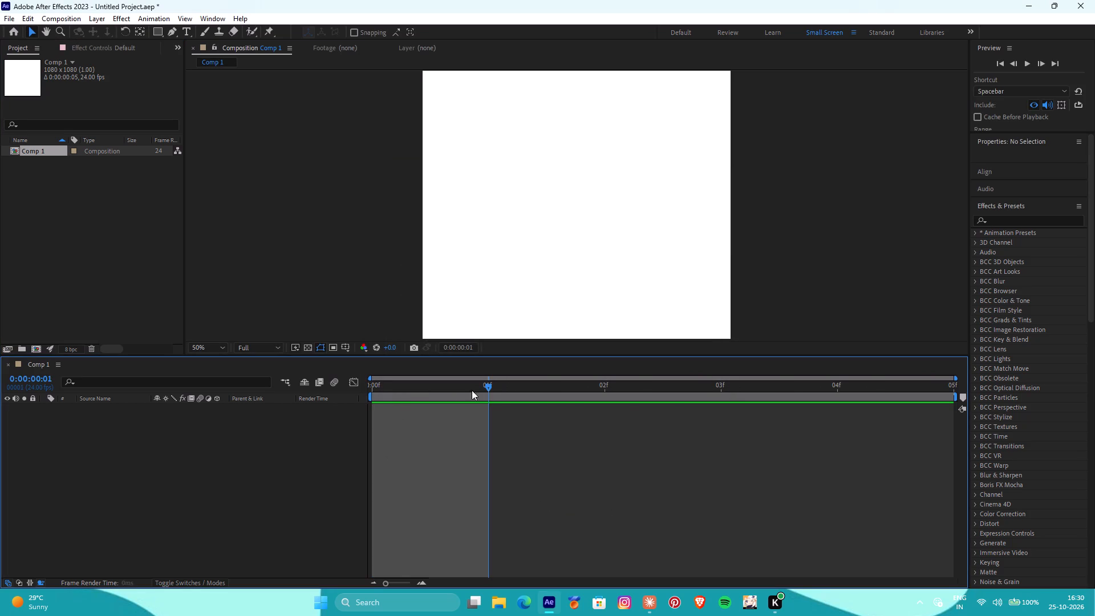
{"action": "left_click_drag", "start_coordinate": [472, 390], "coordinate": [258, 540]}
{"action": "key", "text": "space"}
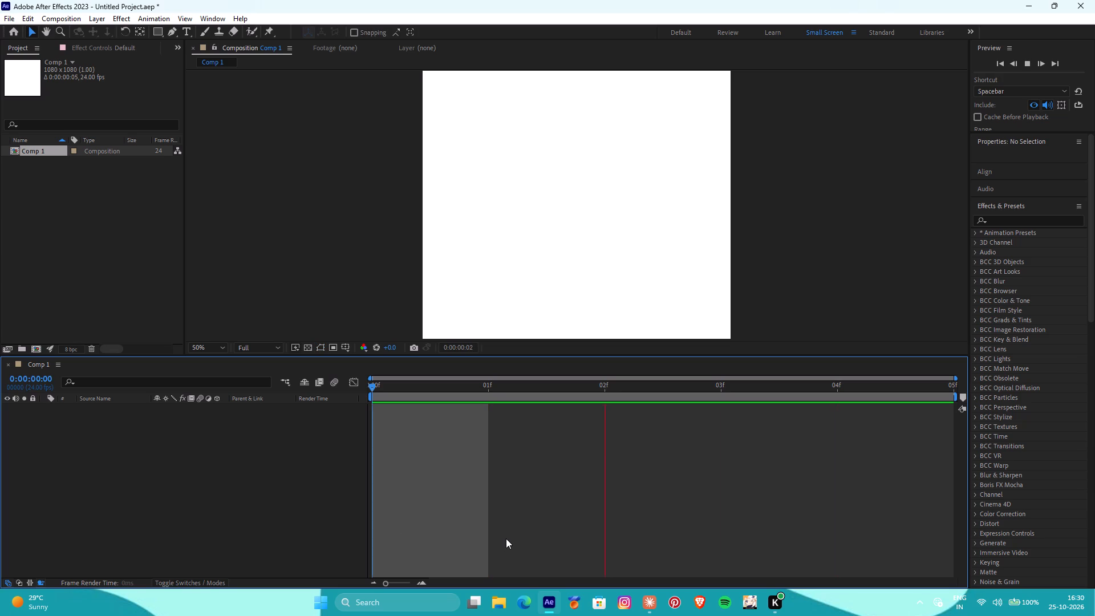
{"action": "key", "text": "space"}
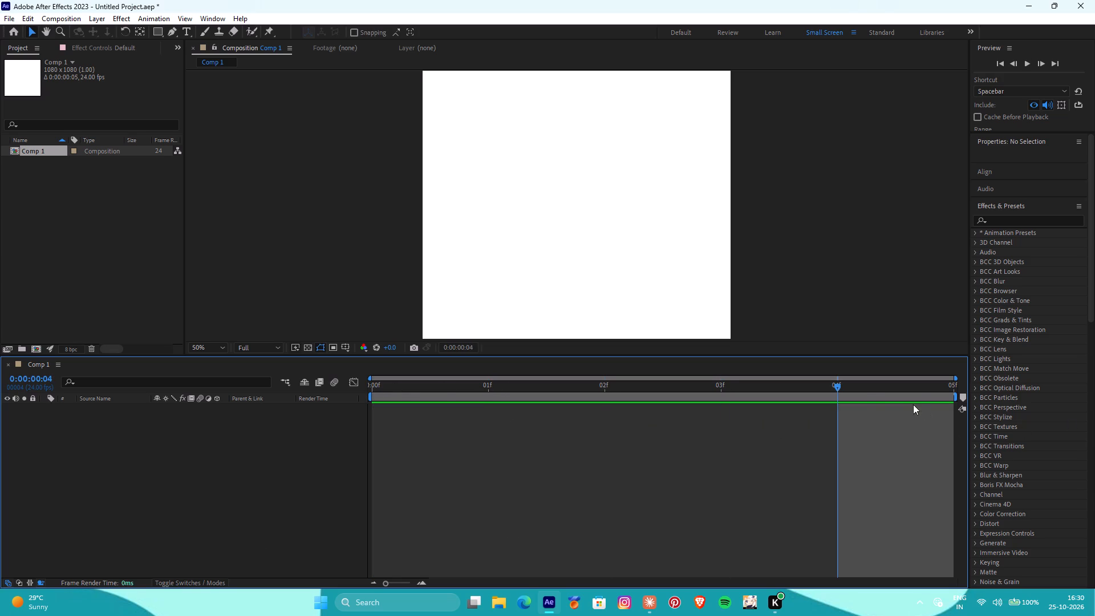
{"action": "left_click_drag", "start_coordinate": [912, 387], "coordinate": [962, 387]}
{"action": "left_click_drag", "start_coordinate": [836, 388], "coordinate": [328, 376]}
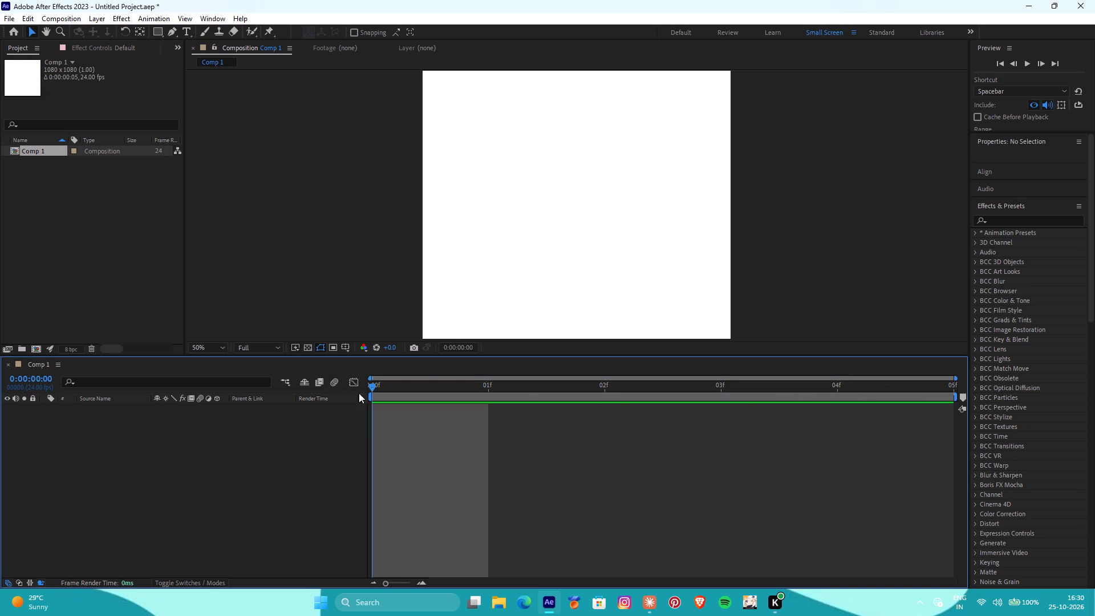
{"action": "left_click_drag", "start_coordinate": [384, 583], "coordinate": [398, 586]}
{"action": "left_click_drag", "start_coordinate": [398, 586], "coordinate": [398, 578]}
{"action": "left_click_drag", "start_coordinate": [372, 386], "coordinate": [541, 418]}
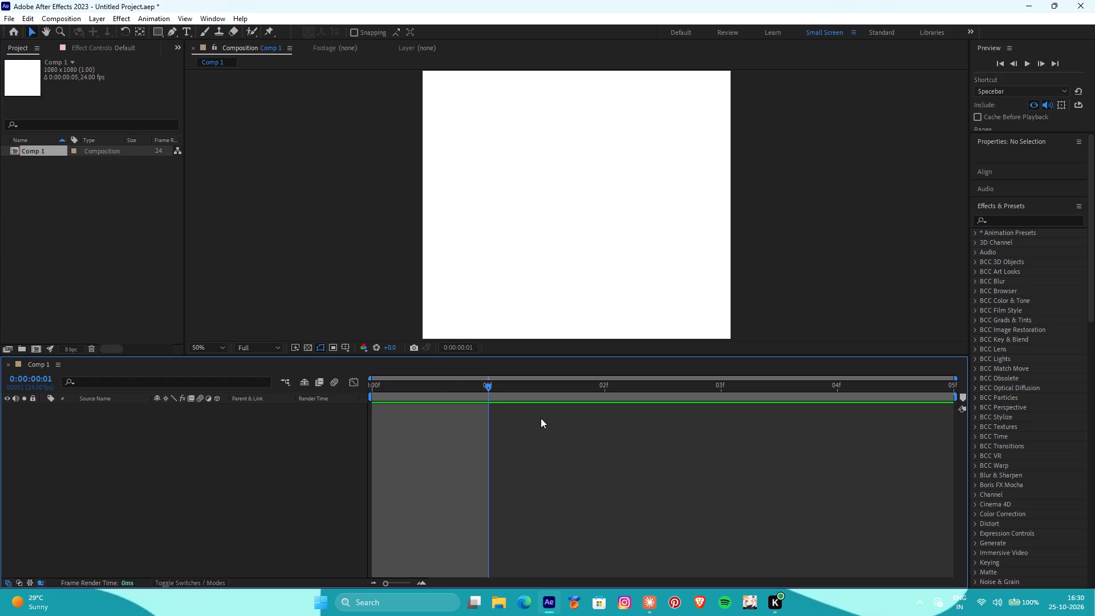
{"action": "left_click_drag", "start_coordinate": [541, 418], "coordinate": [414, 421]}
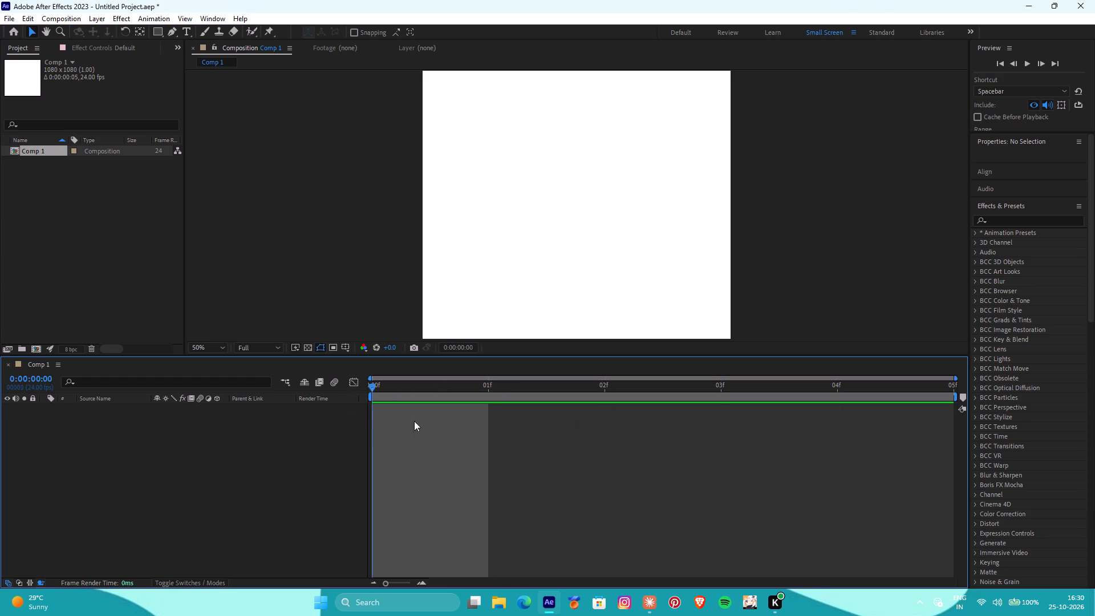
{"action": "left_click_drag", "start_coordinate": [414, 421], "coordinate": [233, 415]}
{"action": "key", "text": "space"}
{"action": "key", "text": "space"}
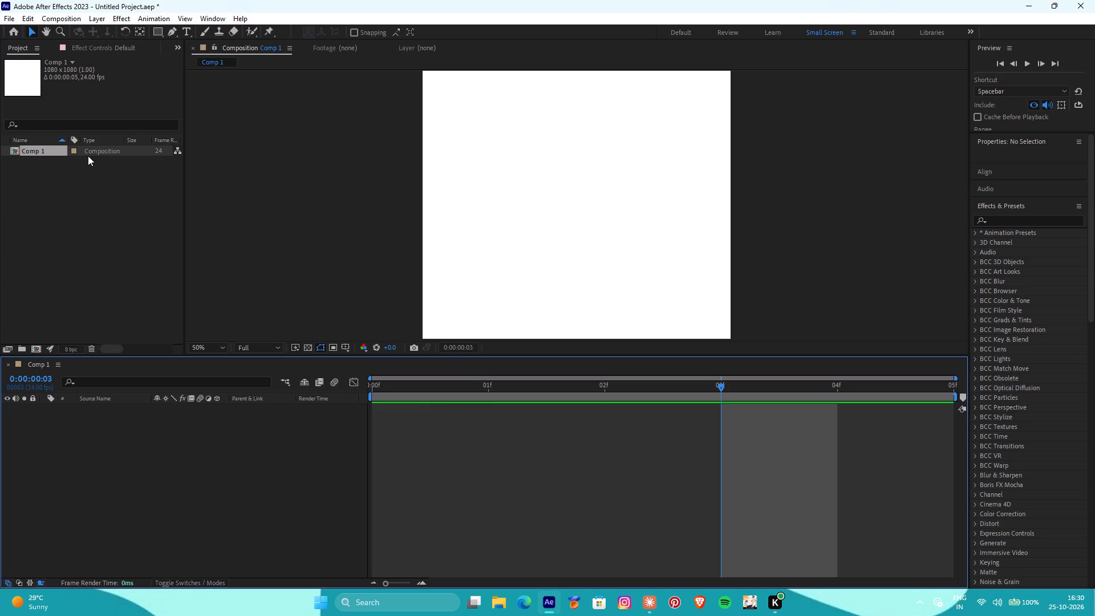
Set the duration of Comp 1 to 0:00:02:07 in its composition settings.
{"action": "right_click", "coordinate": [87, 152]}
{"action": "left_click", "coordinate": [151, 161]}
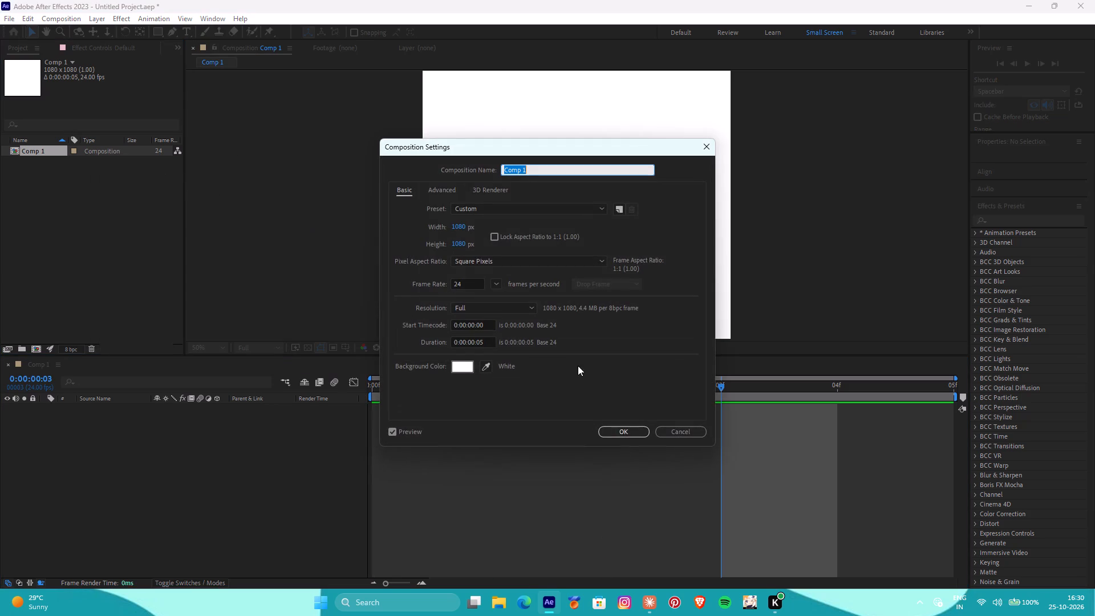
{"action": "left_click", "coordinate": [480, 344]}
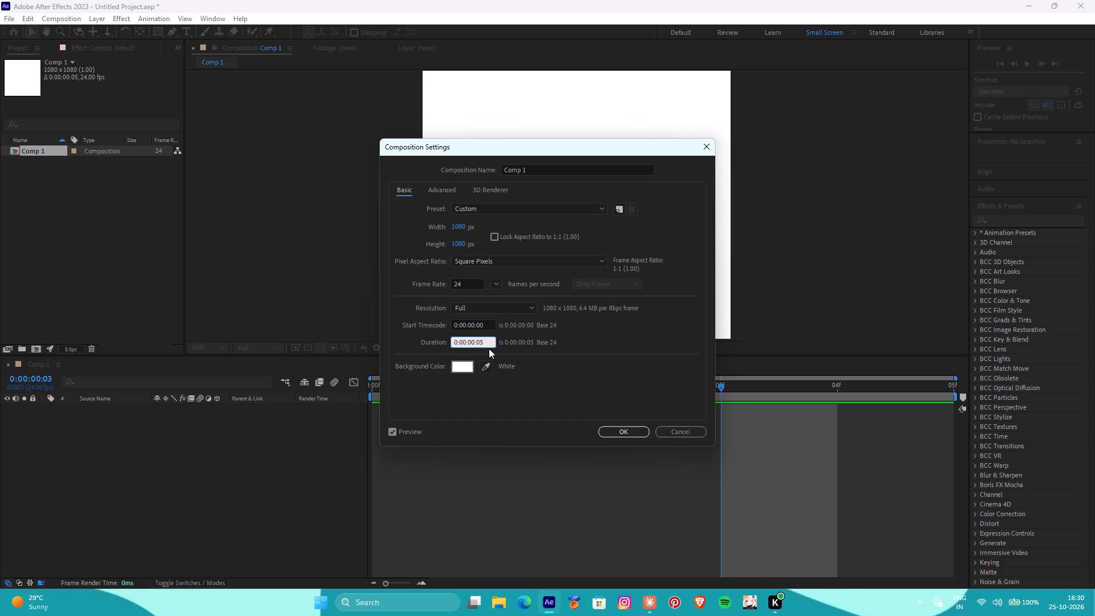
{"action": "key", "text": "BackSpace"}
{"action": "key", "text": "5"}
{"action": "left_click", "coordinate": [615, 433]}
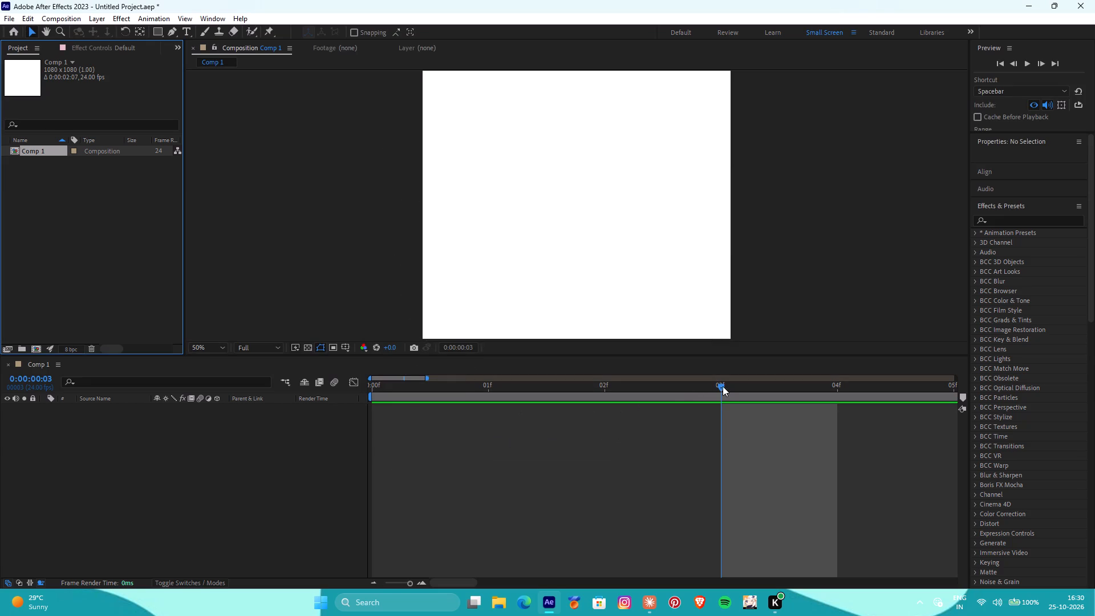
Preview Comp 1 from the first frame, check its full duration in the timeline, and place the playhead at 0:00:01:00.
{"action": "left_click_drag", "start_coordinate": [723, 386], "coordinate": [340, 359]}
{"action": "key", "text": "space"}
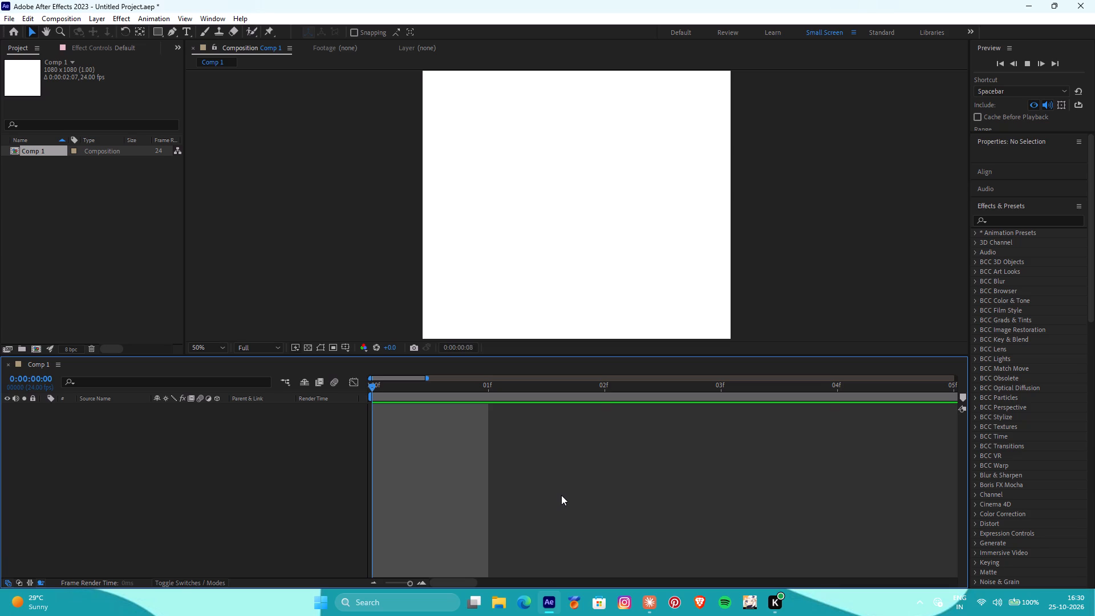
{"action": "key", "text": "space"}
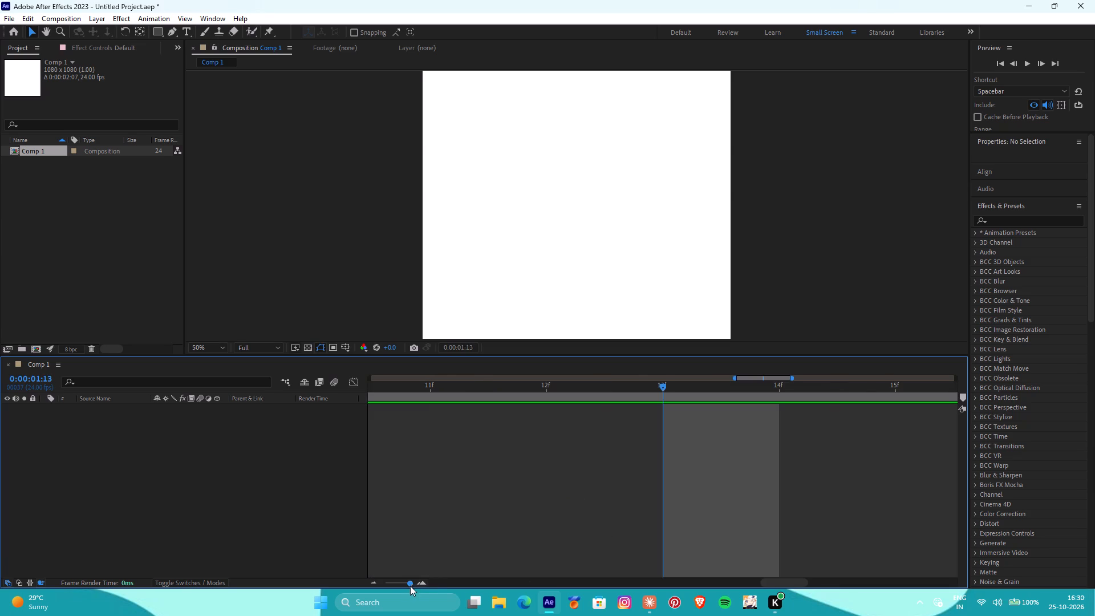
{"action": "left_click_drag", "start_coordinate": [408, 586], "coordinate": [365, 581]}
{"action": "left_click_drag", "start_coordinate": [760, 382], "coordinate": [313, 378]}
{"action": "key", "text": "space"}
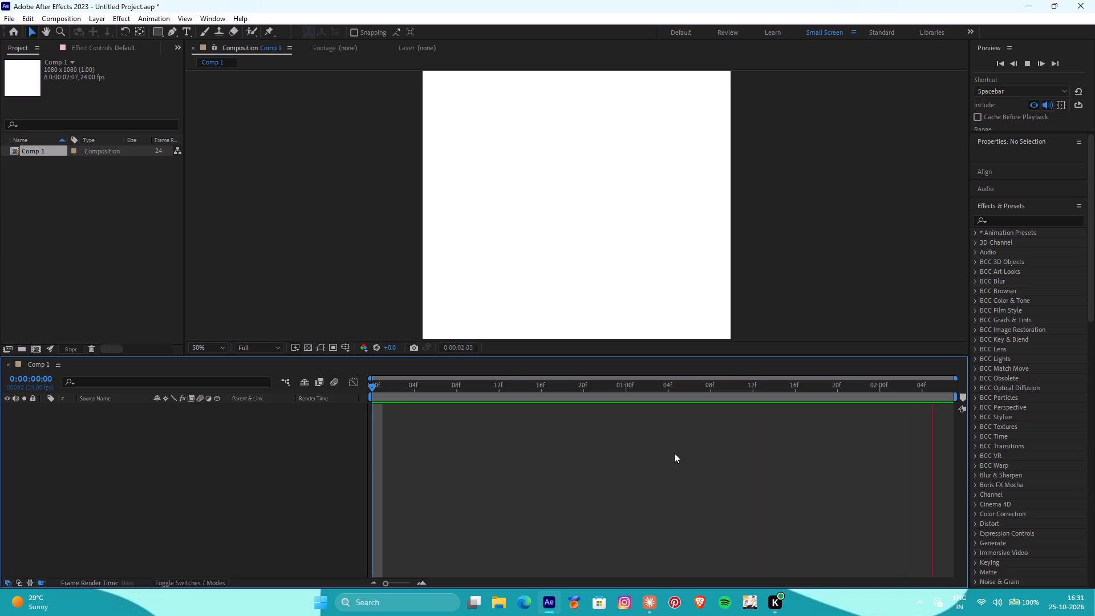
{"action": "key", "text": "space"}
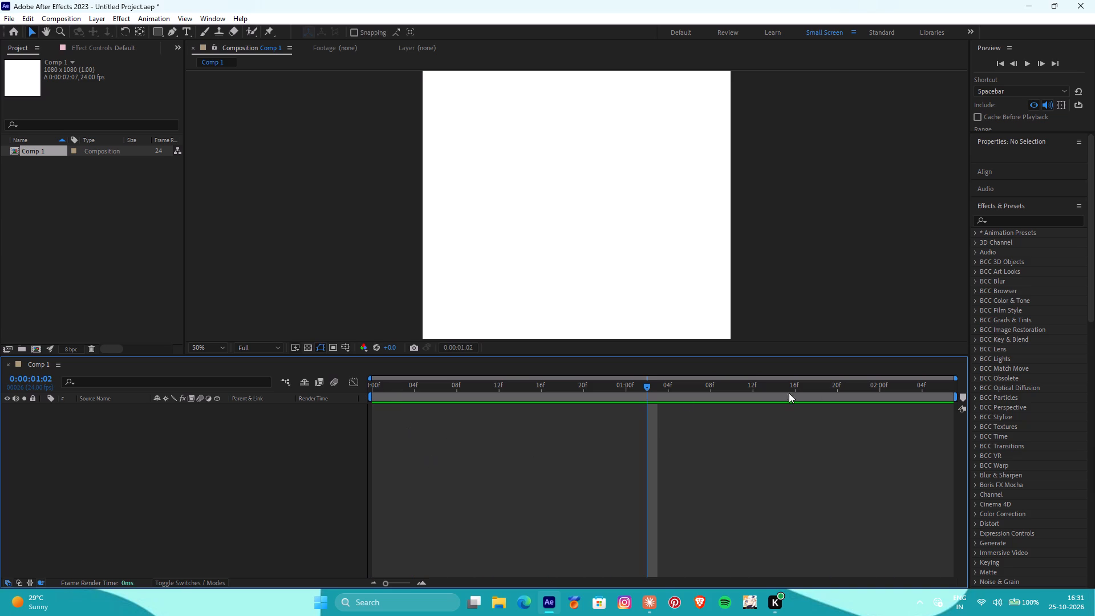
{"action": "left_click_drag", "start_coordinate": [644, 385], "coordinate": [624, 386]}
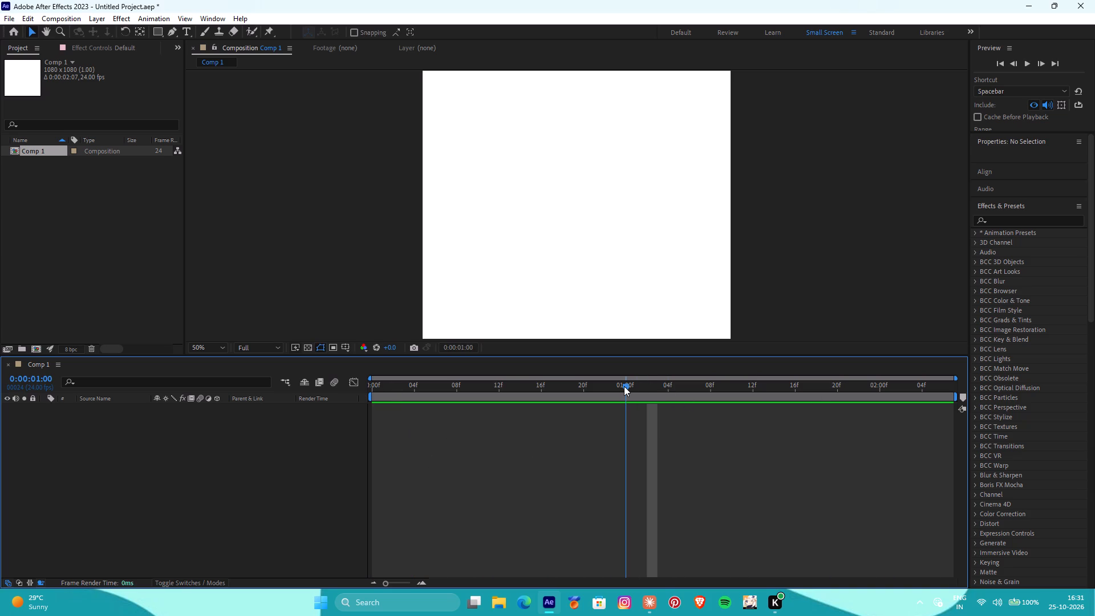
Scrub through Comp 1's timeline to its last frame and return the playhead to 0:00:00:00.
{"action": "left_click_drag", "start_coordinate": [624, 386], "coordinate": [803, 396]}
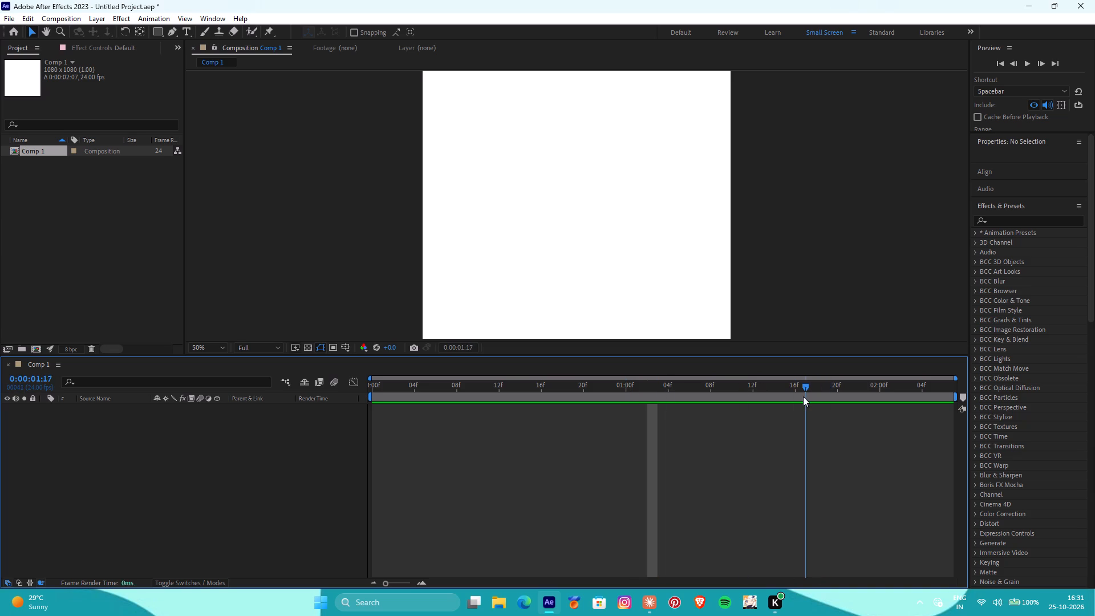
{"action": "left_click_drag", "start_coordinate": [803, 396], "coordinate": [970, 399]}
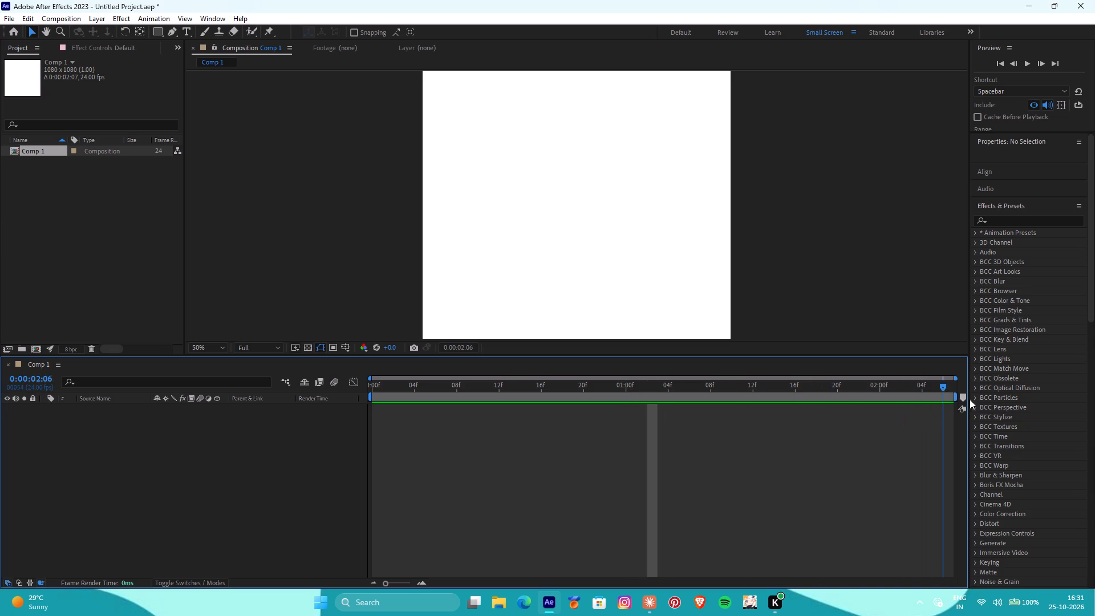
{"action": "left_click_drag", "start_coordinate": [970, 399], "coordinate": [274, 437]}
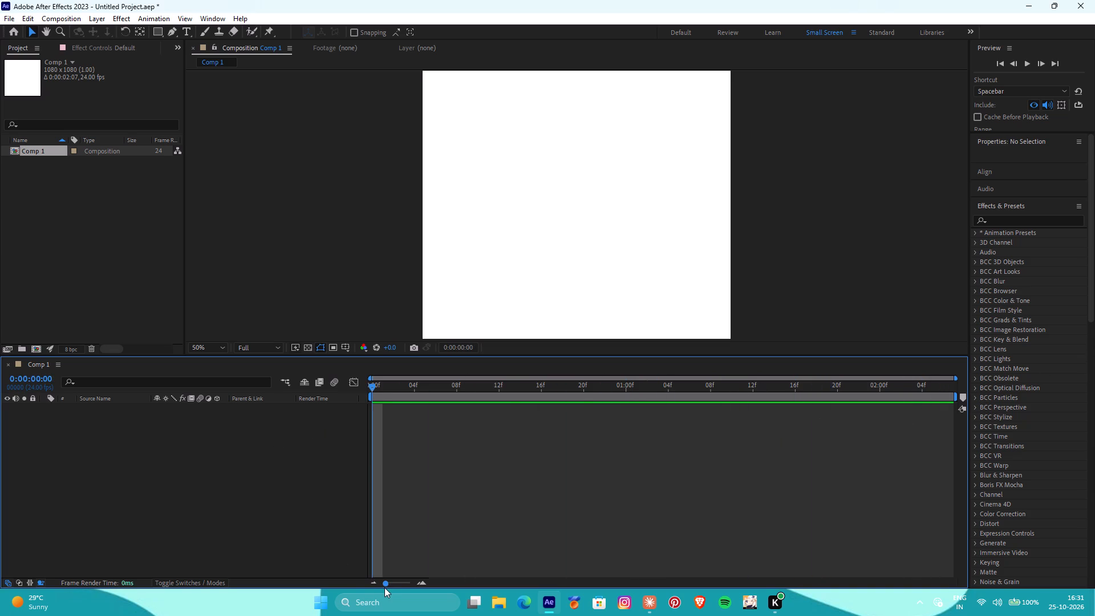
{"action": "left_click_drag", "start_coordinate": [385, 586], "coordinate": [287, 560]}
{"action": "left_click_drag", "start_coordinate": [287, 560], "coordinate": [266, 555]}
Review the composition settings of Comp 1, keeping them as they are.
{"action": "right_click", "coordinate": [97, 153]}
{"action": "left_click", "coordinate": [128, 164]}
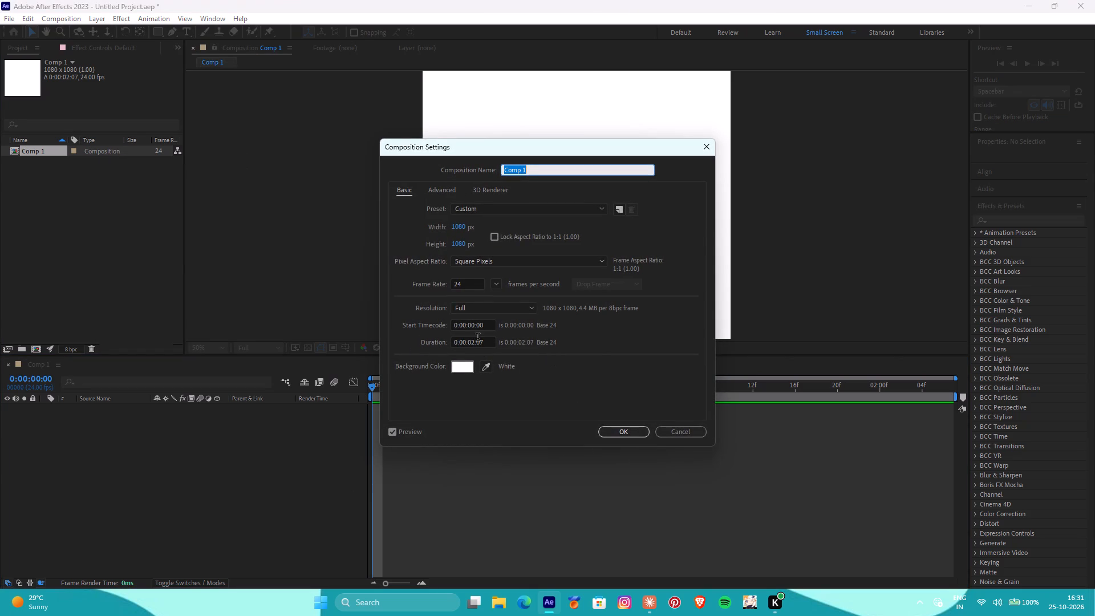
{"action": "left_click", "coordinate": [614, 433]}
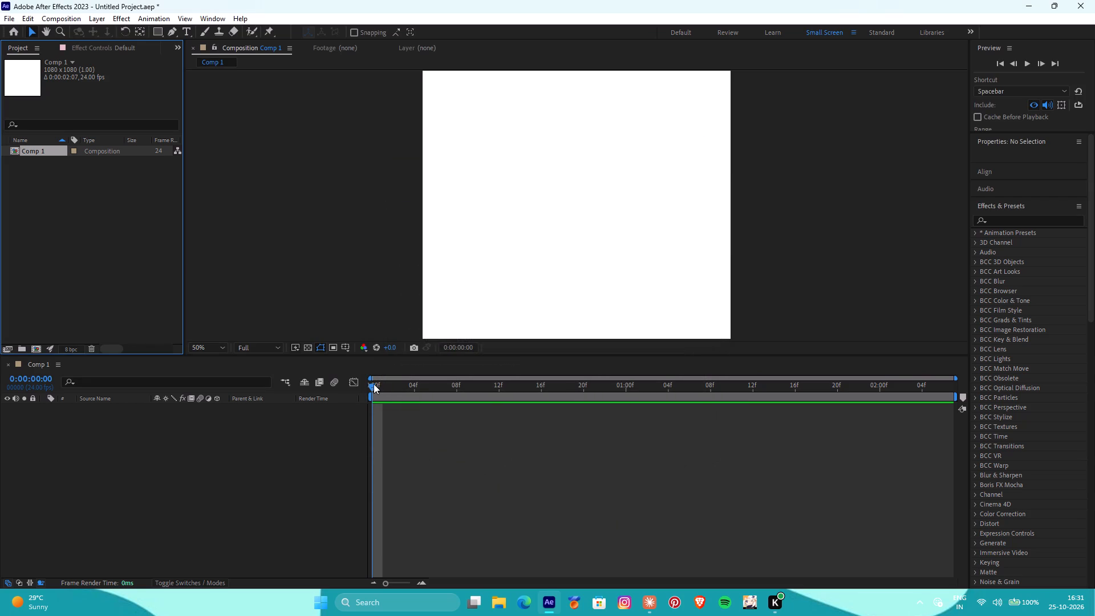
Set the duration of Comp 1 to 0:00:05:07 in its composition settings.
{"action": "right_click_drag", "start_coordinate": [131, 150], "coordinate": [125, 146]}
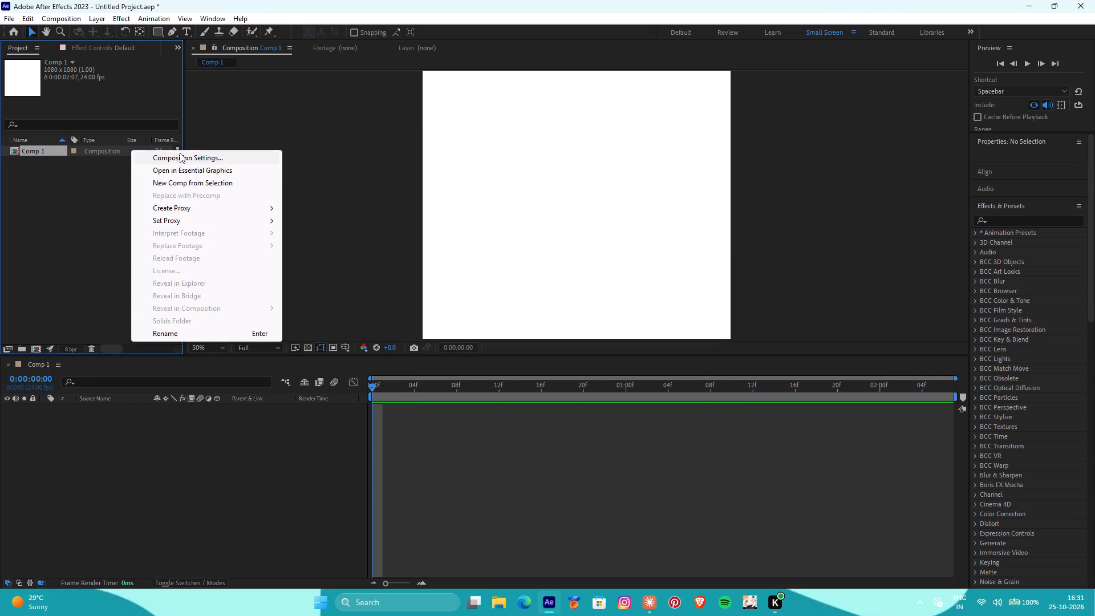
{"action": "left_click", "coordinate": [184, 157]}
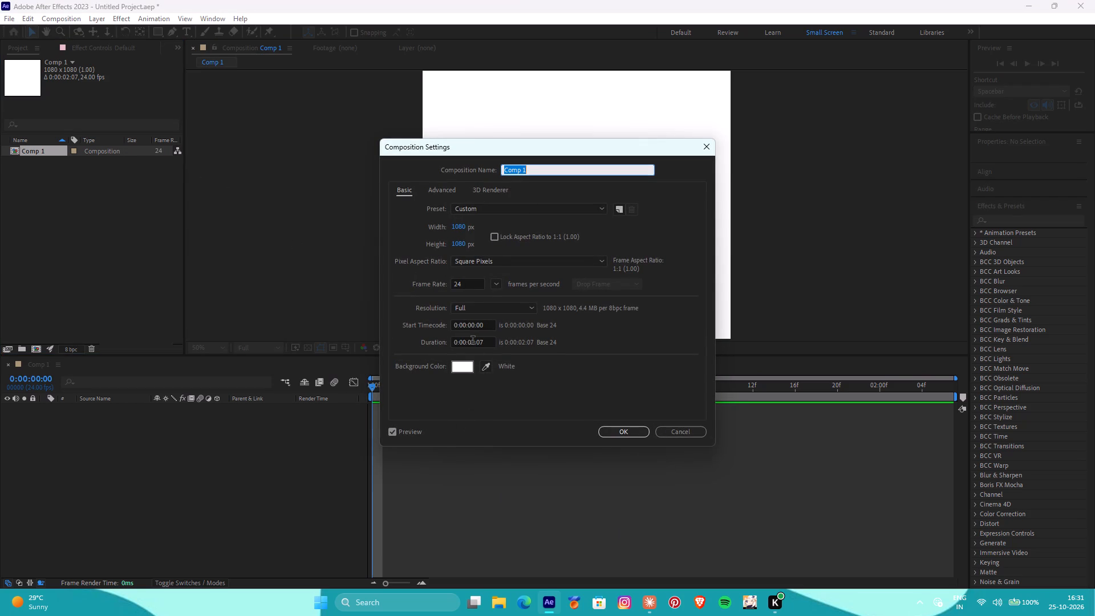
{"action": "left_click", "coordinate": [473, 344]}
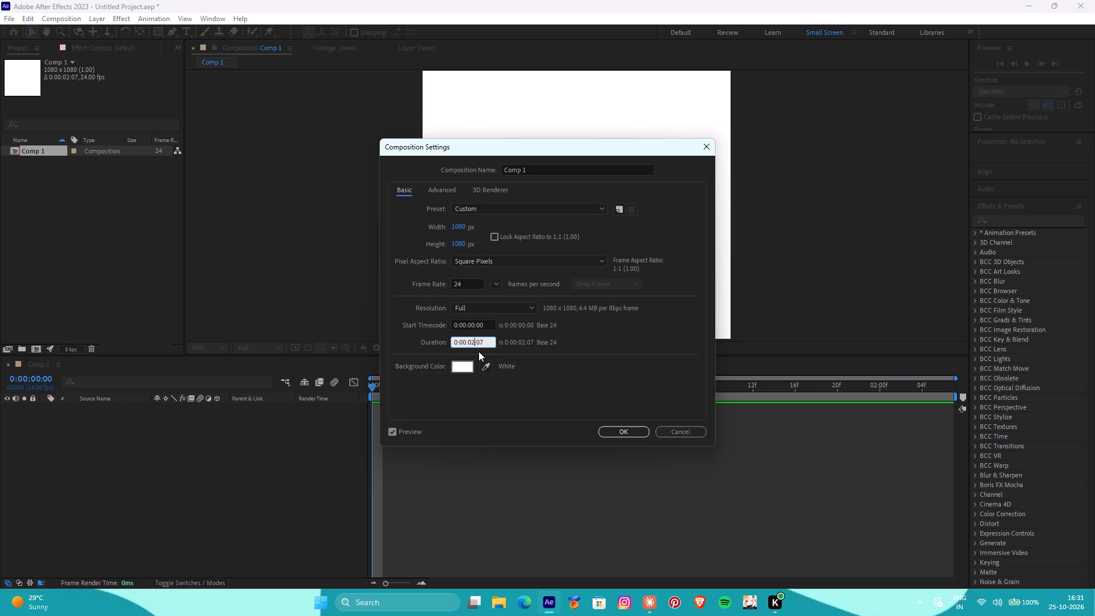
{"action": "key", "text": "BackSpace"}
{"action": "key", "text": "BackSpace"}
{"action": "key", "text": "0"}
{"action": "key", "text": "5"}
{"action": "left_click", "coordinate": [619, 433]}
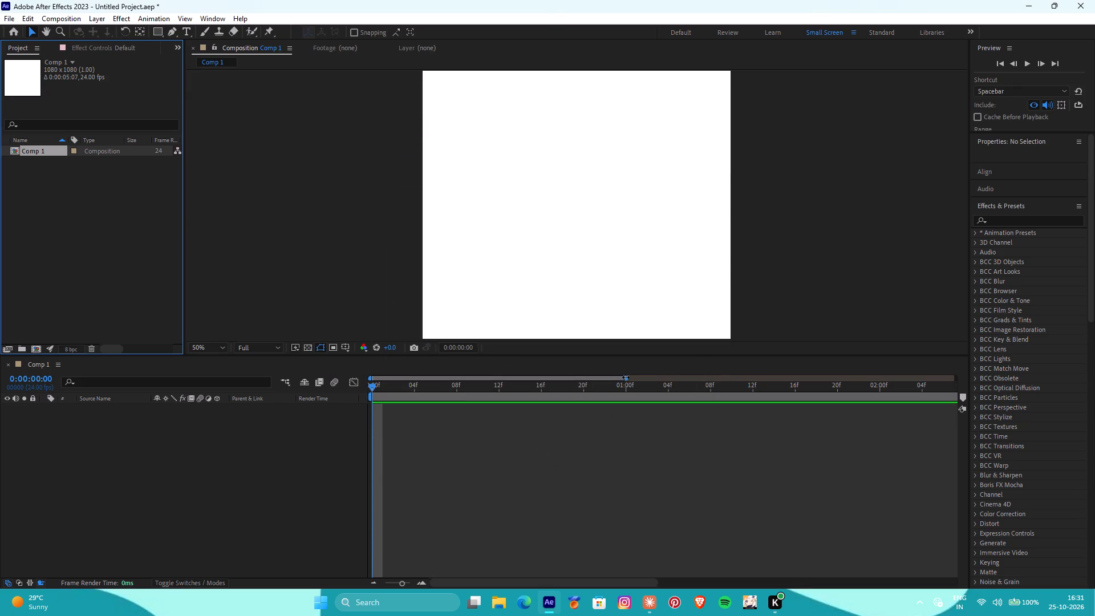
Show Comp 1's full duration in the timeline, scrub to its last frame and return to 0:00:00:00.
{"action": "left_click_drag", "start_coordinate": [628, 378], "coordinate": [783, 376]}
{"action": "left_click_drag", "start_coordinate": [401, 583], "coordinate": [345, 577]}
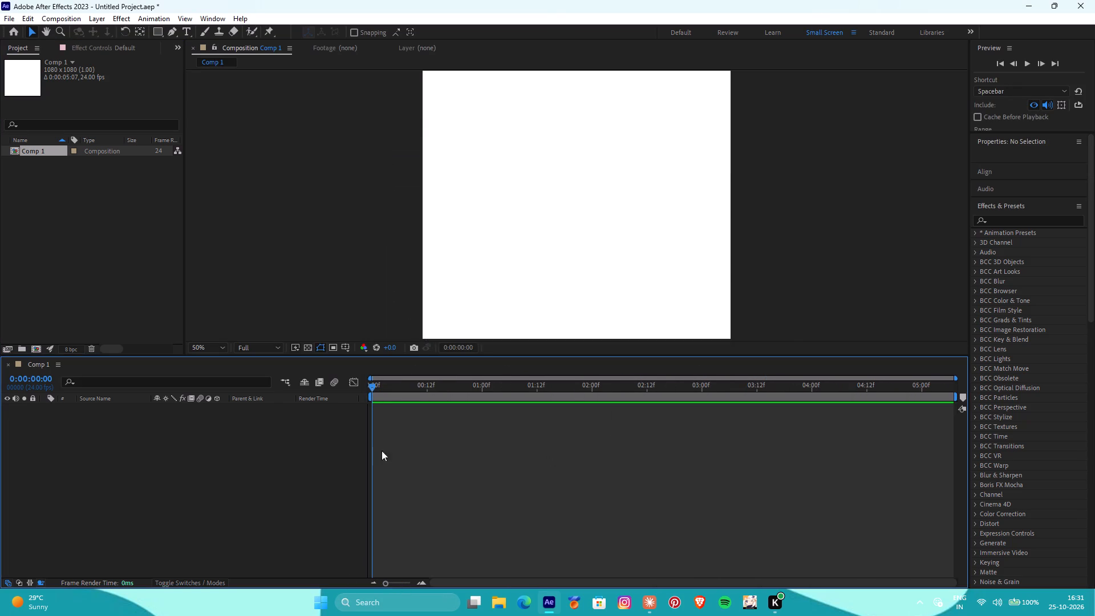
{"action": "left_click_drag", "start_coordinate": [372, 385], "coordinate": [1003, 383]}
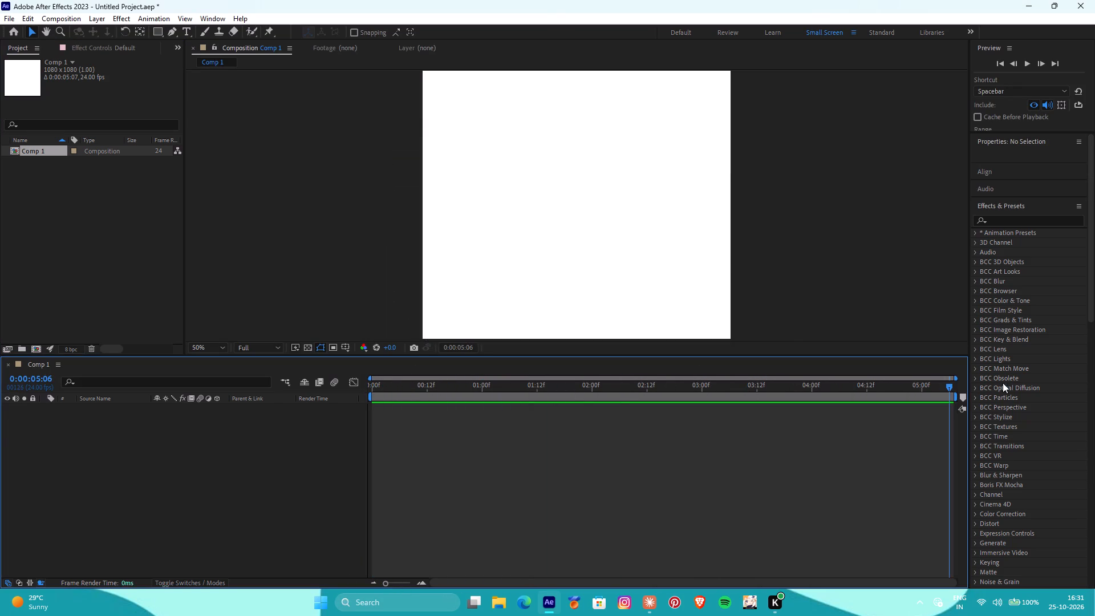
{"action": "left_click_drag", "start_coordinate": [1003, 383], "coordinate": [2, 429]}
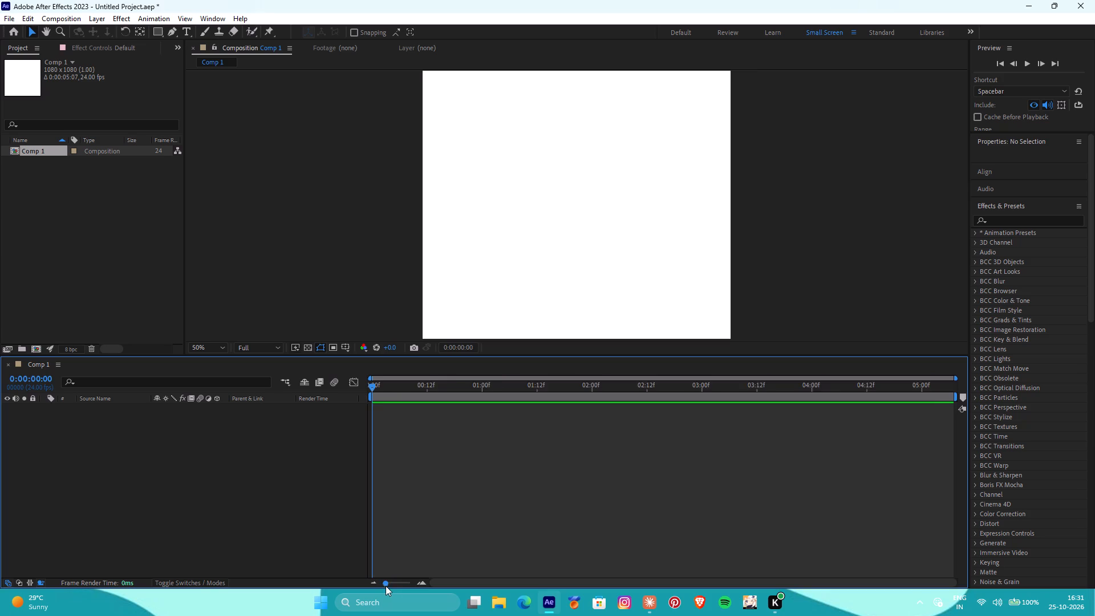
{"action": "left_click_drag", "start_coordinate": [386, 586], "coordinate": [327, 578]}
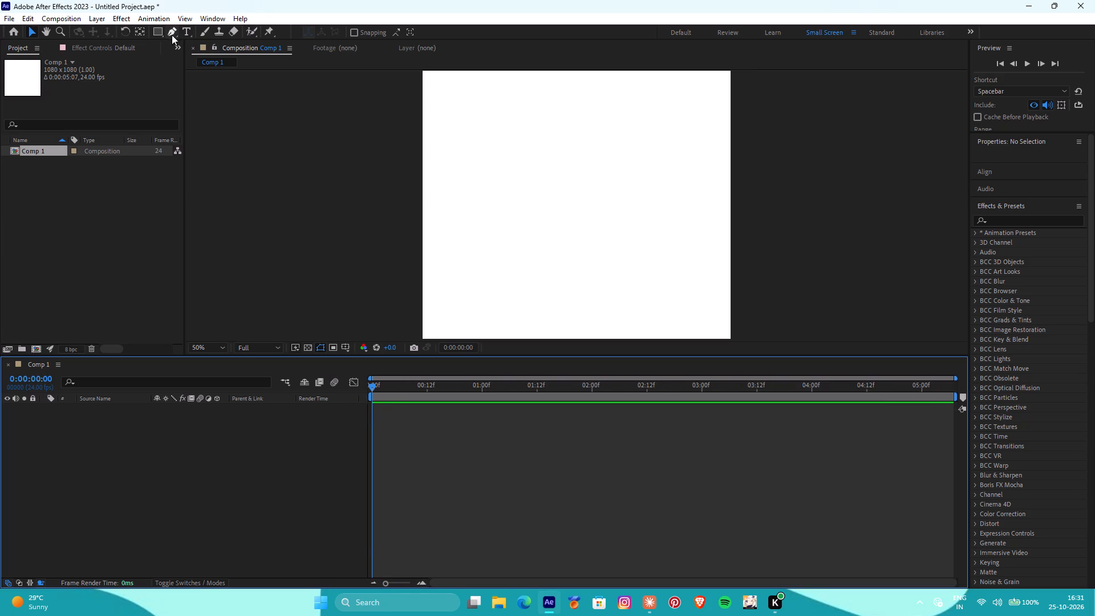
Draw a nearly square rectangle of about 204 x 194 px left of the composition's centre with the Rectangle tool.
{"action": "left_click", "coordinate": [160, 32]}
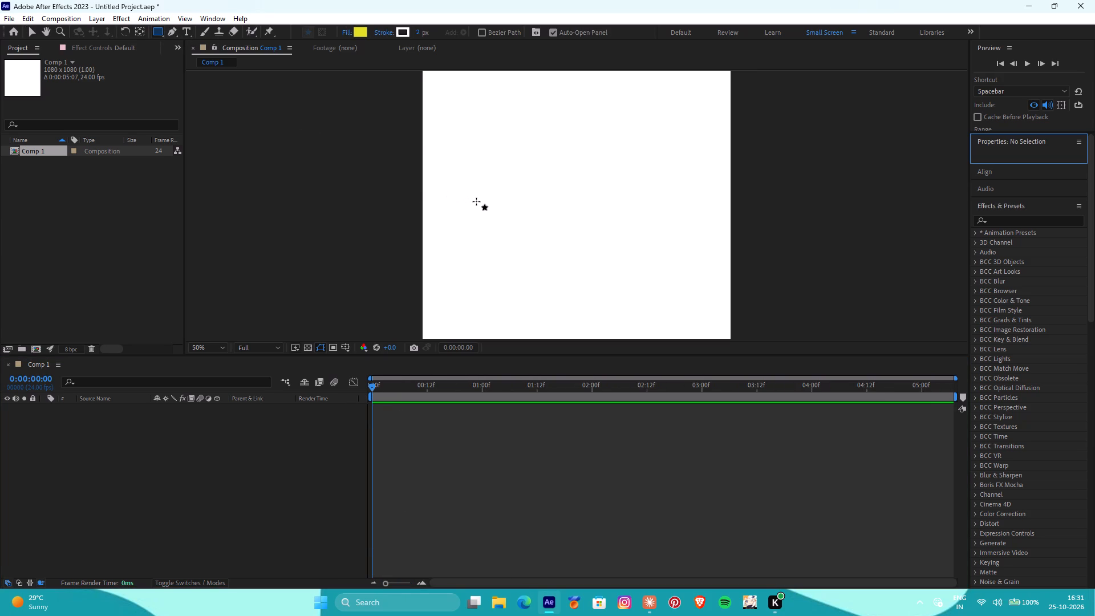
{"action": "left_click_drag", "start_coordinate": [475, 203], "coordinate": [525, 250]}
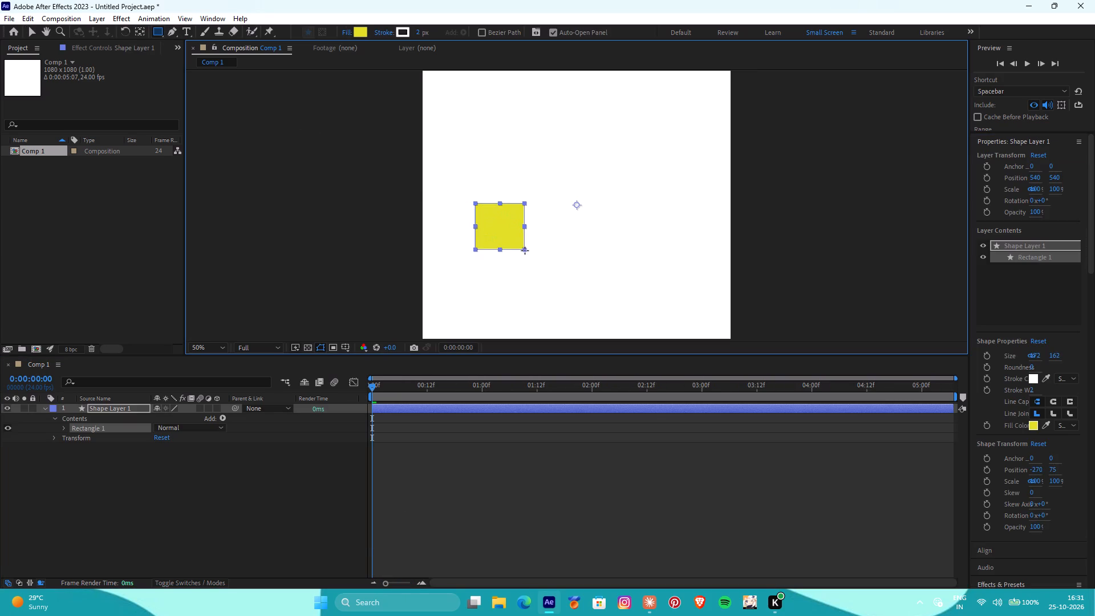
{"action": "left_click_drag", "start_coordinate": [525, 250], "coordinate": [533, 258]}
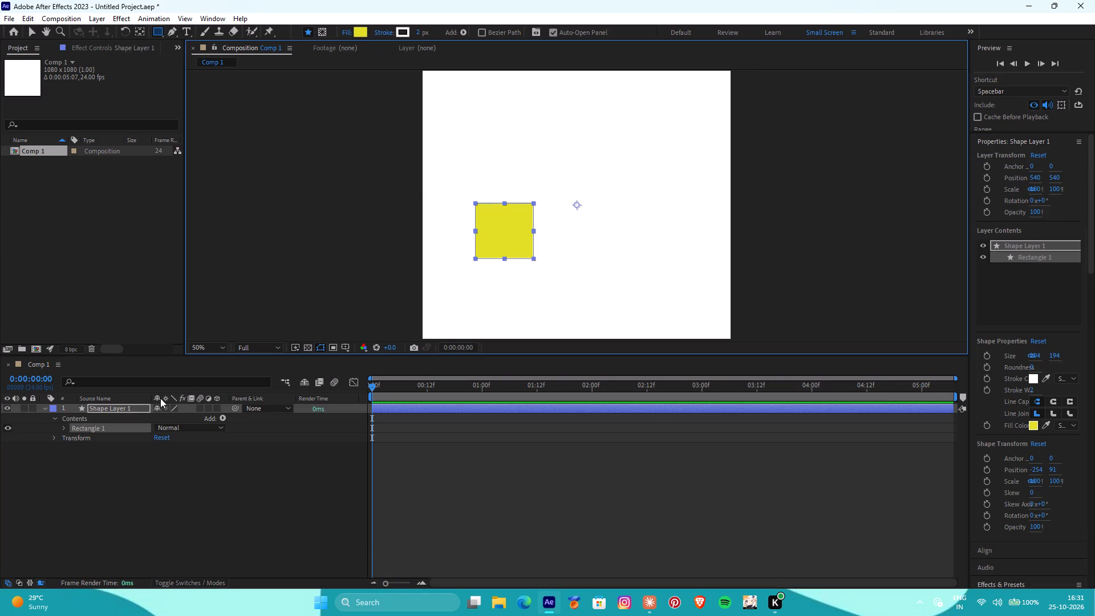
Set the label color of Shape Layer 1 to Pink.
{"action": "left_click", "coordinate": [55, 408]}
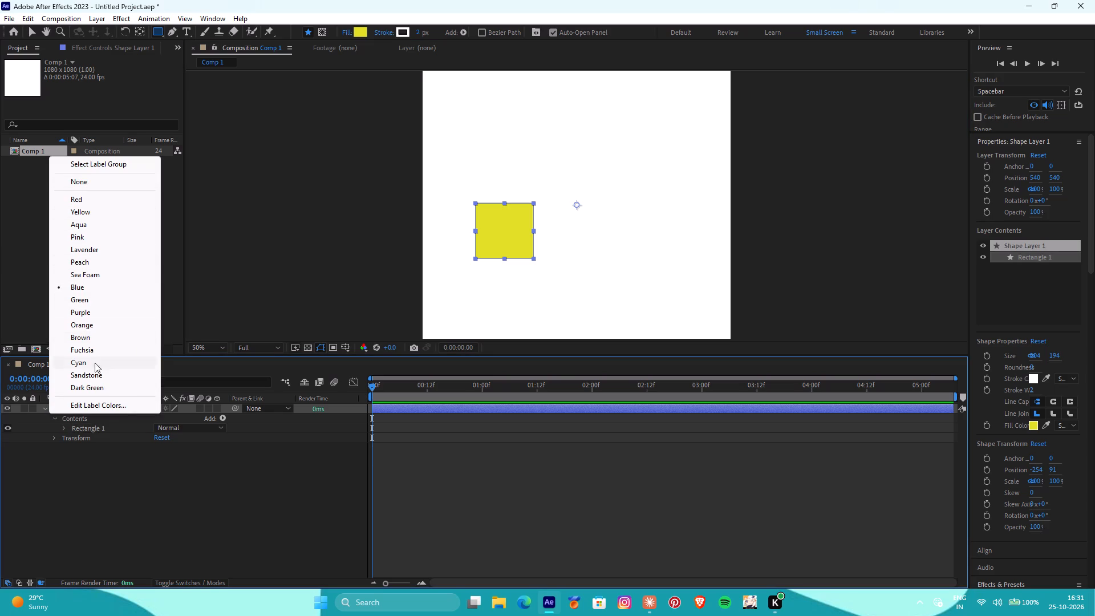
{"action": "left_click", "coordinate": [119, 231]}
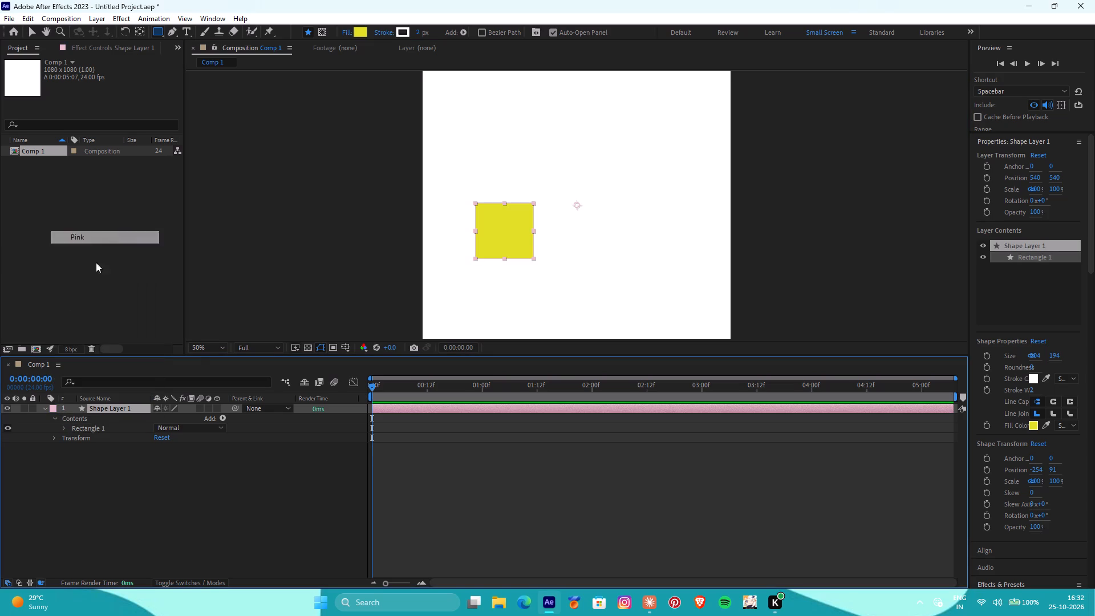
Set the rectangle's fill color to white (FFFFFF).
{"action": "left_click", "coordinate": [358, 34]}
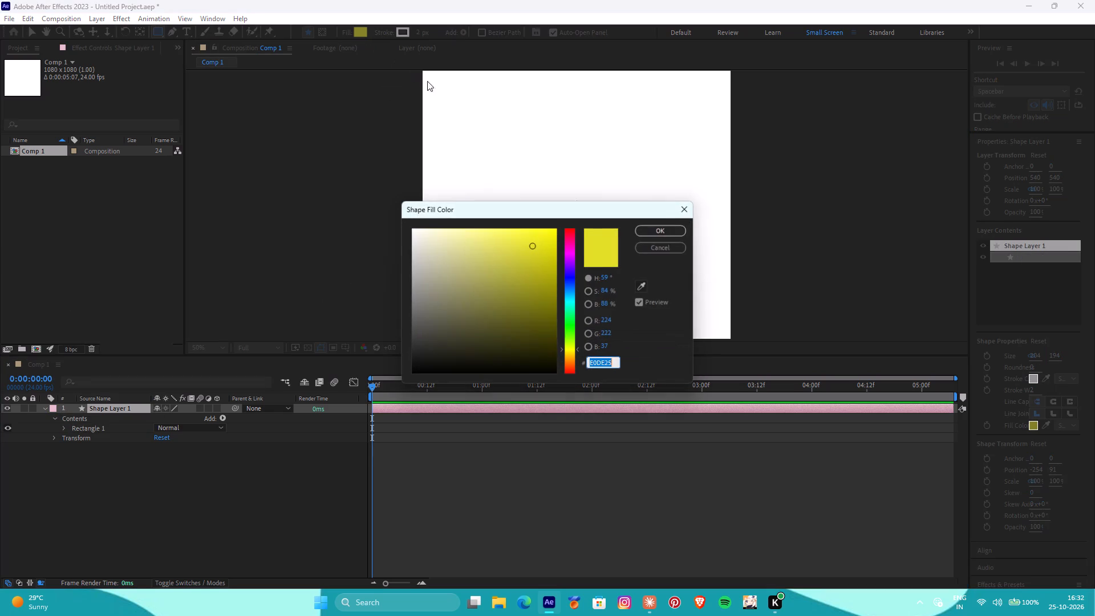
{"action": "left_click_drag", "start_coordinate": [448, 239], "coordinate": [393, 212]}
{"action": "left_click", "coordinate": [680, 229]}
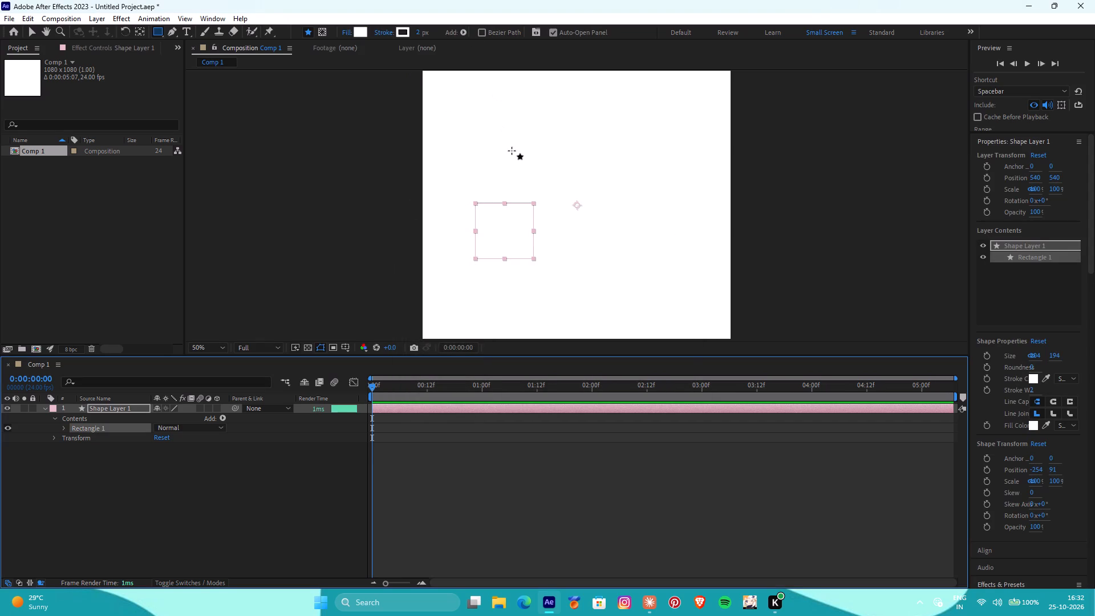
Set the rectangle's fill color to light grey (BEB4B4).
{"action": "left_click", "coordinate": [359, 29]}
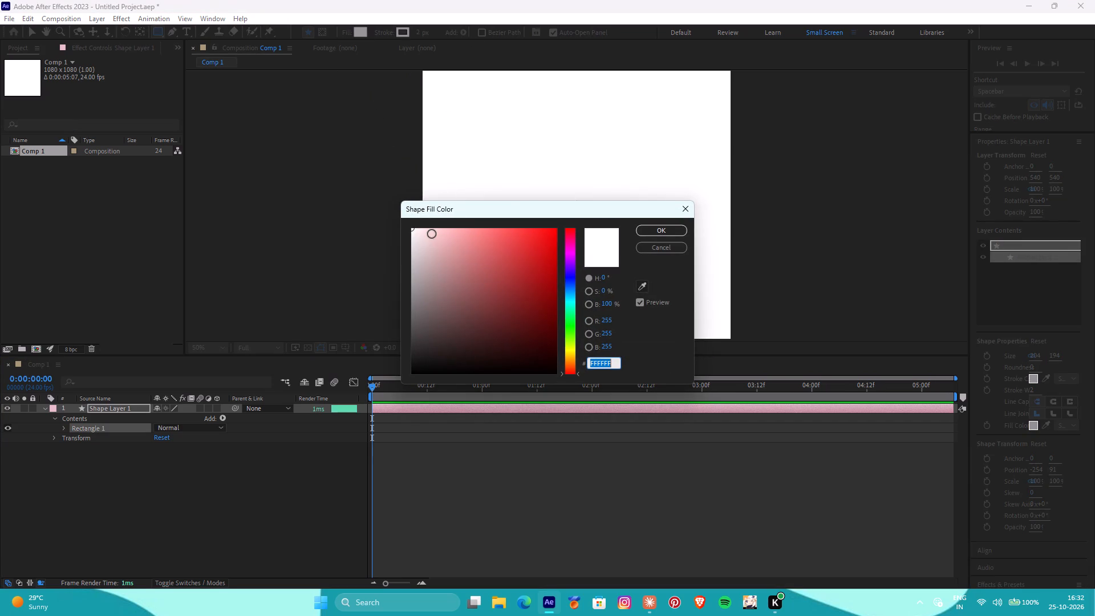
{"action": "left_click_drag", "start_coordinate": [414, 234], "coordinate": [419, 265]}
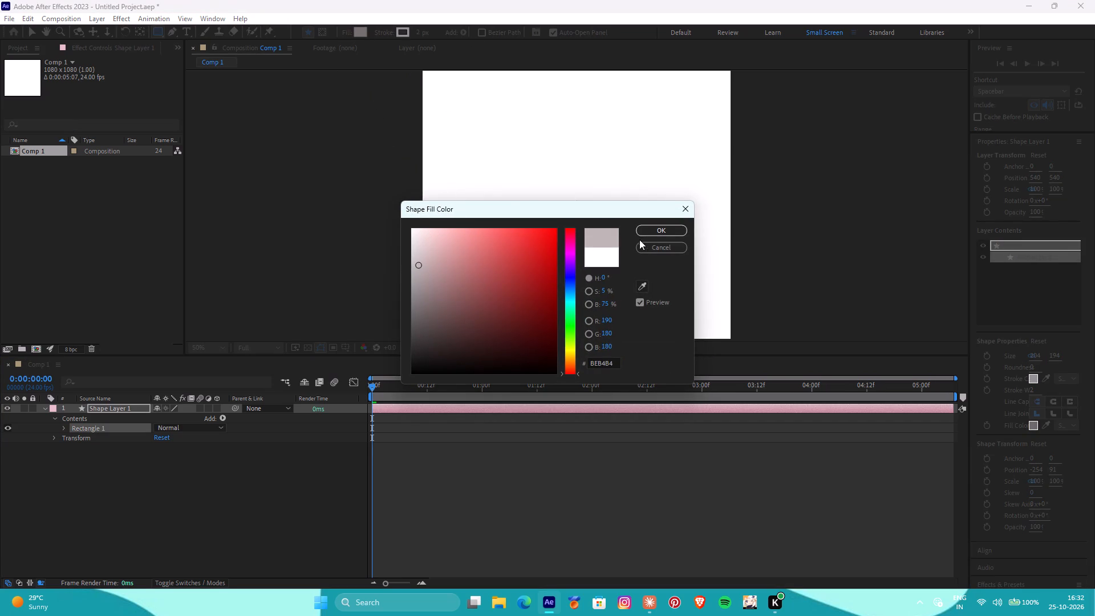
{"action": "left_click", "coordinate": [652, 229]}
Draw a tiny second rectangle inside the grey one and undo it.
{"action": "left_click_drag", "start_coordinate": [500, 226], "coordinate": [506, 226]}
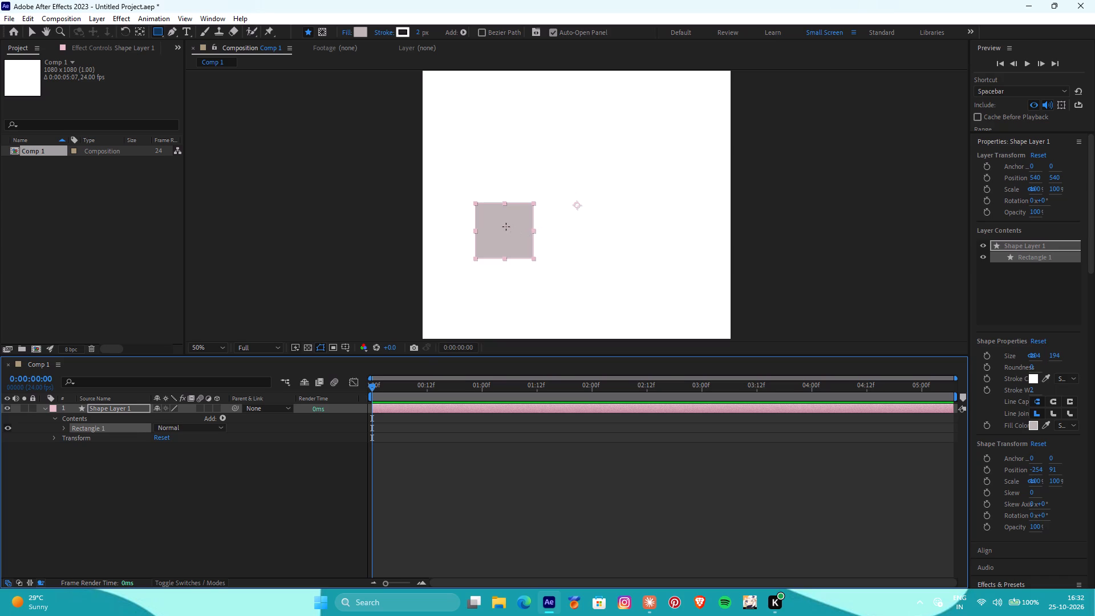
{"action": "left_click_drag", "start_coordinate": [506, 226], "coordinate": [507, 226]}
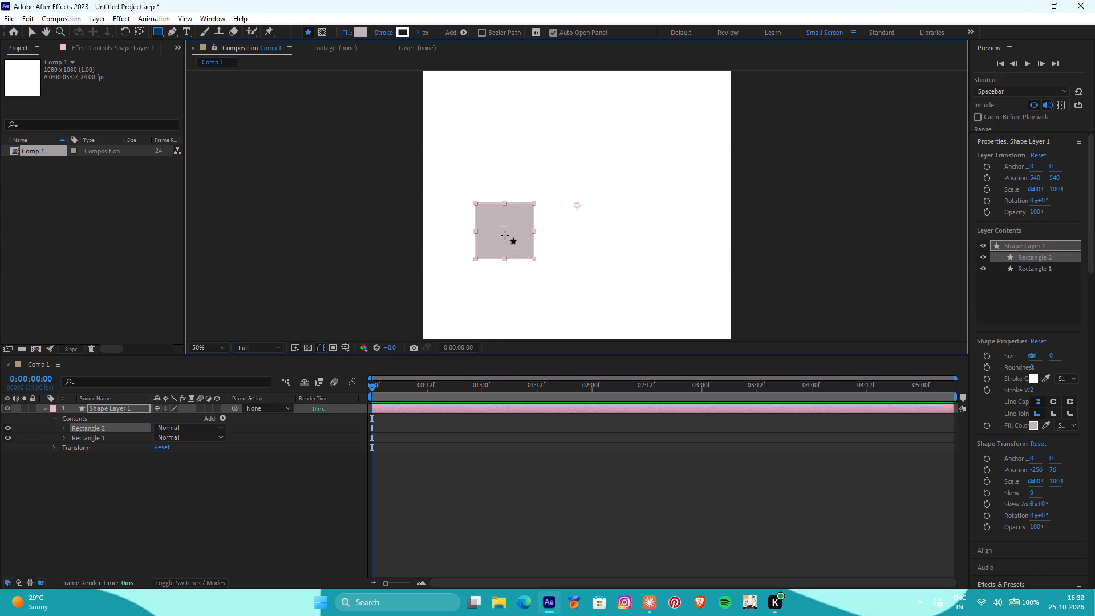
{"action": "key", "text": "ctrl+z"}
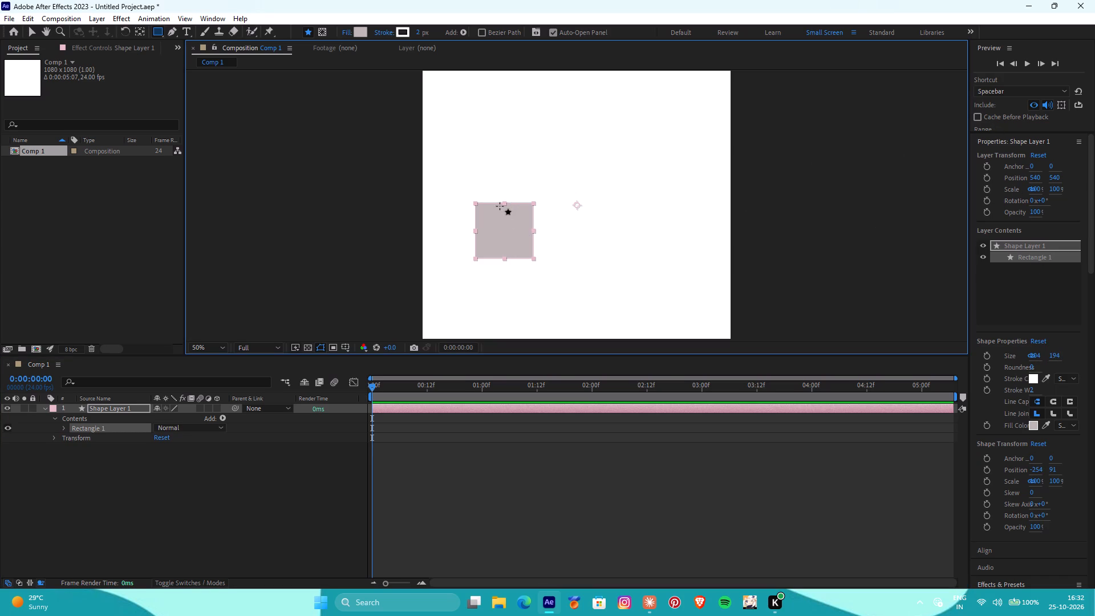
Examine the transform, shape and fill properties of Shape Layer 1 and its Rectangle 1, with the layer selected at the end.
{"action": "scroll", "coordinate": [1006, 224], "scroll_direction": "up", "scroll_amount": 5}
{"action": "scroll", "coordinate": [1032, 256], "scroll_direction": "down", "scroll_amount": 5}
{"action": "scroll", "coordinate": [1031, 257], "scroll_direction": "up", "scroll_amount": 6}
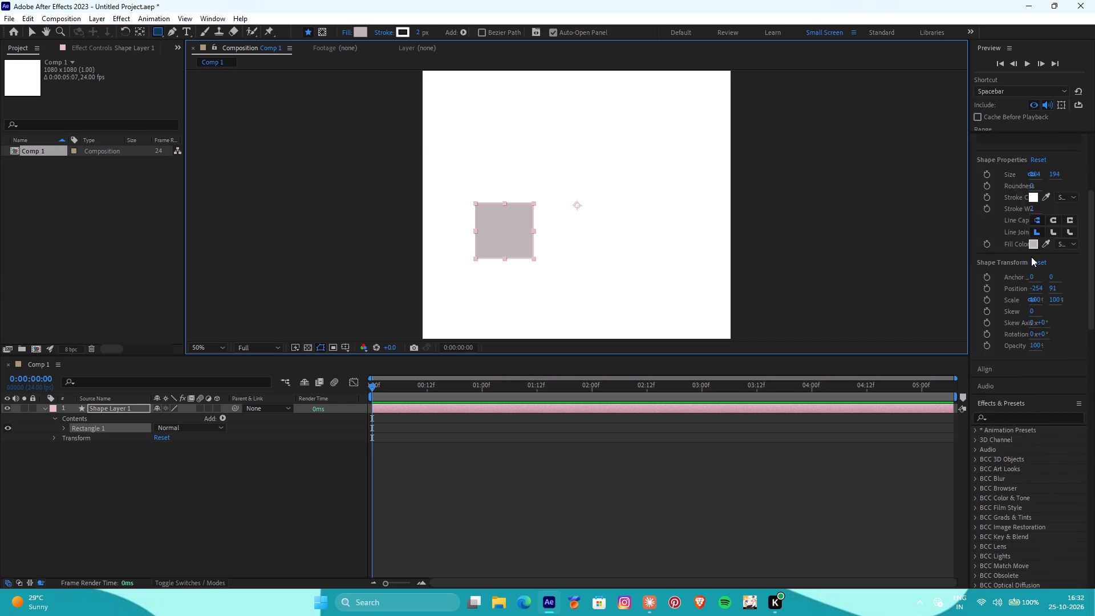
{"action": "scroll", "coordinate": [1031, 257], "scroll_direction": "up", "scroll_amount": 4}
{"action": "left_click", "coordinate": [1020, 246]}
{"action": "left_click", "coordinate": [1020, 245]}
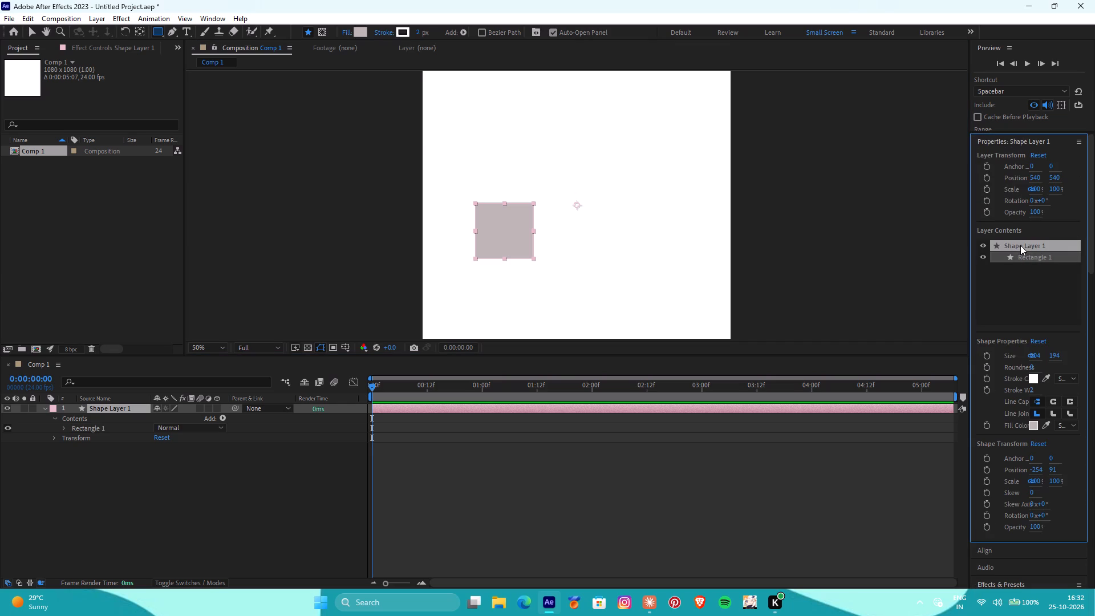
{"action": "left_click", "coordinate": [1032, 258]}
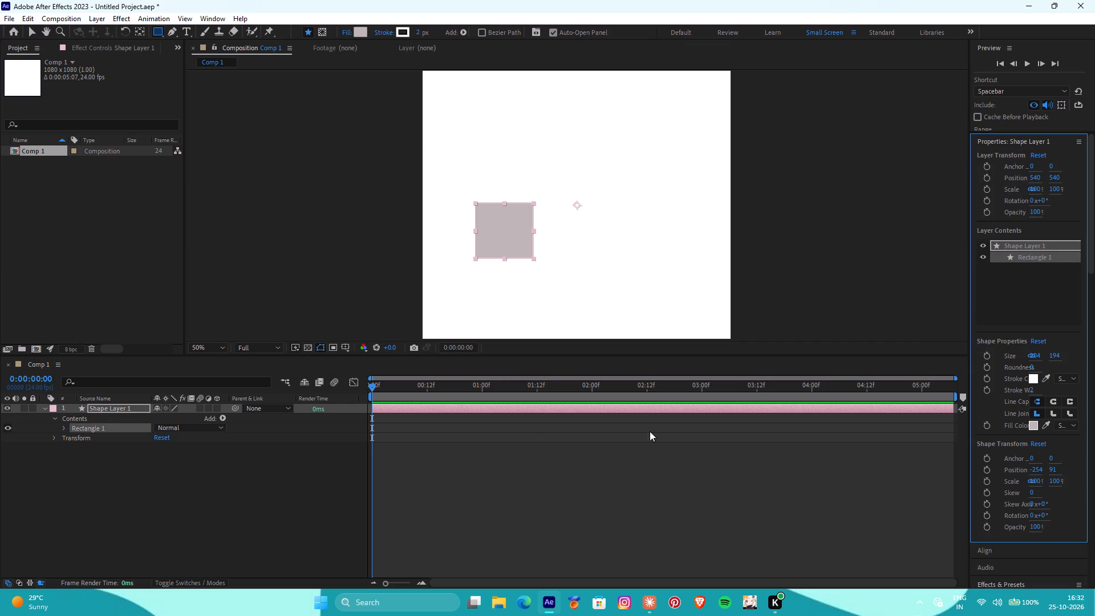
{"action": "left_click", "coordinate": [384, 407]}
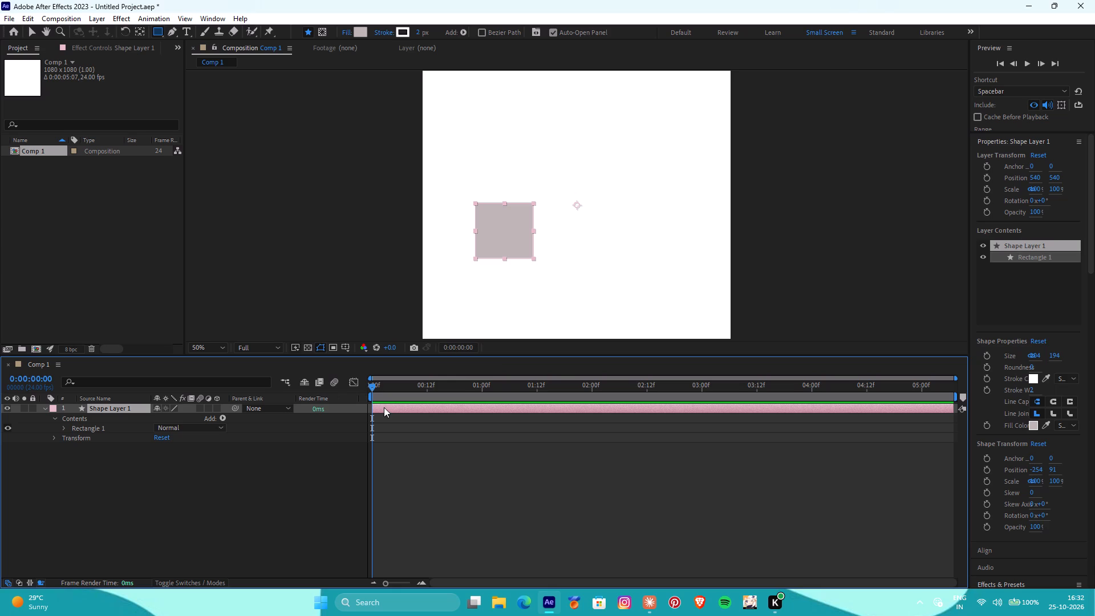
{"action": "scroll", "coordinate": [1030, 187], "scroll_direction": "up", "scroll_amount": 3}
Center the grey rectangle in the composition by setting Shape Layer 1's anchor point to -252, 90.
{"action": "left_click_drag", "start_coordinate": [1032, 169], "coordinate": [914, 169]}
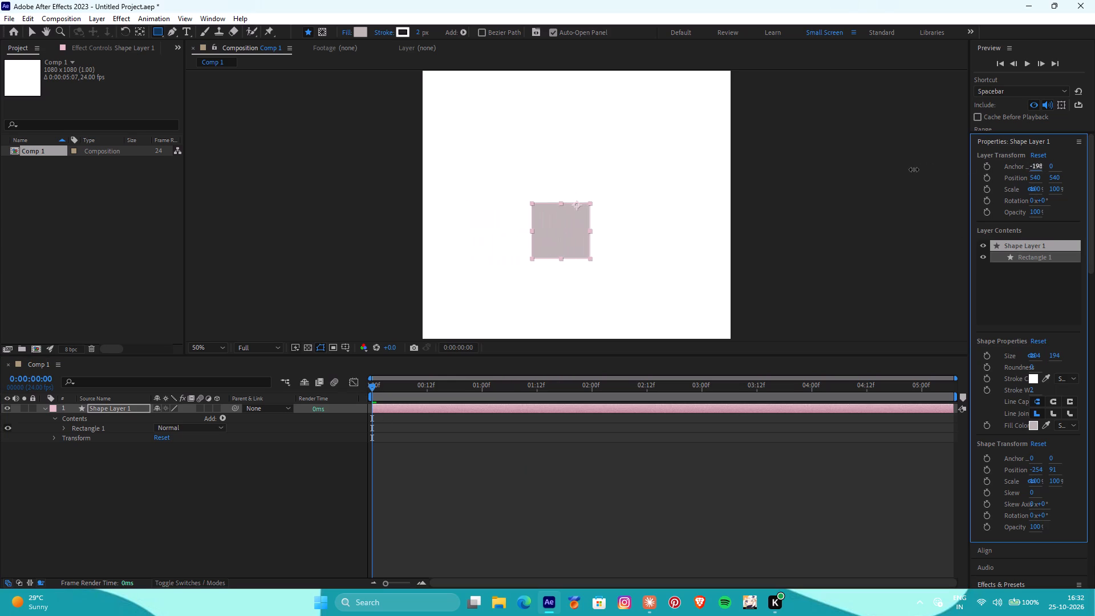
{"action": "left_click_drag", "start_coordinate": [914, 169], "coordinate": [896, 172]}
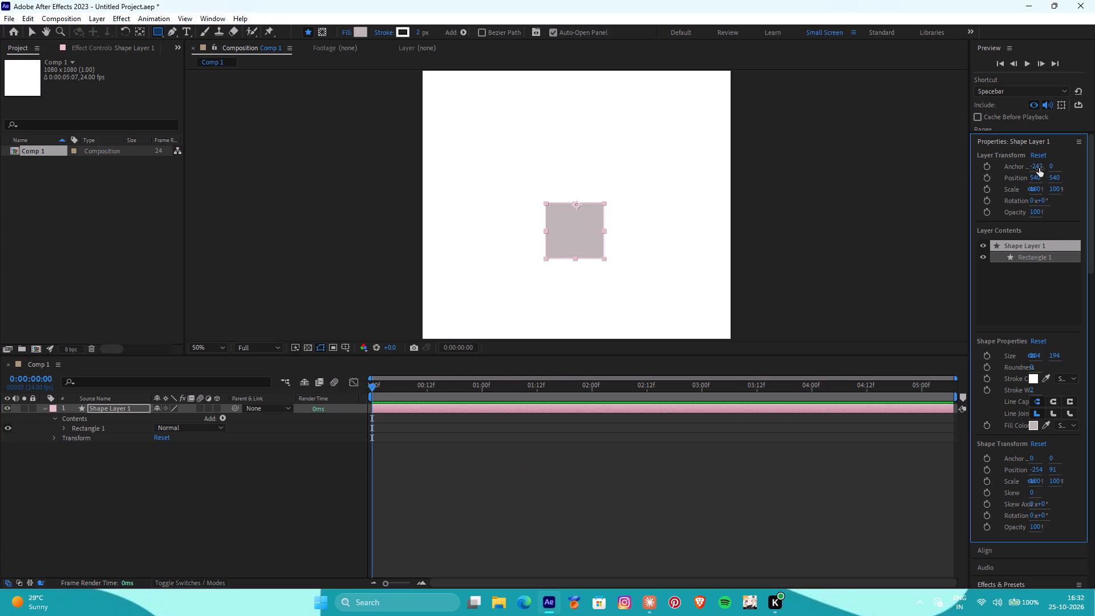
{"action": "left_click_drag", "start_coordinate": [1051, 165], "coordinate": [1094, 167]}
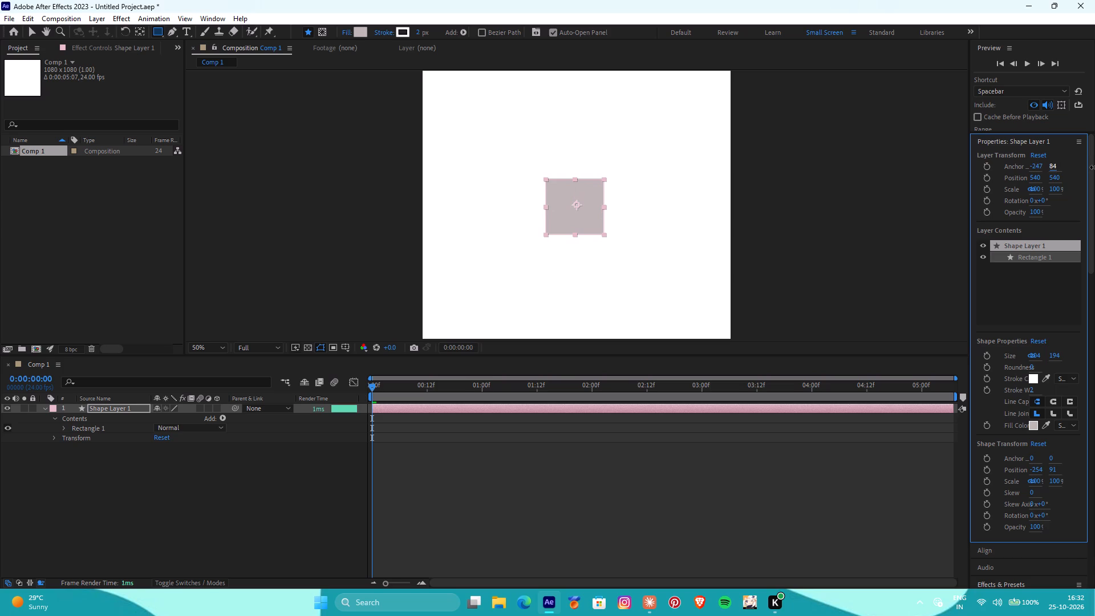
{"action": "left_click_drag", "start_coordinate": [1094, 167], "coordinate": [1094, 161]}
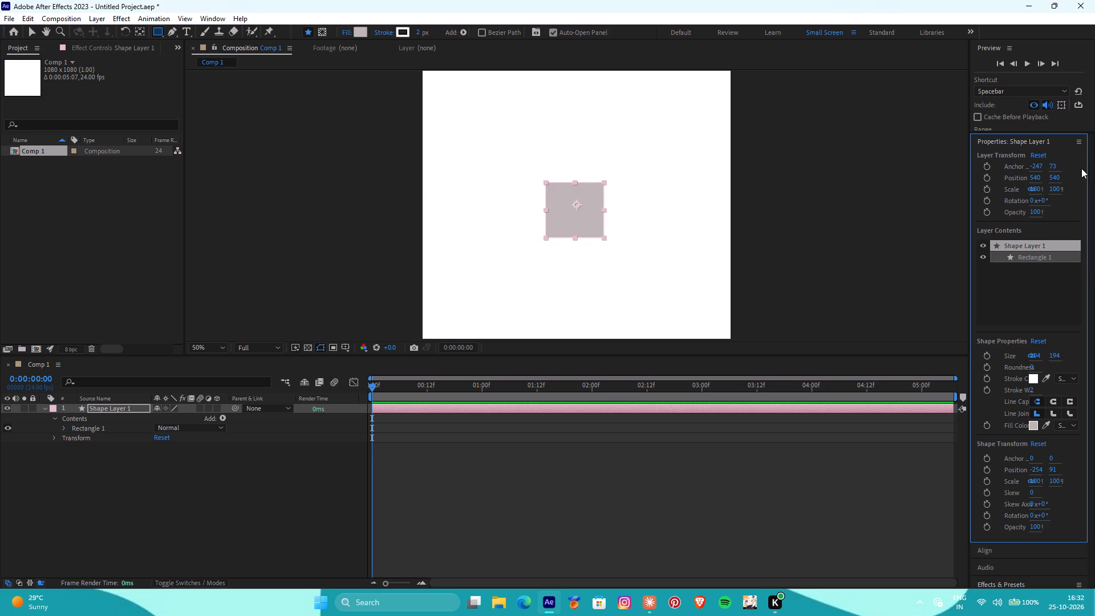
{"action": "left_click_drag", "start_coordinate": [1052, 168], "coordinate": [1058, 166]}
{"action": "left_click", "coordinate": [1037, 165]}
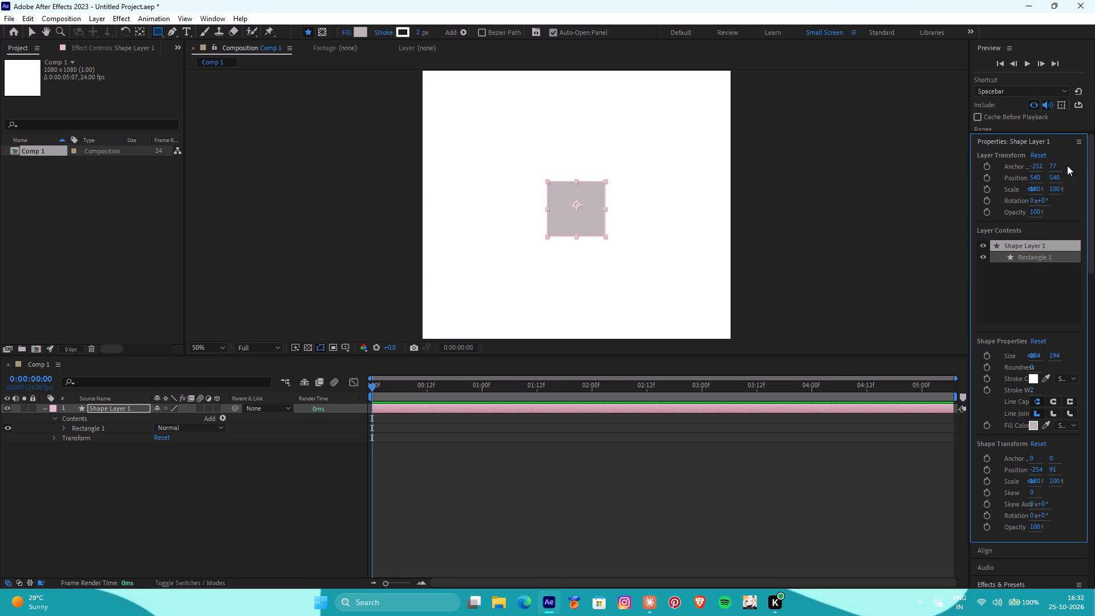
{"action": "left_click_drag", "start_coordinate": [1055, 165], "coordinate": [1065, 165]}
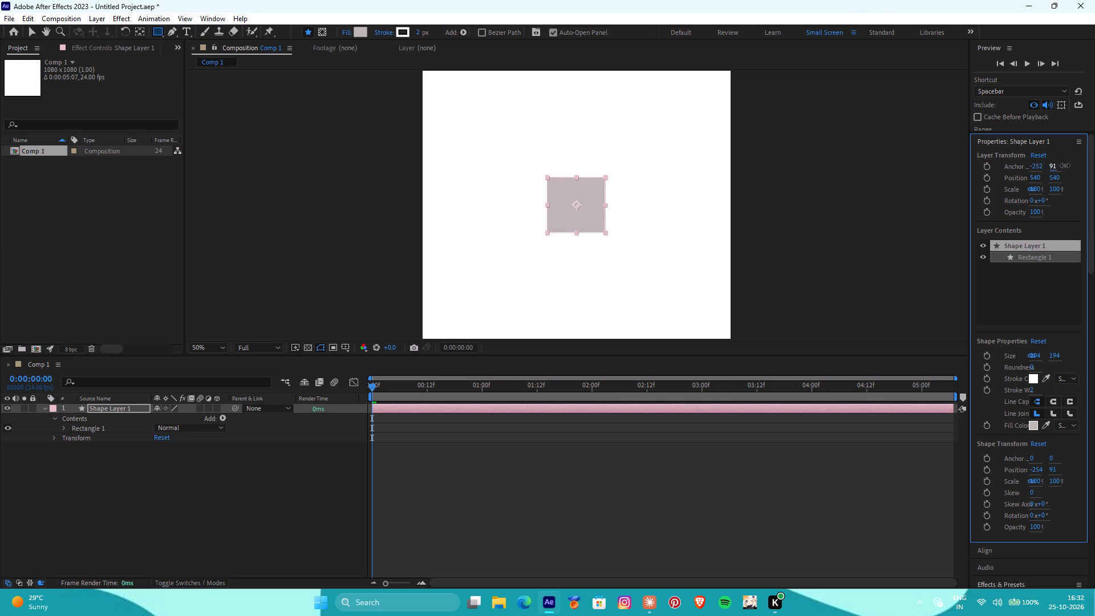
{"action": "left_click_drag", "start_coordinate": [1065, 165], "coordinate": [1062, 165]}
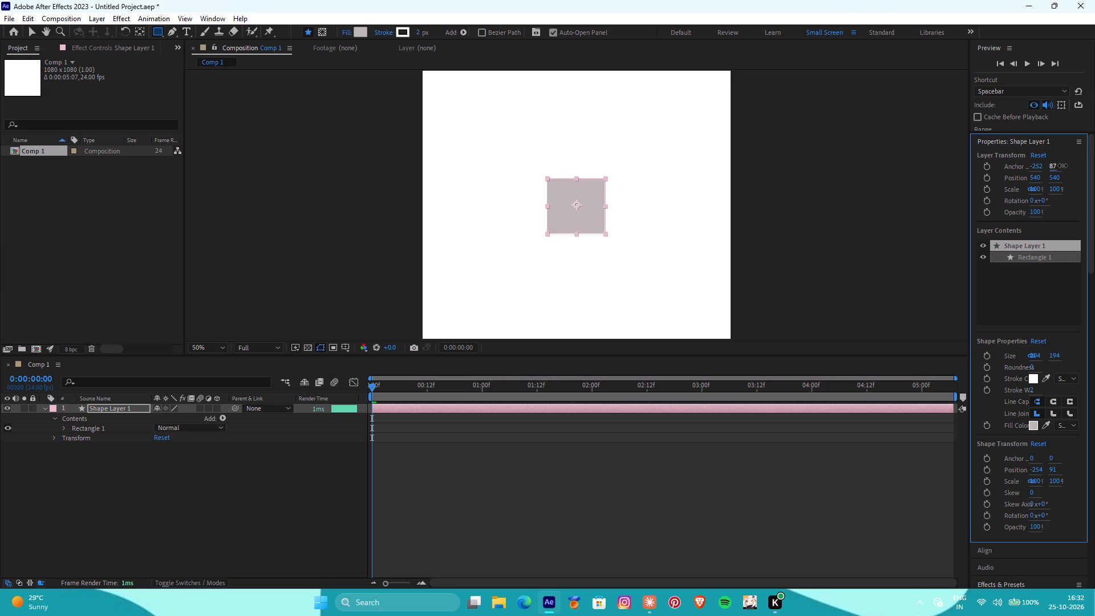
{"action": "left_click_drag", "start_coordinate": [1062, 165], "coordinate": [1064, 165]}
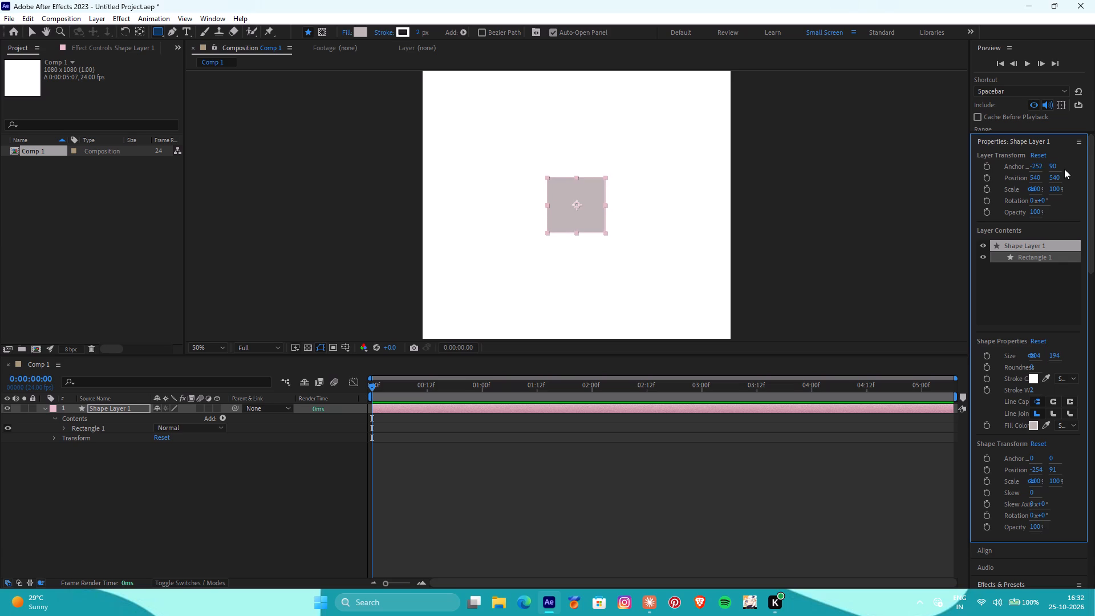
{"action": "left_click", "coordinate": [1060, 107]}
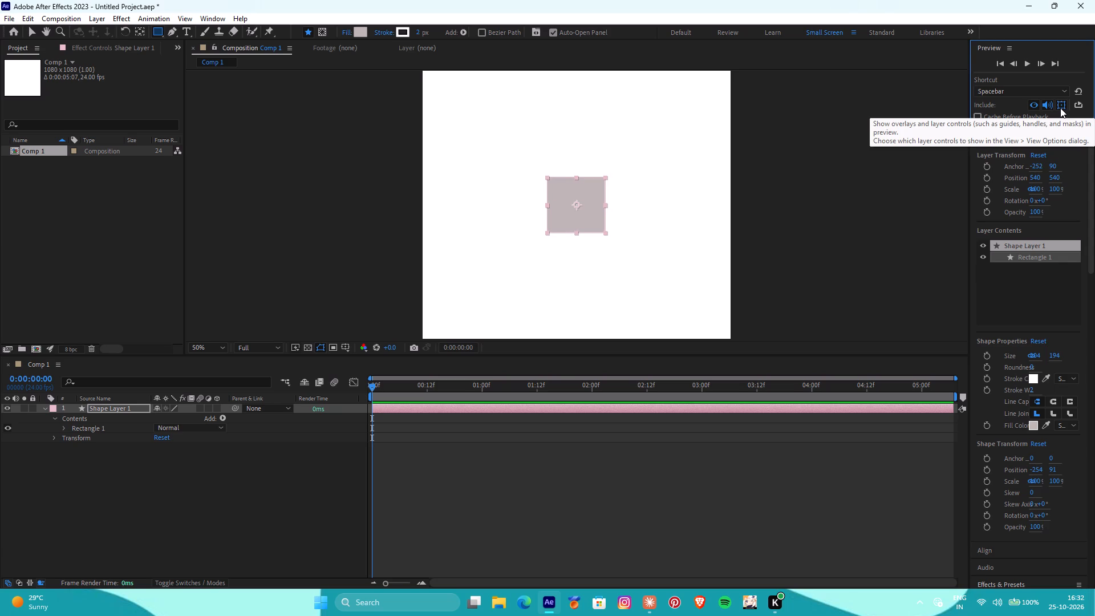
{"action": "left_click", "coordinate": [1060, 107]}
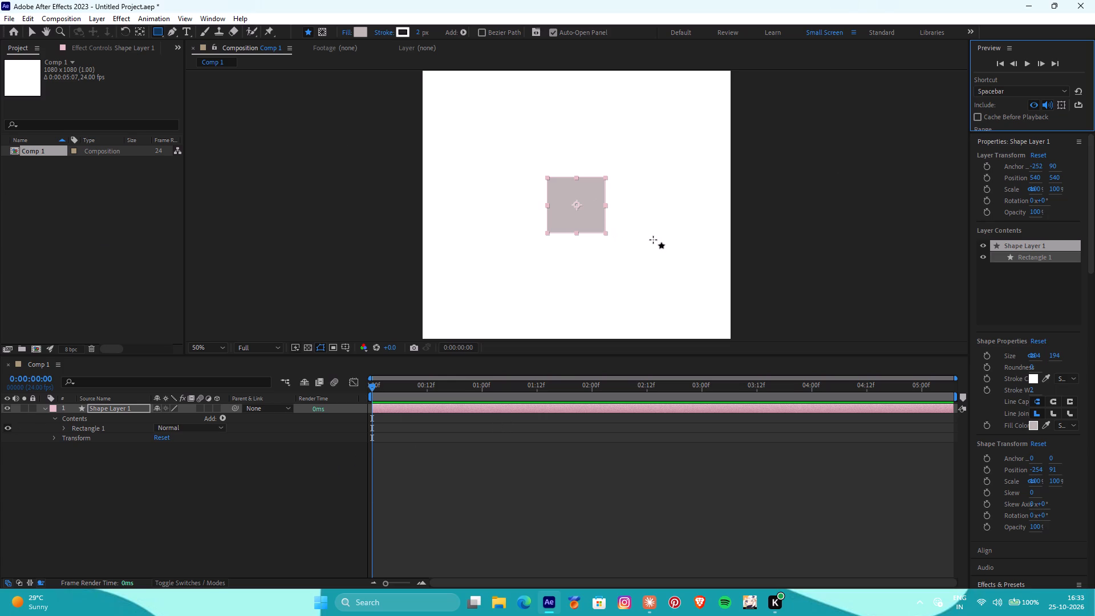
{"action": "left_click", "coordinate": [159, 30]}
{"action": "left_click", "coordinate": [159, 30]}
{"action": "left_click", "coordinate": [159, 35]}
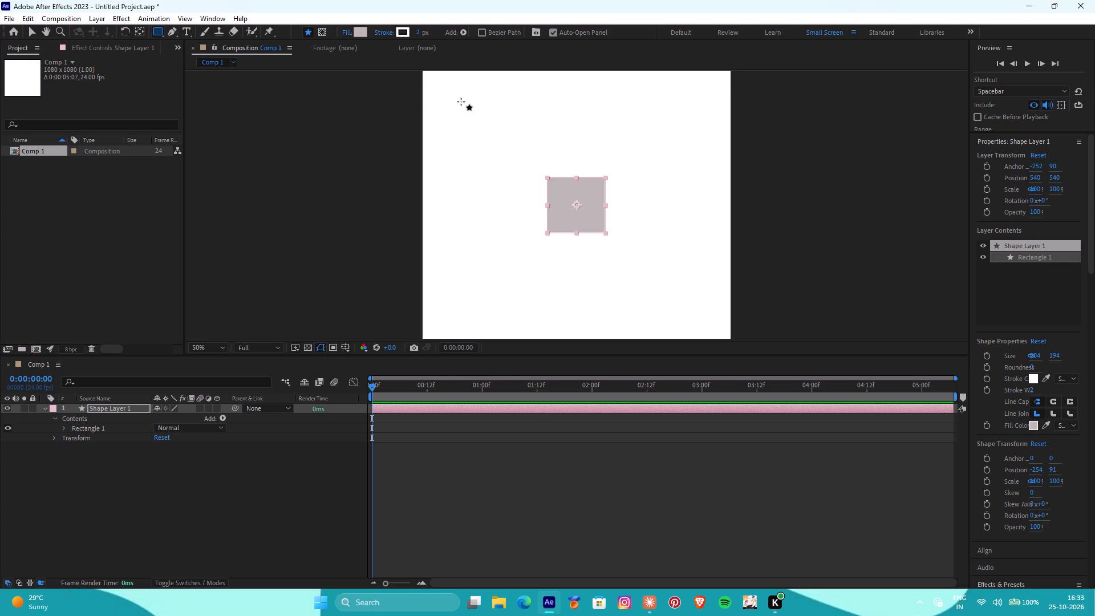
Expand Rectangle 1 in Shape Layer 1's contents and examine its fill blending modes and its fill and transform groups.
{"action": "left_click", "coordinate": [55, 418]}
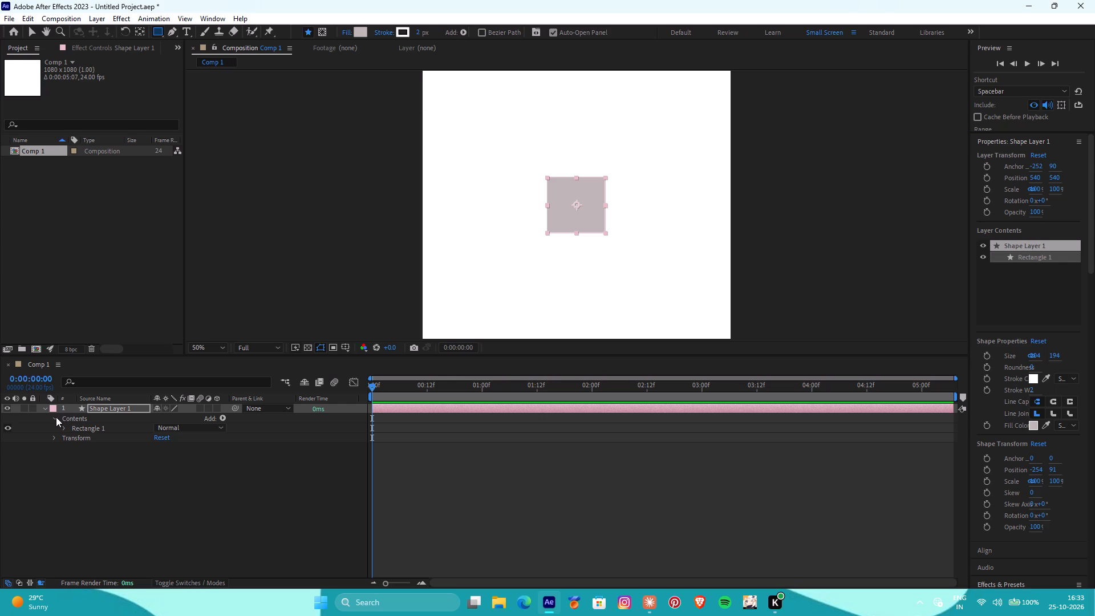
{"action": "left_click", "coordinate": [56, 417]}
{"action": "left_click", "coordinate": [64, 427]}
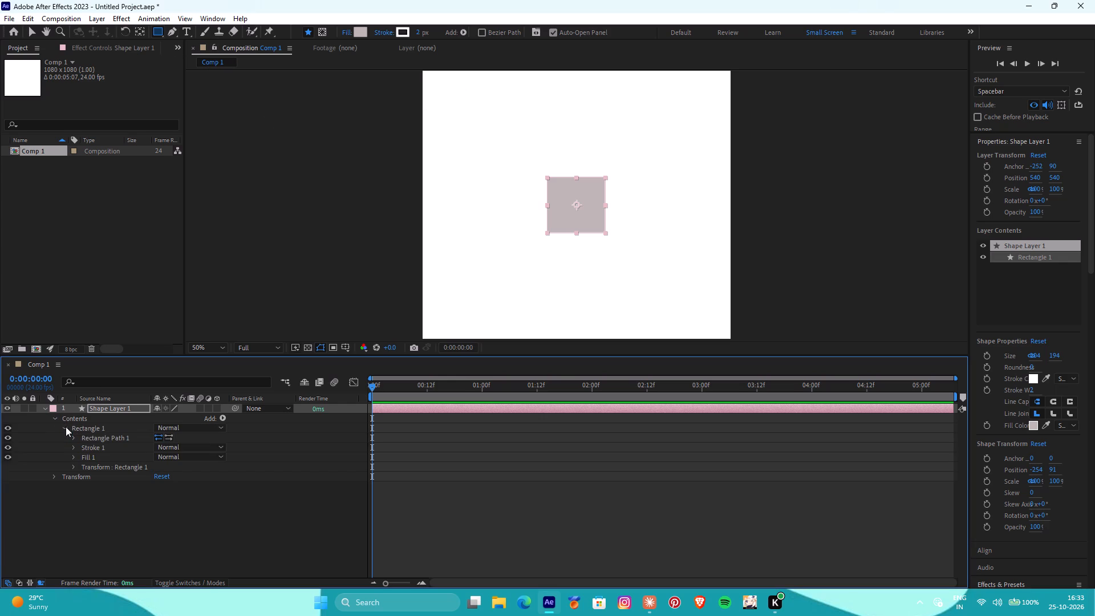
{"action": "left_click", "coordinate": [171, 457]}
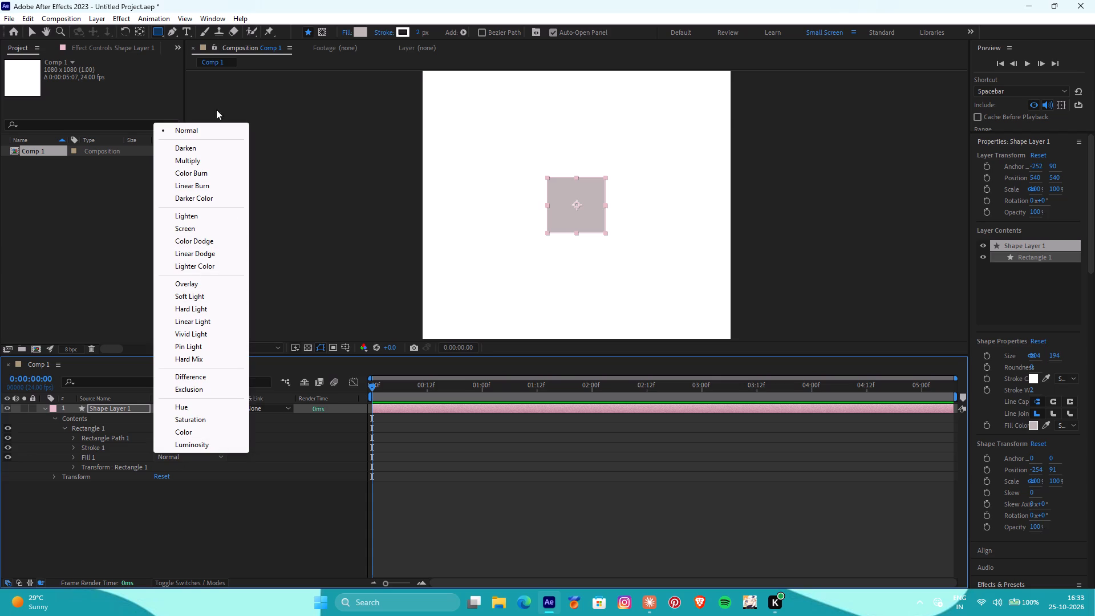
{"action": "left_click", "coordinate": [115, 455]}
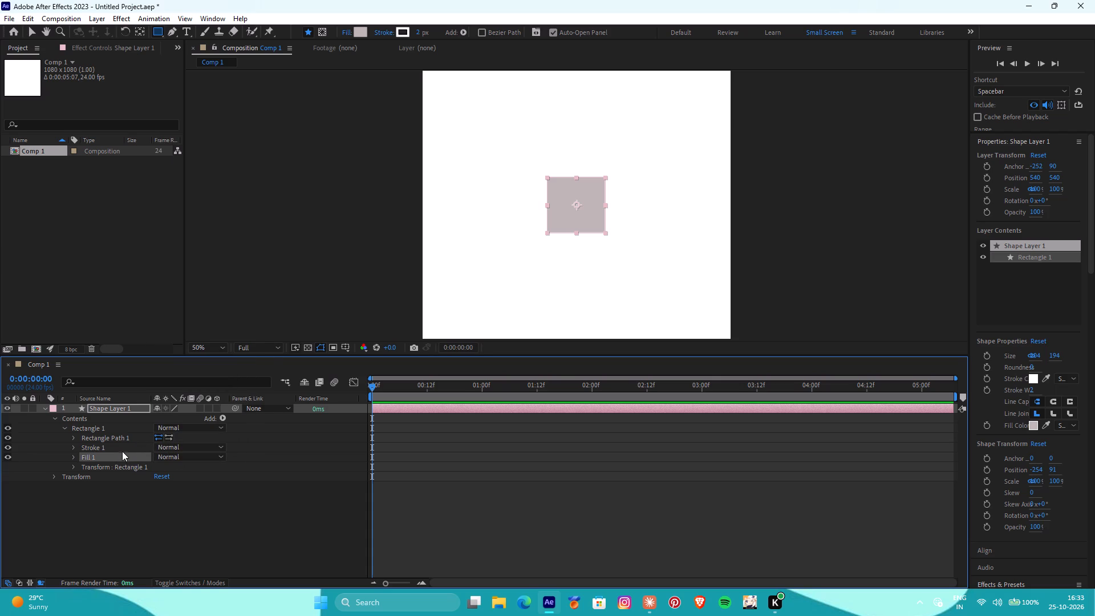
{"action": "left_click", "coordinate": [129, 467]}
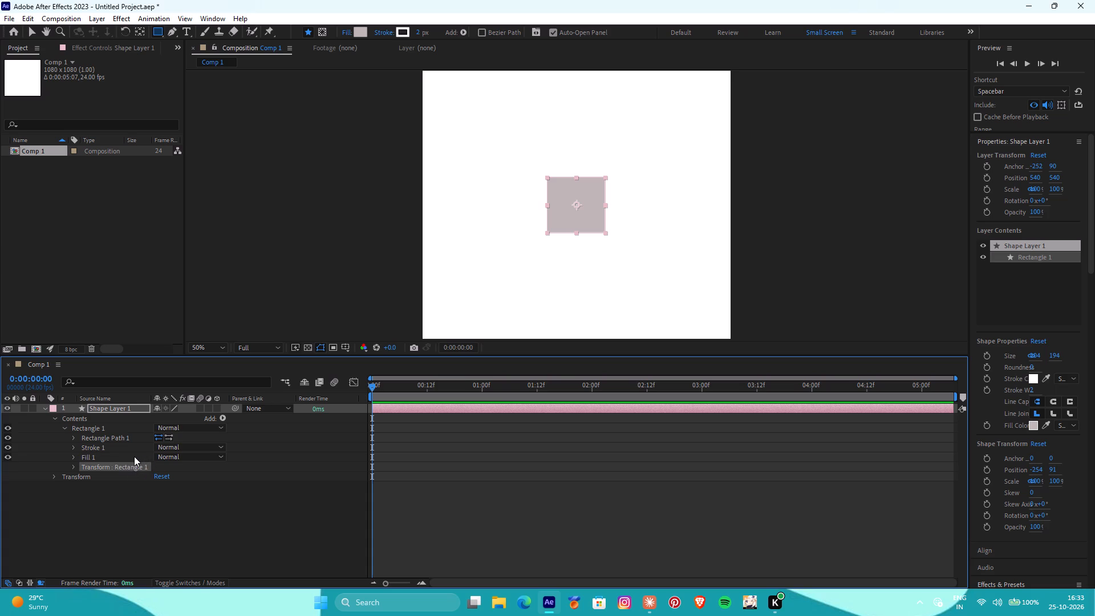
{"action": "left_click", "coordinate": [134, 456]}
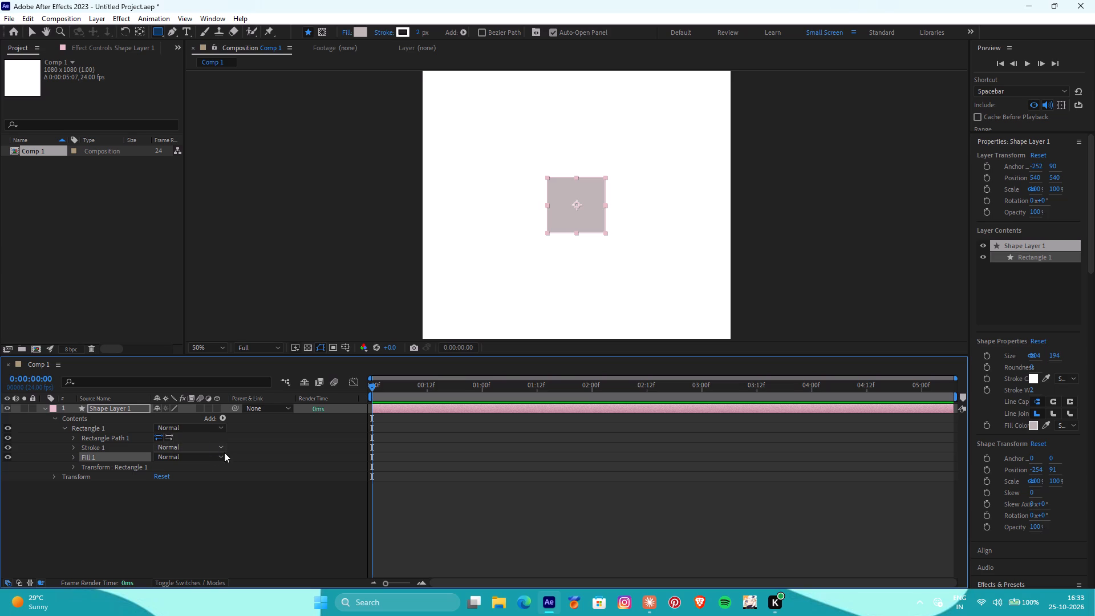
{"action": "scroll", "coordinate": [258, 457], "scroll_direction": "left", "scroll_amount": 1}
{"action": "scroll", "coordinate": [84, 439], "scroll_direction": "right", "scroll_amount": 1}
Set the roundness of Rectangle Path 1 to 73 and deselect the layer.
{"action": "left_click", "coordinate": [72, 437]}
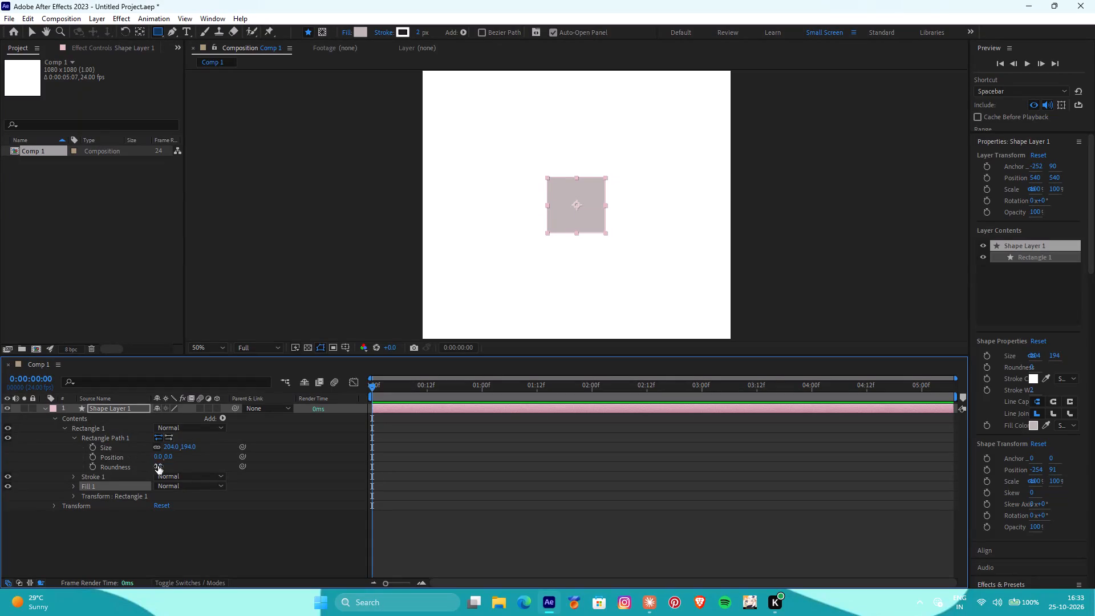
{"action": "left_click_drag", "start_coordinate": [159, 466], "coordinate": [188, 469]}
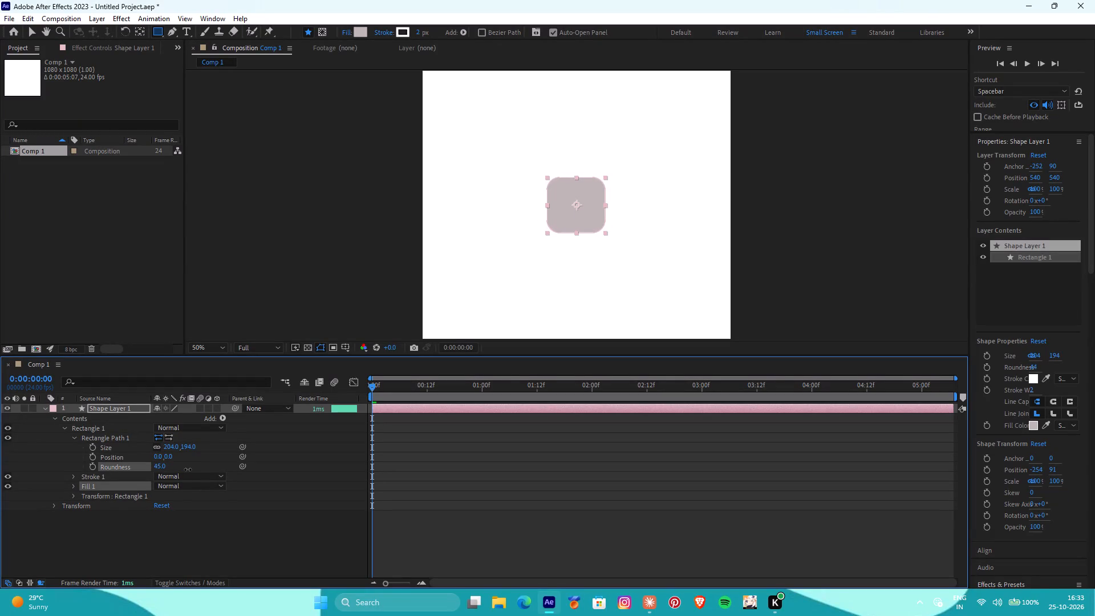
{"action": "left_click_drag", "start_coordinate": [188, 469], "coordinate": [193, 469]}
{"action": "left_click_drag", "start_coordinate": [193, 469], "coordinate": [194, 469]}
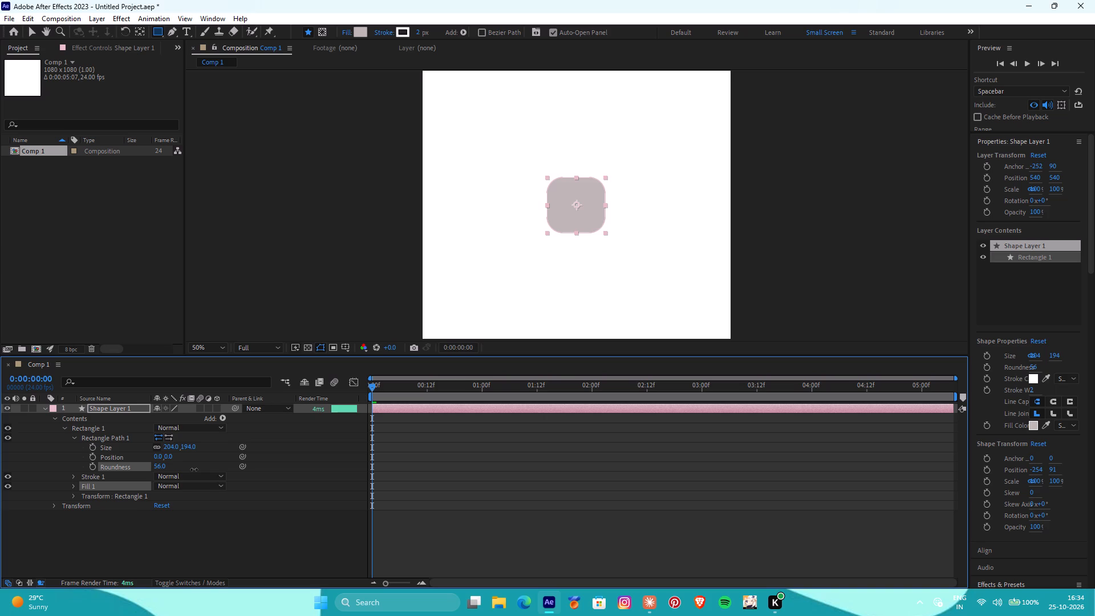
{"action": "left_click_drag", "start_coordinate": [194, 469], "coordinate": [206, 467]}
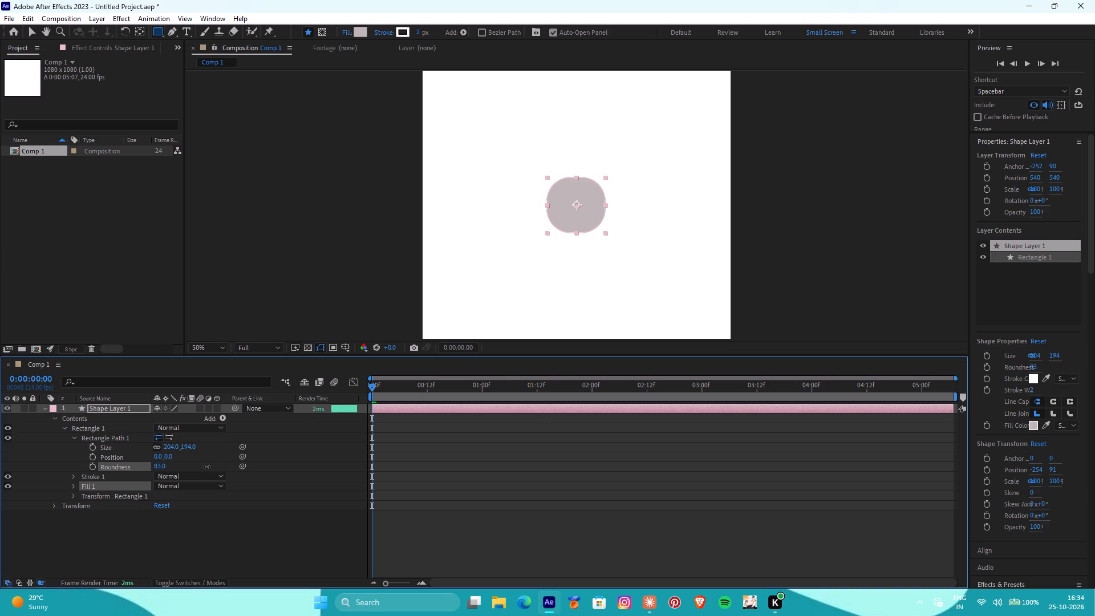
{"action": "left_click_drag", "start_coordinate": [206, 467], "coordinate": [201, 467]}
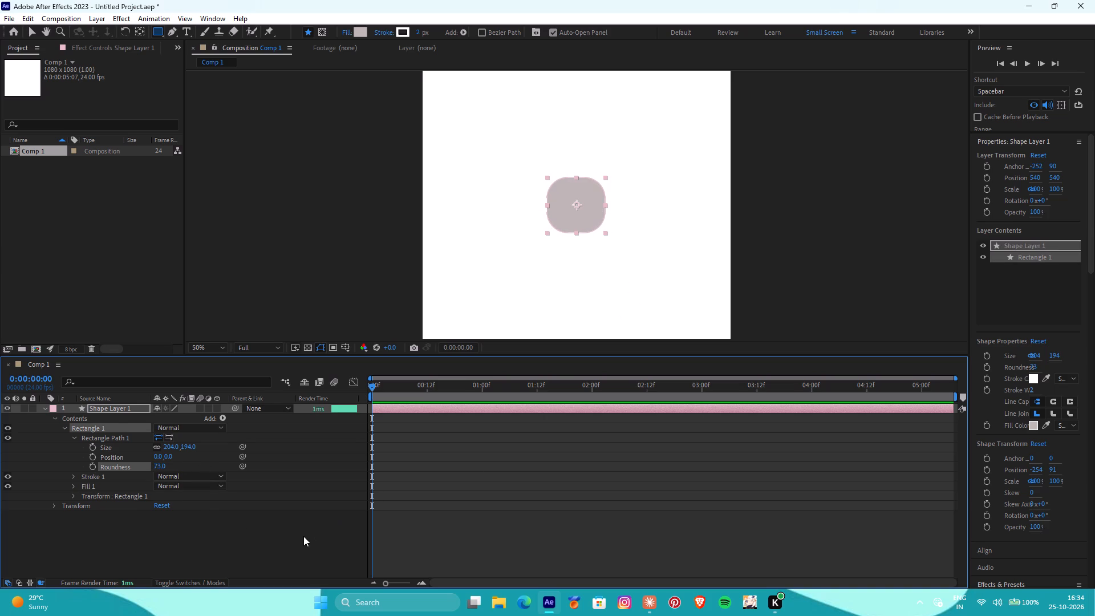
{"action": "left_click", "coordinate": [301, 537]}
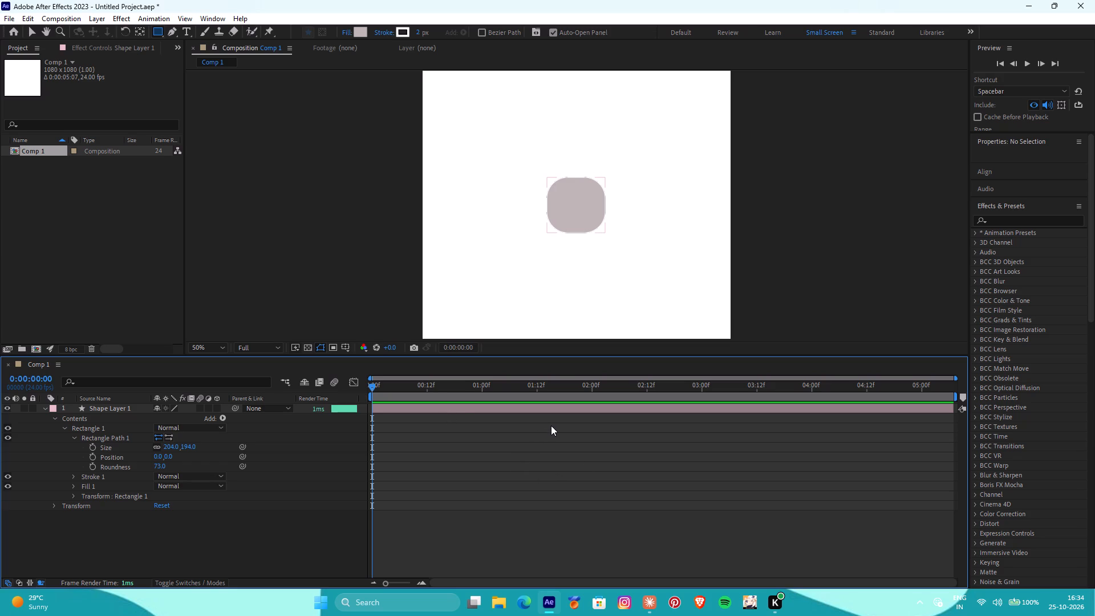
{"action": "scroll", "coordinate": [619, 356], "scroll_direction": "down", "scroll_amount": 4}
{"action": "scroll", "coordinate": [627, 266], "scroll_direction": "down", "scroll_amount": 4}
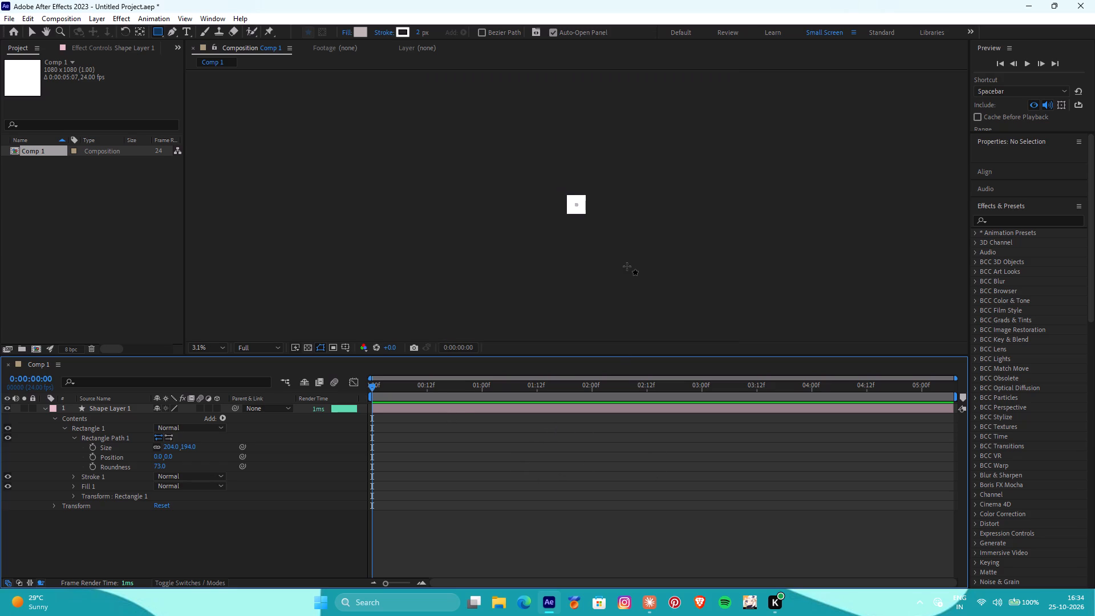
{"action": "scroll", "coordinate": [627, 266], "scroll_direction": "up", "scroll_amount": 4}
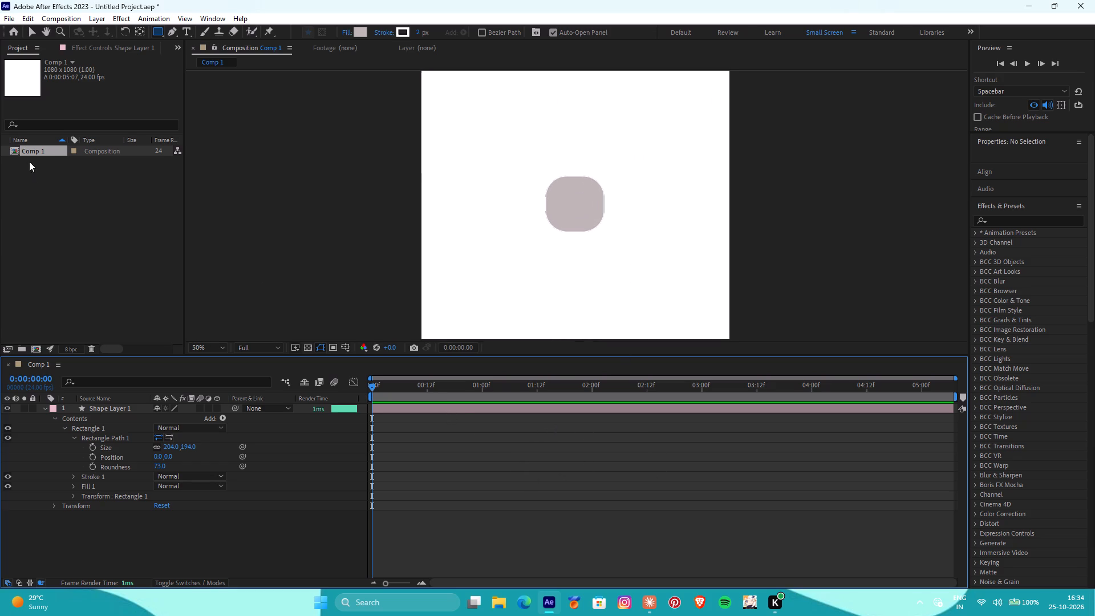
Open the composition settings of Comp 1 and examine the available pixel aspect ratios.
{"action": "right_click", "coordinate": [36, 147]}
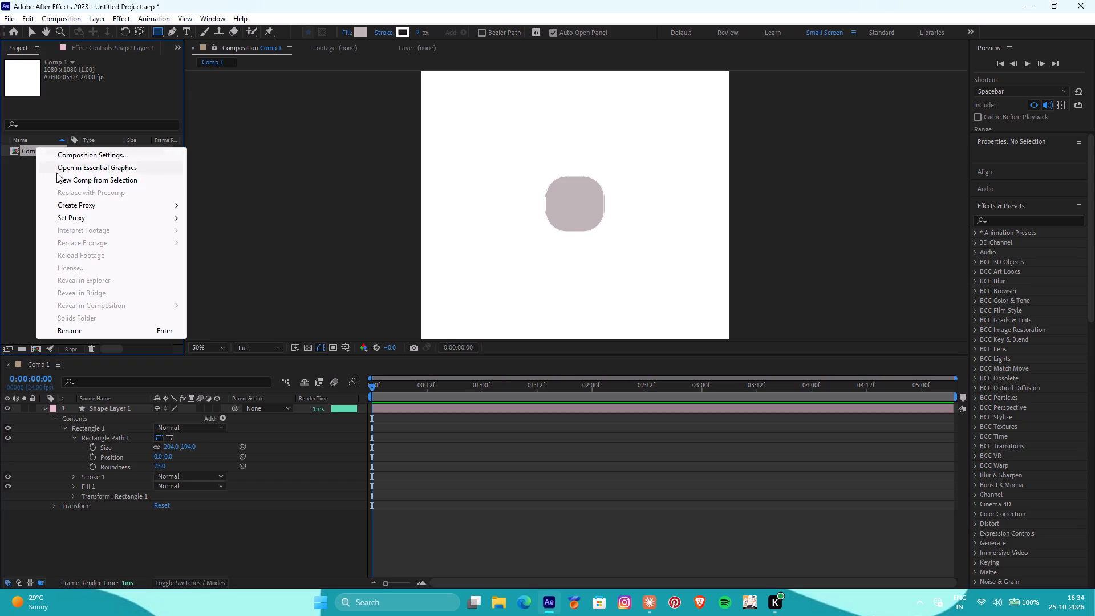
{"action": "scroll", "coordinate": [14, 192], "scroll_direction": "right", "scroll_amount": 1}
{"action": "left_click", "coordinate": [108, 156]}
{"action": "scroll", "coordinate": [705, 174], "scroll_direction": "right", "scroll_amount": 1}
{"action": "scroll", "coordinate": [654, 252], "scroll_direction": "left", "scroll_amount": 1}
{"action": "scroll", "coordinate": [548, 325], "scroll_direction": "right", "scroll_amount": 1}
{"action": "scroll", "coordinate": [474, 259], "scroll_direction": "left", "scroll_amount": 1}
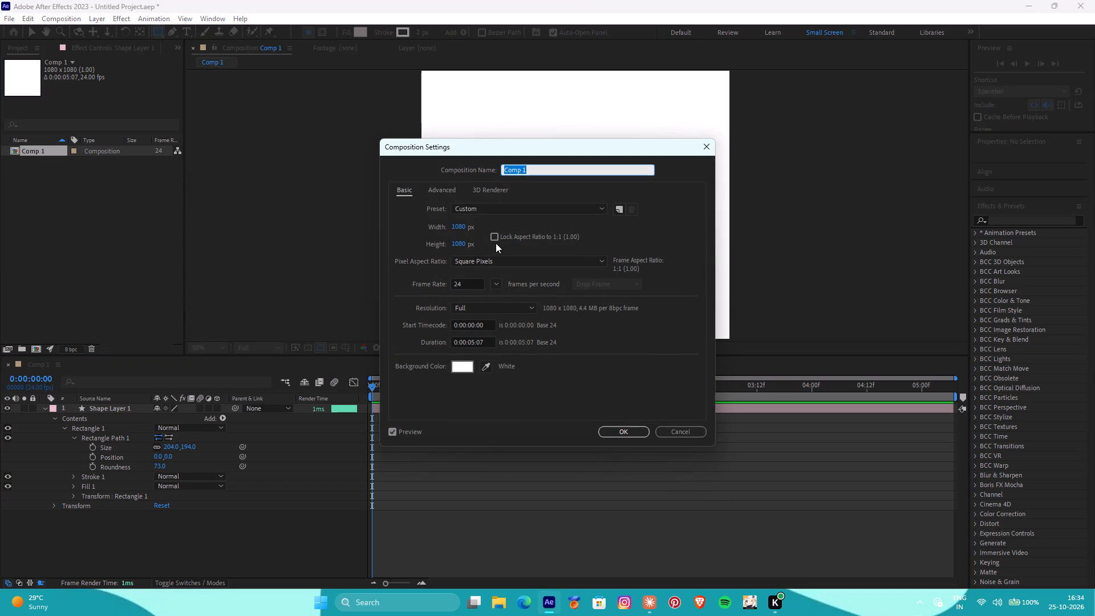
{"action": "left_click", "coordinate": [489, 257]}
{"action": "scroll", "coordinate": [532, 299], "scroll_direction": "left", "scroll_amount": 1}
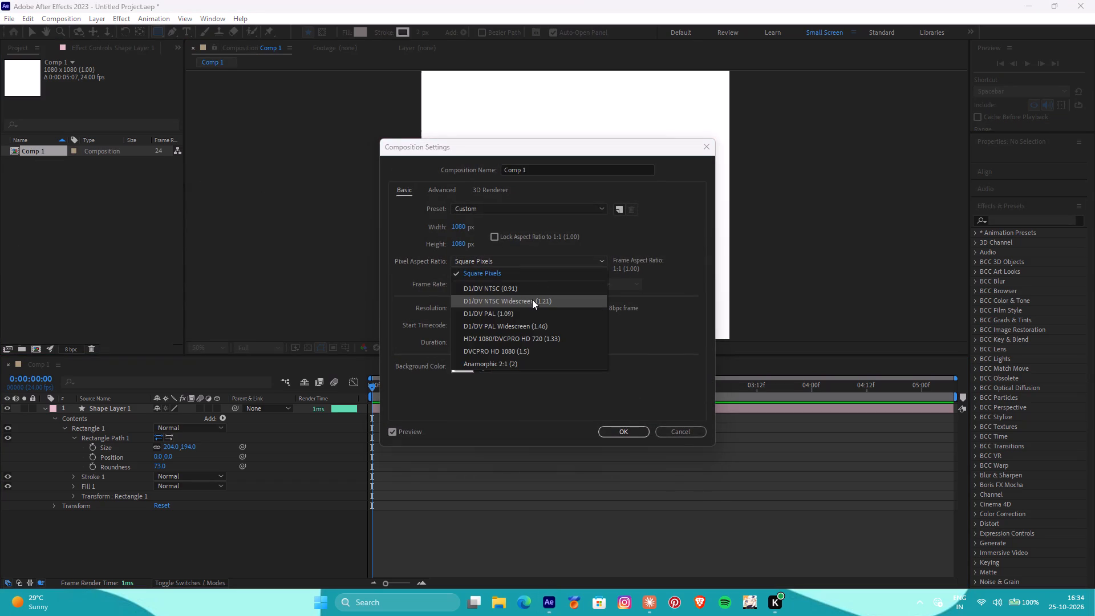
{"action": "scroll", "coordinate": [532, 396], "scroll_direction": "down", "scroll_amount": 4}
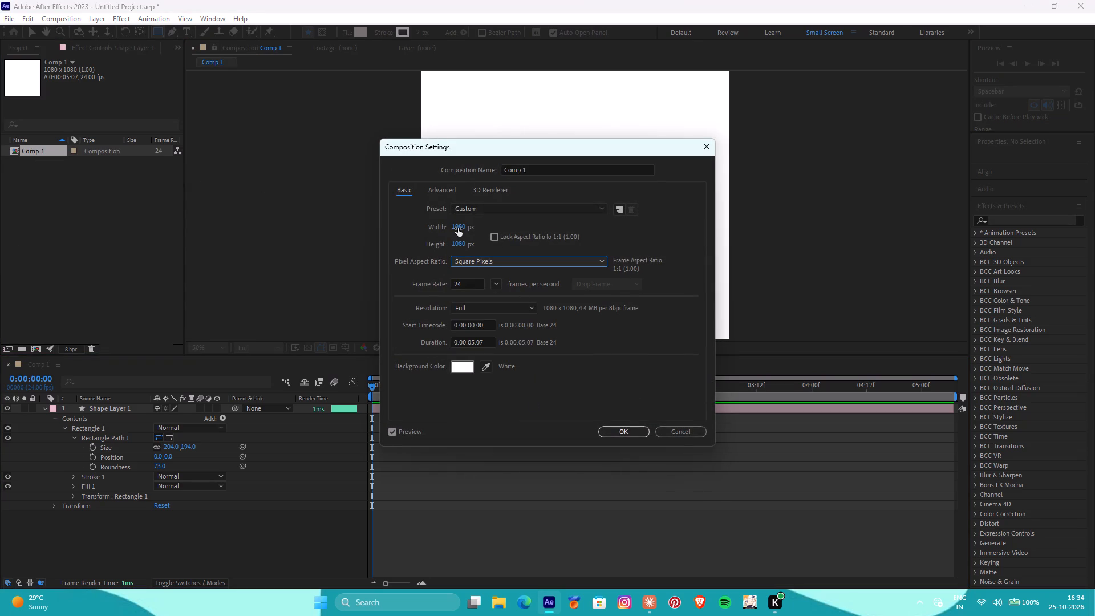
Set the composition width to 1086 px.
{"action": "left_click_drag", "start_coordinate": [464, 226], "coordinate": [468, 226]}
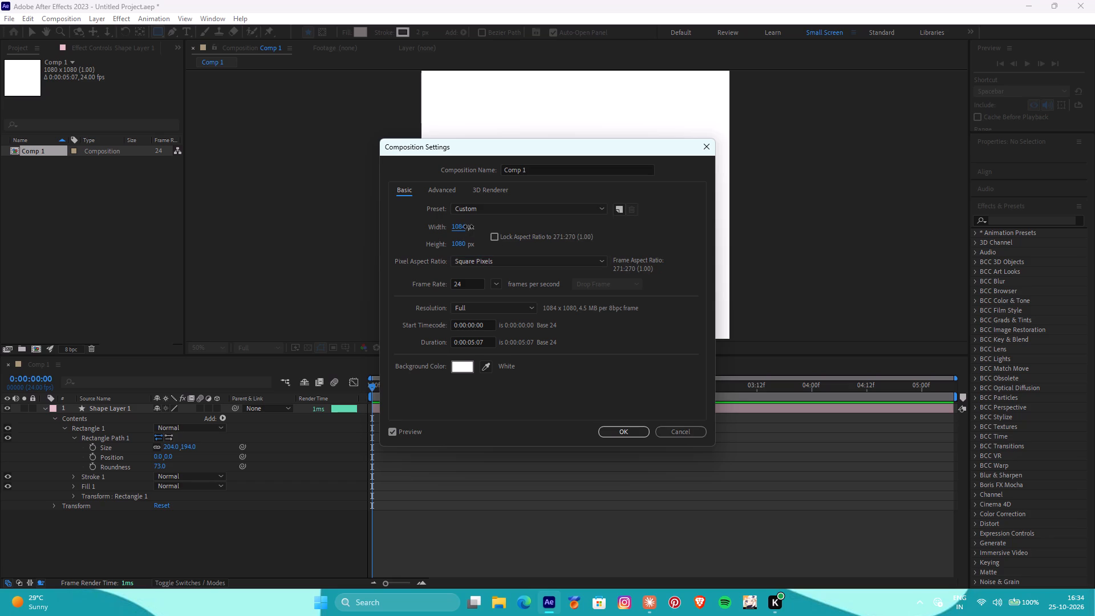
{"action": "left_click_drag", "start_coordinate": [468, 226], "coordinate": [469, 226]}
Apply the custom reeel preset to the composition.
{"action": "left_click", "coordinate": [468, 210]}
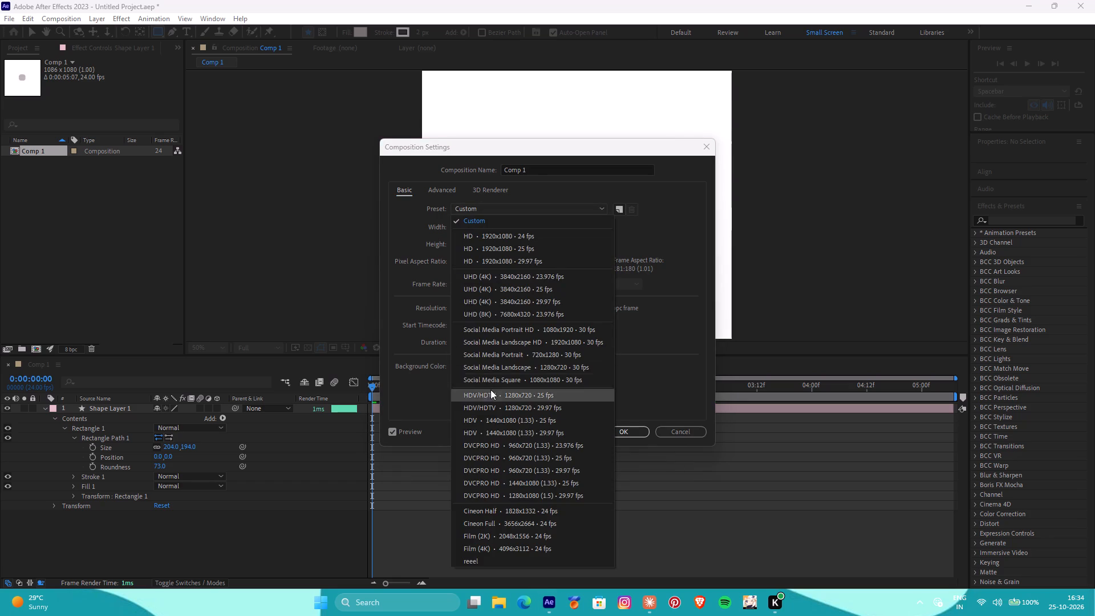
{"action": "scroll", "coordinate": [535, 271], "scroll_direction": "down", "scroll_amount": 4}
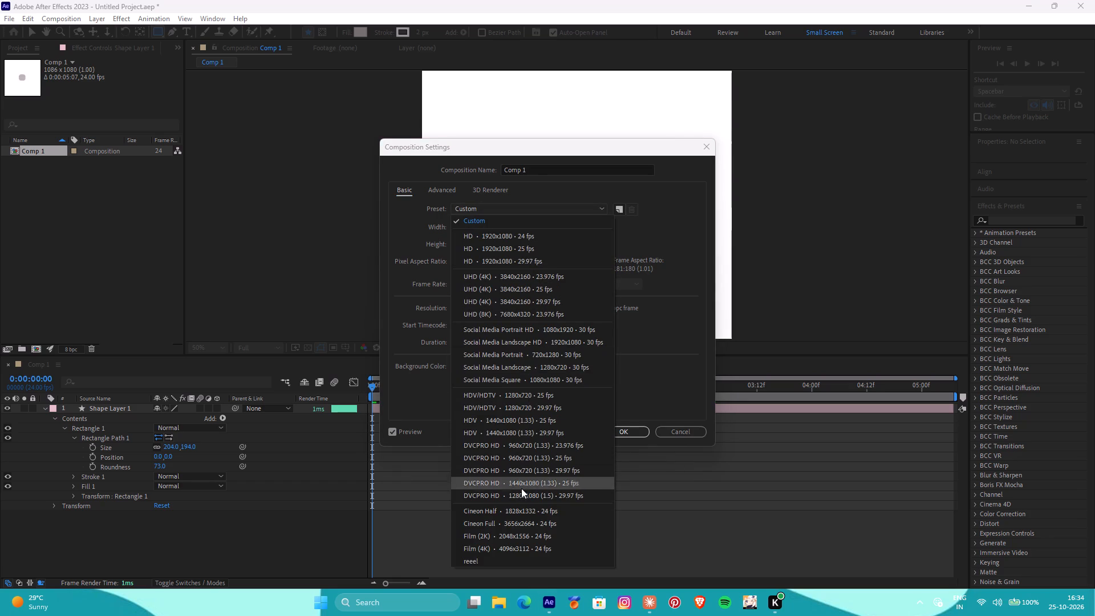
{"action": "left_click", "coordinate": [521, 555]}
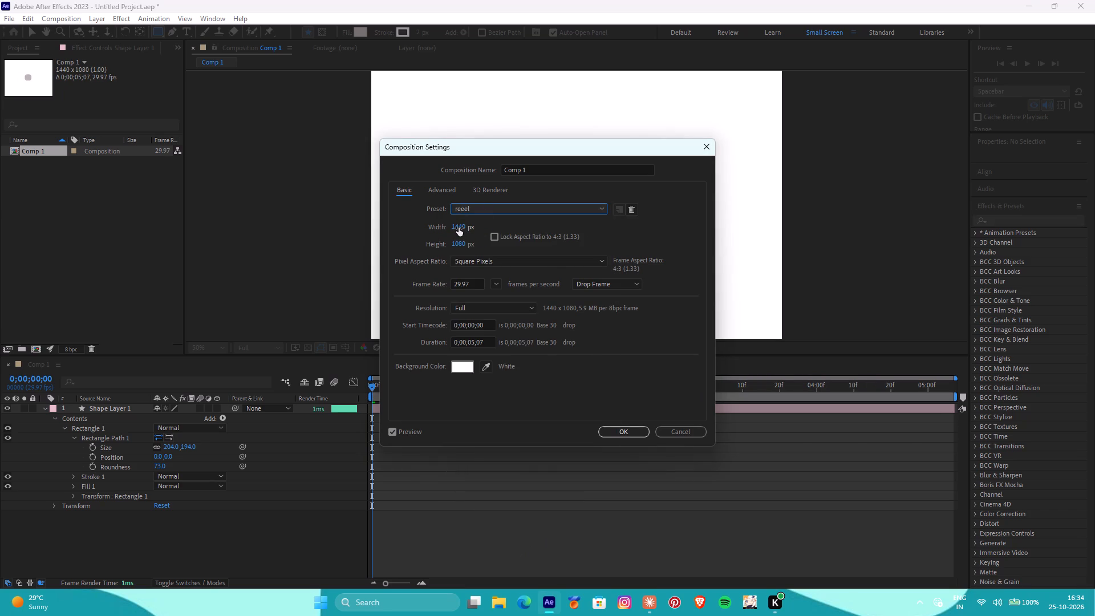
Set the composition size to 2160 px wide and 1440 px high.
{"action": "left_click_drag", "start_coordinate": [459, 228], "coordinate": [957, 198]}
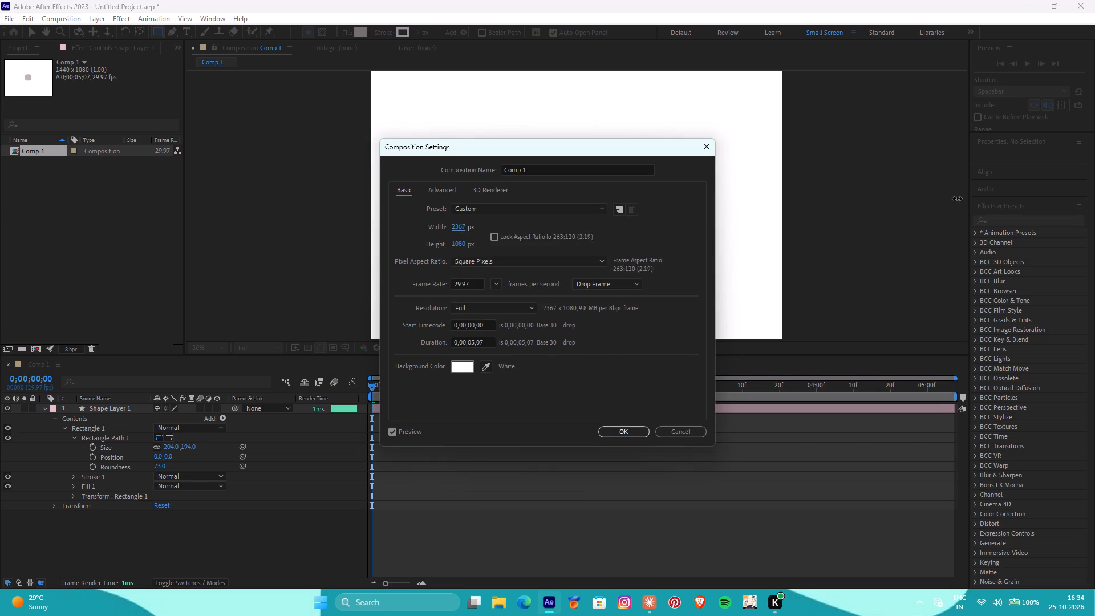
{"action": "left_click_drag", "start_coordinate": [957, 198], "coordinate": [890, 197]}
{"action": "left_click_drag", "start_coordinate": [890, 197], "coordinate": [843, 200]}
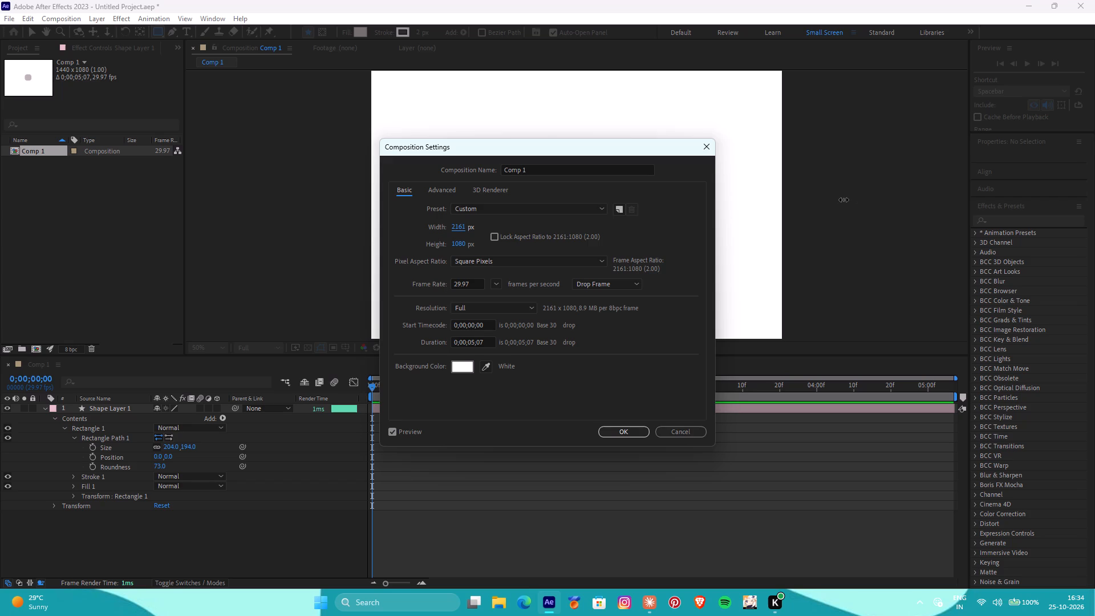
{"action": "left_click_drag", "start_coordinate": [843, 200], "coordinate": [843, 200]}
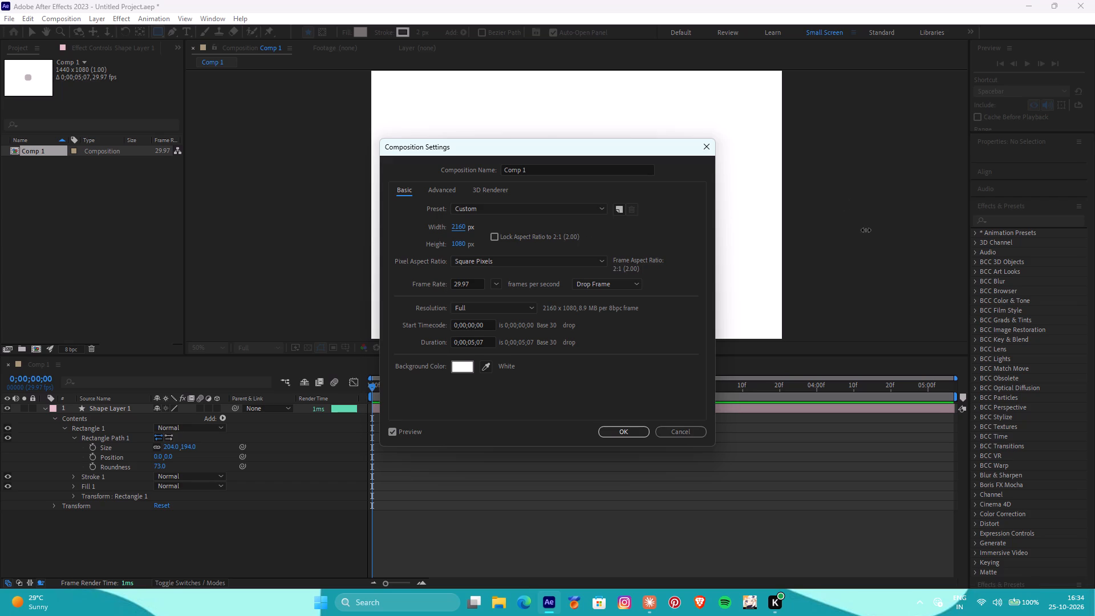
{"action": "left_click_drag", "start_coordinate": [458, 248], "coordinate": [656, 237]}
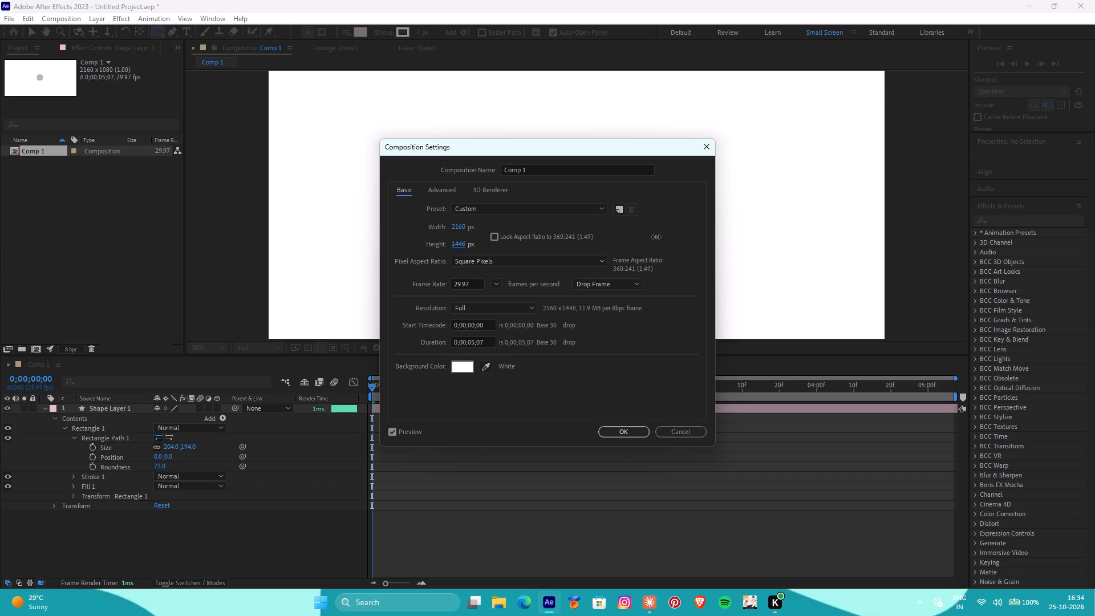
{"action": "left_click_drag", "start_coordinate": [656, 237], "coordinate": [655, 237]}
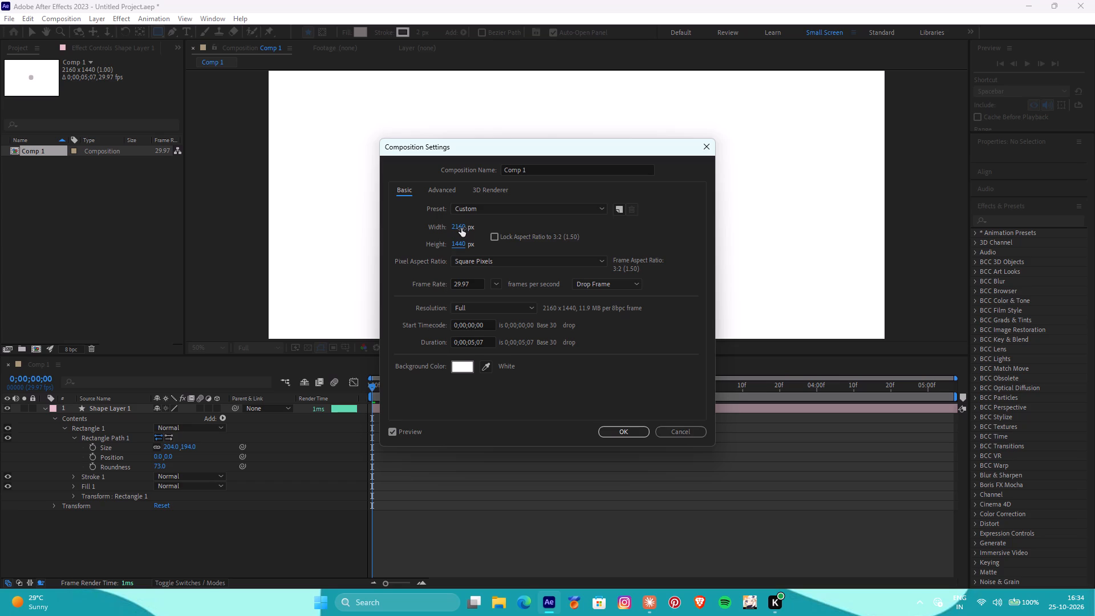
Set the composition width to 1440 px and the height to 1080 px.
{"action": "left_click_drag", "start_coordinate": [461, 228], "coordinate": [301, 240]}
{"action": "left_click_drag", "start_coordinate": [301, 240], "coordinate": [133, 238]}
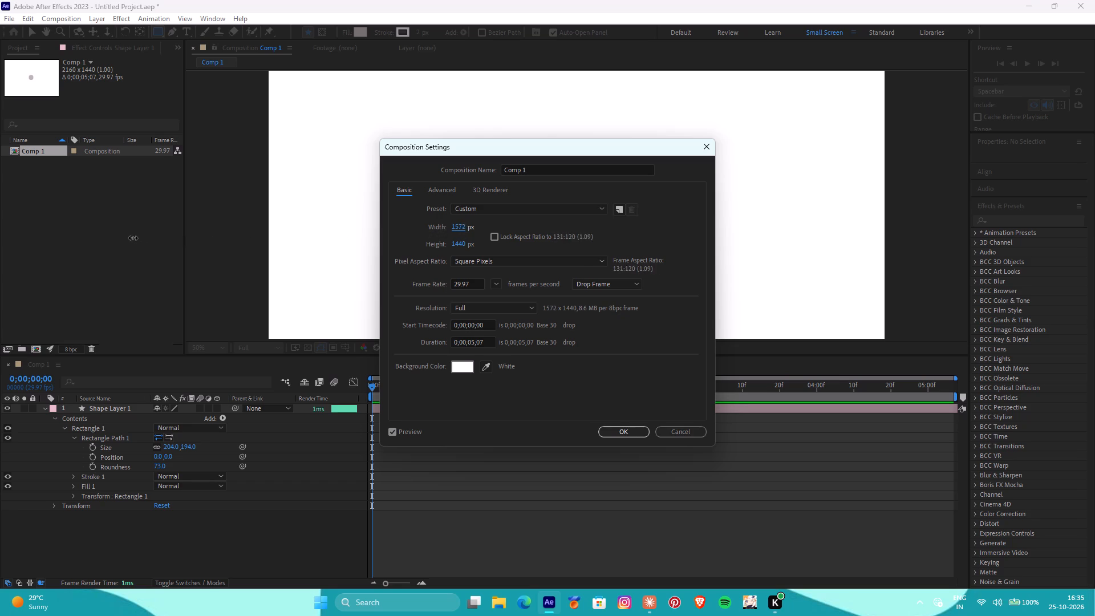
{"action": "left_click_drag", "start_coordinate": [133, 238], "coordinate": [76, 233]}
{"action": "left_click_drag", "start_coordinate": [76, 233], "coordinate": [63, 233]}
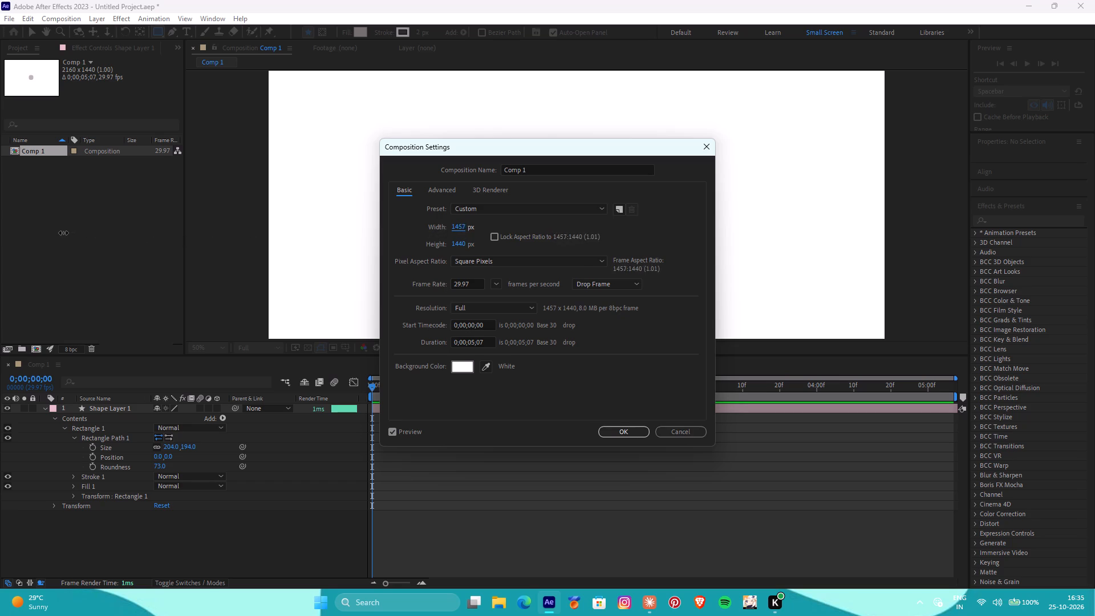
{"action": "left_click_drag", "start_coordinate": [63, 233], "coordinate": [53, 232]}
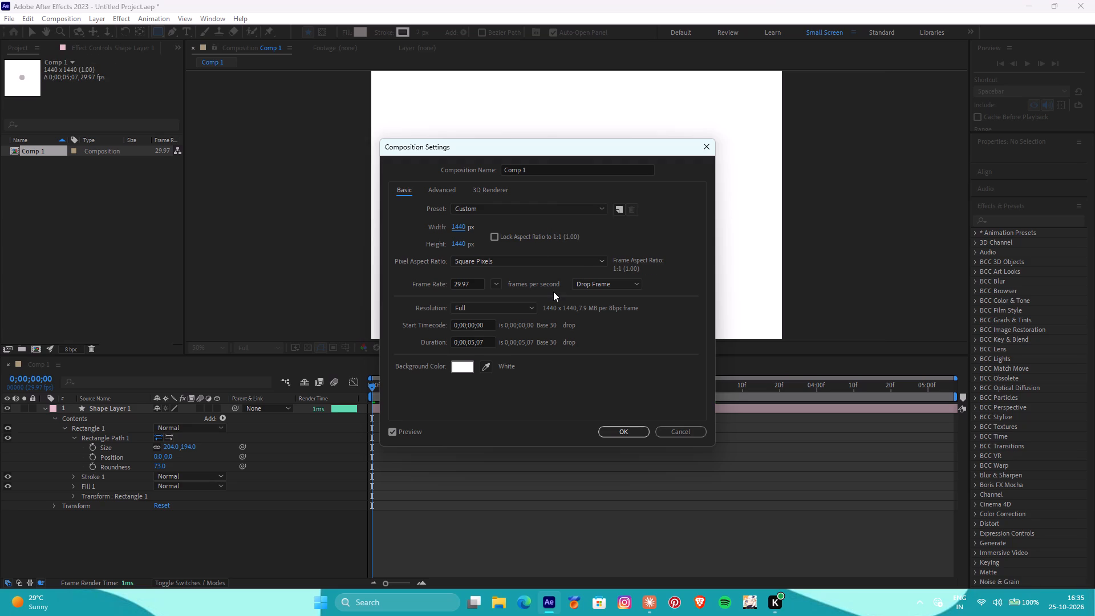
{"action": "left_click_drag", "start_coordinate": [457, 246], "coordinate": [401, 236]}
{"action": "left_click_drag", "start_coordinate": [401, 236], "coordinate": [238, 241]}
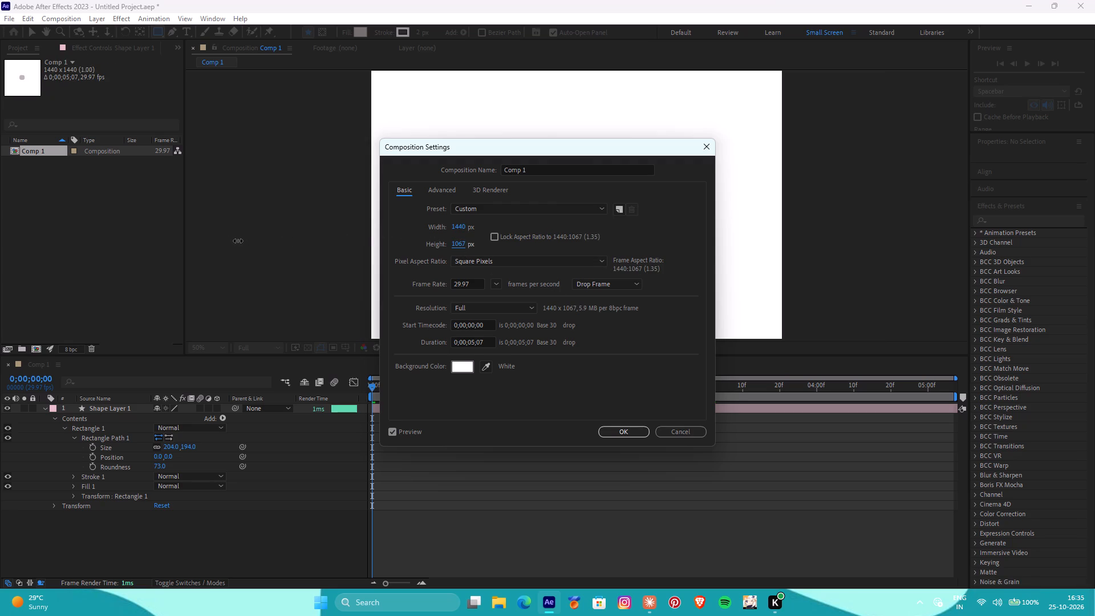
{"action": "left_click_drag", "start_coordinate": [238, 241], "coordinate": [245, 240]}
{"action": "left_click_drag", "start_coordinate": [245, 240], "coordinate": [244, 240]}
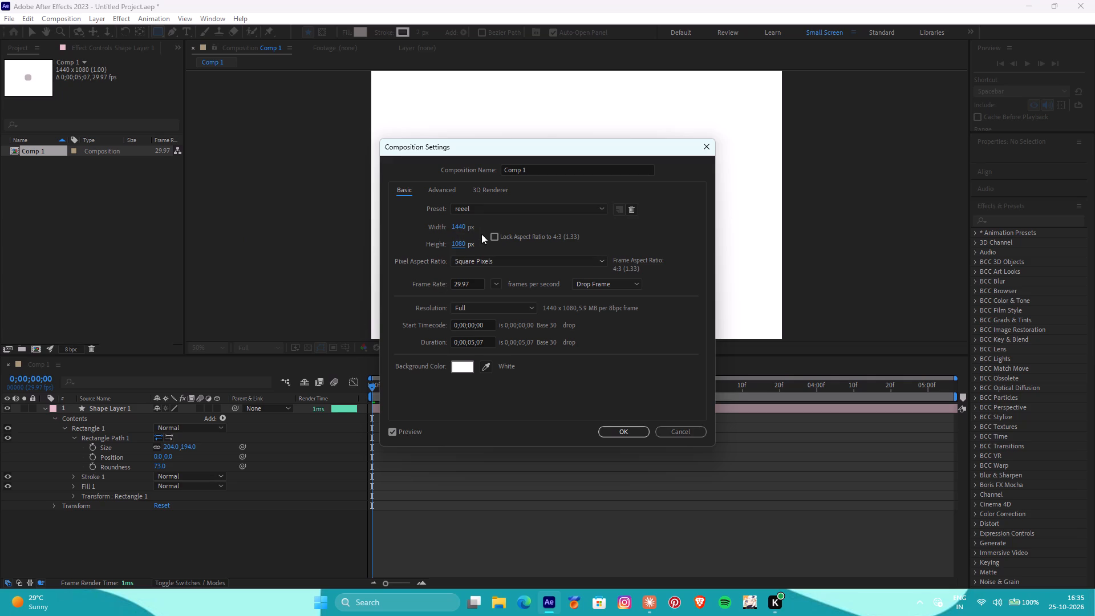
Examine the available composition presets without choosing a different one.
{"action": "left_click", "coordinate": [521, 211]}
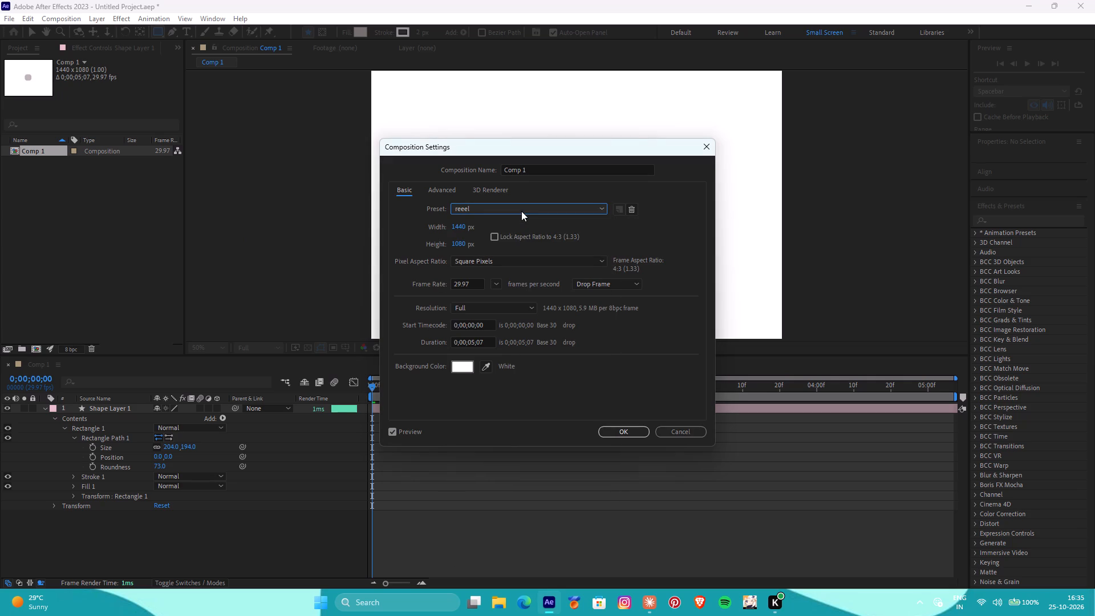
{"action": "left_click", "coordinate": [521, 211]}
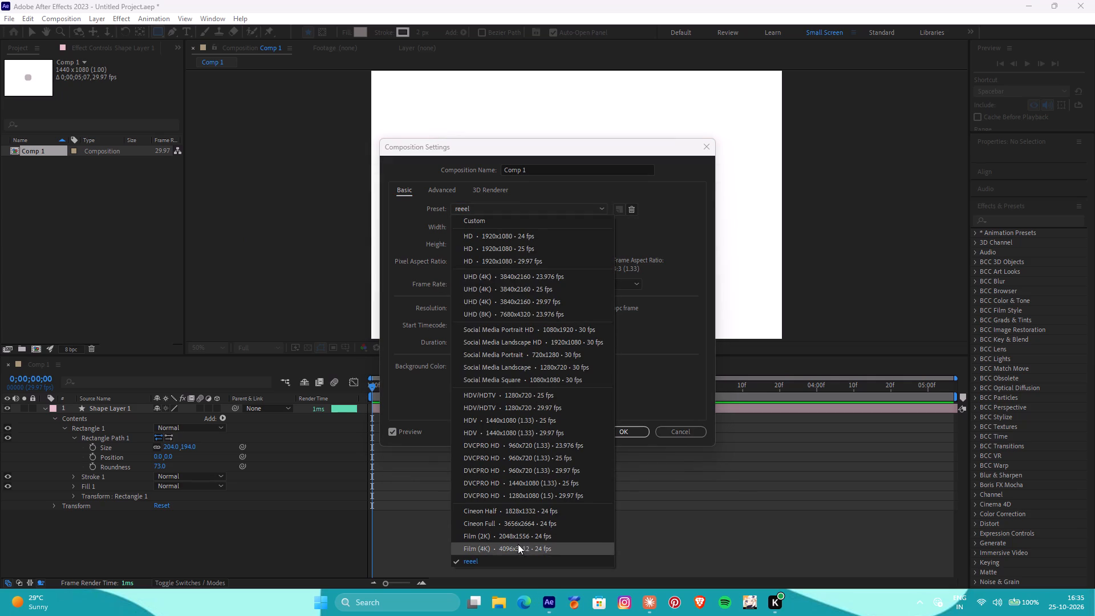
{"action": "scroll", "coordinate": [533, 505], "scroll_direction": "down", "scroll_amount": 6}
{"action": "scroll", "coordinate": [531, 505], "scroll_direction": "up", "scroll_amount": 4}
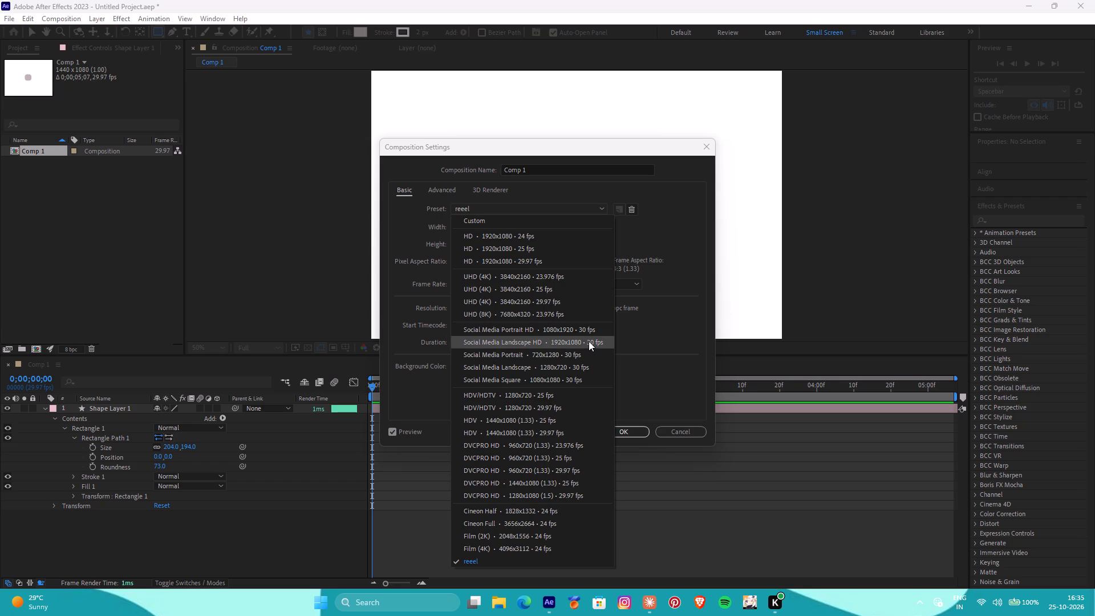
{"action": "left_click", "coordinate": [575, 188]}
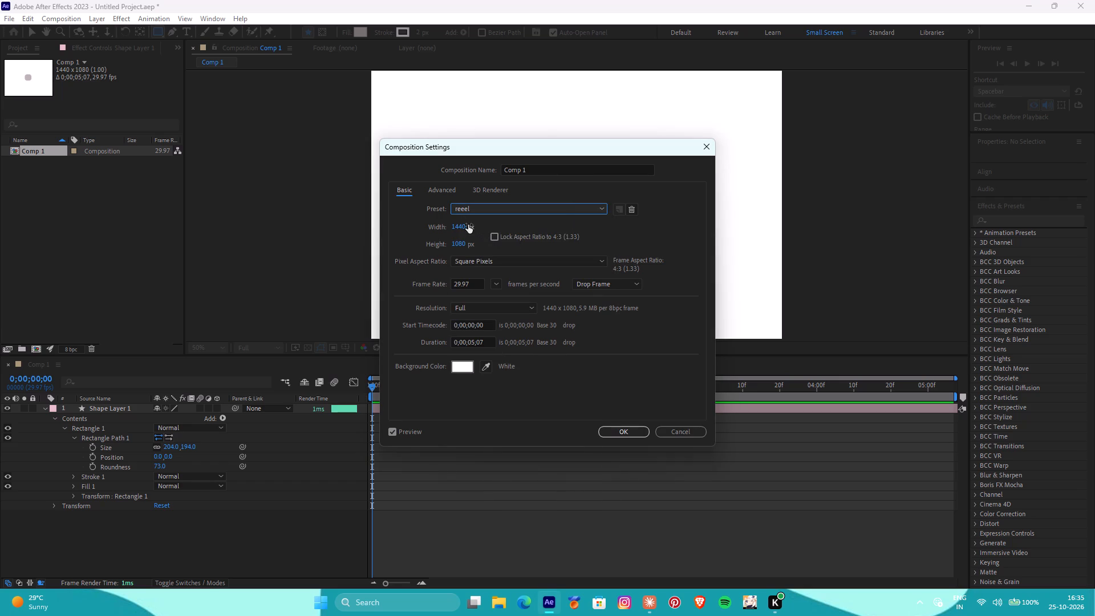
Set the composition width to 1920 px and apply the composition settings.
{"action": "left_click_drag", "start_coordinate": [461, 228], "coordinate": [687, 224]}
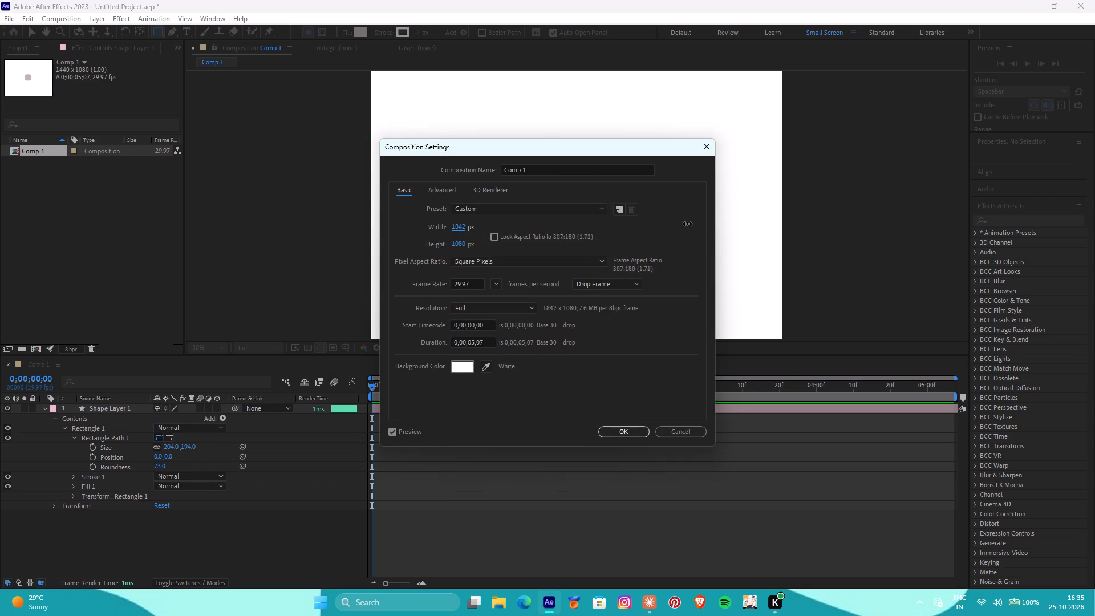
{"action": "left_click_drag", "start_coordinate": [687, 224], "coordinate": [722, 224]}
{"action": "left_click_drag", "start_coordinate": [722, 224], "coordinate": [729, 224]}
{"action": "left_click_drag", "start_coordinate": [729, 224], "coordinate": [732, 224]}
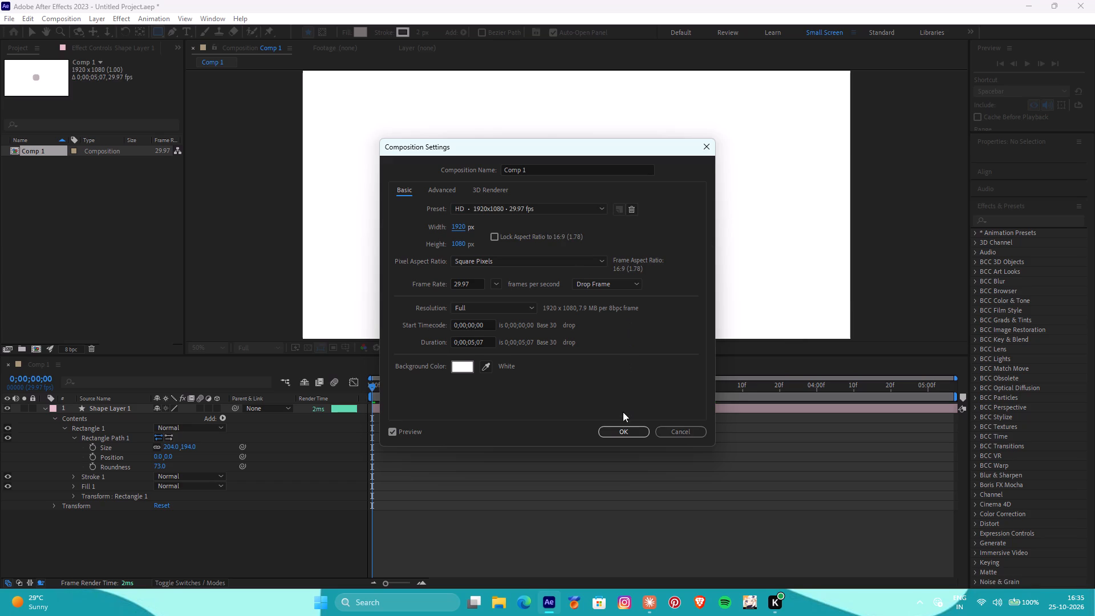
{"action": "left_click", "coordinate": [623, 427]}
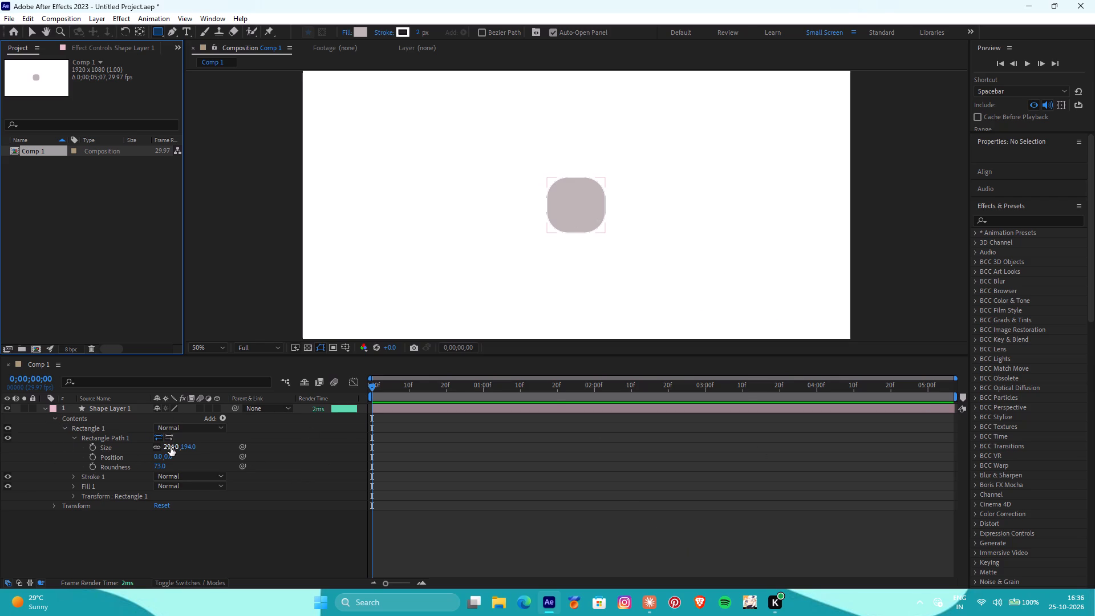
Enlarge Rectangle Path 1 proportionally to a size of 273.0 by 259.6.
{"action": "left_click_drag", "start_coordinate": [171, 448], "coordinate": [254, 451]}
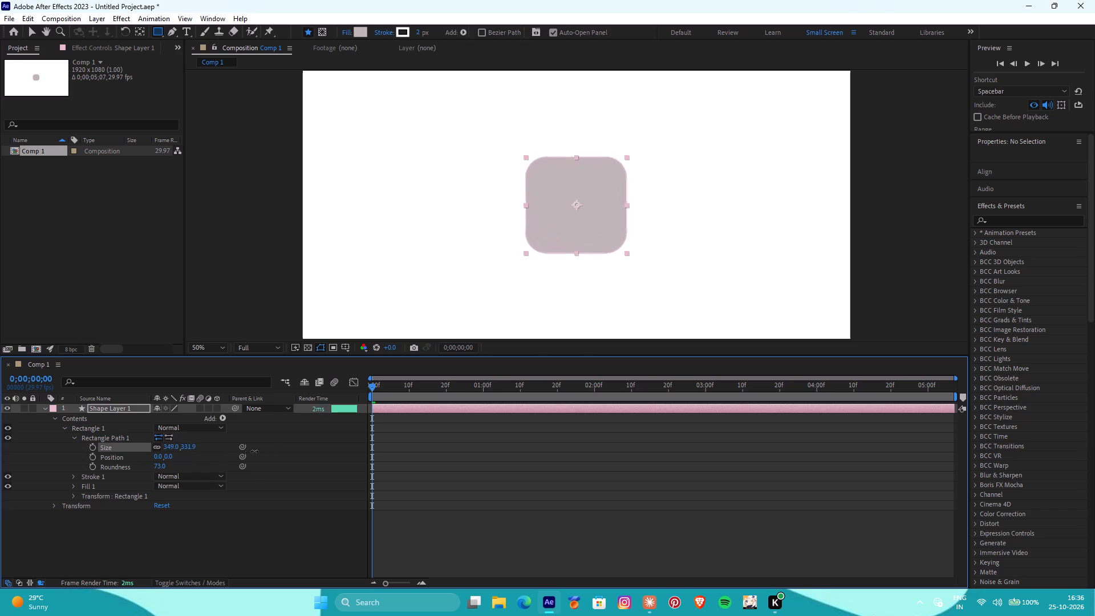
{"action": "left_click_drag", "start_coordinate": [254, 451], "coordinate": [214, 463]}
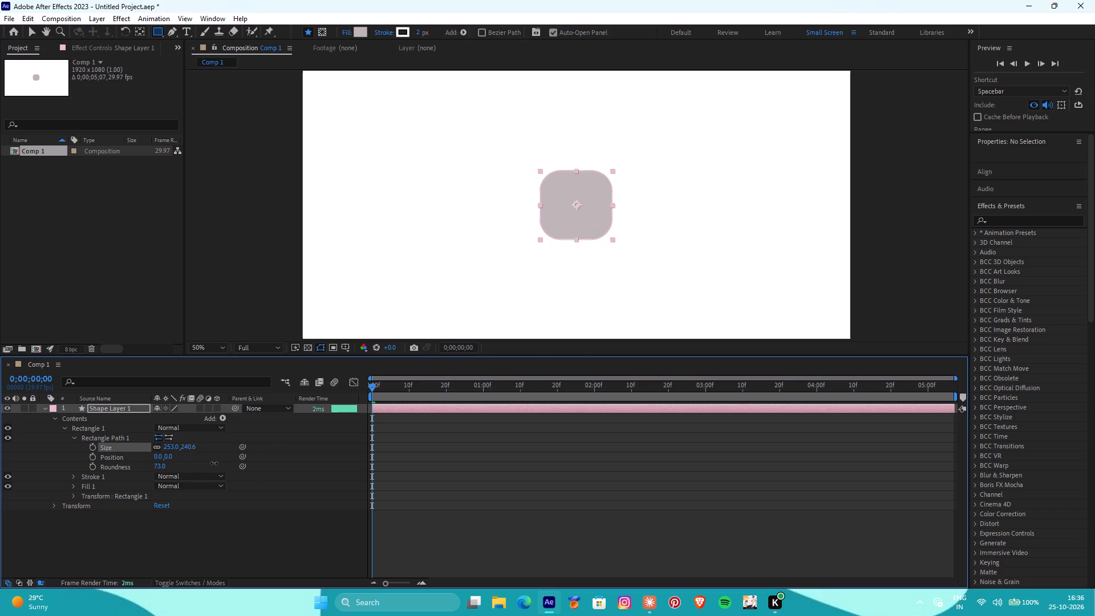
{"action": "left_click_drag", "start_coordinate": [214, 463], "coordinate": [216, 464]}
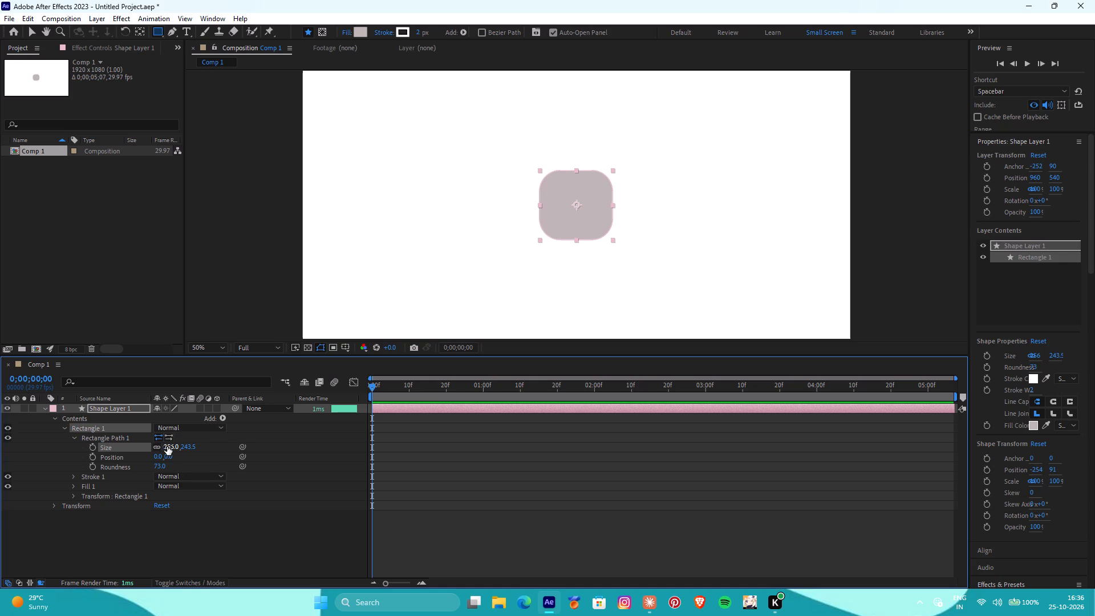
{"action": "left_click_drag", "start_coordinate": [167, 450], "coordinate": [187, 455]}
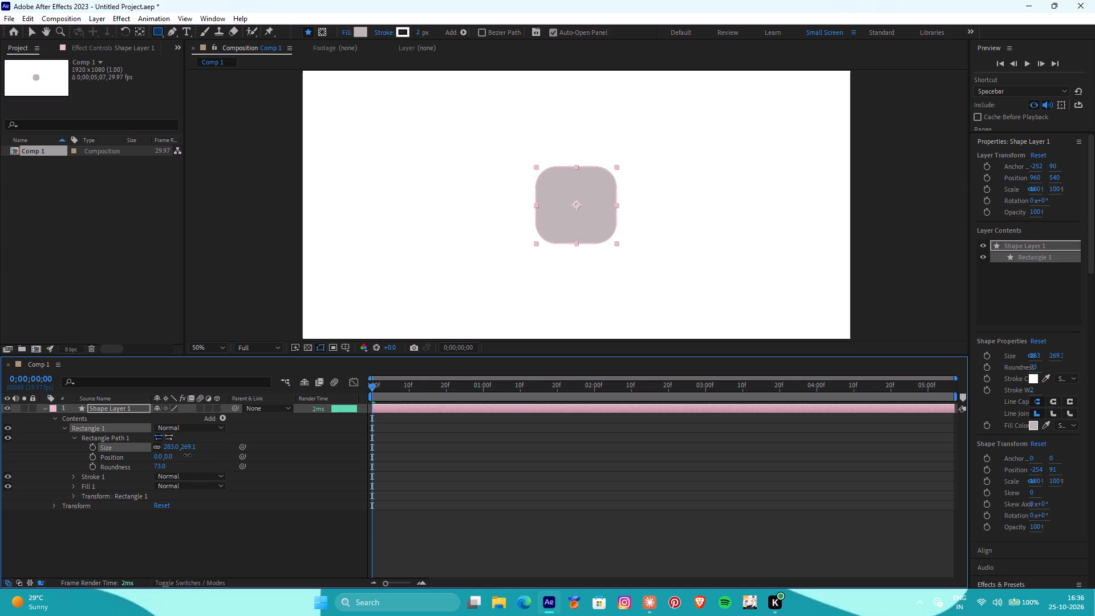
{"action": "left_click_drag", "start_coordinate": [187, 455], "coordinate": [181, 456]}
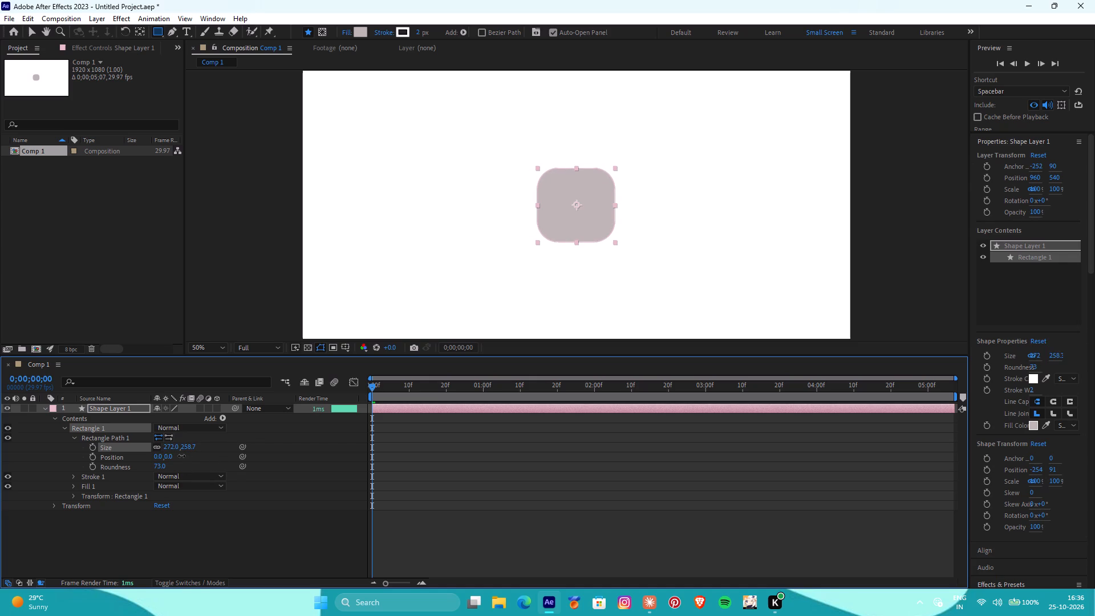
{"action": "left_click_drag", "start_coordinate": [181, 456], "coordinate": [183, 456]}
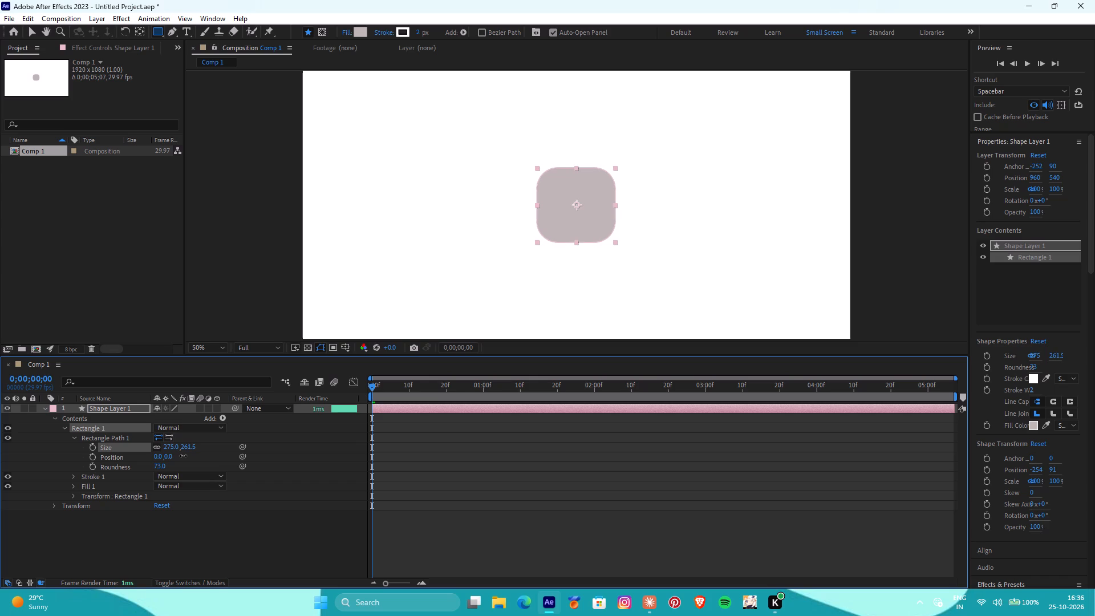
{"action": "left_click_drag", "start_coordinate": [183, 456], "coordinate": [182, 456]}
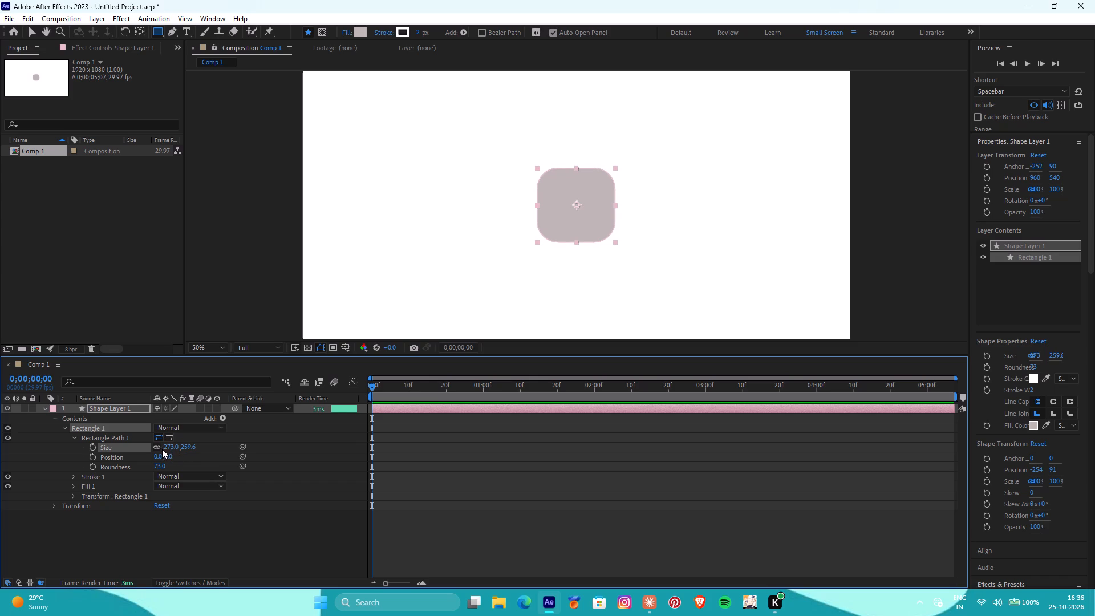
Unlink the size proportions of Rectangle Path 1 and set its height to 274.0.
{"action": "left_click", "coordinate": [158, 447]}
{"action": "left_click_drag", "start_coordinate": [189, 448], "coordinate": [191, 448]}
{"action": "left_click_drag", "start_coordinate": [191, 448], "coordinate": [196, 448]}
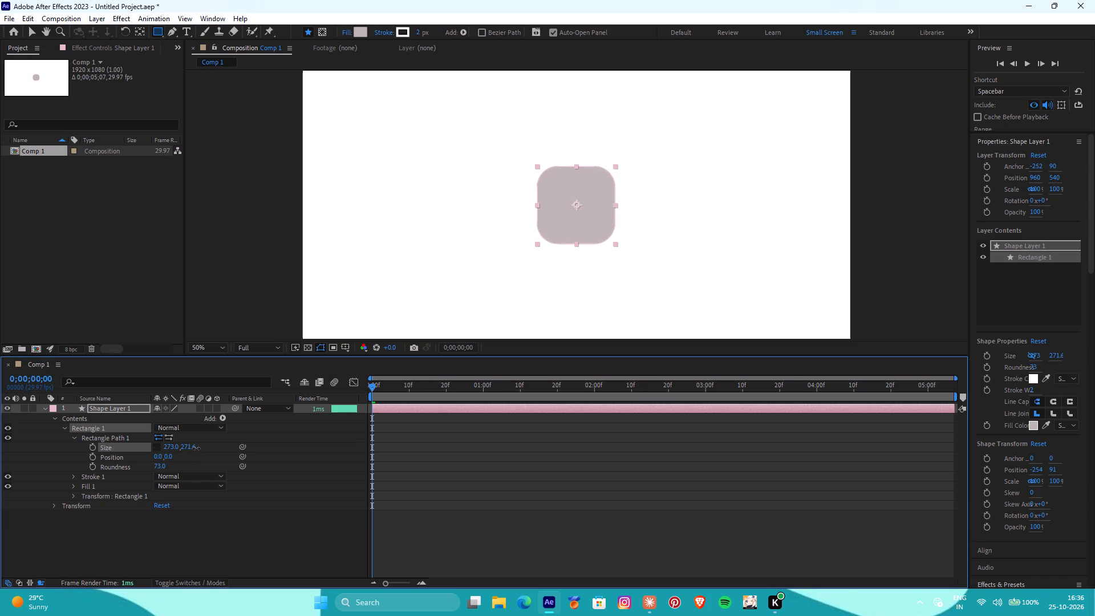
{"action": "left_click_drag", "start_coordinate": [196, 448], "coordinate": [198, 448]}
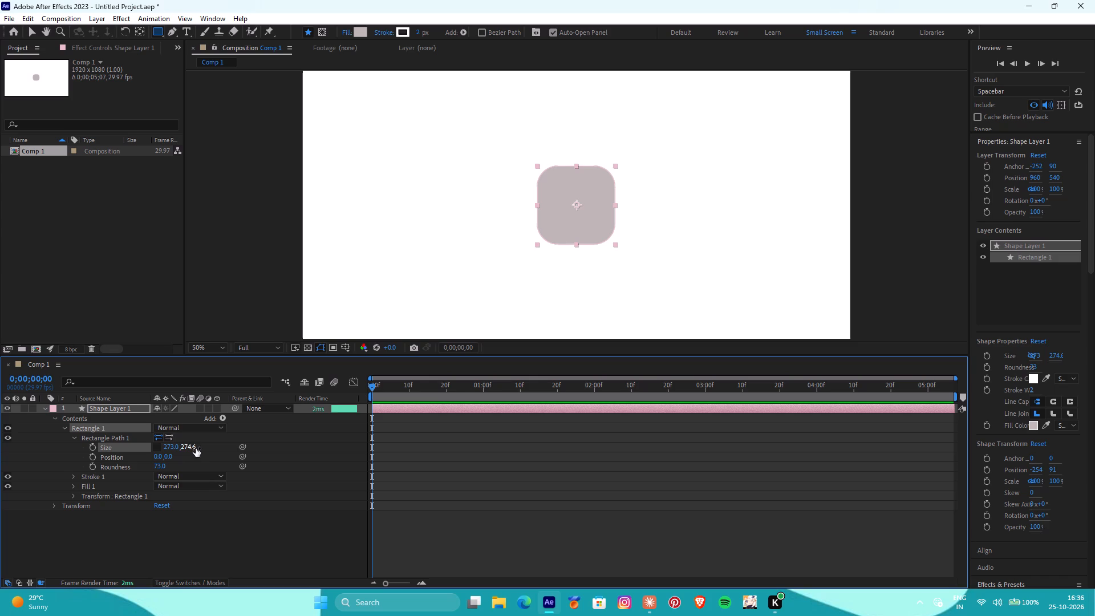
{"action": "left_click", "coordinate": [196, 448]}
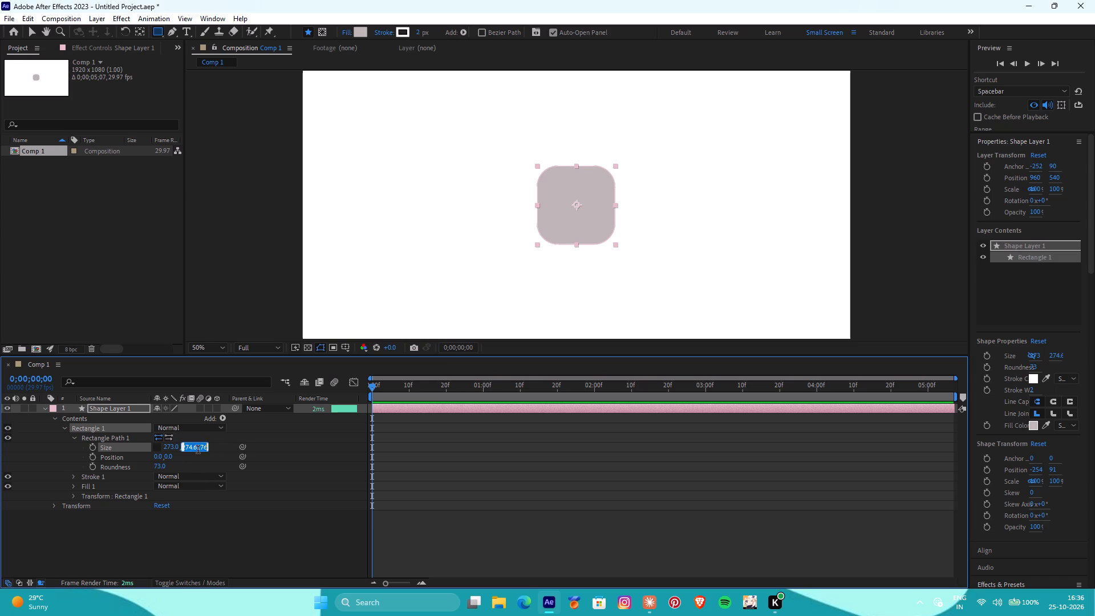
{"action": "left_click", "coordinate": [198, 451]}
{"action": "left_click", "coordinate": [207, 449]}
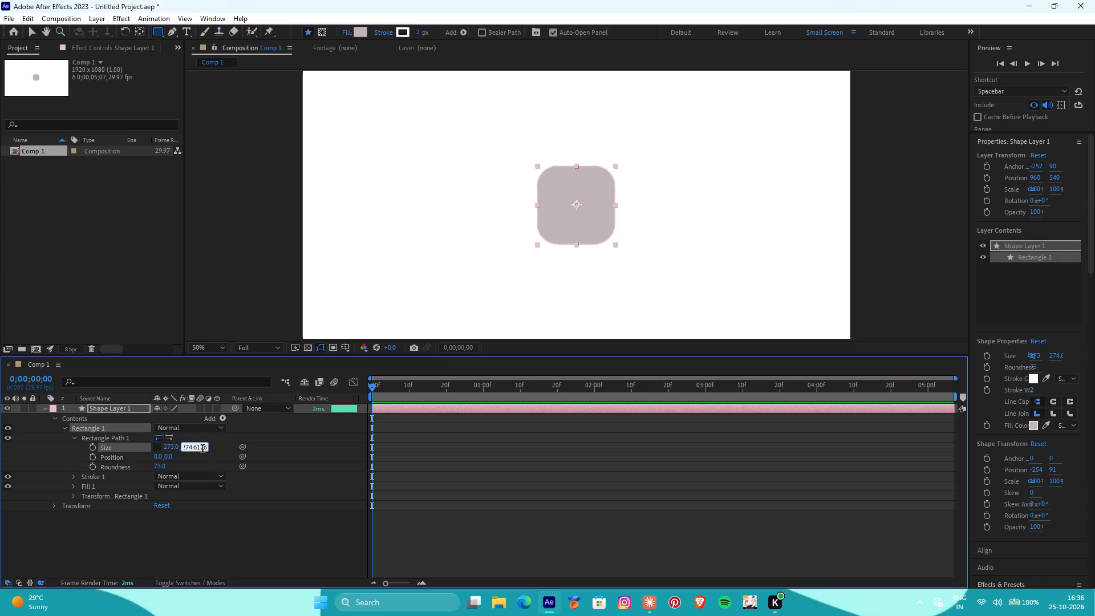
{"action": "left_click", "coordinate": [202, 449]}
{"action": "key", "text": "Right"}
{"action": "key", "text": "BackSpace"}
{"action": "key", "text": "BackSpace"}
{"action": "key", "text": "BackSpace"}
{"action": "key", "text": "BackSpace"}
{"action": "key", "text": "0"}
{"action": "key", "text": "Return"}
{"action": "left_click", "coordinate": [259, 534]}
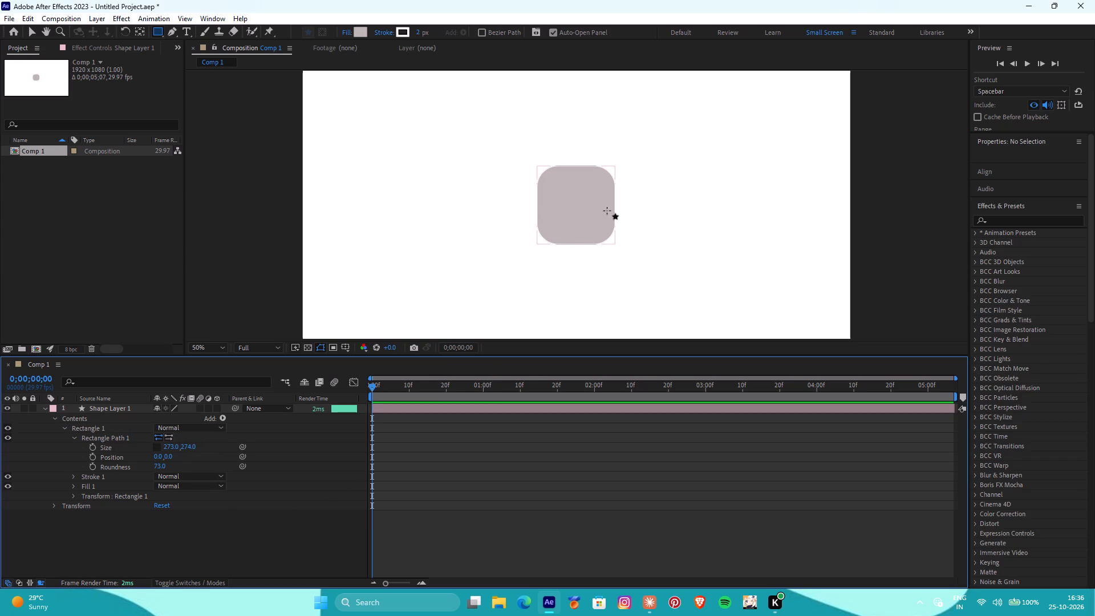
{"action": "left_click", "coordinate": [242, 544]}
Align Shape Layer 1 to the horizontal centre of the composition.
{"action": "left_click_drag", "start_coordinate": [968, 206], "coordinate": [898, 202]}
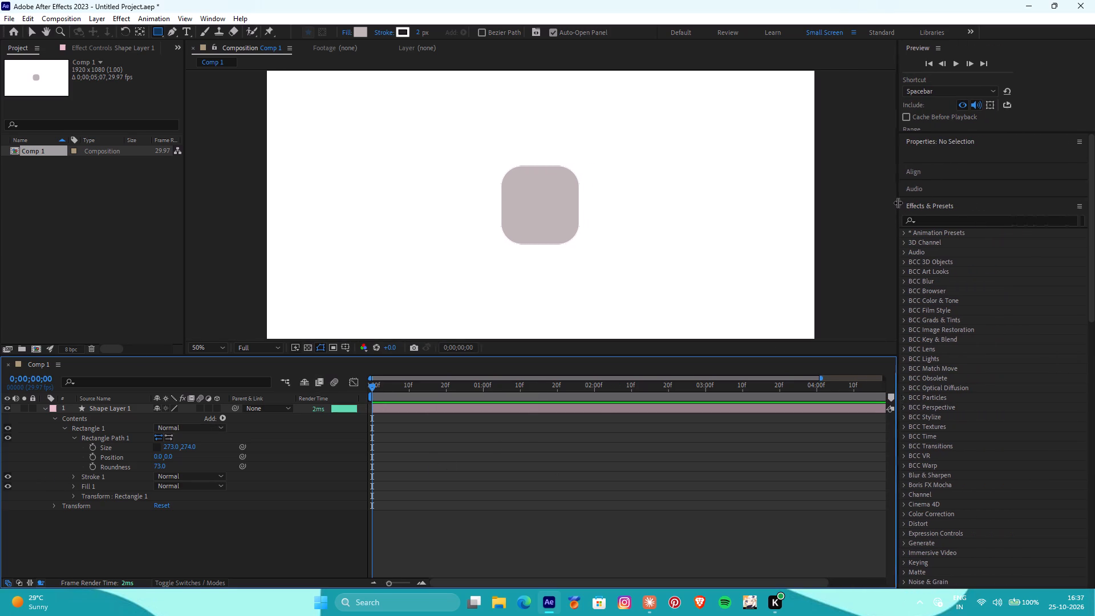
{"action": "left_click_drag", "start_coordinate": [898, 202], "coordinate": [910, 204]}
{"action": "left_click", "coordinate": [932, 173]}
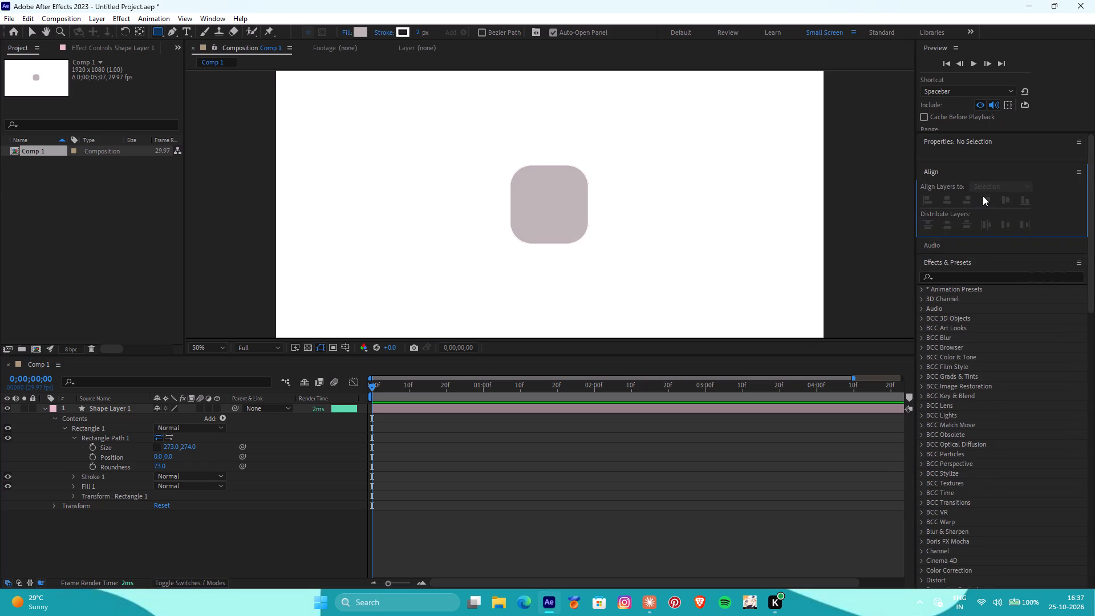
{"action": "left_click", "coordinate": [735, 409]}
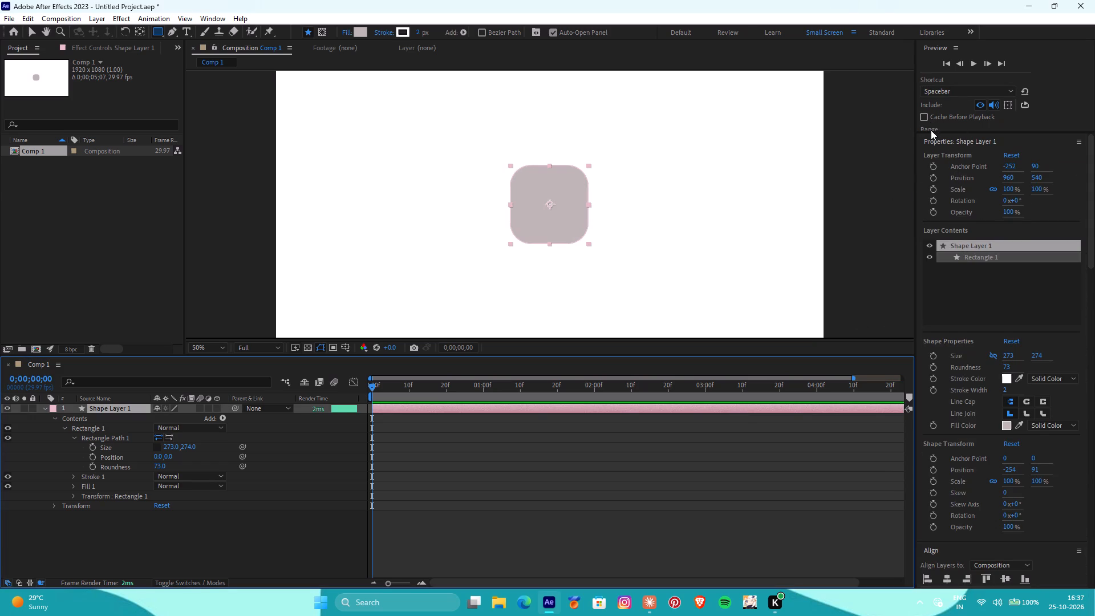
{"action": "left_click_drag", "start_coordinate": [932, 131], "coordinate": [959, 308]}
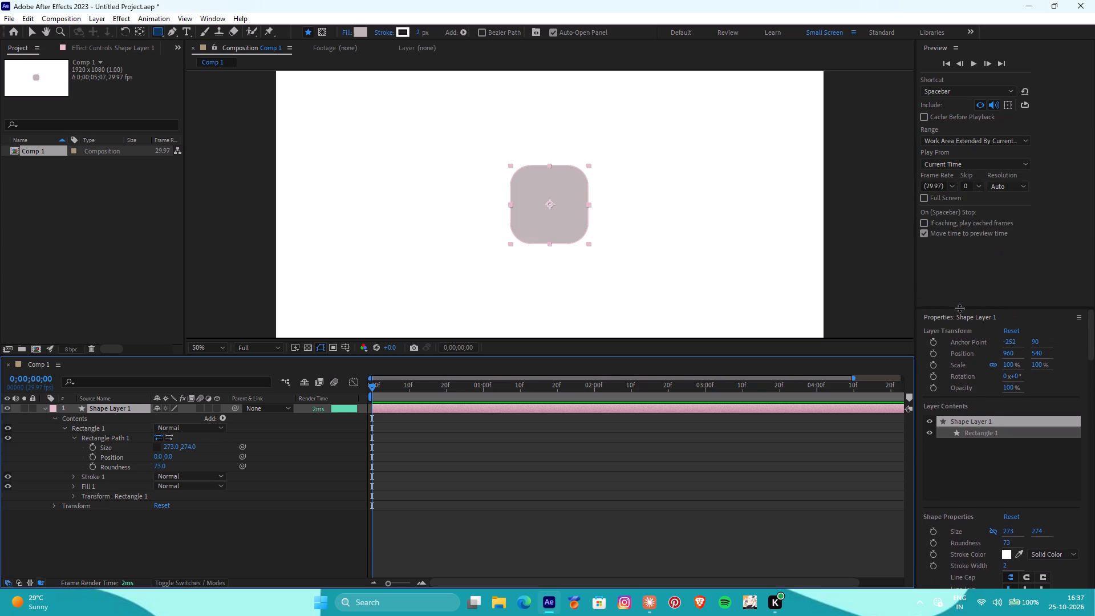
{"action": "left_click_drag", "start_coordinate": [959, 308], "coordinate": [968, 137]}
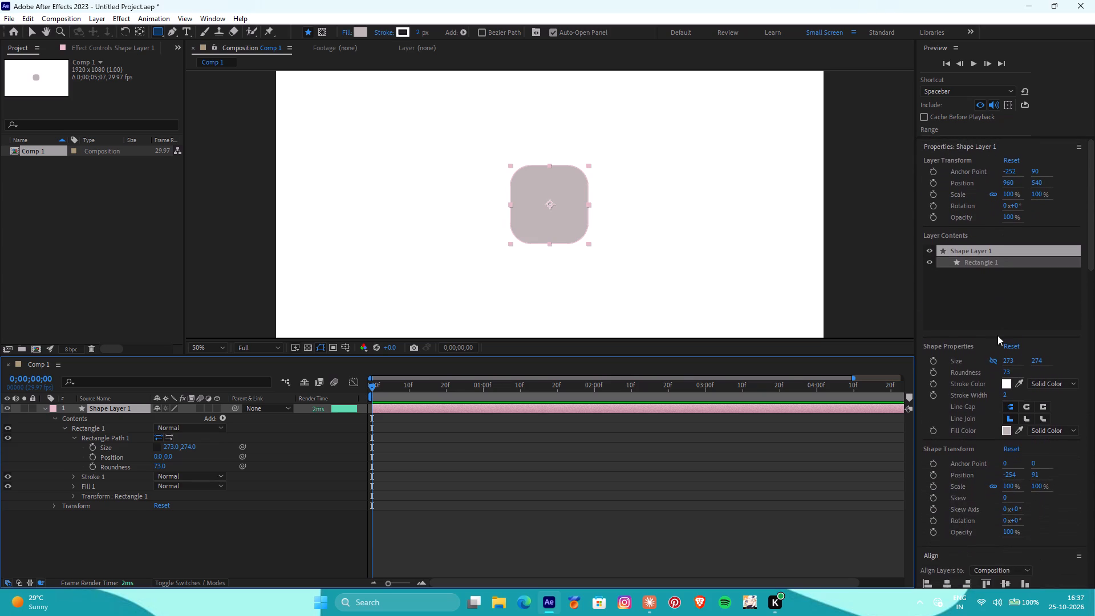
{"action": "scroll", "coordinate": [967, 452], "scroll_direction": "down", "scroll_amount": 3}
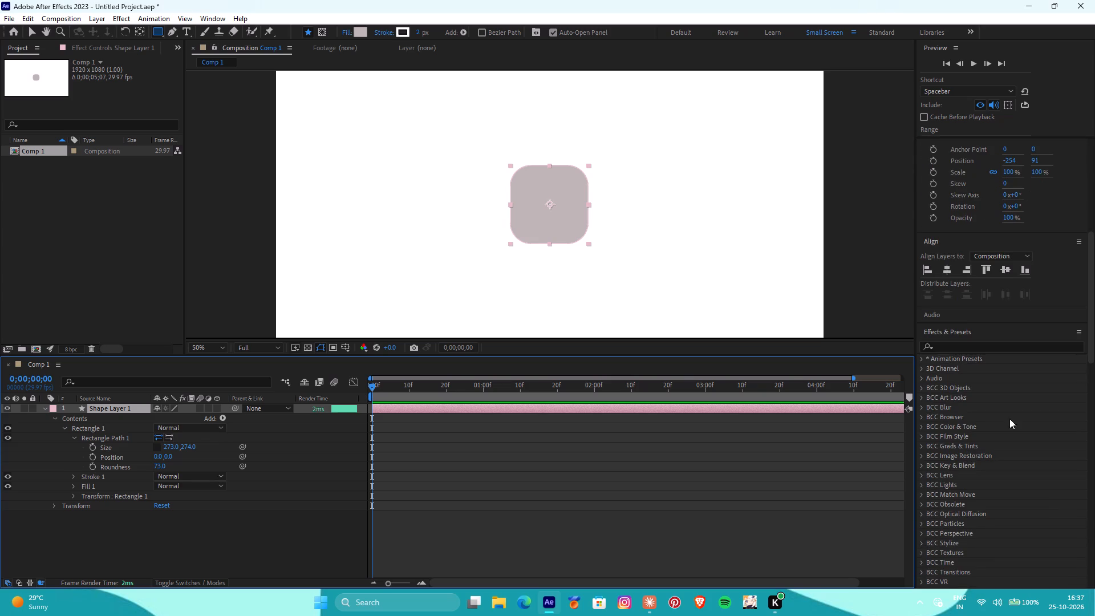
{"action": "left_click", "coordinate": [946, 270]}
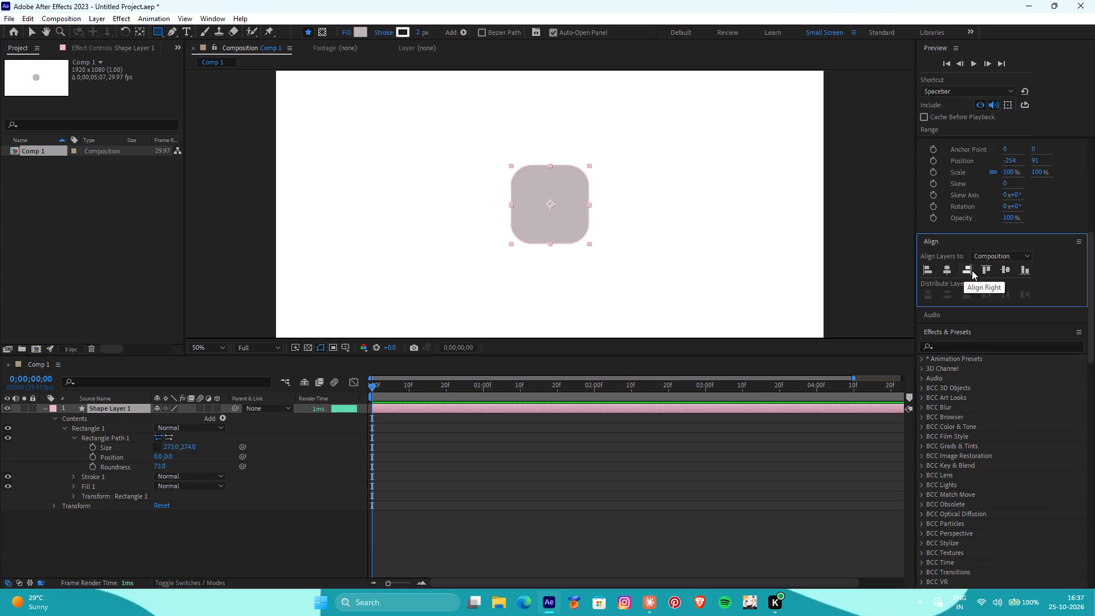
{"action": "left_click", "coordinate": [972, 270]}
{"action": "left_click", "coordinate": [951, 270]}
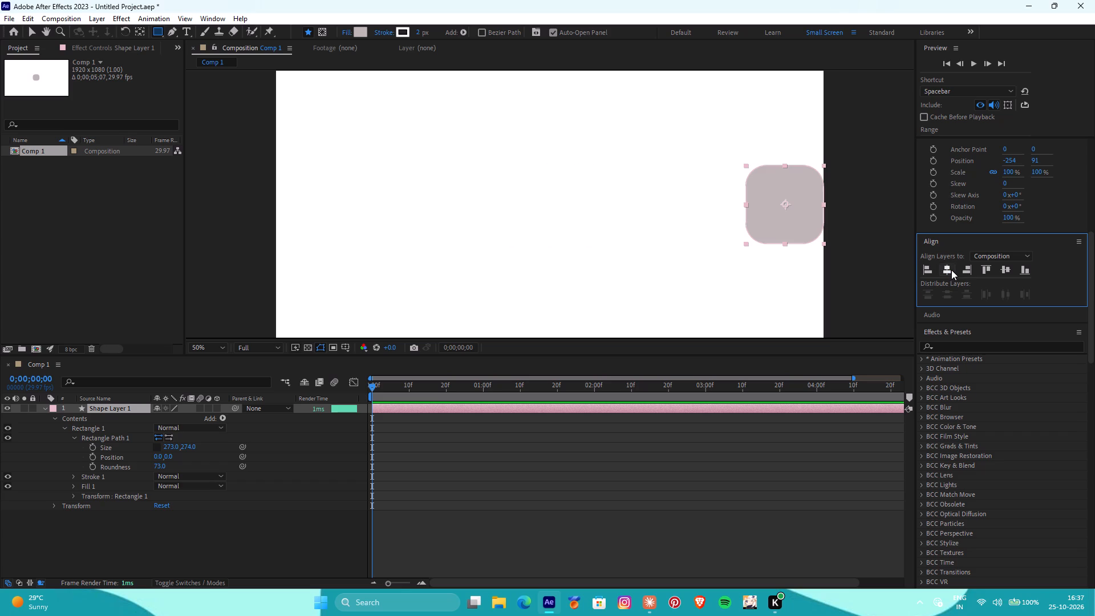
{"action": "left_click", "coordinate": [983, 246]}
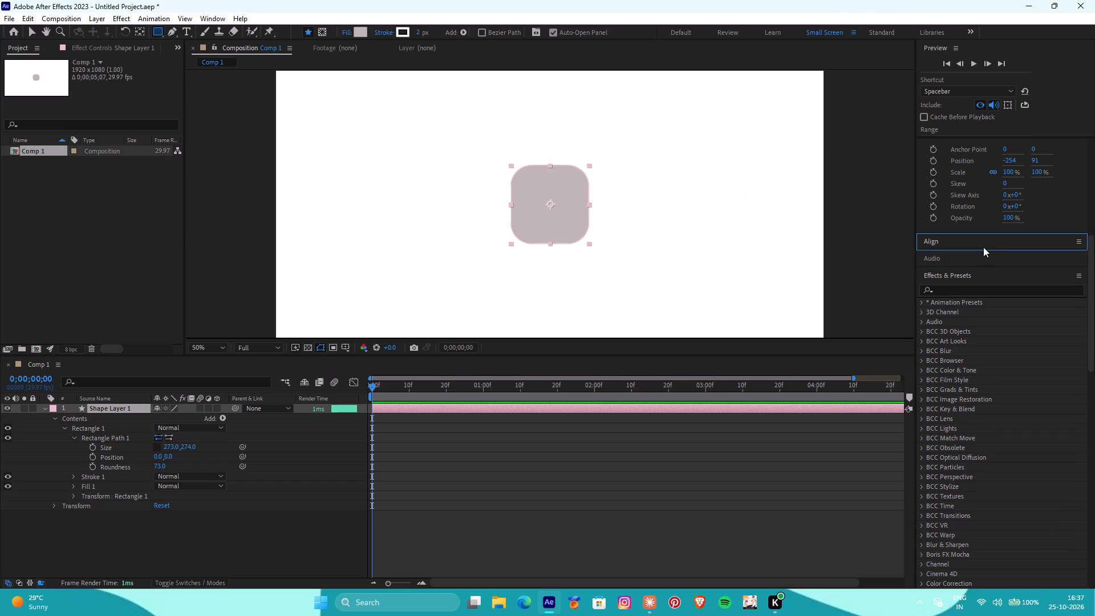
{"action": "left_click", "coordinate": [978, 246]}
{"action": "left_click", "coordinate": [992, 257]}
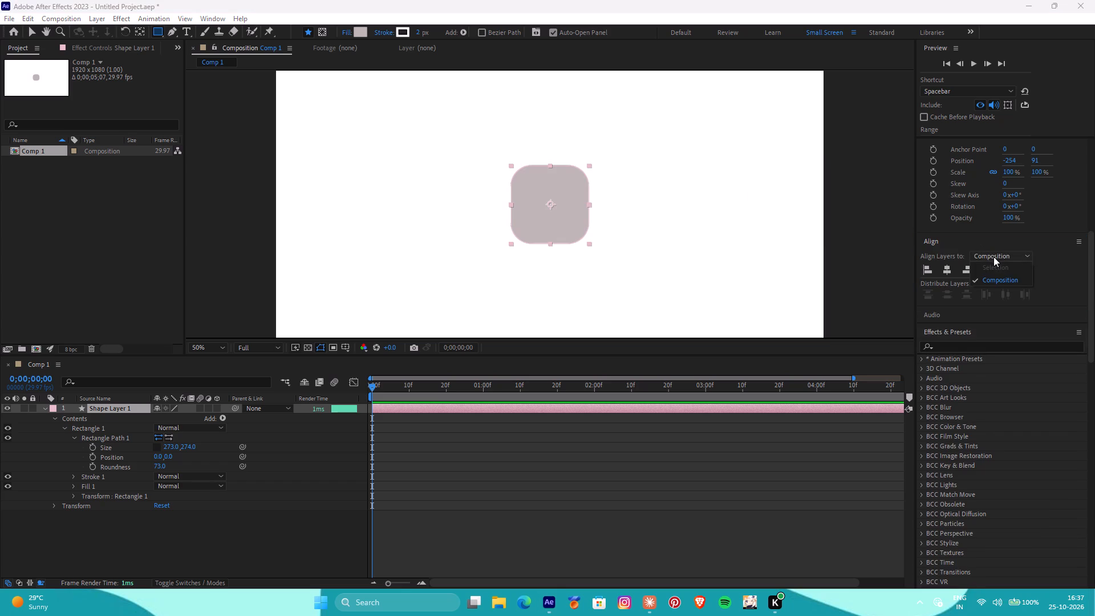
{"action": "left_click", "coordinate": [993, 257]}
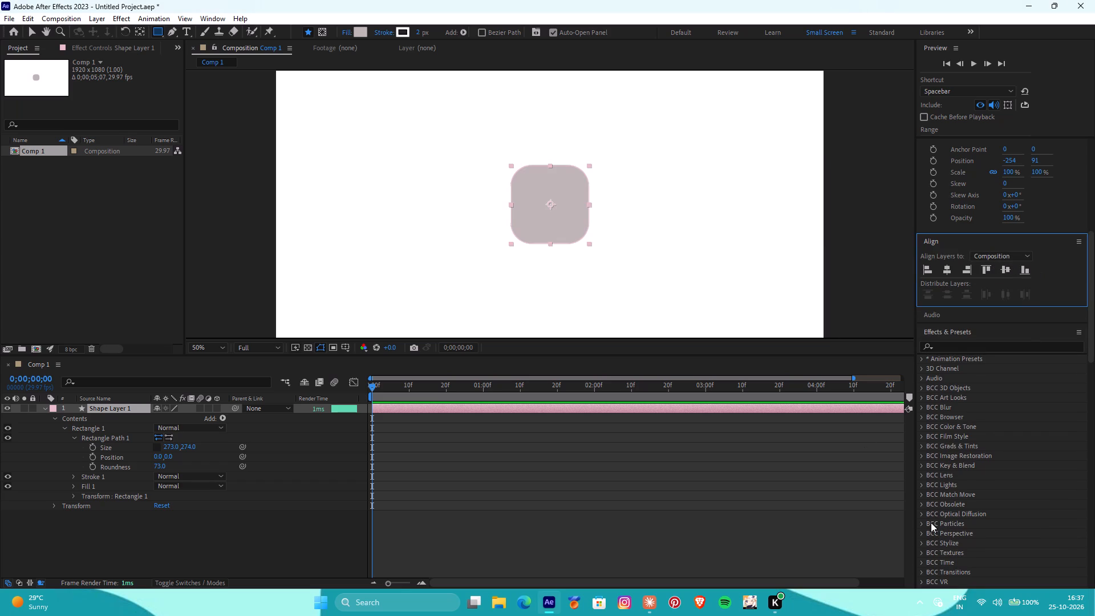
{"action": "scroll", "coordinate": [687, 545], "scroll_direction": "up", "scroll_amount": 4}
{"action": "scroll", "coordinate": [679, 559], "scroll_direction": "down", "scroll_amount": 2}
Switch to the Brave browser, bring up the YouTube video about the viral After Effects edit, and close the Black Clover page.
{"action": "left_click", "coordinate": [696, 610]}
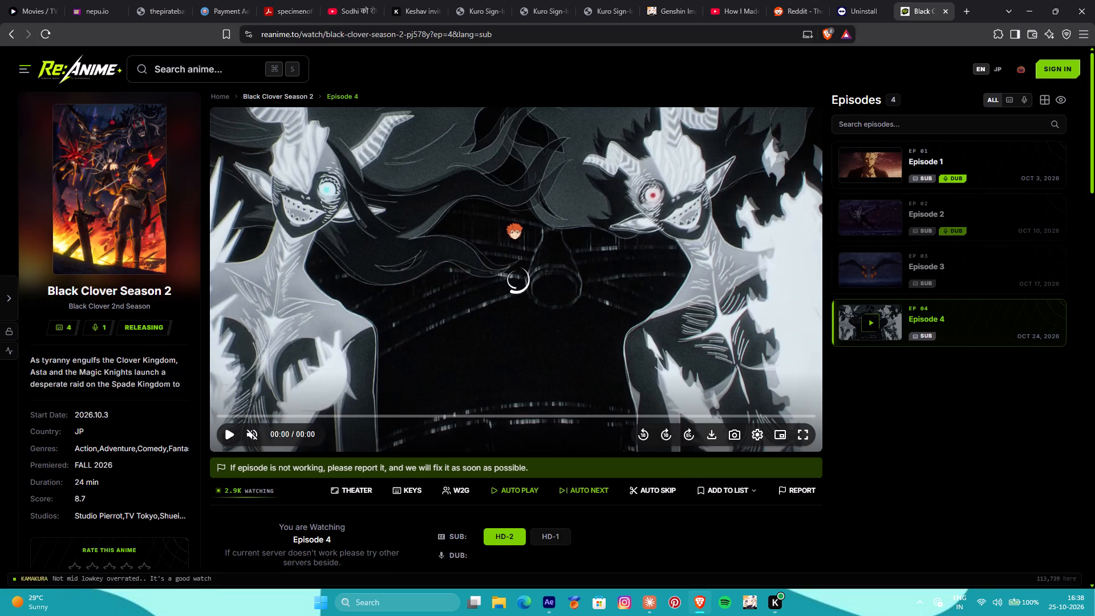
{"action": "left_click", "coordinate": [719, 0]}
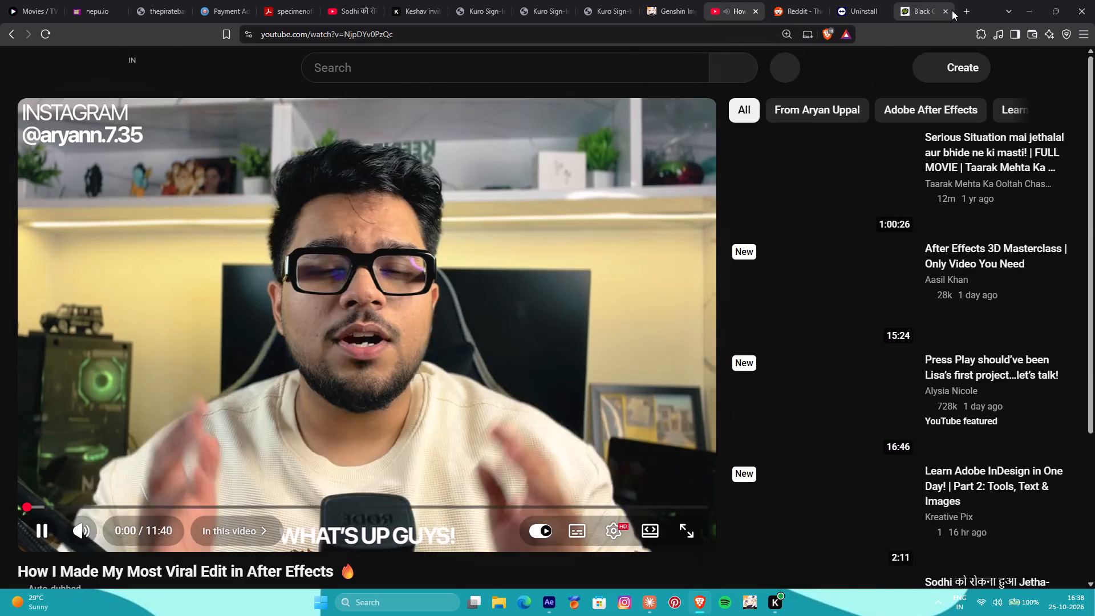
{"action": "left_click", "coordinate": [948, 10]}
{"action": "left_click", "coordinate": [488, 258]}
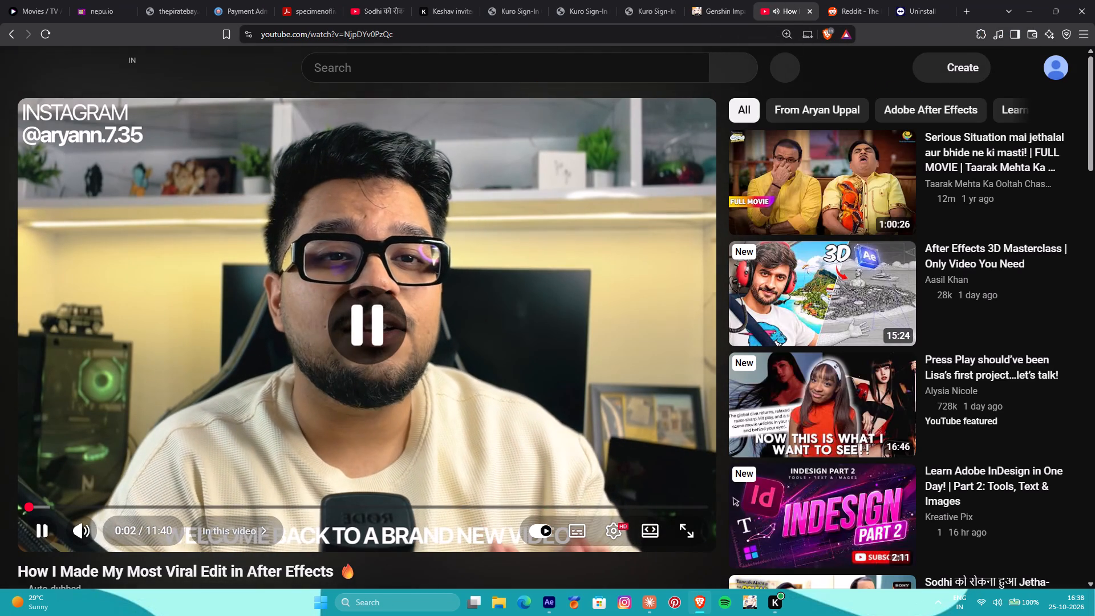
Search YouTube for kenyset, open the KenySet channel's "Make APPLE STYLE ANIMATION in 1 hour!" video and pause it.
{"action": "left_click", "coordinate": [542, 55]}
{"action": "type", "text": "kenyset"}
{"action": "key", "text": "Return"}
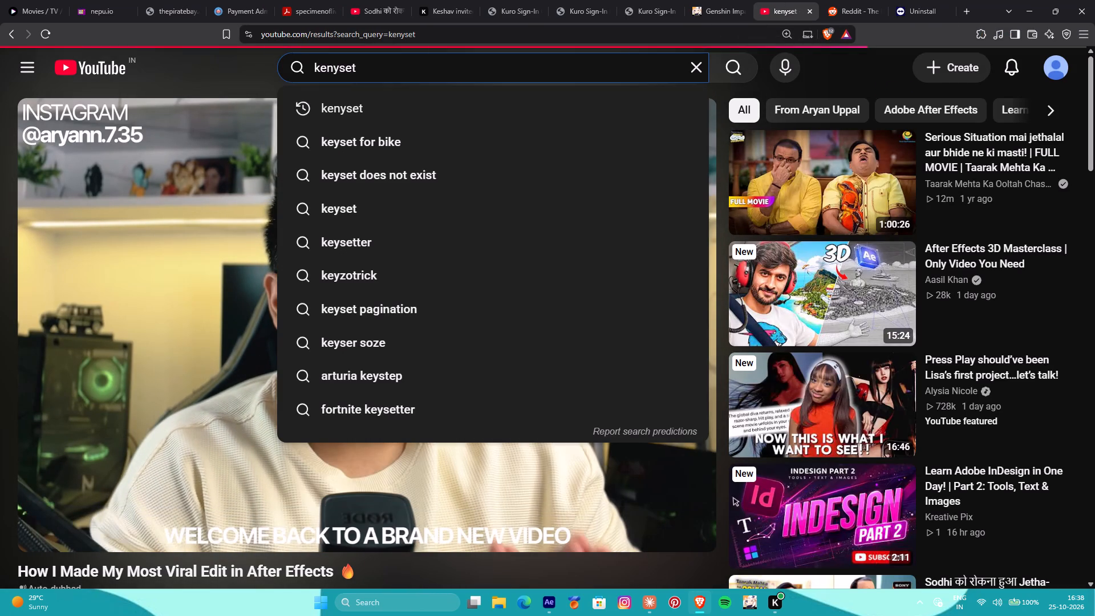
{"action": "left_click", "coordinate": [485, 173]}
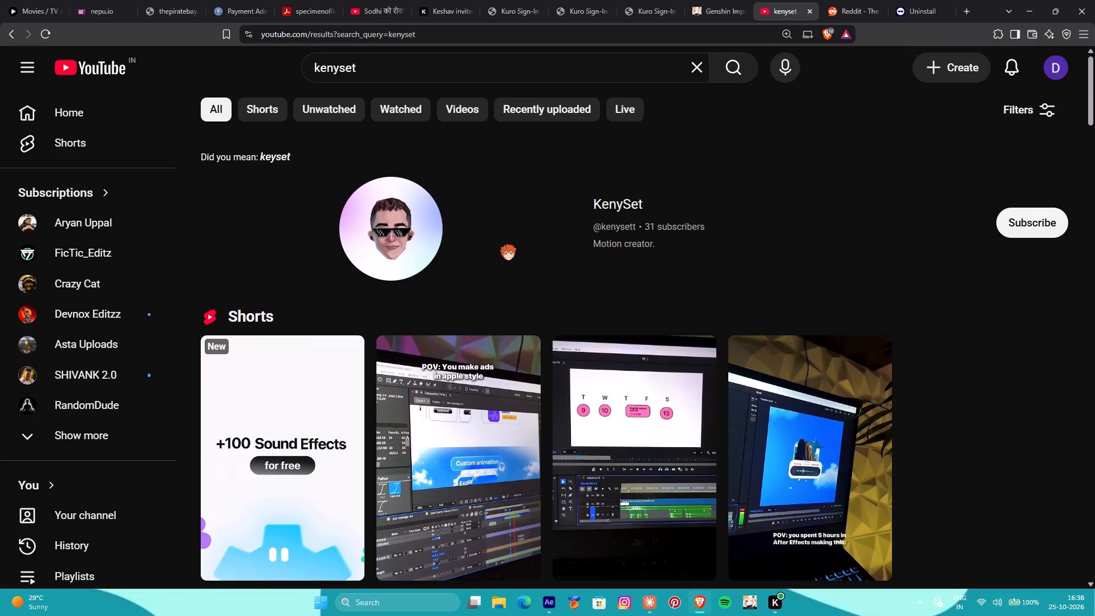
{"action": "left_click", "coordinate": [500, 242]}
{"action": "left_click", "coordinate": [384, 377]}
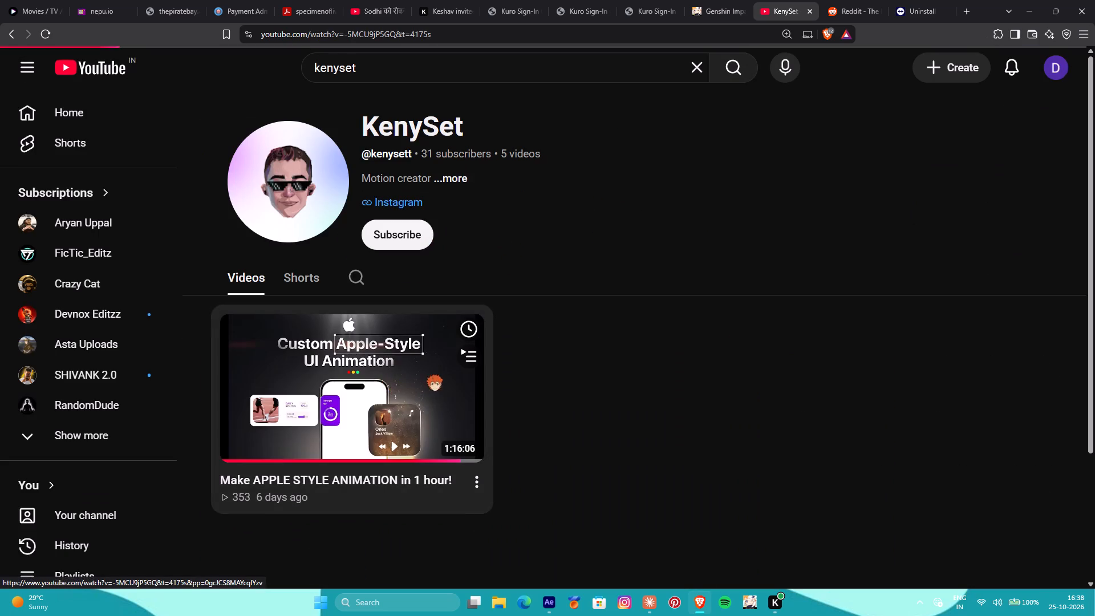
{"action": "left_click", "coordinate": [276, 280]}
Expand the tutorial's description and look through it and the comments, ending back at the video.
{"action": "scroll", "coordinate": [394, 253], "scroll_direction": "down", "scroll_amount": 4}
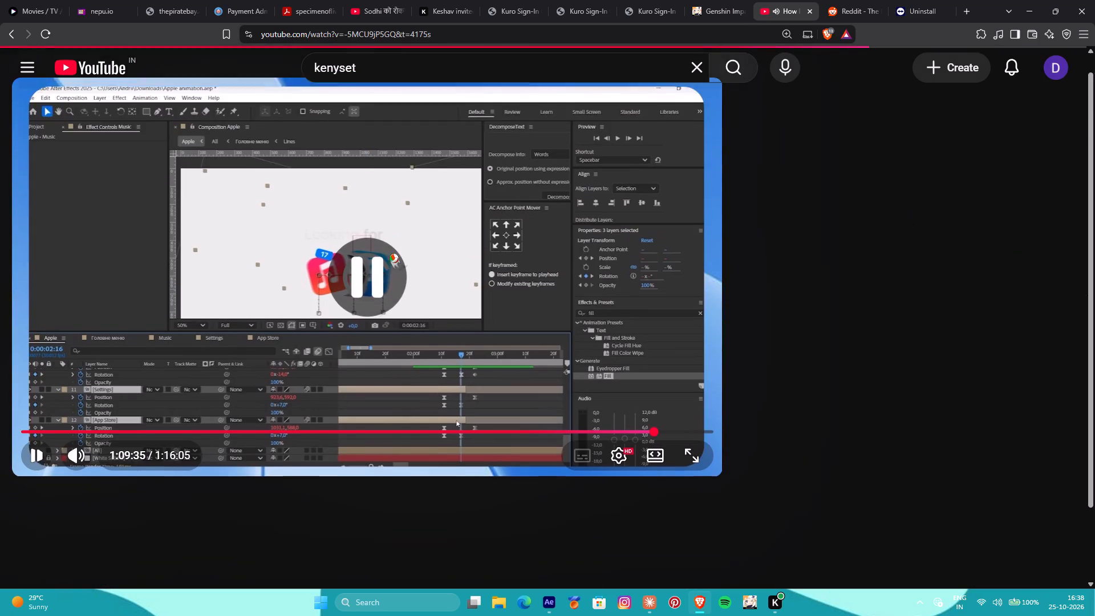
{"action": "scroll", "coordinate": [489, 229], "scroll_direction": "down", "scroll_amount": 2}
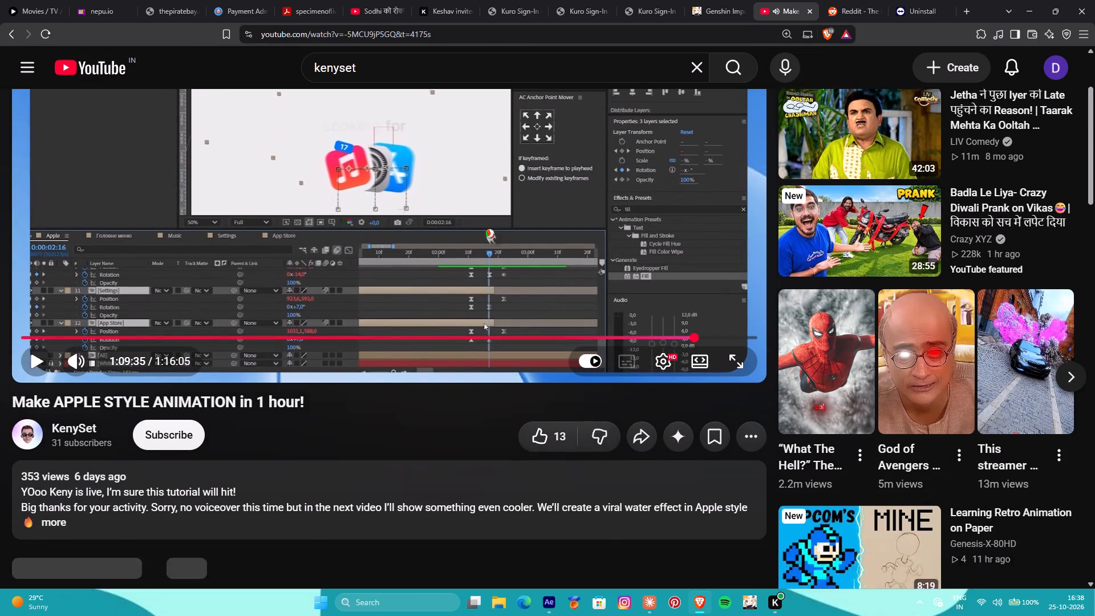
{"action": "scroll", "coordinate": [489, 229], "scroll_direction": "down", "scroll_amount": 1}
{"action": "left_click", "coordinate": [47, 261]}
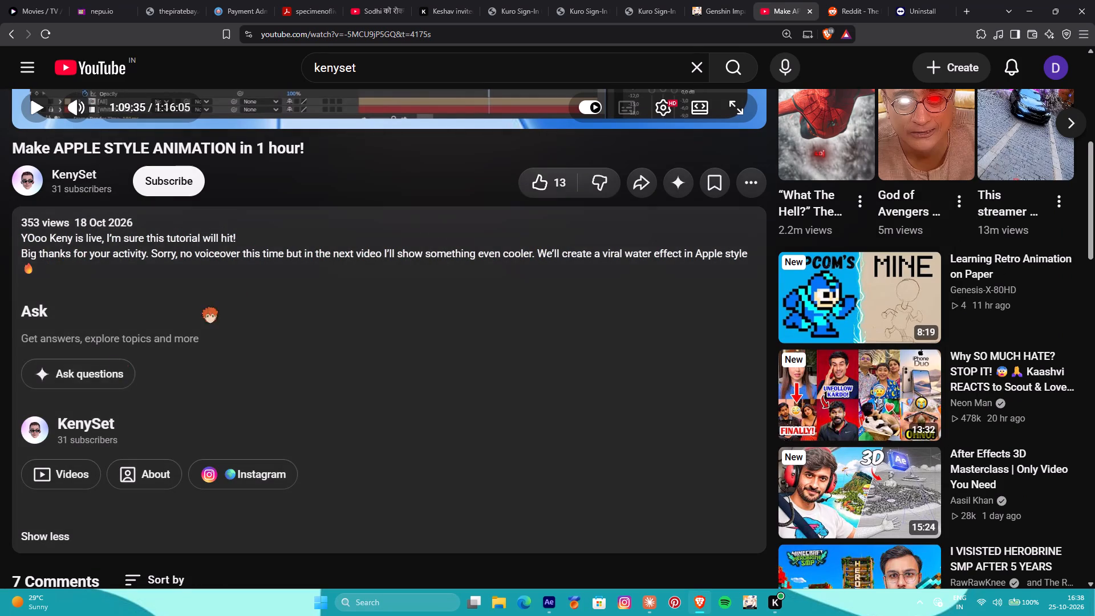
{"action": "scroll", "coordinate": [384, 282], "scroll_direction": "down", "scroll_amount": 4}
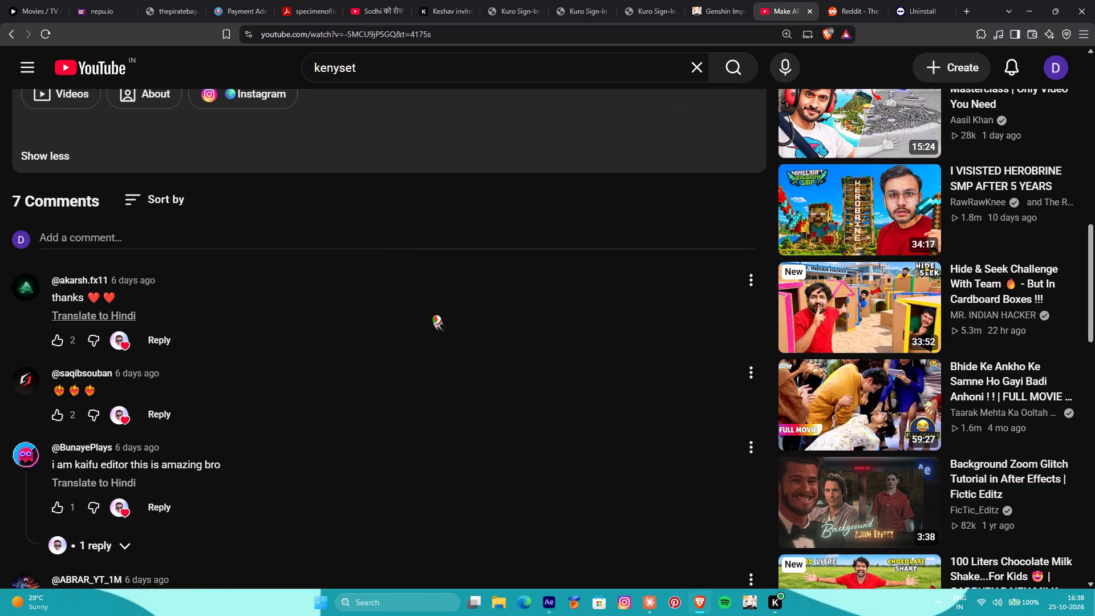
{"action": "scroll", "coordinate": [420, 294], "scroll_direction": "down", "scroll_amount": 3}
{"action": "scroll", "coordinate": [423, 292], "scroll_direction": "up", "scroll_amount": 13}
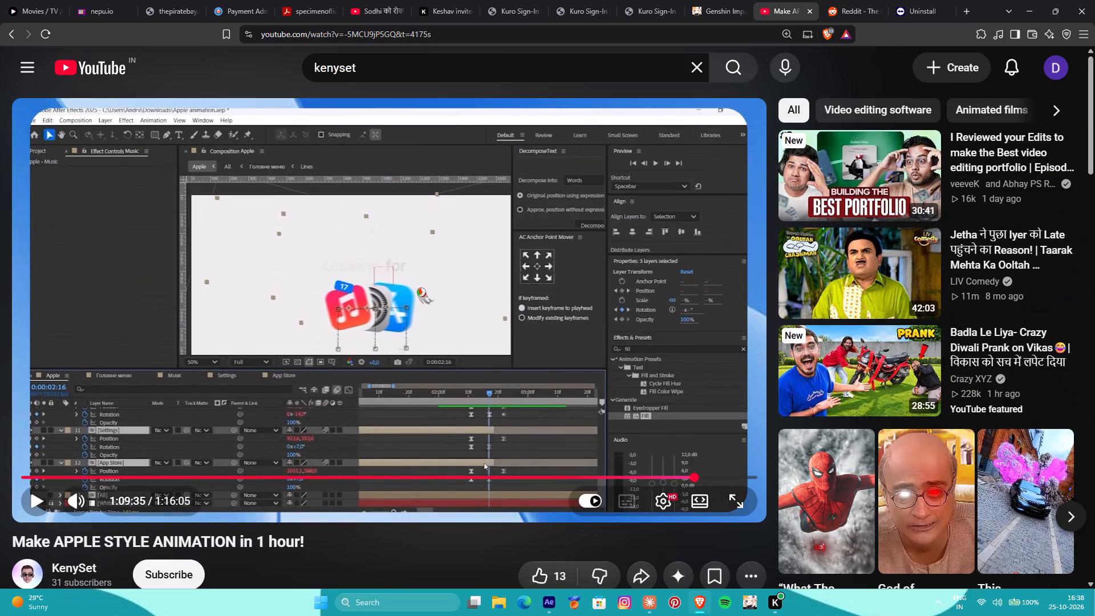
{"action": "scroll", "coordinate": [418, 289], "scroll_direction": "up", "scroll_amount": 4}
Switch to Pinterest and search for "iphone apps png".
{"action": "left_click", "coordinate": [668, 606]}
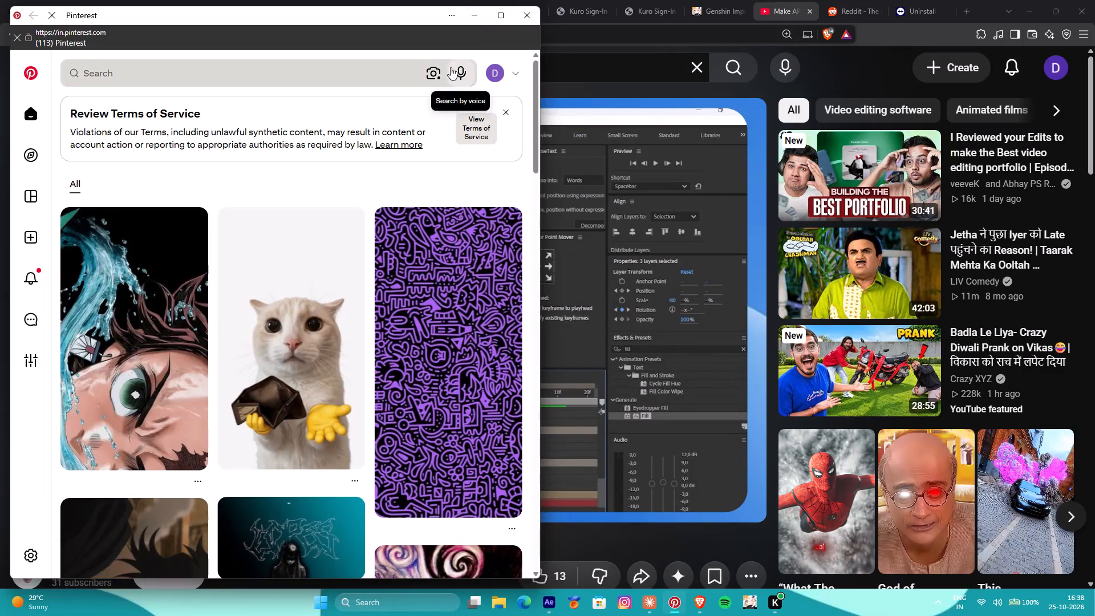
{"action": "left_click", "coordinate": [383, 78]}
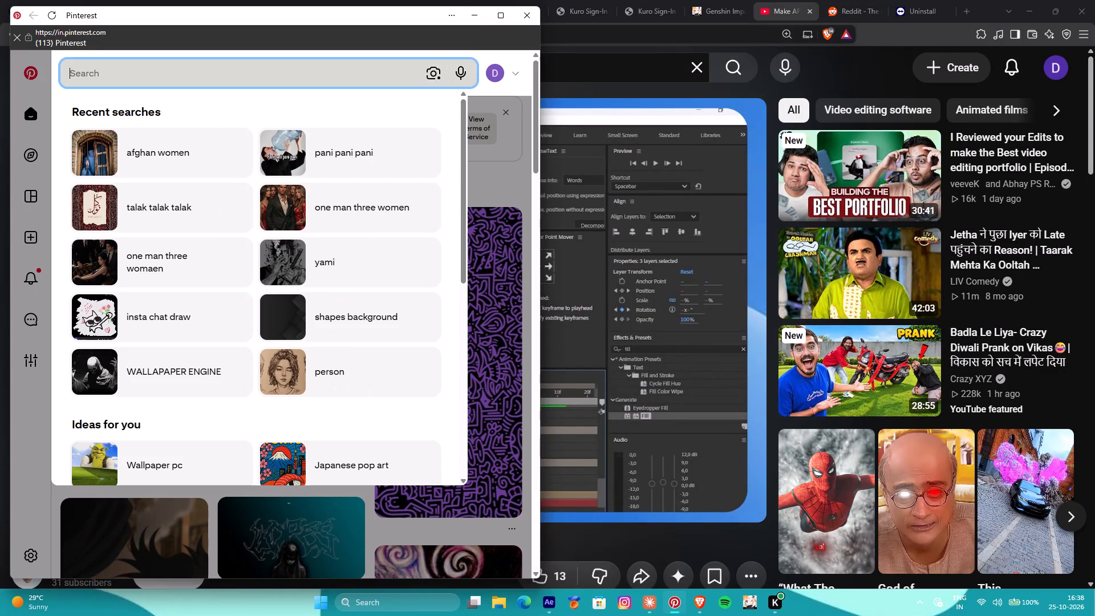
{"action": "type", "text": "iphone a"}
{"action": "type", "text": "pps png"}
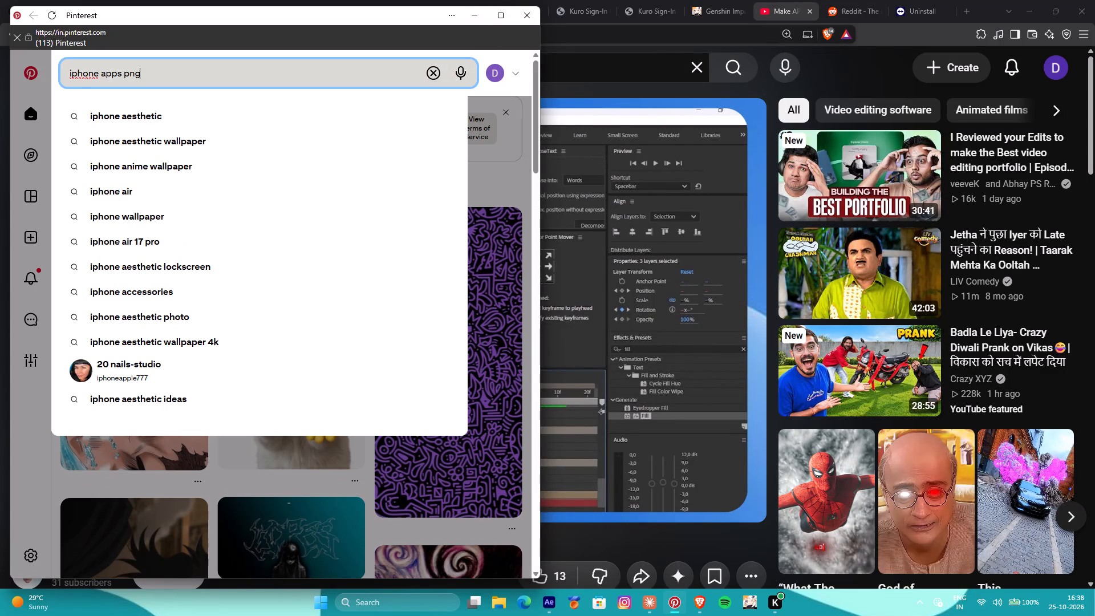
{"action": "key", "text": "space"}
{"action": "key", "text": "Return"}
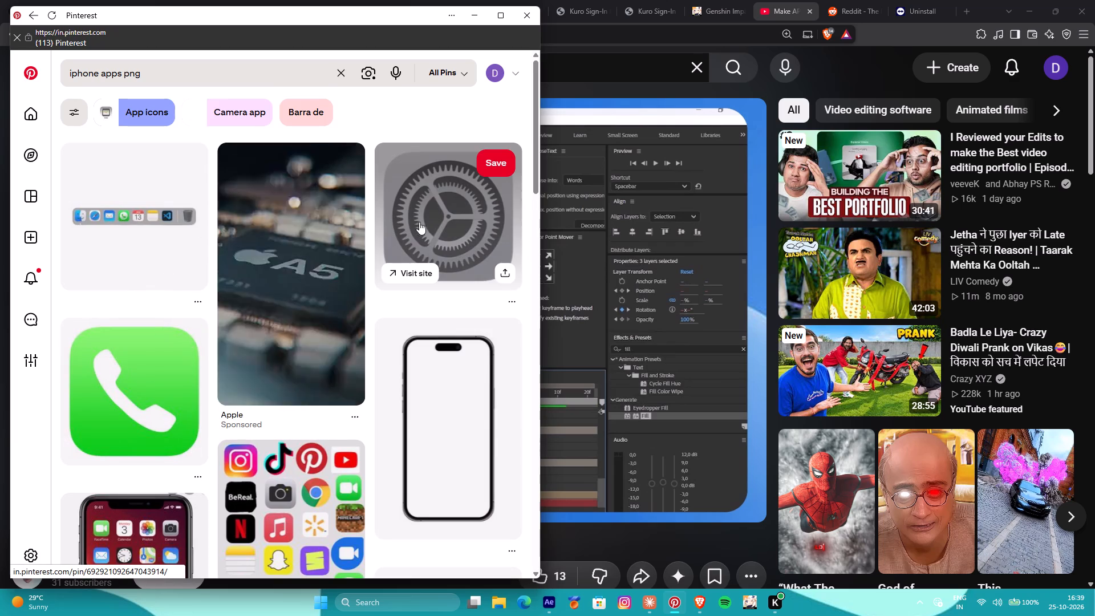
Open the grey Settings gear icon pin, download its image, and return to the search results.
{"action": "right_click", "coordinate": [455, 220]}
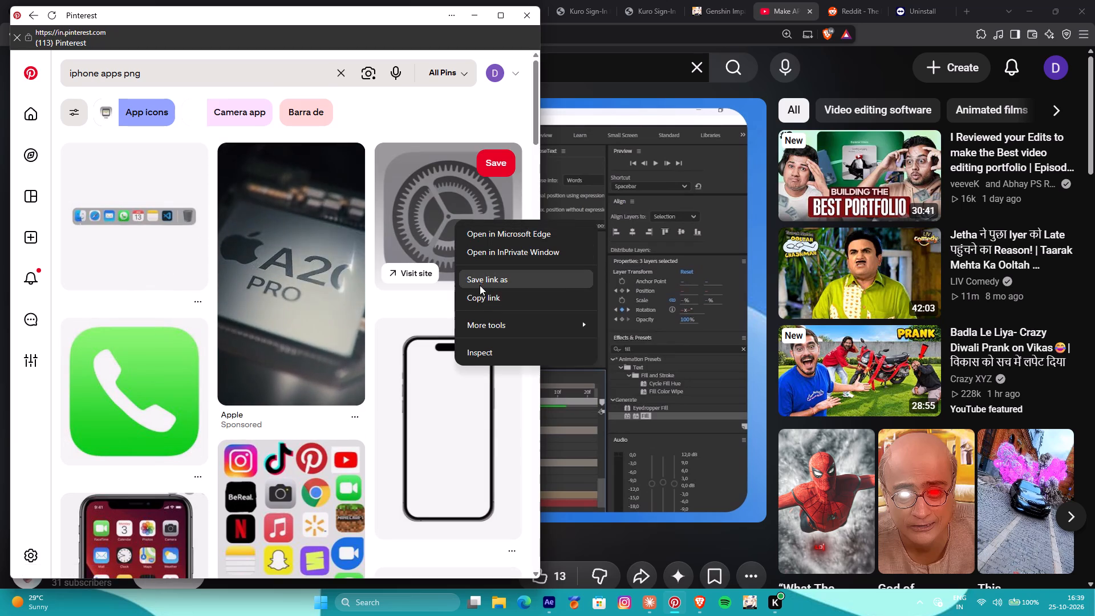
{"action": "left_click", "coordinate": [436, 237]}
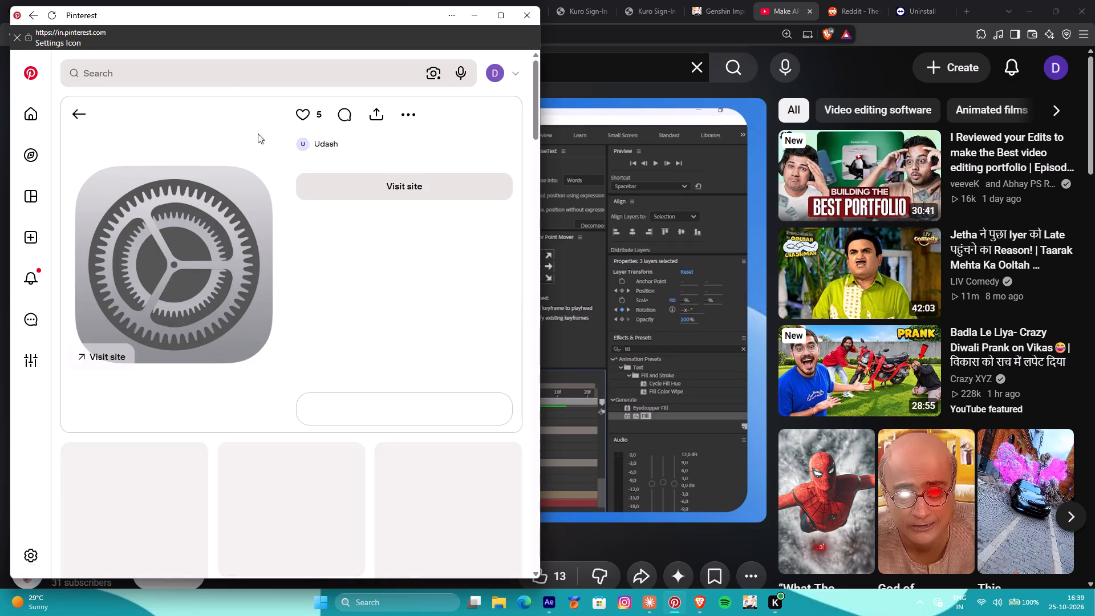
{"action": "left_click", "coordinate": [368, 111]}
{"action": "left_click", "coordinate": [212, 183]}
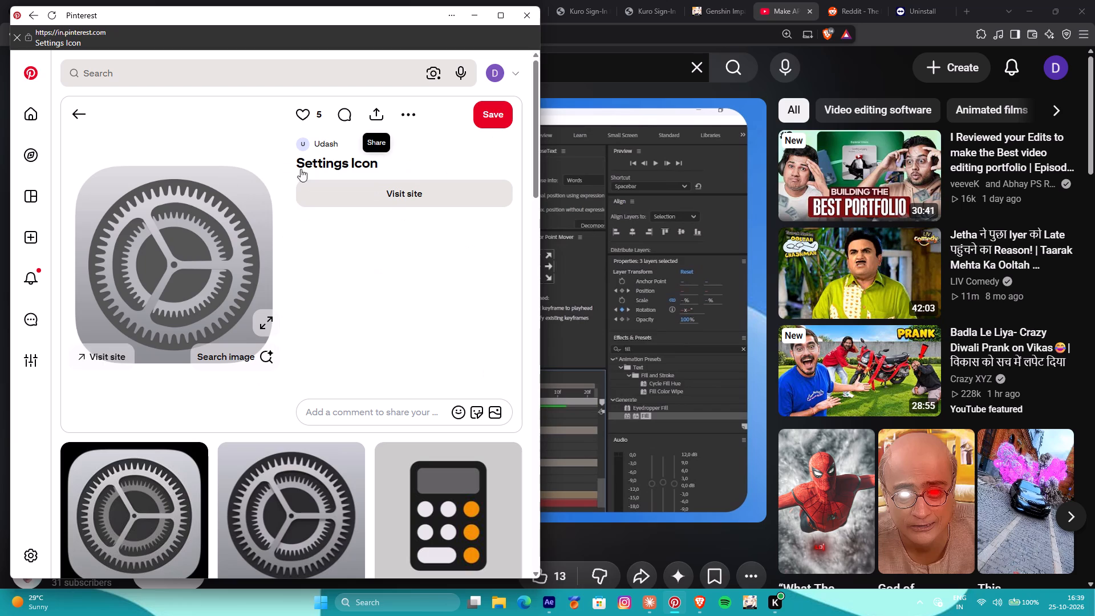
{"action": "left_click", "coordinate": [400, 116]}
{"action": "left_click", "coordinate": [388, 155]}
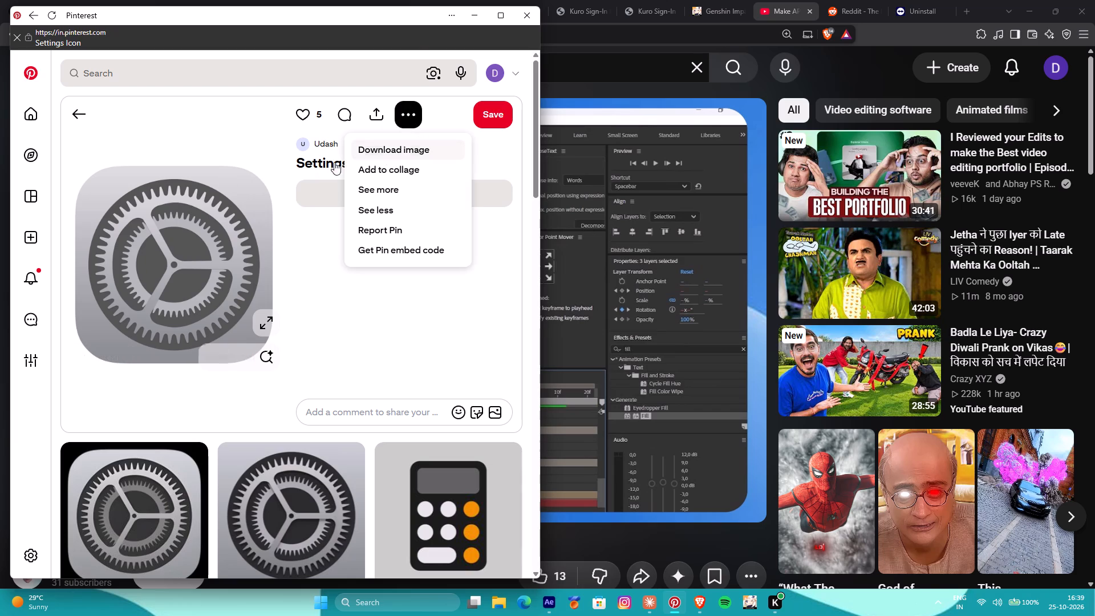
{"action": "left_click", "coordinate": [83, 116]}
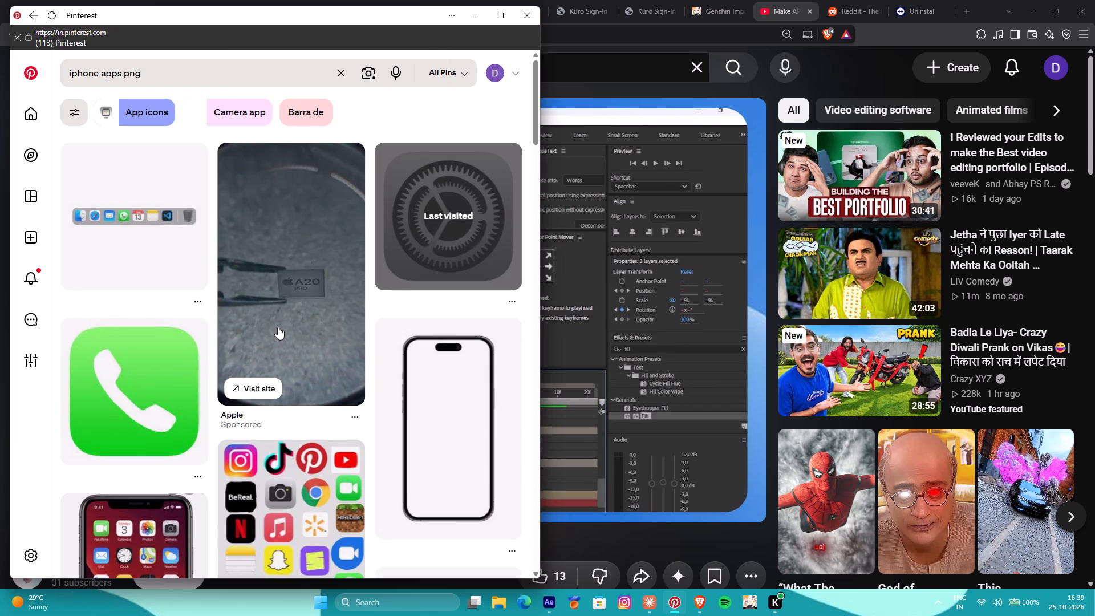
Open the green Phone Icon pin with rounded corners, download its image, and return to the search results.
{"action": "scroll", "coordinate": [277, 327], "scroll_direction": "down", "scroll_amount": 3}
{"action": "scroll", "coordinate": [301, 332], "scroll_direction": "up", "scroll_amount": 4}
{"action": "left_click", "coordinate": [134, 383]}
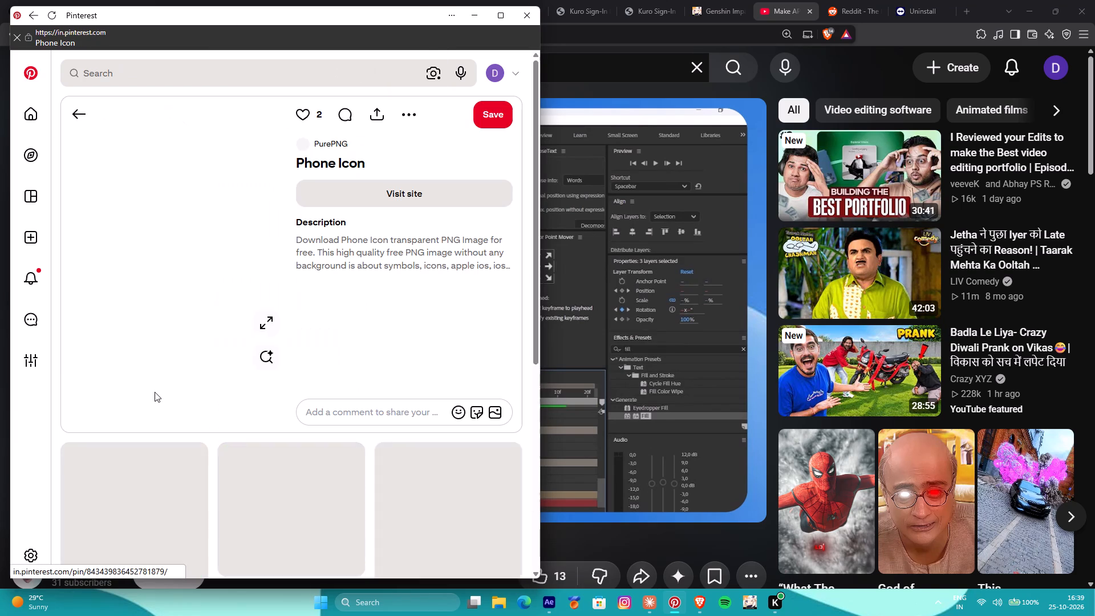
{"action": "left_click", "coordinate": [407, 108]}
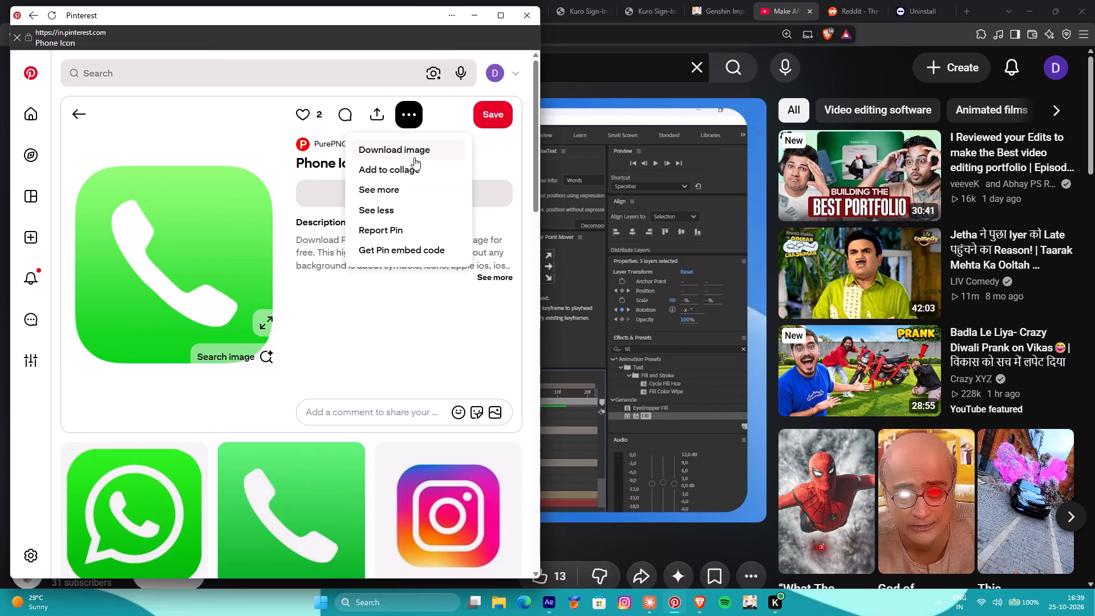
{"action": "left_click", "coordinate": [415, 157]}
{"action": "left_click", "coordinate": [72, 115]}
Find the Instagram icon further down the iphone apps png results and download its image.
{"action": "scroll", "coordinate": [309, 365], "scroll_direction": "down", "scroll_amount": 4}
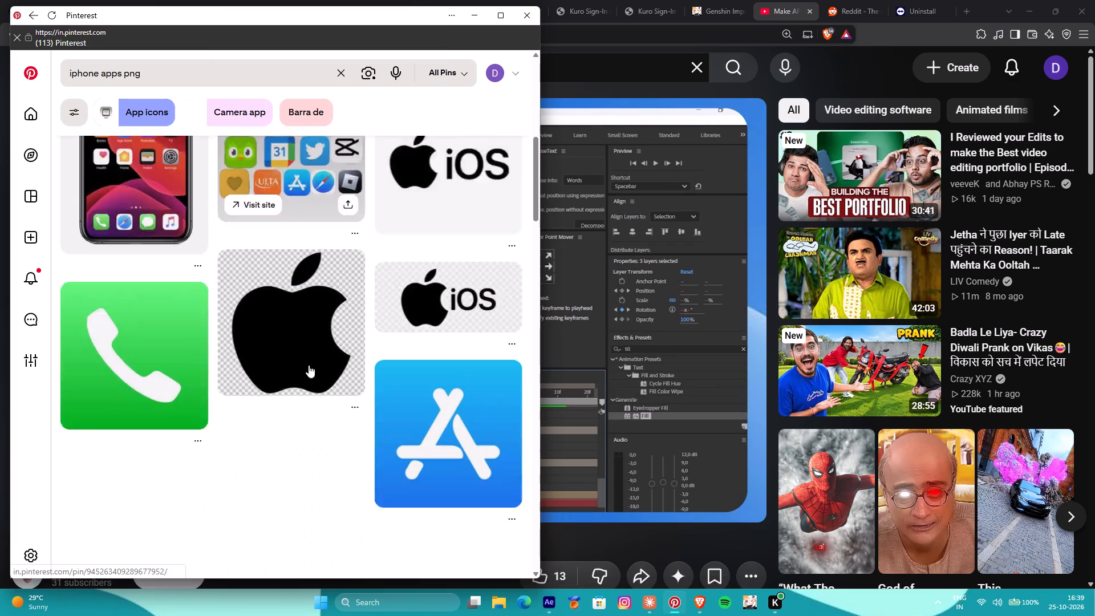
{"action": "scroll", "coordinate": [309, 365], "scroll_direction": "down", "scroll_amount": 20}
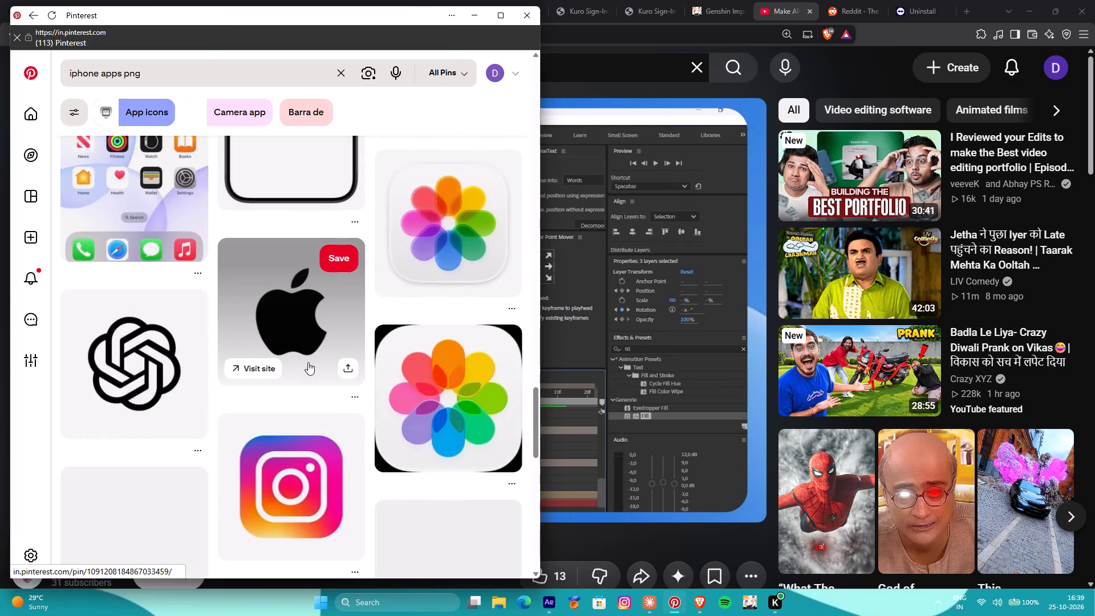
{"action": "scroll", "coordinate": [308, 362], "scroll_direction": "down", "scroll_amount": 8}
{"action": "scroll", "coordinate": [308, 362], "scroll_direction": "up", "scroll_amount": 7}
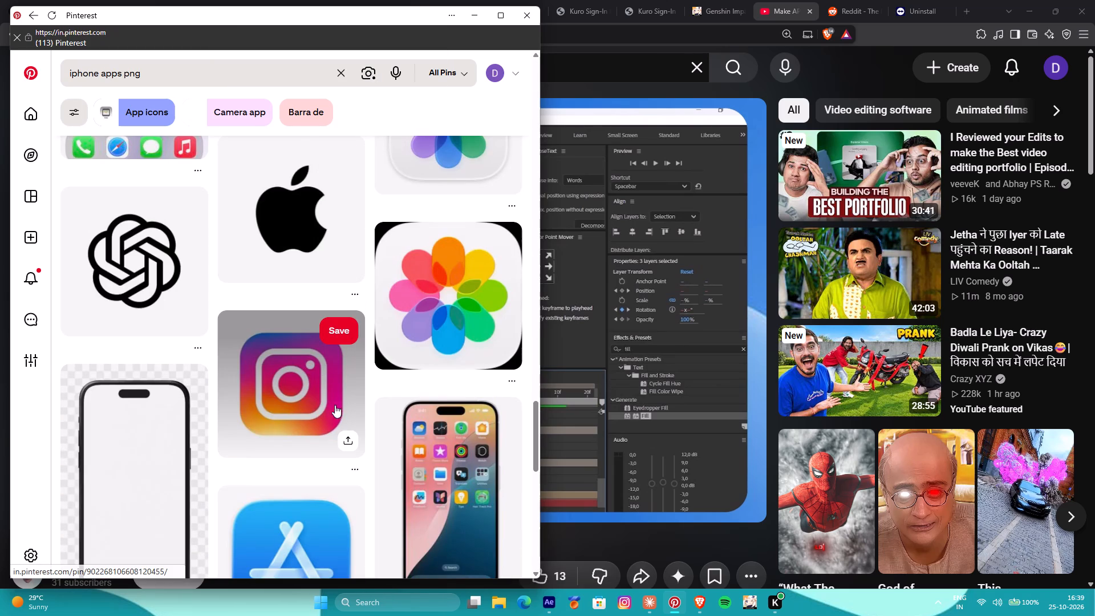
{"action": "left_click", "coordinate": [342, 435]}
{"action": "left_click", "coordinate": [344, 441]}
{"action": "left_click", "coordinate": [354, 467]}
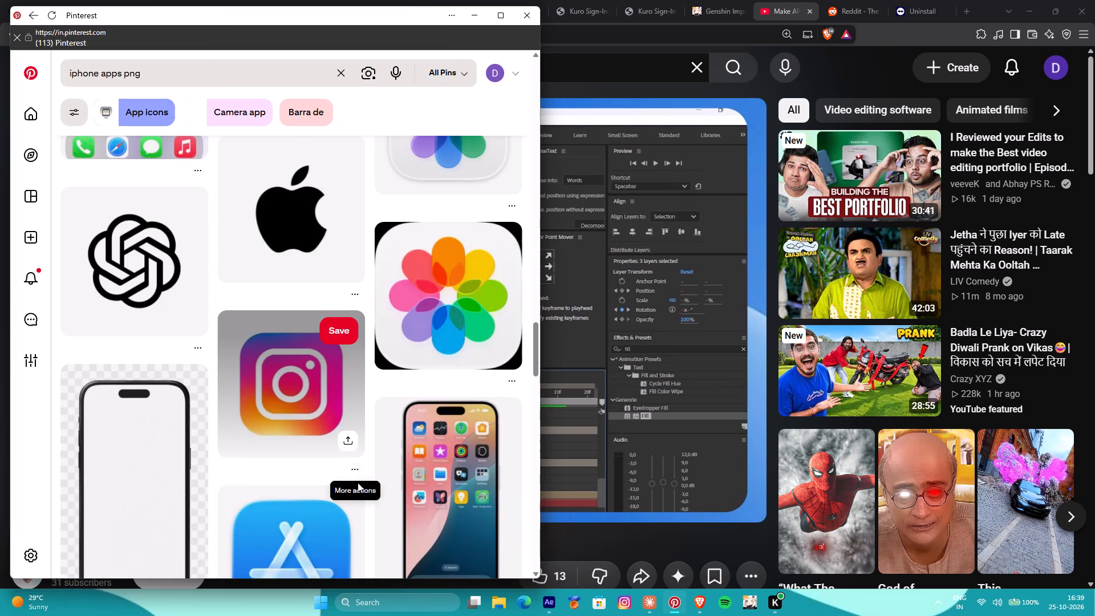
{"action": "left_click", "coordinate": [333, 533]}
Browse more of the app icon results, then refine the Pinterest search to "iphone apps png music".
{"action": "scroll", "coordinate": [374, 351], "scroll_direction": "down", "scroll_amount": 6}
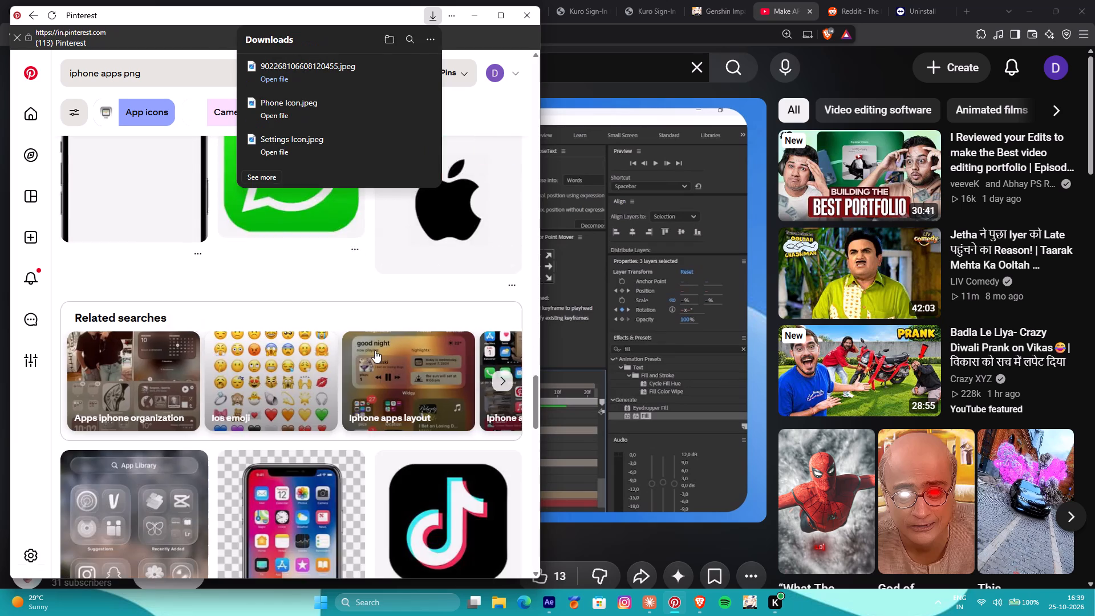
{"action": "scroll", "coordinate": [376, 351], "scroll_direction": "down", "scroll_amount": 10}
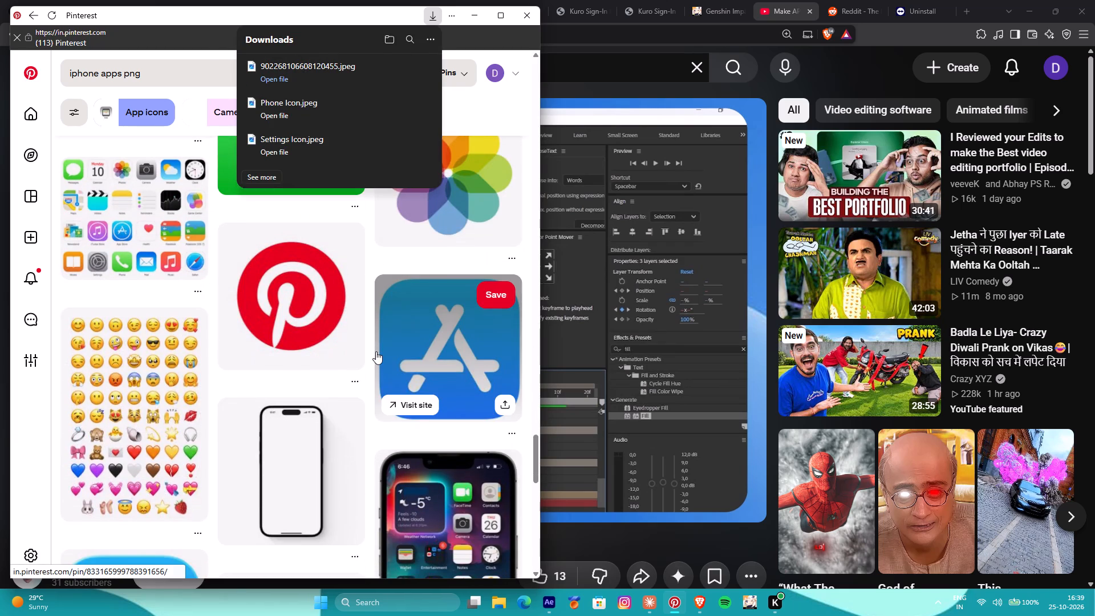
{"action": "scroll", "coordinate": [376, 352], "scroll_direction": "down", "scroll_amount": 12}
{"action": "scroll", "coordinate": [376, 352], "scroll_direction": "up", "scroll_amount": 5}
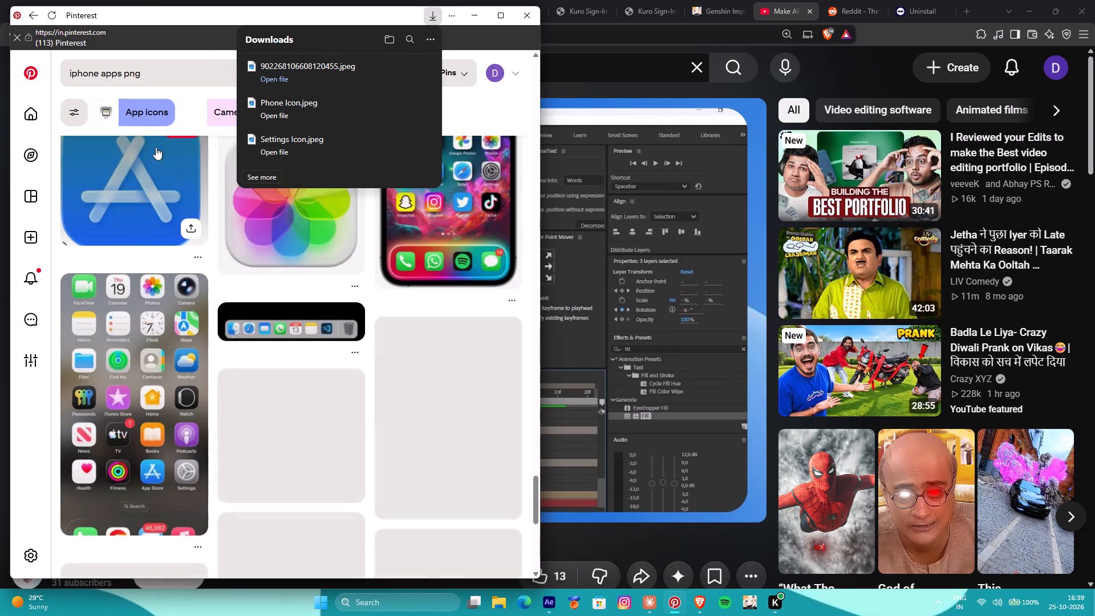
{"action": "left_click", "coordinate": [167, 70]}
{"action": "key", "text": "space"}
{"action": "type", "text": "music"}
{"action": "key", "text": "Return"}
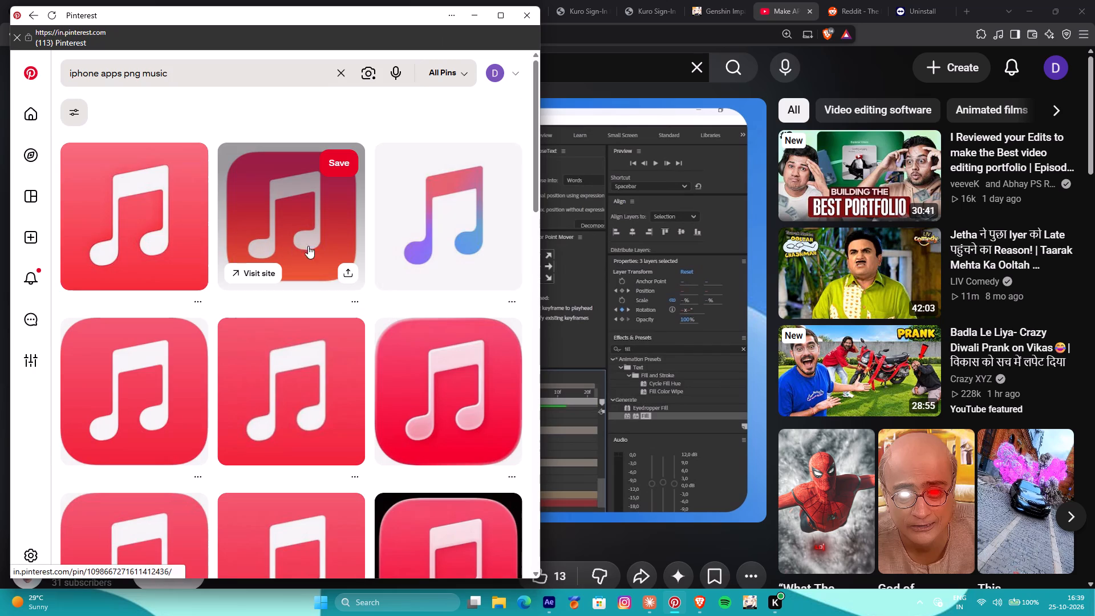
Download the image of the red rounded Music icon, the second pin in the first row of results.
{"action": "left_click", "coordinate": [351, 274]}
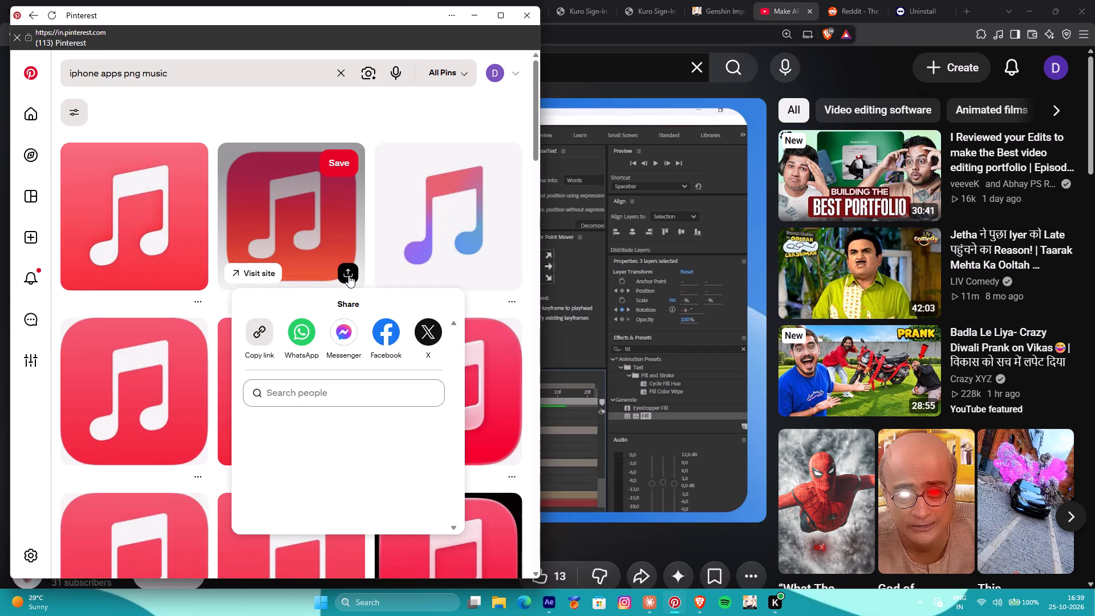
{"action": "left_click", "coordinate": [348, 275]}
{"action": "left_click", "coordinate": [358, 305]}
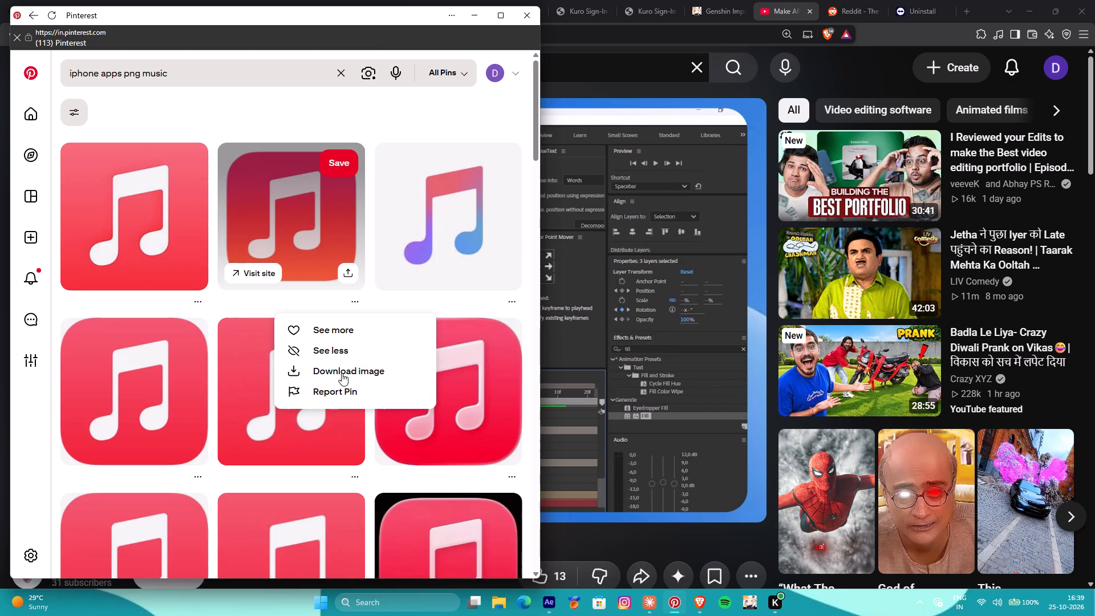
{"action": "left_click", "coordinate": [344, 373]}
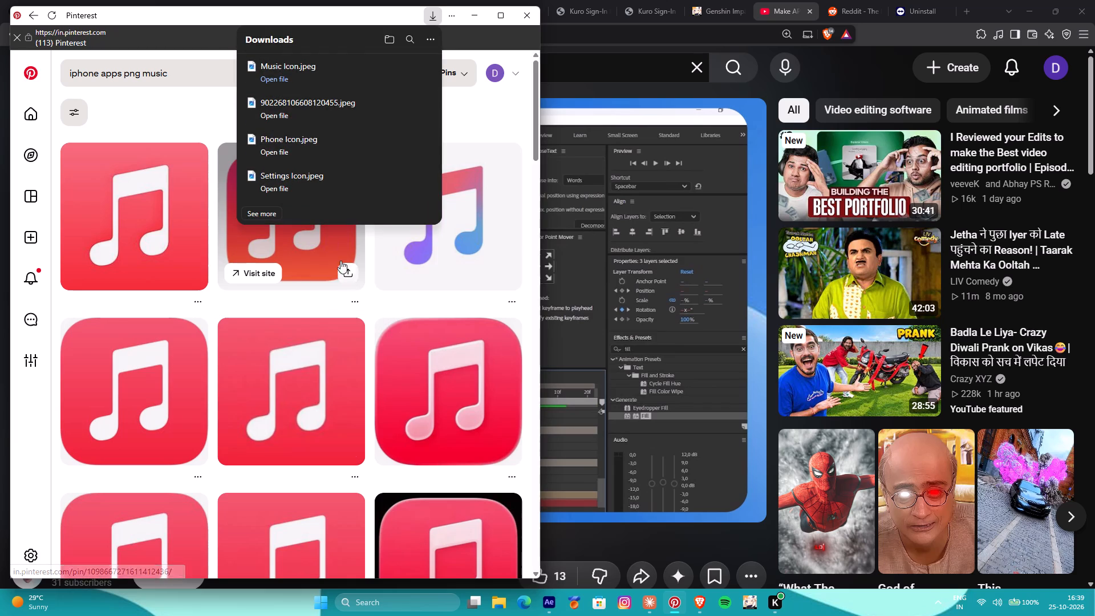
Return to After Effects and import the four newly downloaded icon JPEGs, including Music, Phone and Settings, from the Downloads folder as footage.
{"action": "left_click", "coordinate": [484, 22]}
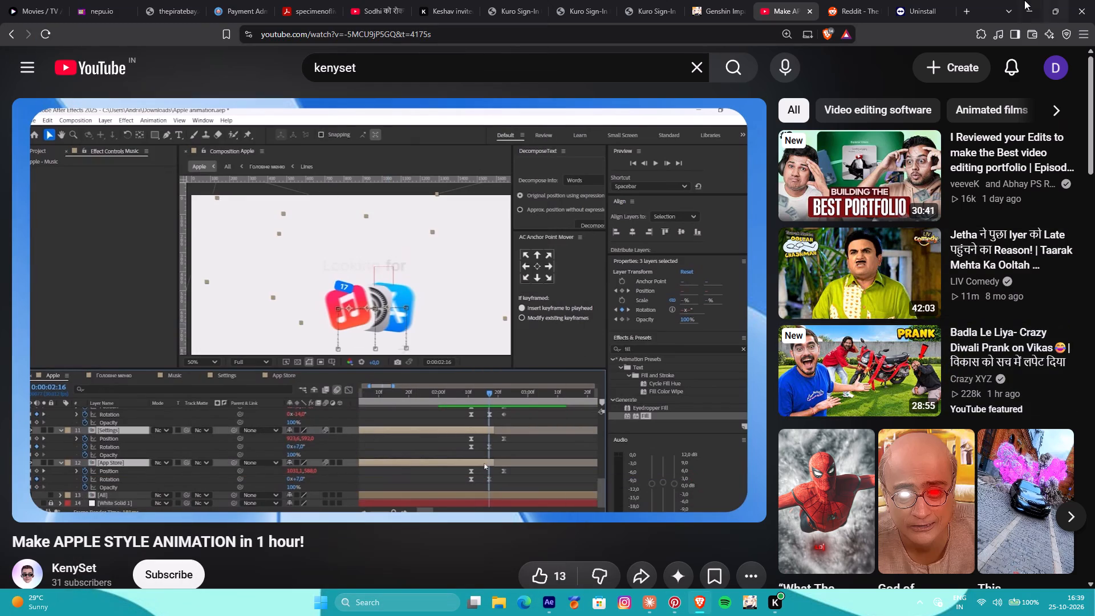
{"action": "left_click", "coordinate": [1023, 0]}
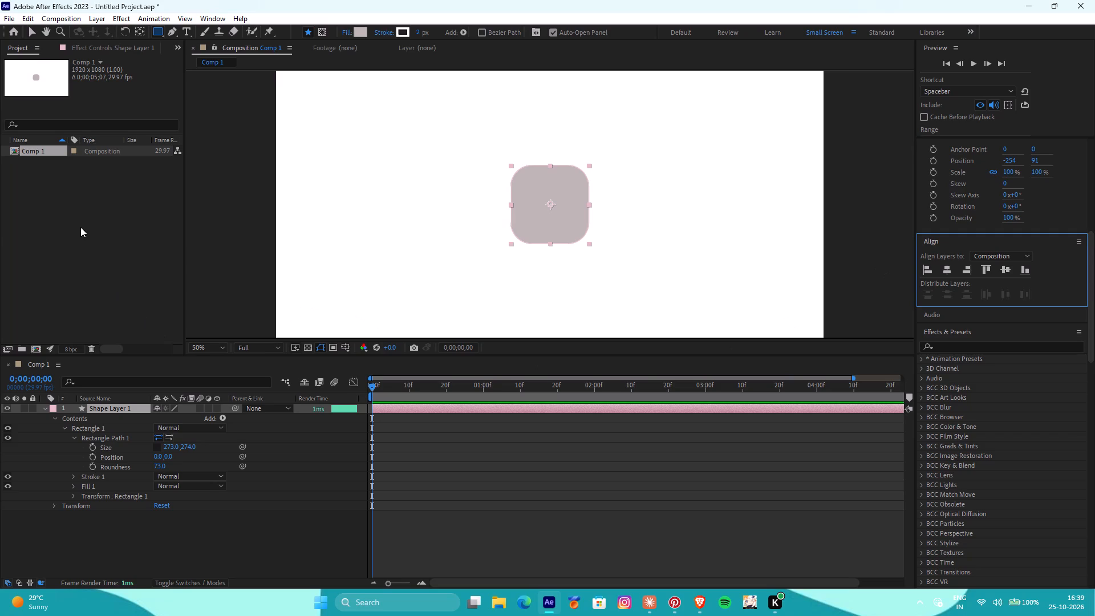
{"action": "double_click", "coordinate": [77, 223]}
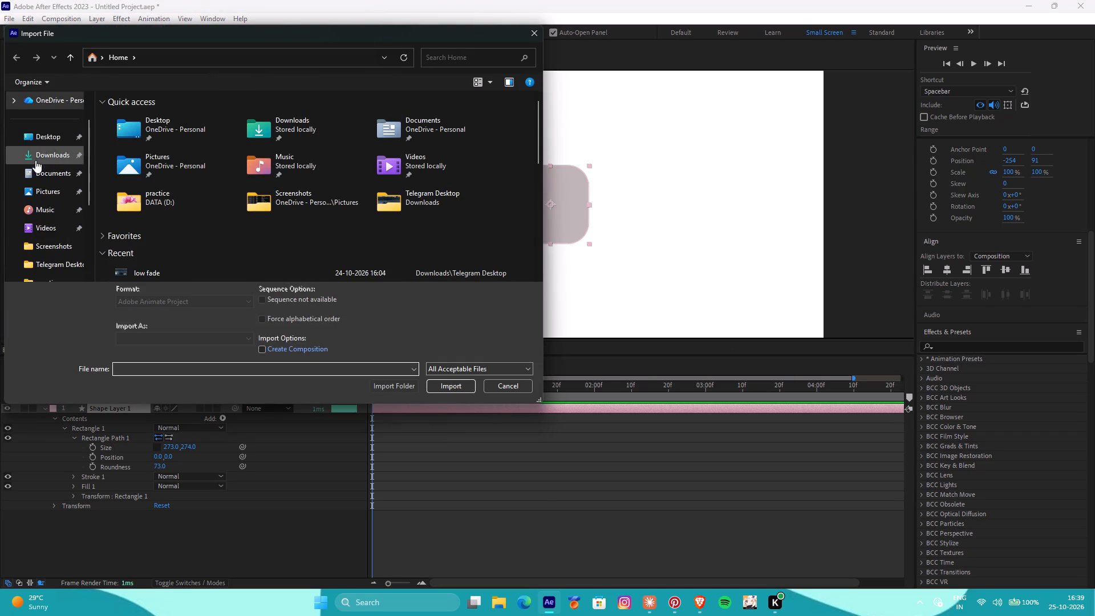
{"action": "left_click", "coordinate": [50, 148]}
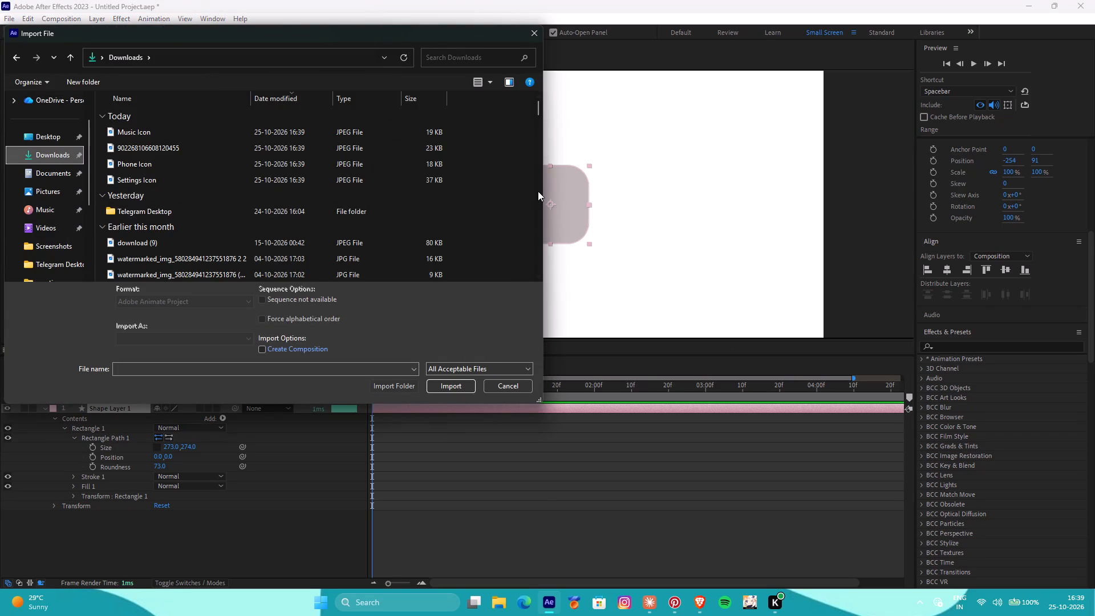
{"action": "left_click_drag", "start_coordinate": [498, 117], "coordinate": [419, 178]}
{"action": "left_click", "coordinate": [445, 376]}
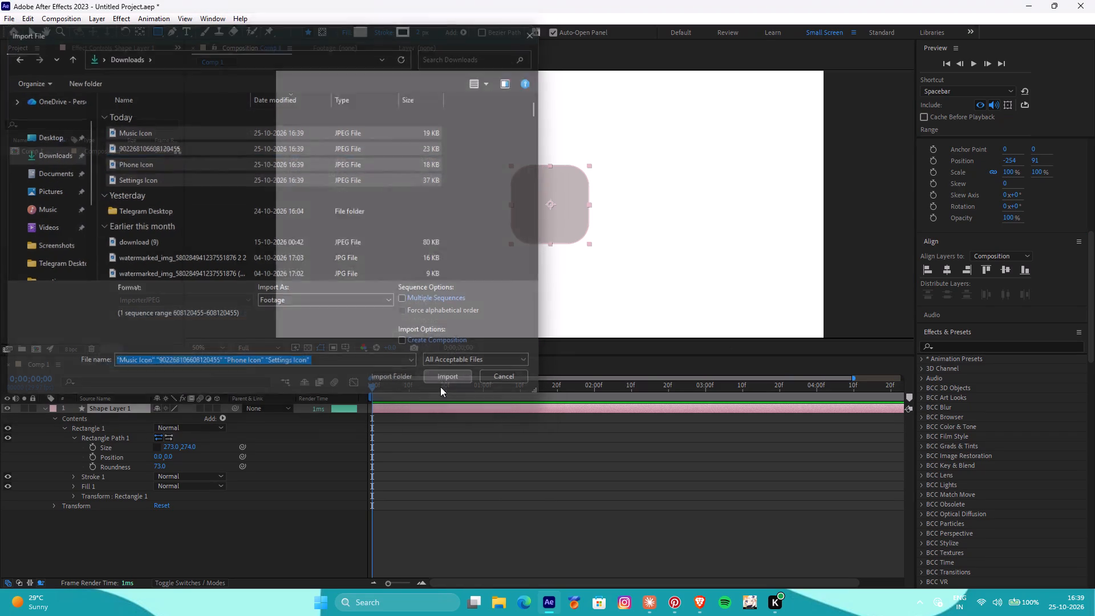
{"action": "left_click", "coordinate": [58, 224]}
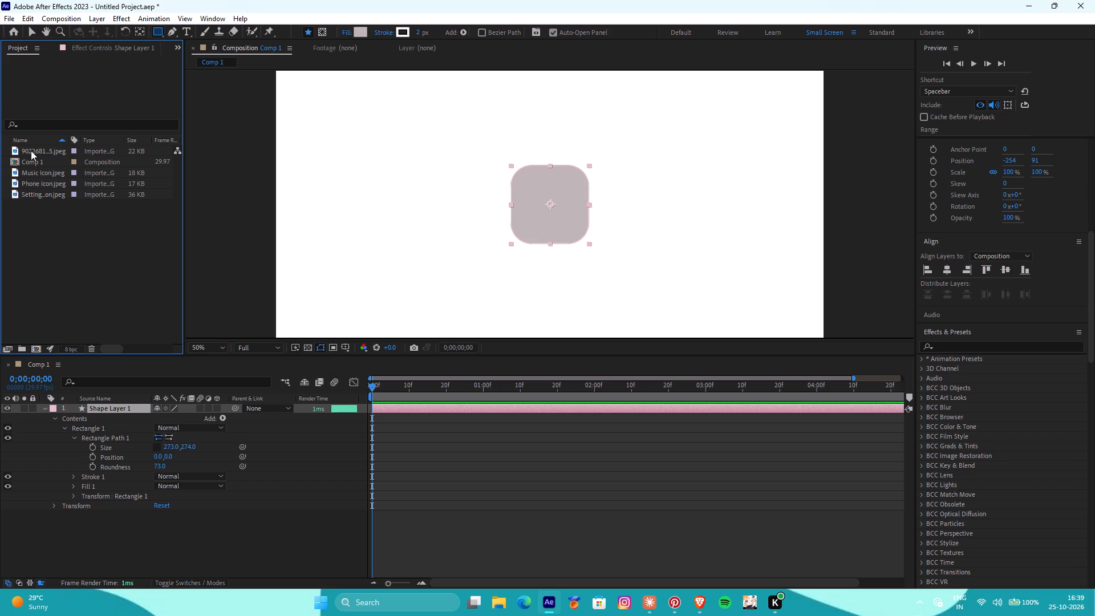
Add Music Icon.jpeg to Comp 1 and place its layer above Shape Layer 1.
{"action": "left_click", "coordinate": [31, 151]}
{"action": "left_click", "coordinate": [21, 168]}
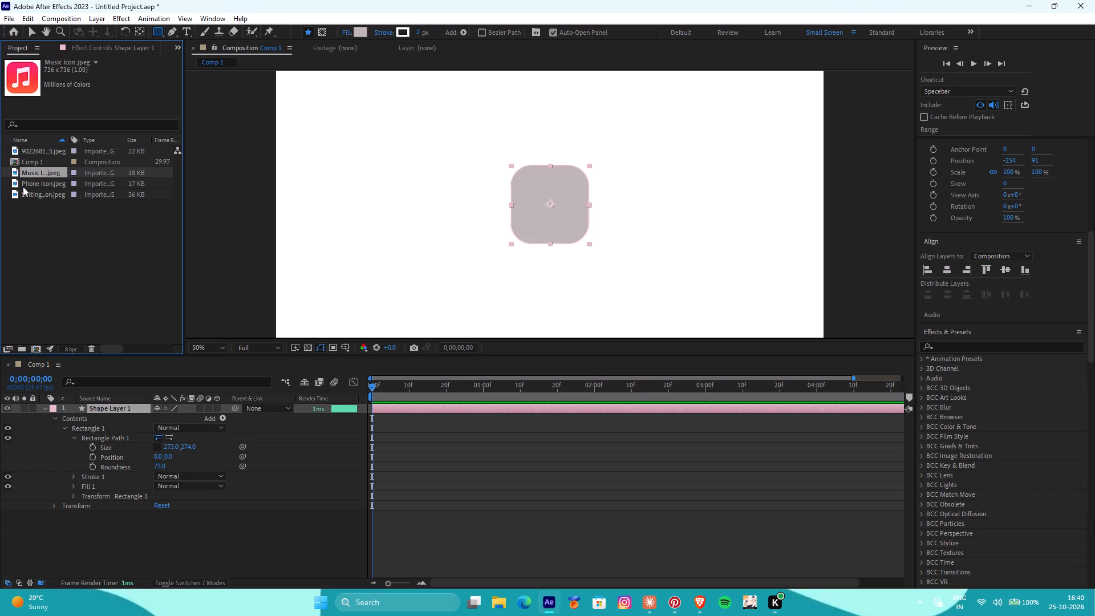
{"action": "left_click_drag", "start_coordinate": [33, 168], "coordinate": [100, 540]}
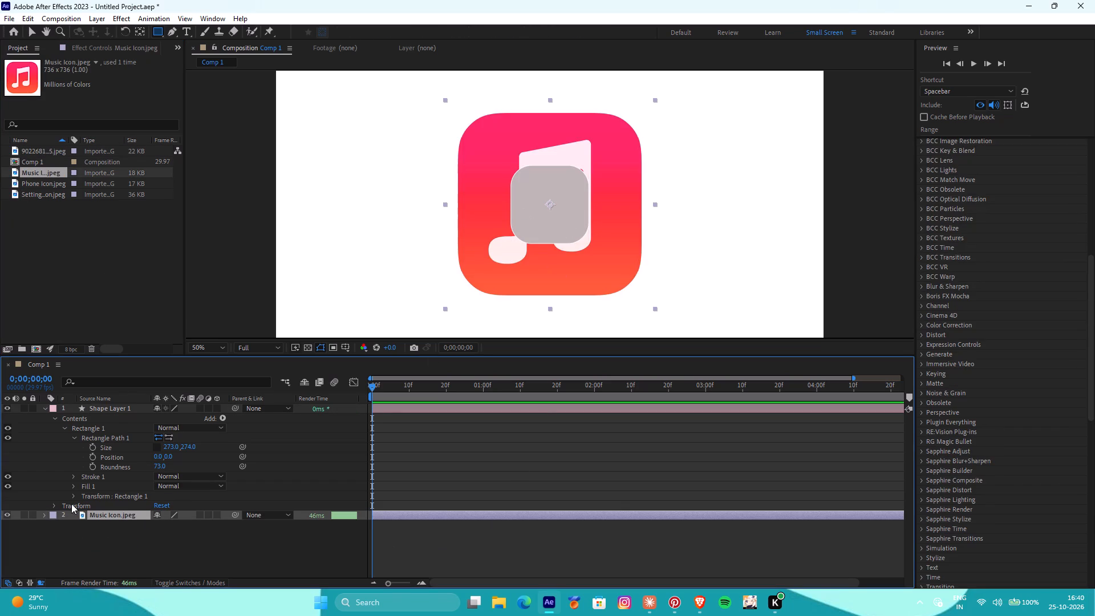
{"action": "left_click_drag", "start_coordinate": [89, 517], "coordinate": [94, 405]}
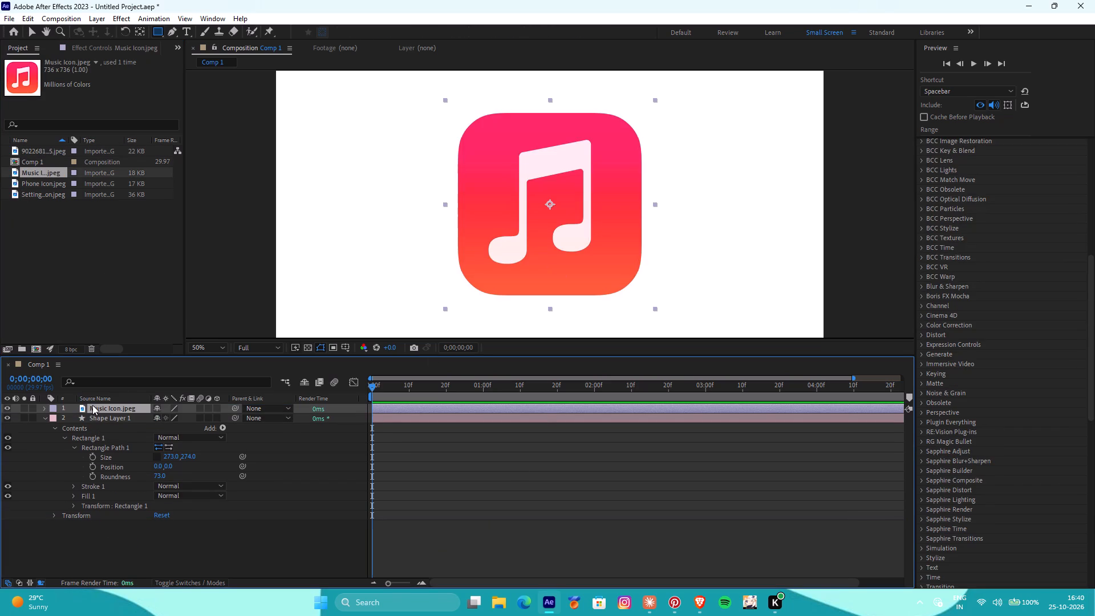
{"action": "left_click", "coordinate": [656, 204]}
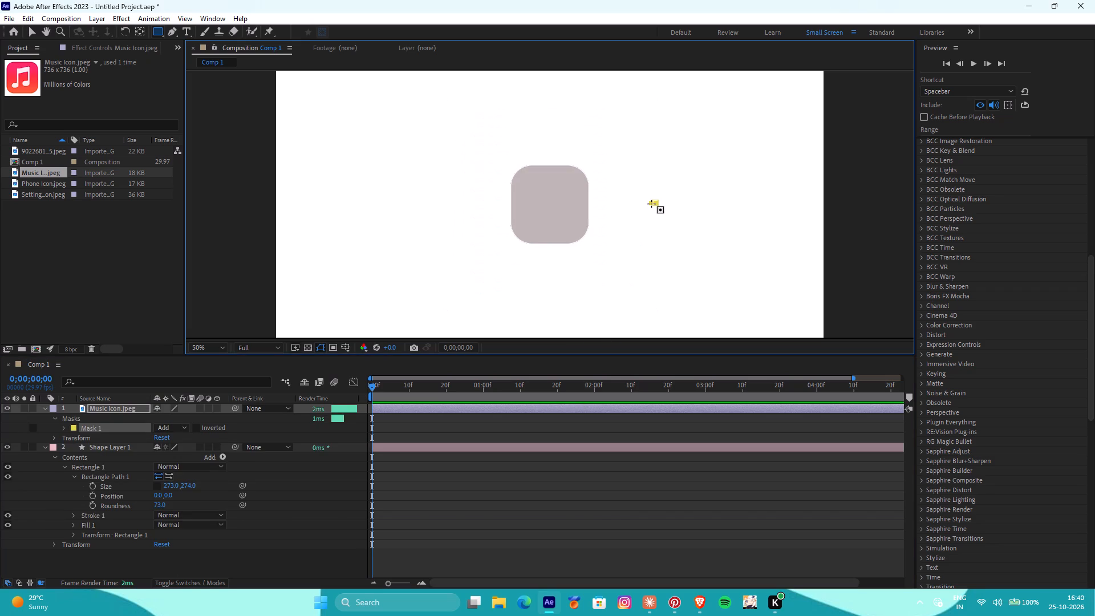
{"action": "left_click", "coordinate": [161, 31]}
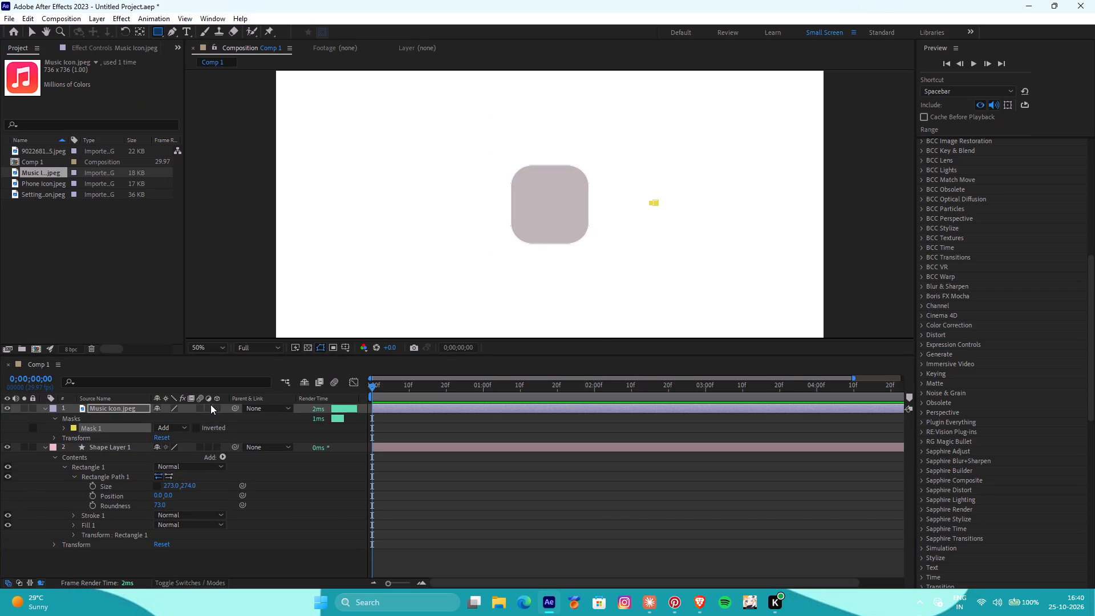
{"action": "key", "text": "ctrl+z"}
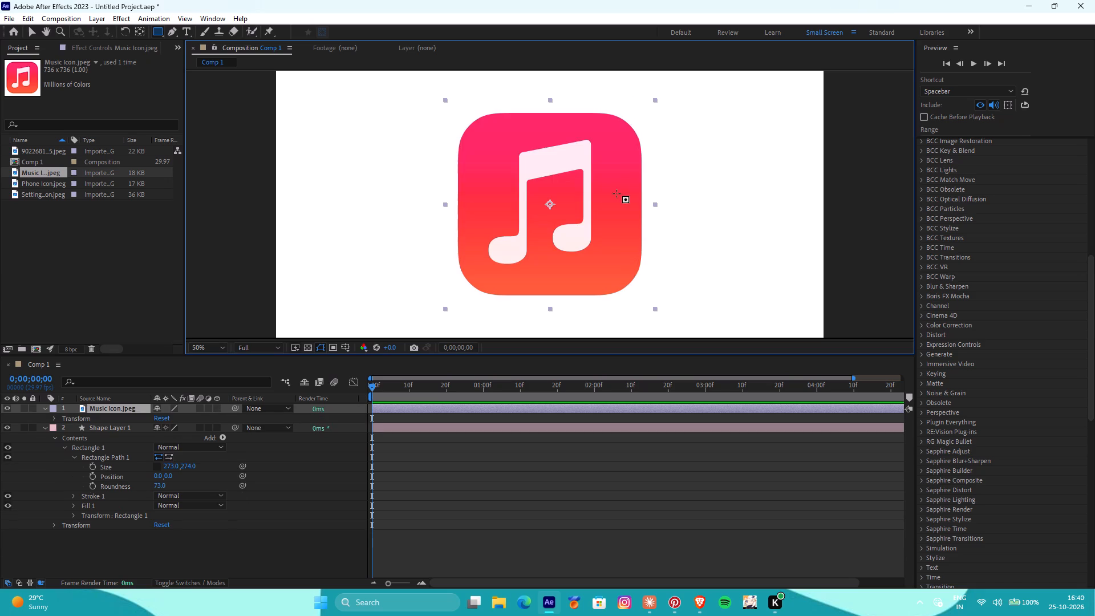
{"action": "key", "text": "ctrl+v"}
{"action": "left_click", "coordinate": [651, 603]}
{"action": "left_click", "coordinate": [489, 264]}
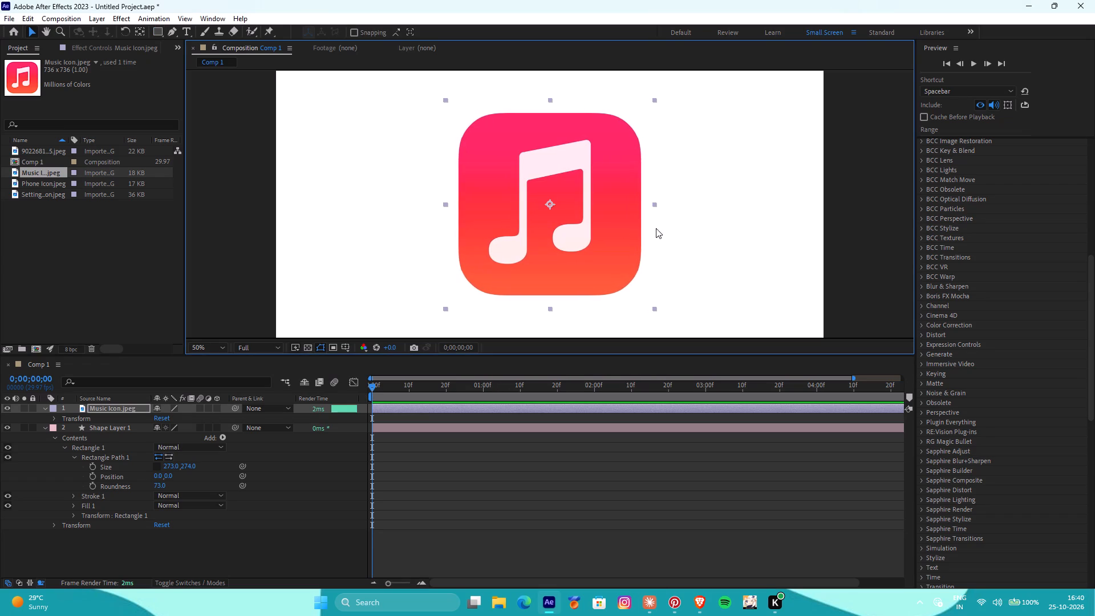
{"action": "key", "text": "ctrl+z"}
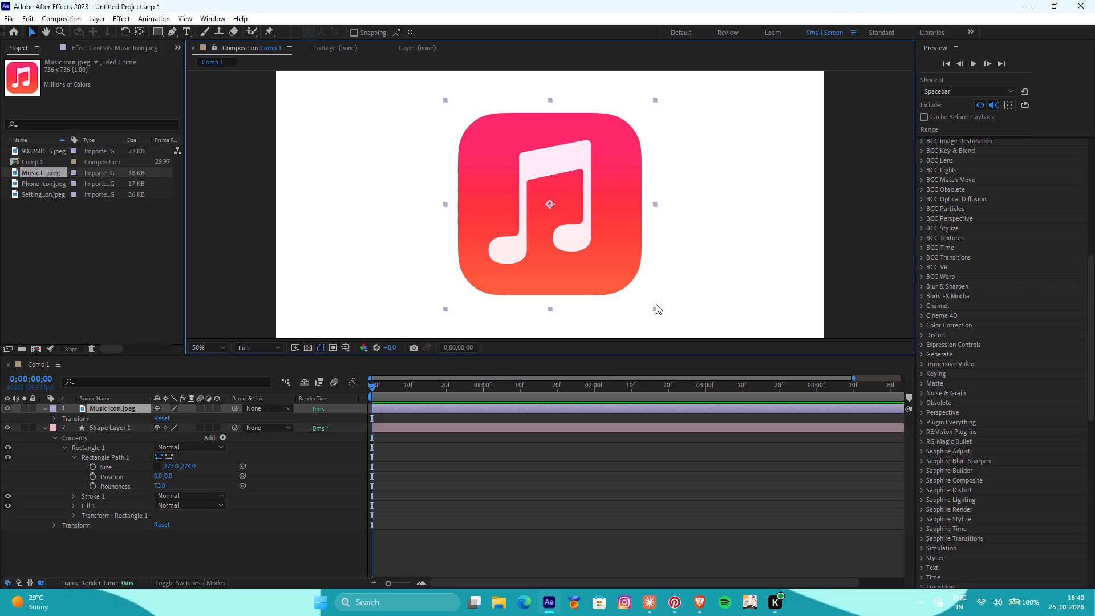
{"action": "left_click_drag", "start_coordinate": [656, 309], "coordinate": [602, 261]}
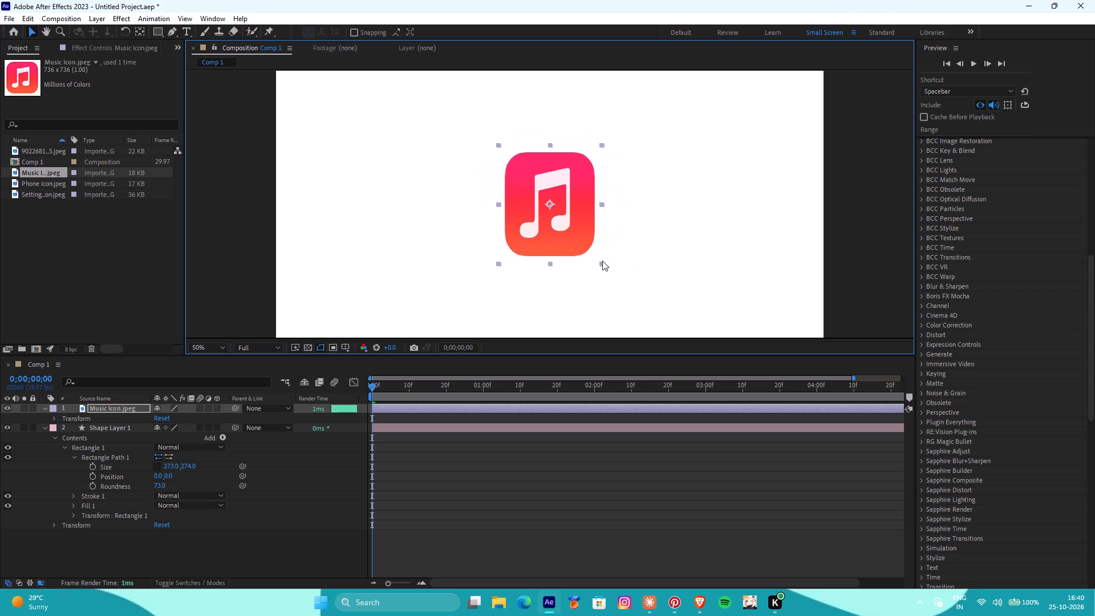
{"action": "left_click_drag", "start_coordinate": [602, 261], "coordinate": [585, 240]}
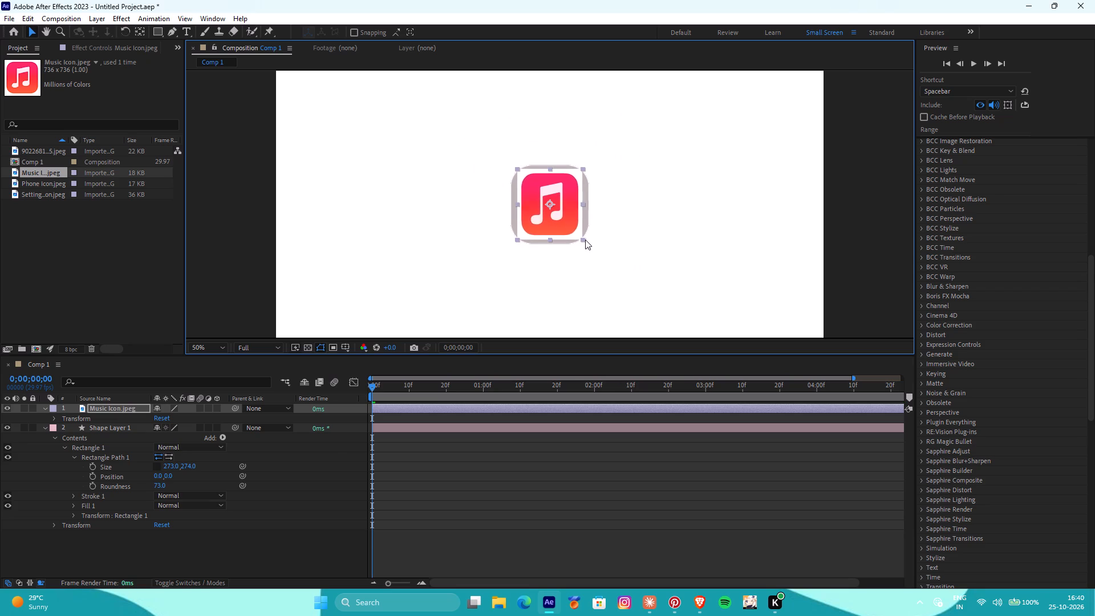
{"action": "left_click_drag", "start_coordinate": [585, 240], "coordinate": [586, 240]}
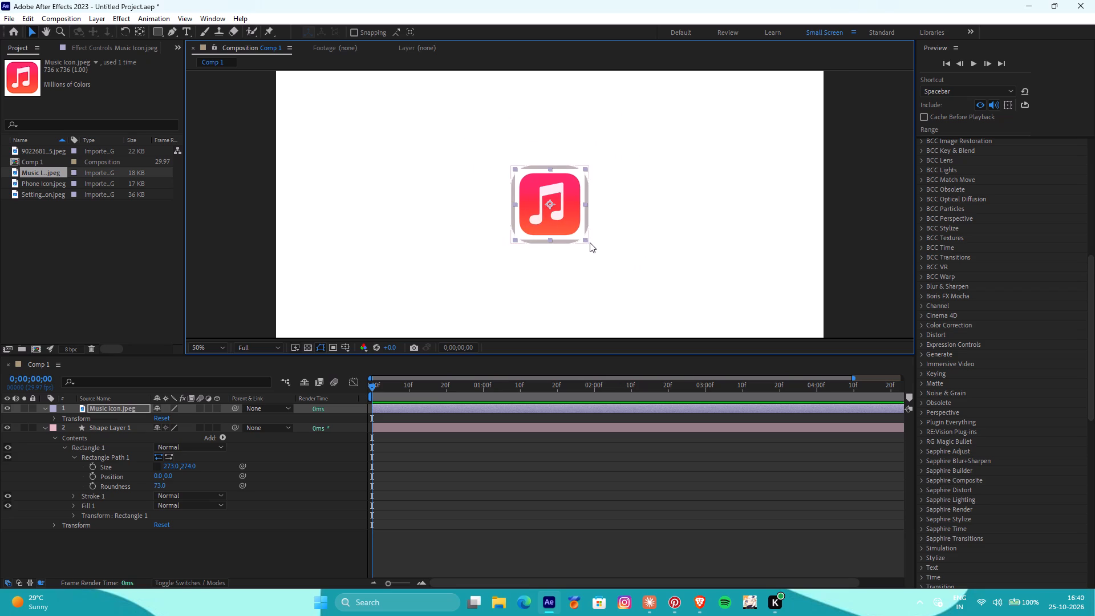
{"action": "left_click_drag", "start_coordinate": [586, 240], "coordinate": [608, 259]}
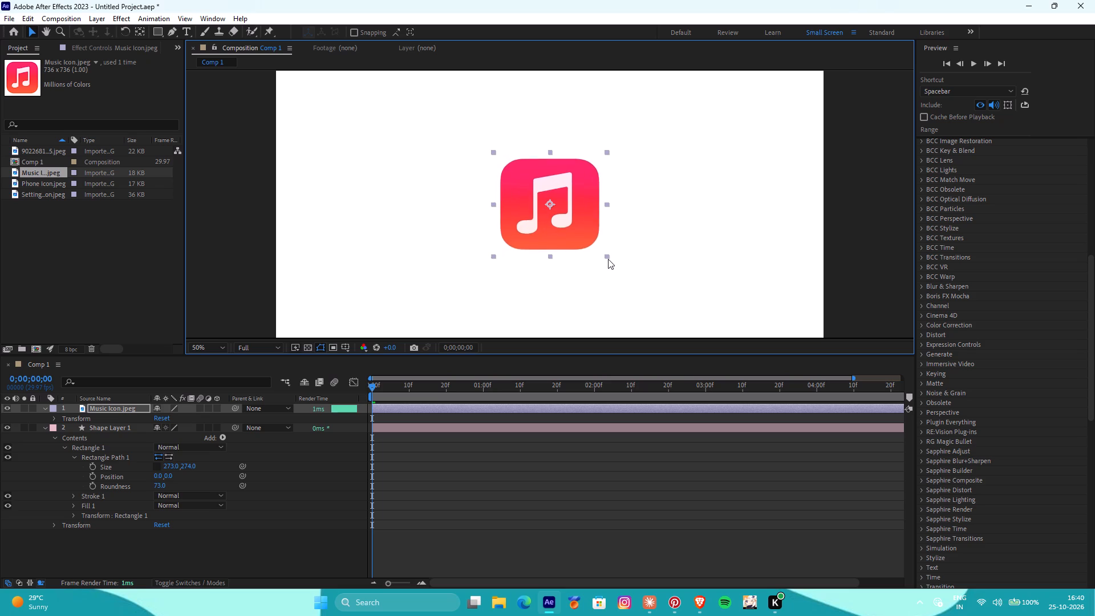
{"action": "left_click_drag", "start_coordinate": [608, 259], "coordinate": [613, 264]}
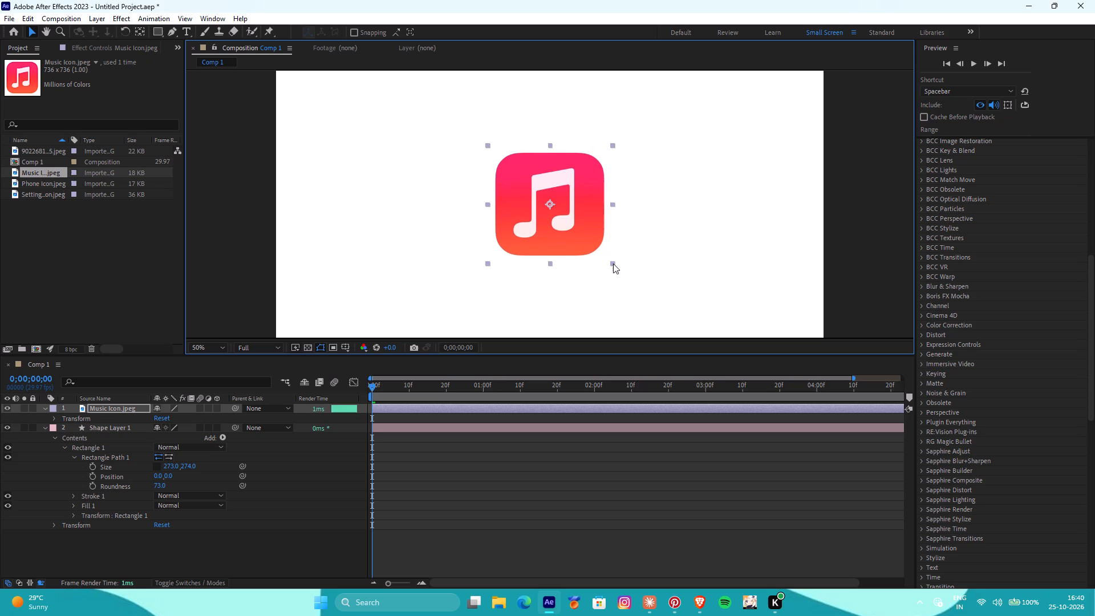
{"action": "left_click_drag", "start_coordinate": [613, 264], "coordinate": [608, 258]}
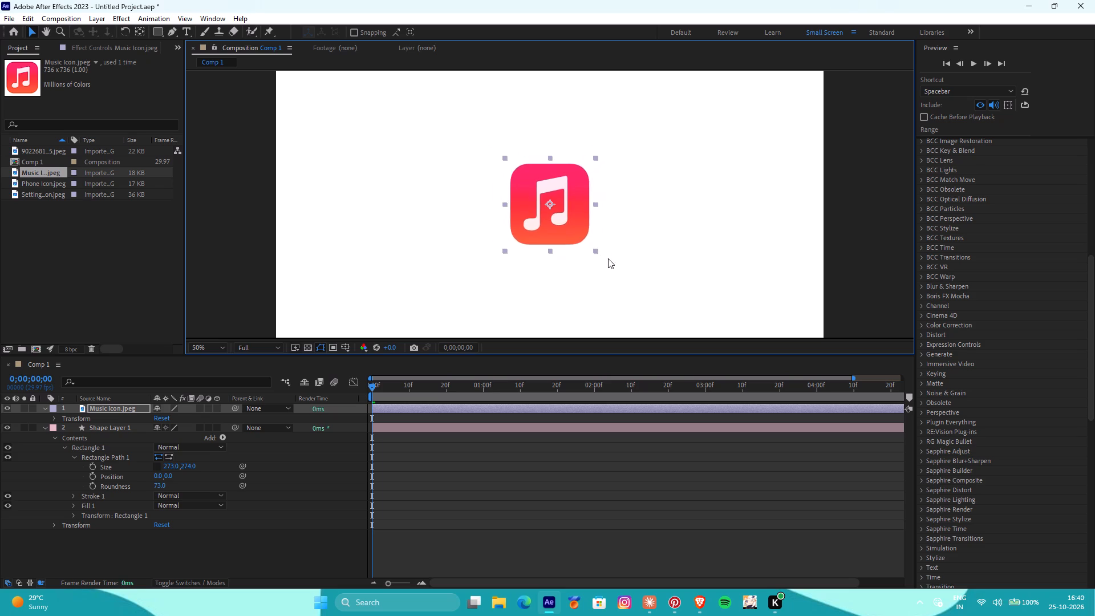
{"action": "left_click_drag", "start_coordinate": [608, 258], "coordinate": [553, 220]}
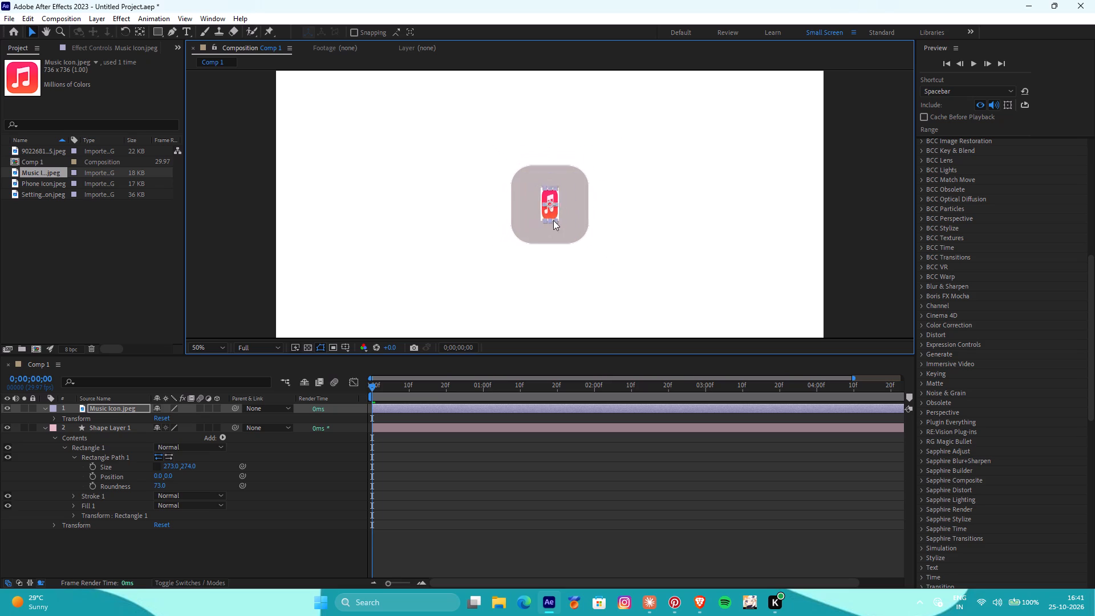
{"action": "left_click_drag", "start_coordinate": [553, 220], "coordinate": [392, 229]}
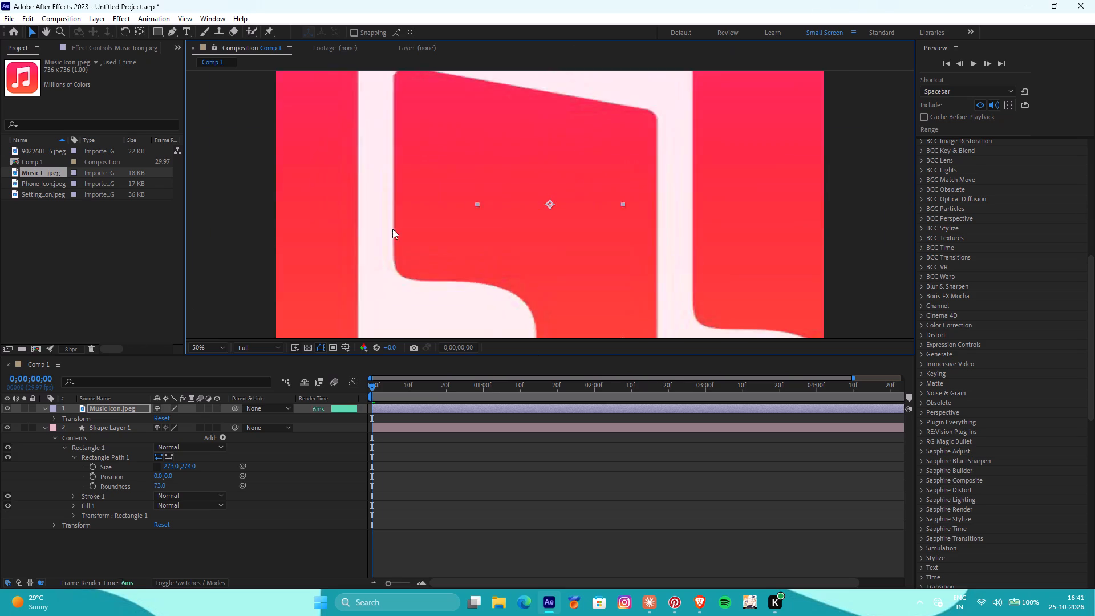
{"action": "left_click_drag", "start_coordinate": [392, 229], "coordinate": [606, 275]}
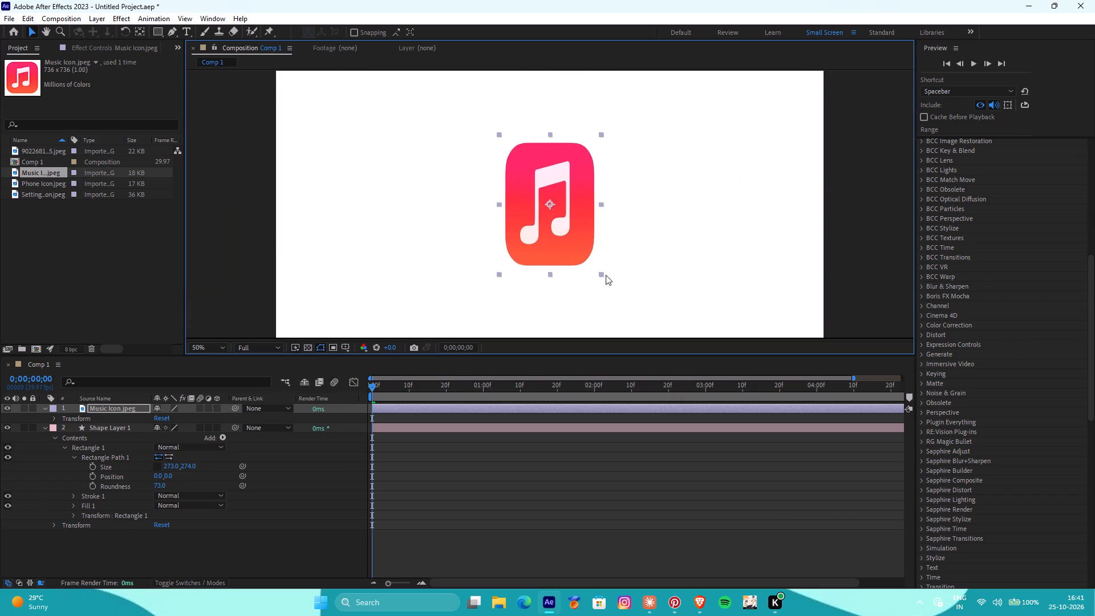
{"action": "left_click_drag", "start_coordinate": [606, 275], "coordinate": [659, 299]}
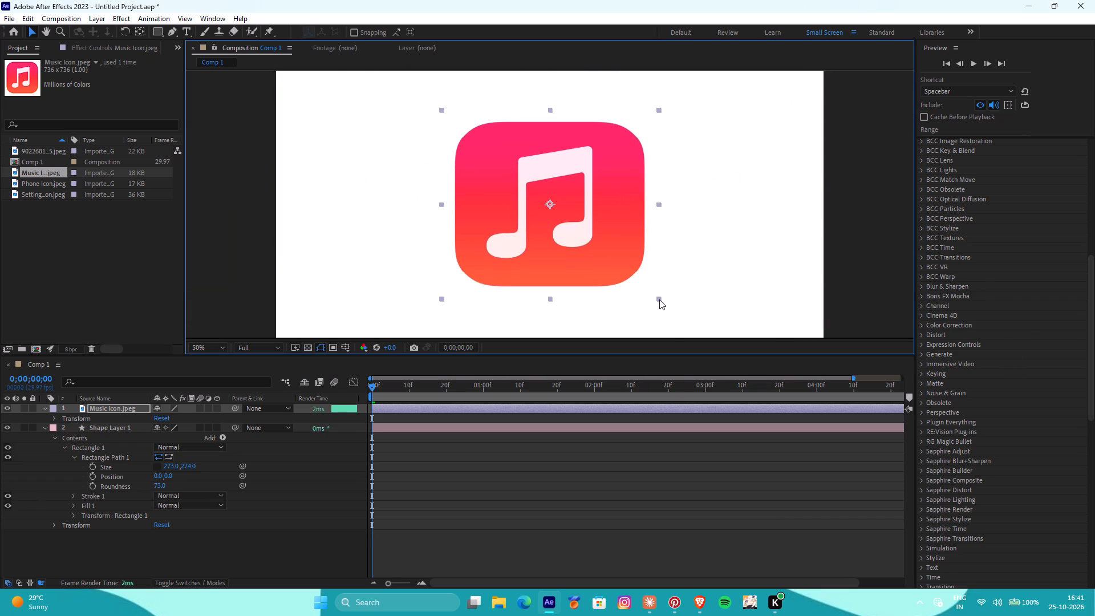
Delete the Music Icon.jpeg layer from Comp 1.
{"action": "key", "text": "BackSpace"}
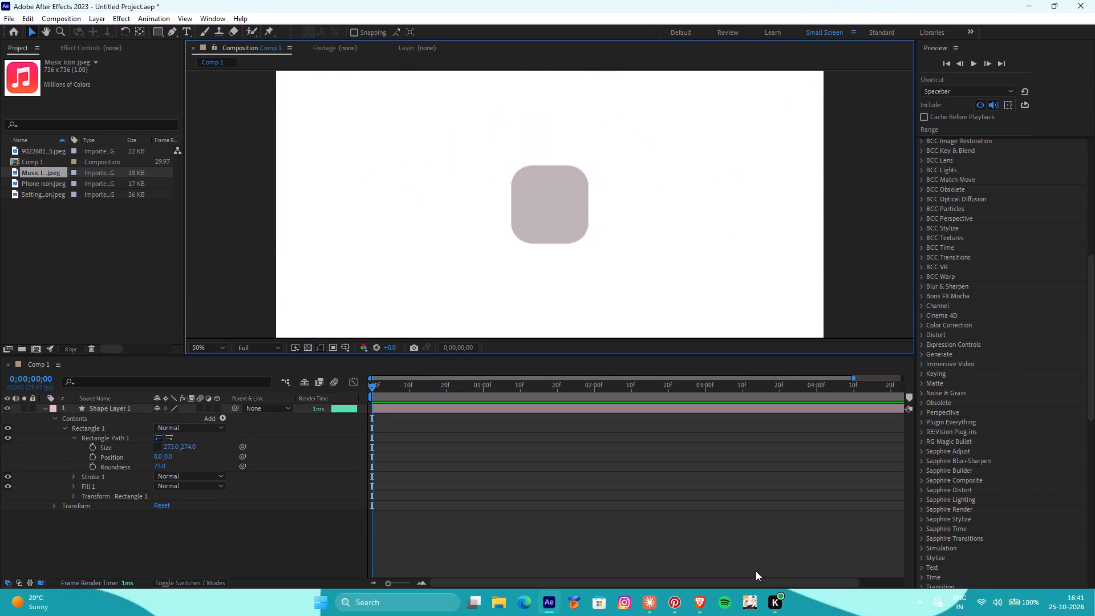
Switch to Pinterest and download the red music icon on a checkered background from the "iphone apps png music" results.
{"action": "left_click", "coordinate": [670, 610]}
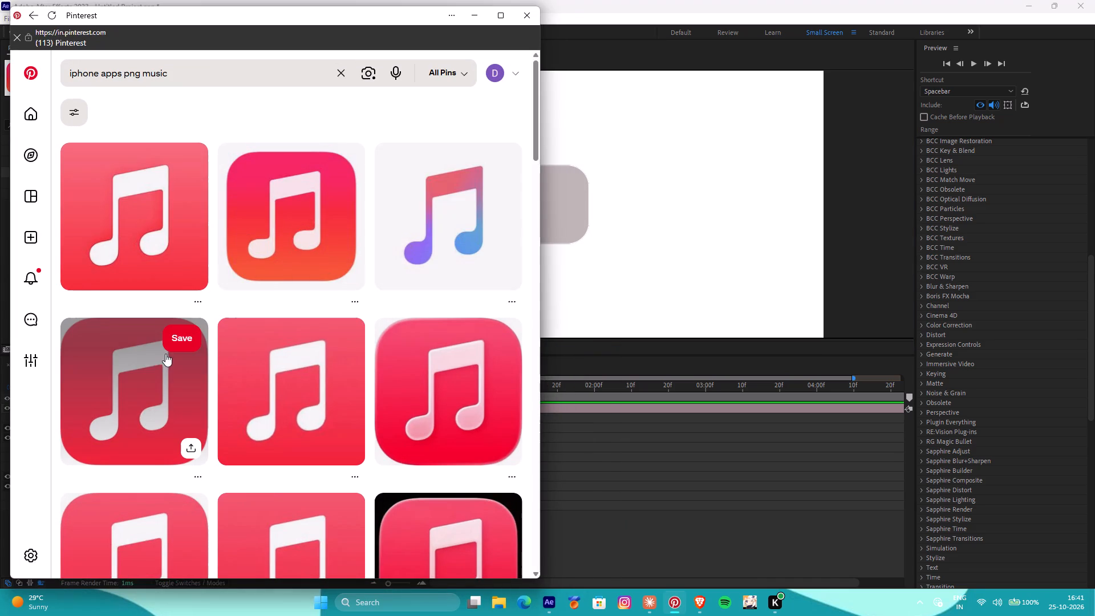
{"action": "left_click", "coordinate": [185, 76]}
{"action": "left_click", "coordinate": [182, 306]}
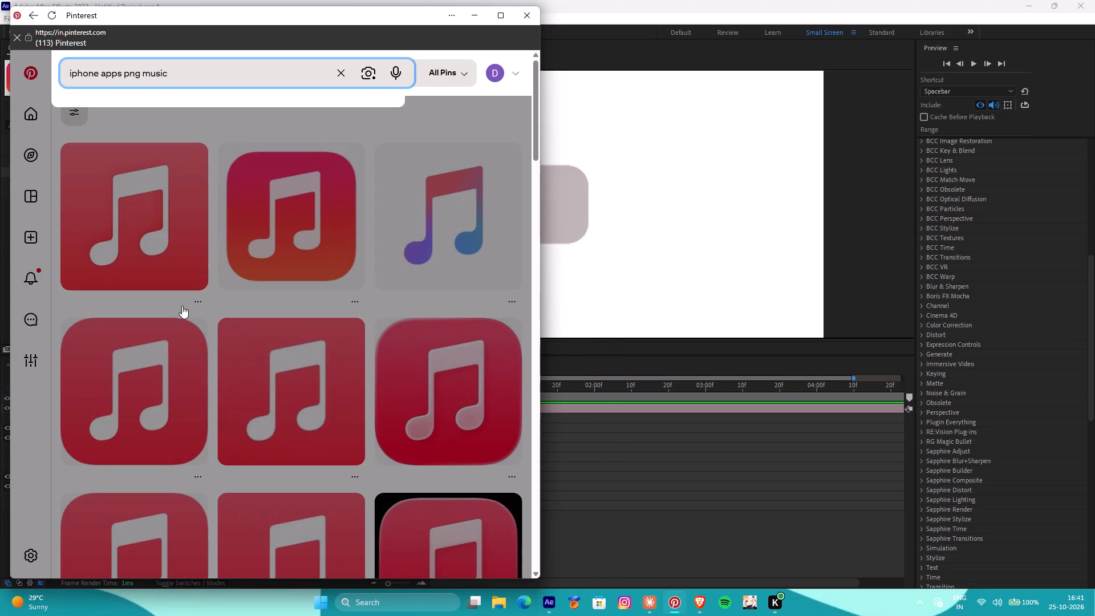
{"action": "scroll", "coordinate": [190, 384], "scroll_direction": "down", "scroll_amount": 4}
{"action": "scroll", "coordinate": [190, 384], "scroll_direction": "up", "scroll_amount": 1}
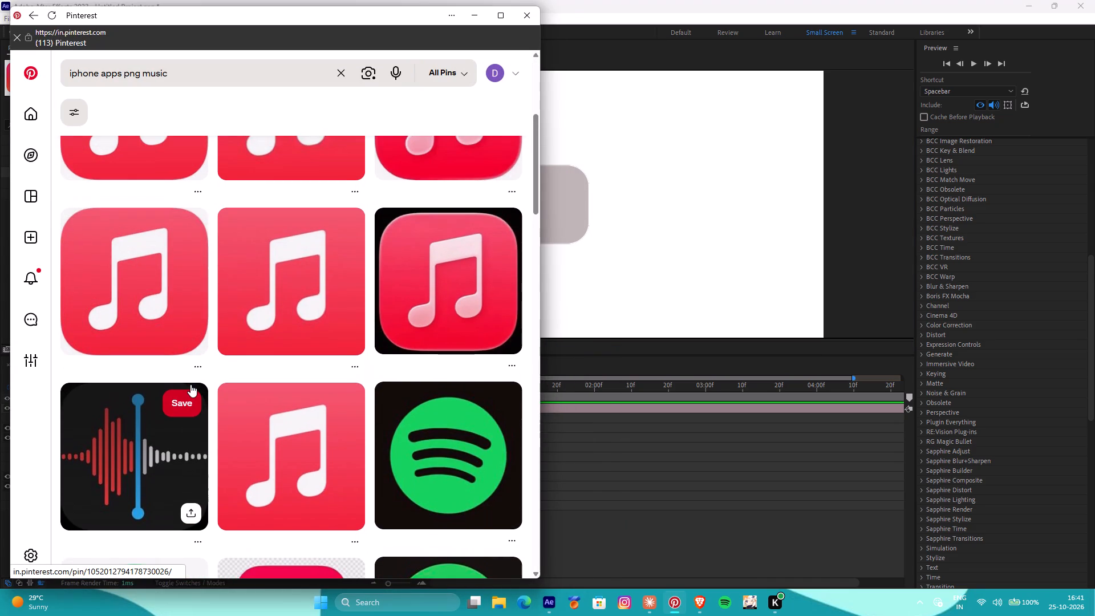
{"action": "scroll", "coordinate": [190, 384], "scroll_direction": "up", "scroll_amount": 2}
{"action": "scroll", "coordinate": [190, 385], "scroll_direction": "down", "scroll_amount": 5}
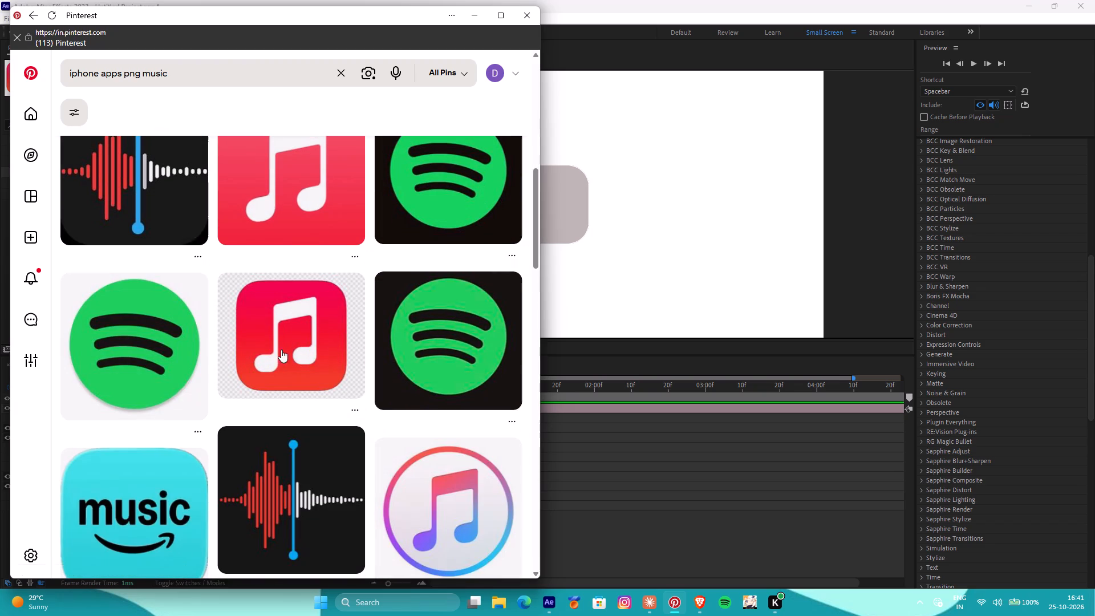
{"action": "left_click", "coordinate": [353, 411]}
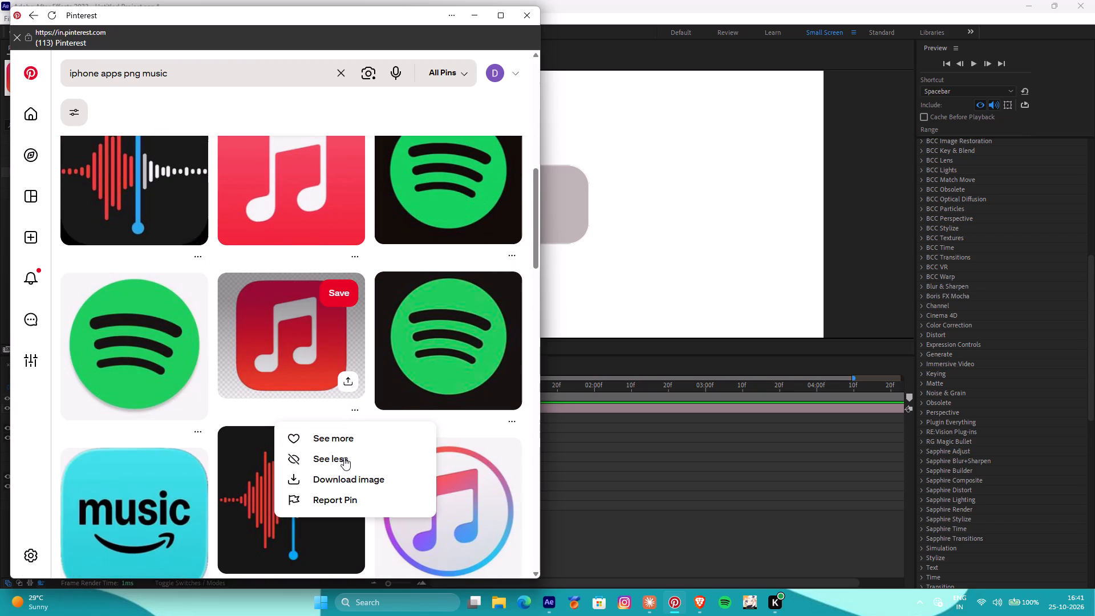
{"action": "left_click", "coordinate": [344, 474]}
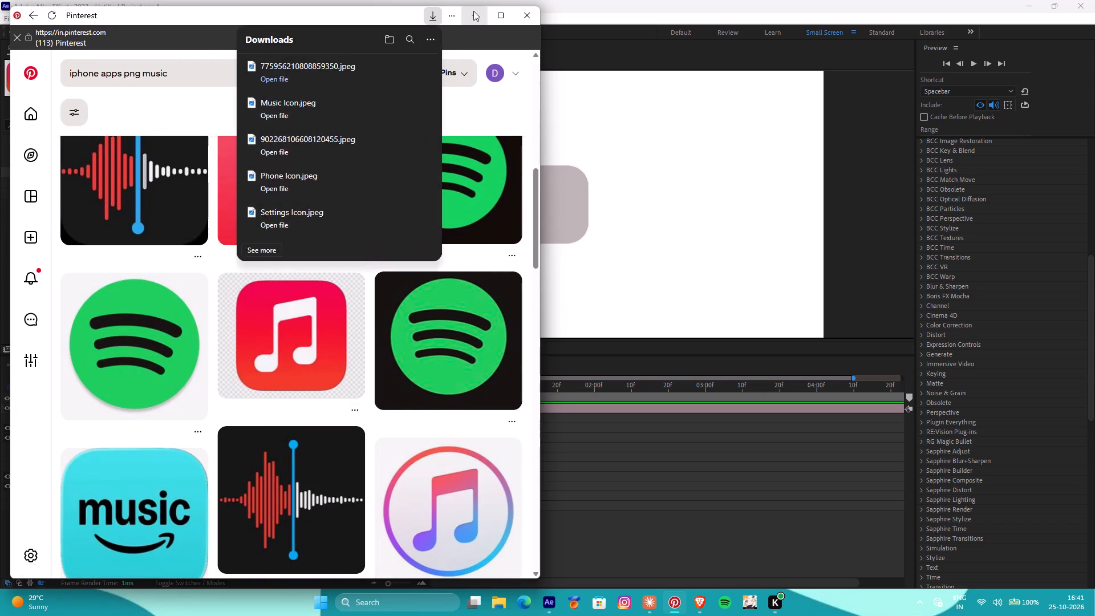
{"action": "left_click", "coordinate": [474, 11]}
{"action": "left_click", "coordinate": [102, 253]}
{"action": "left_click", "coordinate": [99, 254]}
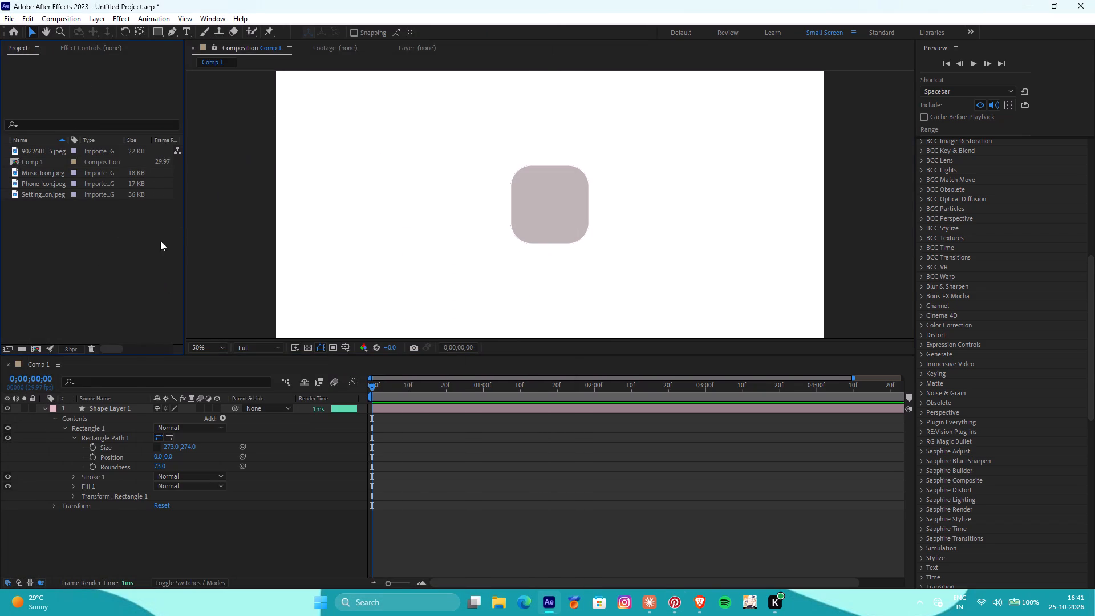
{"action": "double_click", "coordinate": [91, 260]}
{"action": "left_click", "coordinate": [173, 135]}
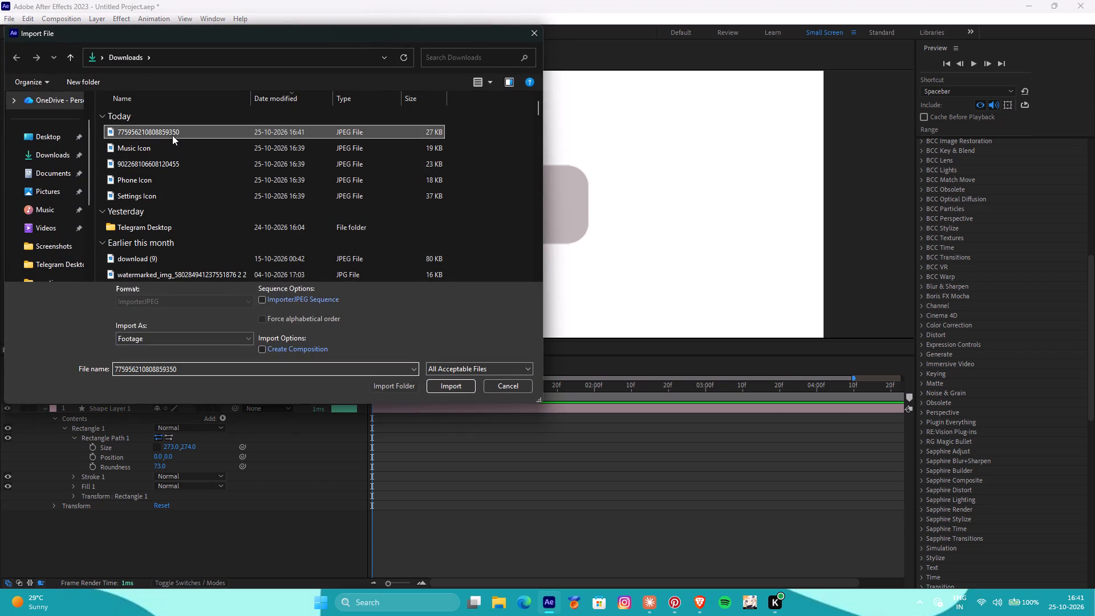
{"action": "left_click", "coordinate": [172, 136]}
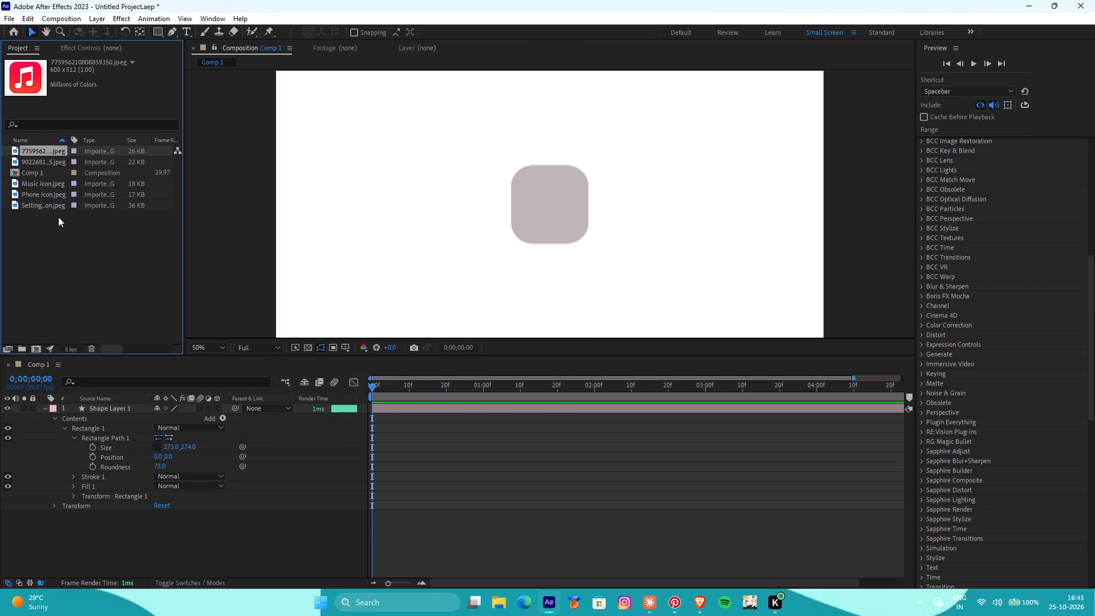
Add 775956210808859350.jpeg to Comp 1 and place its layer above Shape Layer 1.
{"action": "left_click_drag", "start_coordinate": [42, 147], "coordinate": [108, 406]}
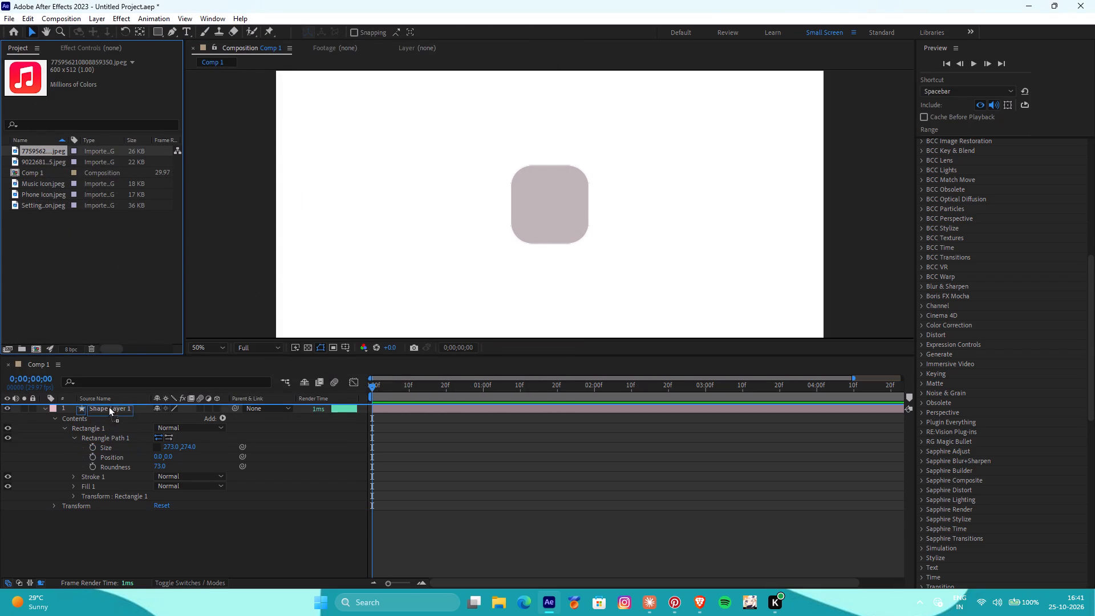
{"action": "left_click_drag", "start_coordinate": [108, 406], "coordinate": [108, 402]}
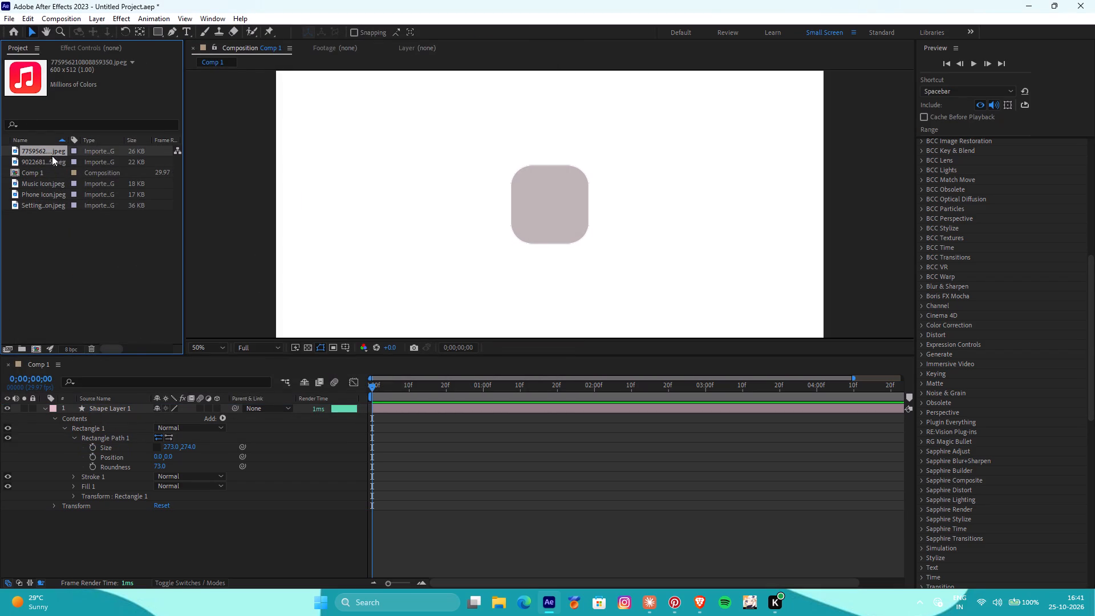
{"action": "left_click_drag", "start_coordinate": [50, 148], "coordinate": [90, 406]}
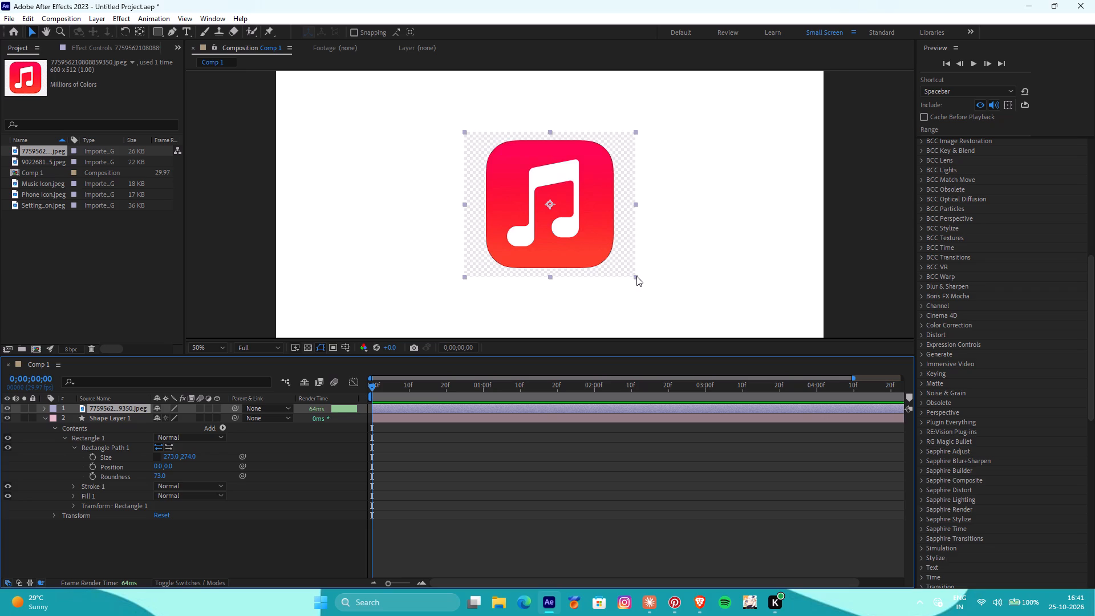
Scale the checkered-background music icon layer down until it sits inside the centred grey rounded square.
{"action": "left_click_drag", "start_coordinate": [636, 276], "coordinate": [643, 281], "text": "alt"}
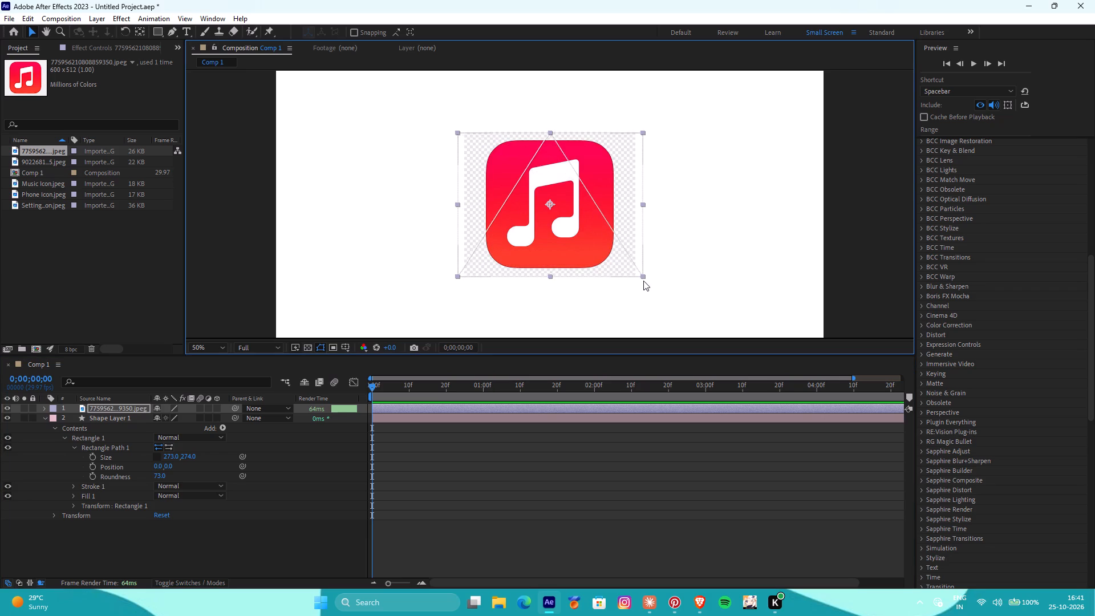
{"action": "left_click_drag", "start_coordinate": [643, 281], "coordinate": [643, 283], "text": "alt"}
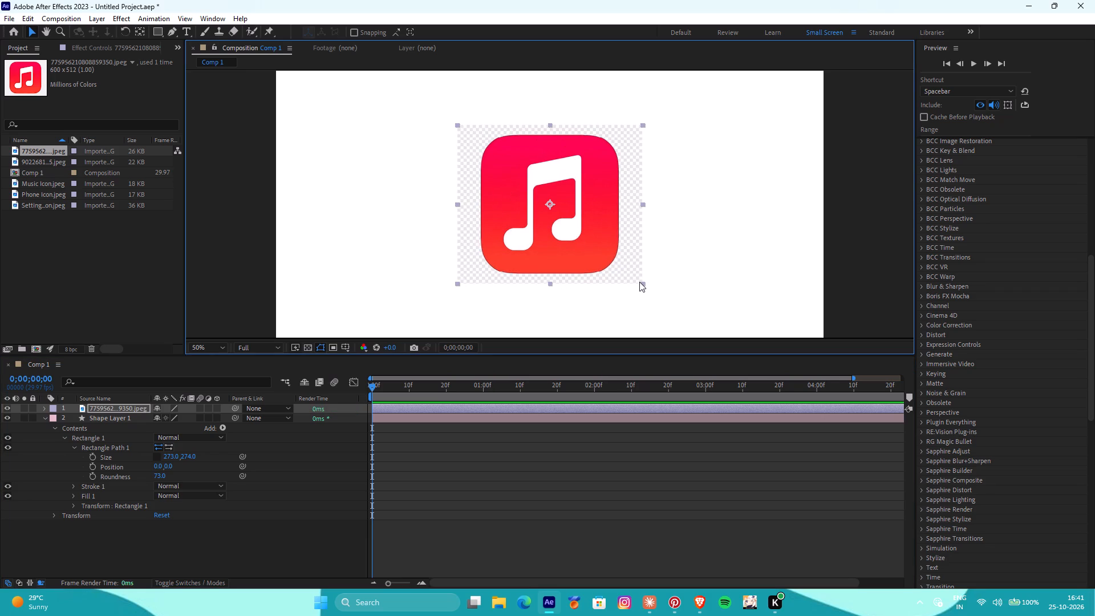
{"action": "left_click_drag", "start_coordinate": [640, 282], "coordinate": [601, 259], "text": "alt"}
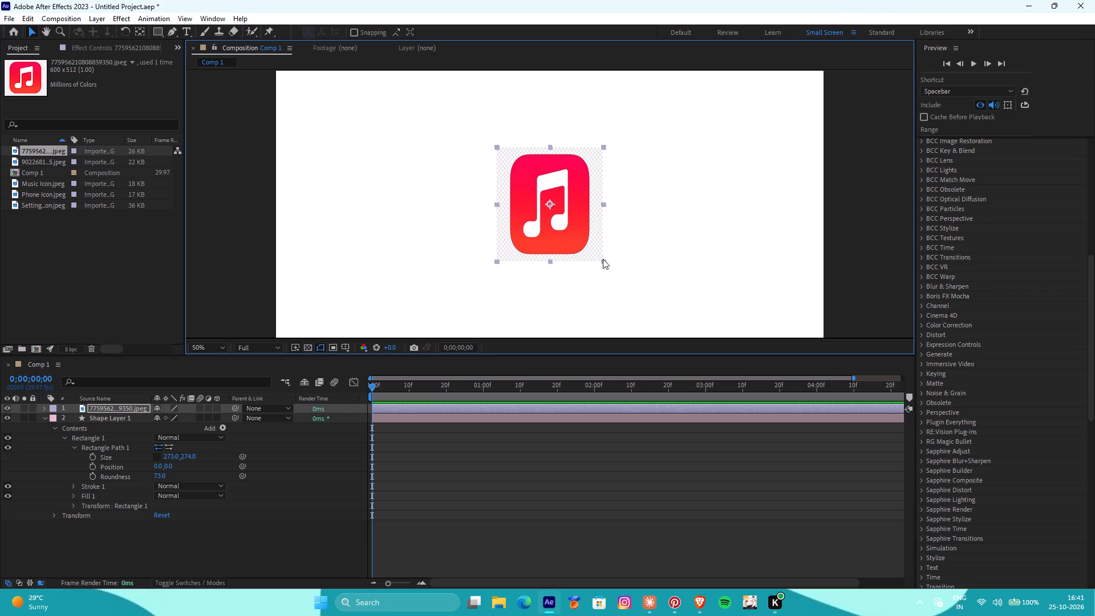
{"action": "left_click_drag", "start_coordinate": [602, 262], "coordinate": [580, 236], "text": "alt"}
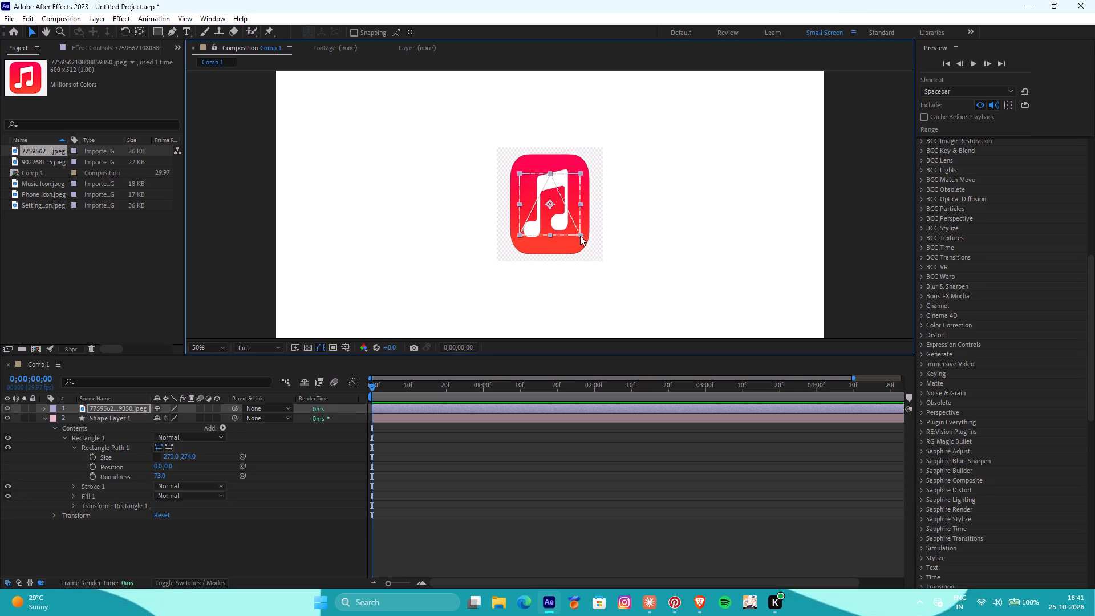
{"action": "left_click_drag", "start_coordinate": [580, 236], "coordinate": [579, 233], "text": "alt"}
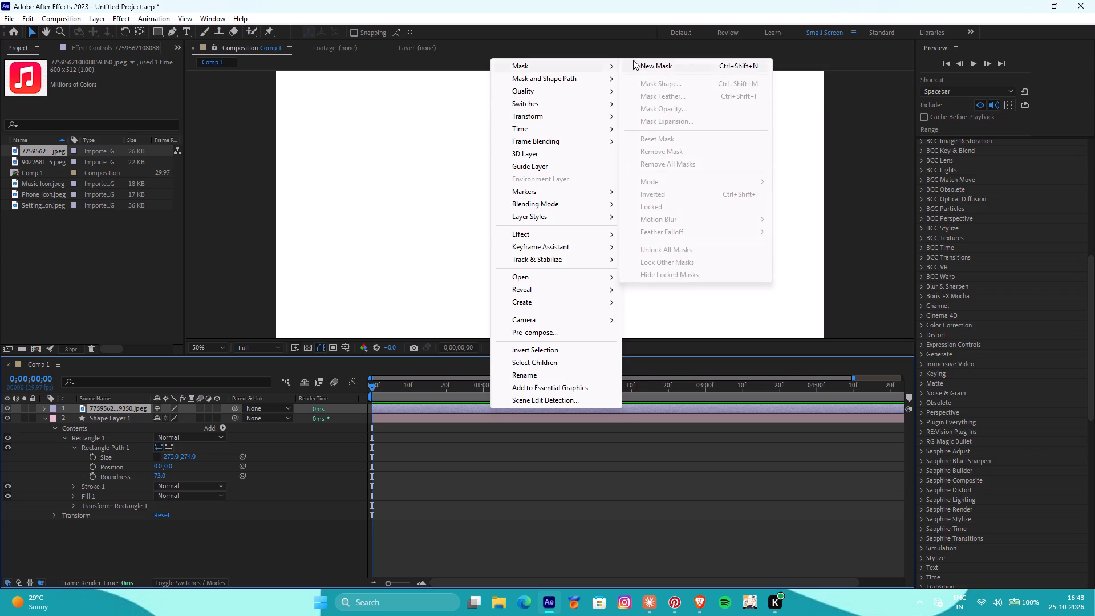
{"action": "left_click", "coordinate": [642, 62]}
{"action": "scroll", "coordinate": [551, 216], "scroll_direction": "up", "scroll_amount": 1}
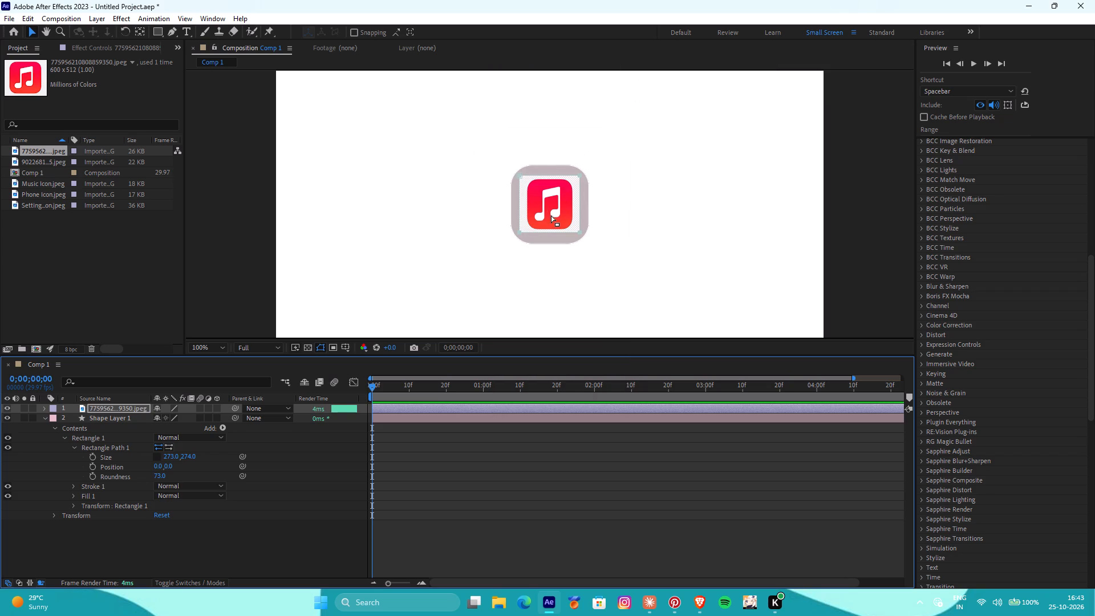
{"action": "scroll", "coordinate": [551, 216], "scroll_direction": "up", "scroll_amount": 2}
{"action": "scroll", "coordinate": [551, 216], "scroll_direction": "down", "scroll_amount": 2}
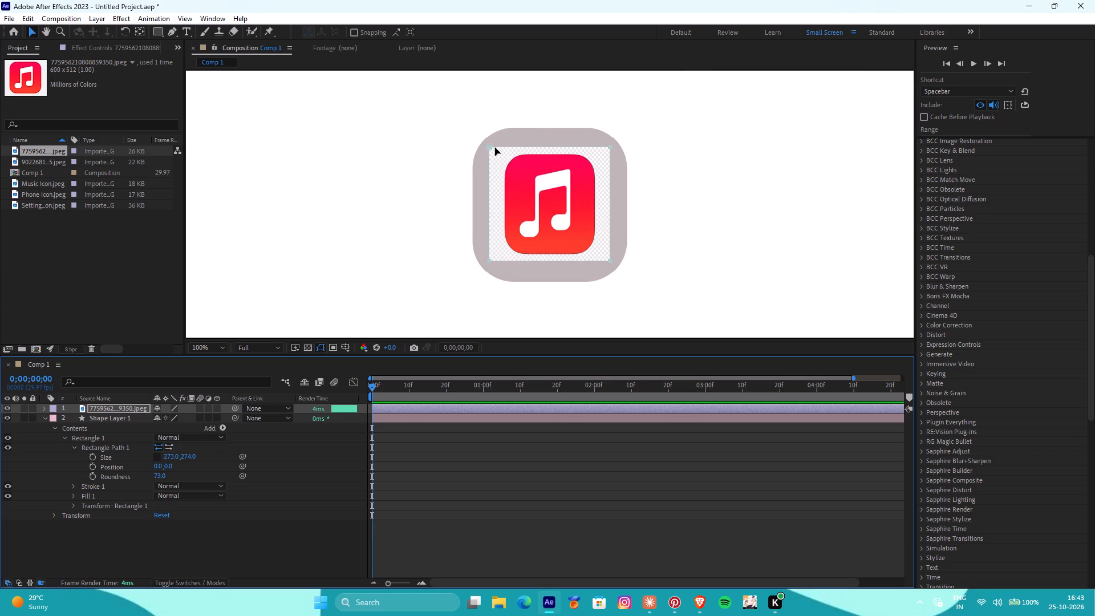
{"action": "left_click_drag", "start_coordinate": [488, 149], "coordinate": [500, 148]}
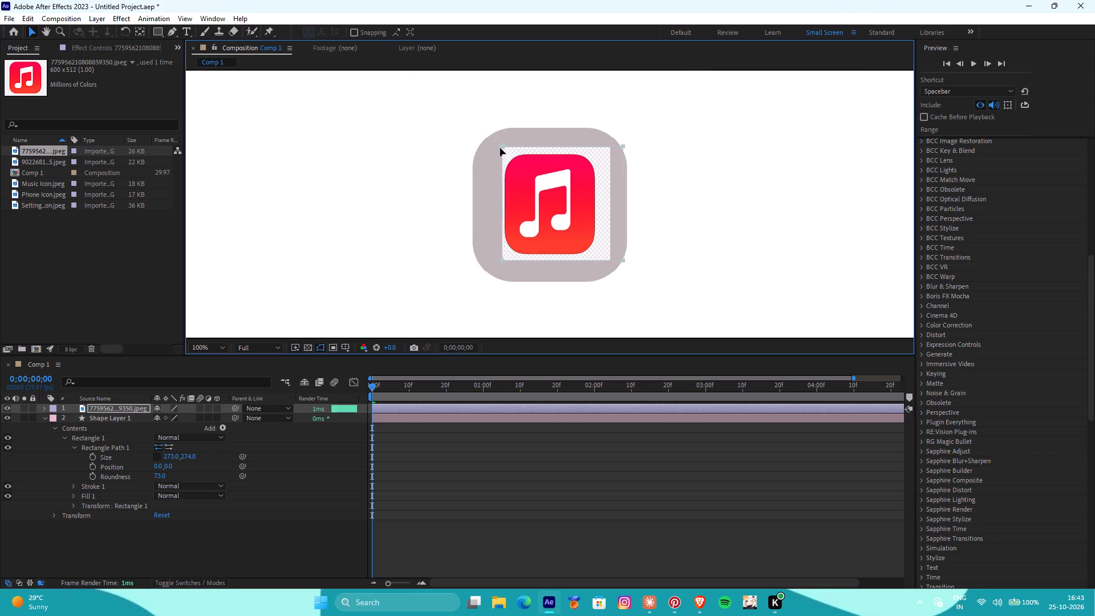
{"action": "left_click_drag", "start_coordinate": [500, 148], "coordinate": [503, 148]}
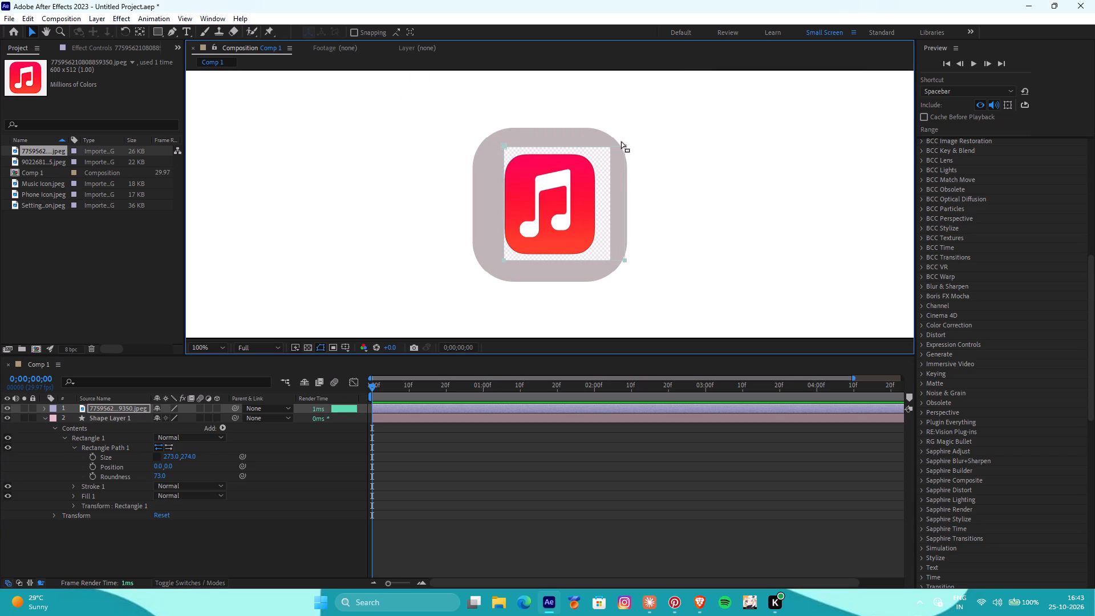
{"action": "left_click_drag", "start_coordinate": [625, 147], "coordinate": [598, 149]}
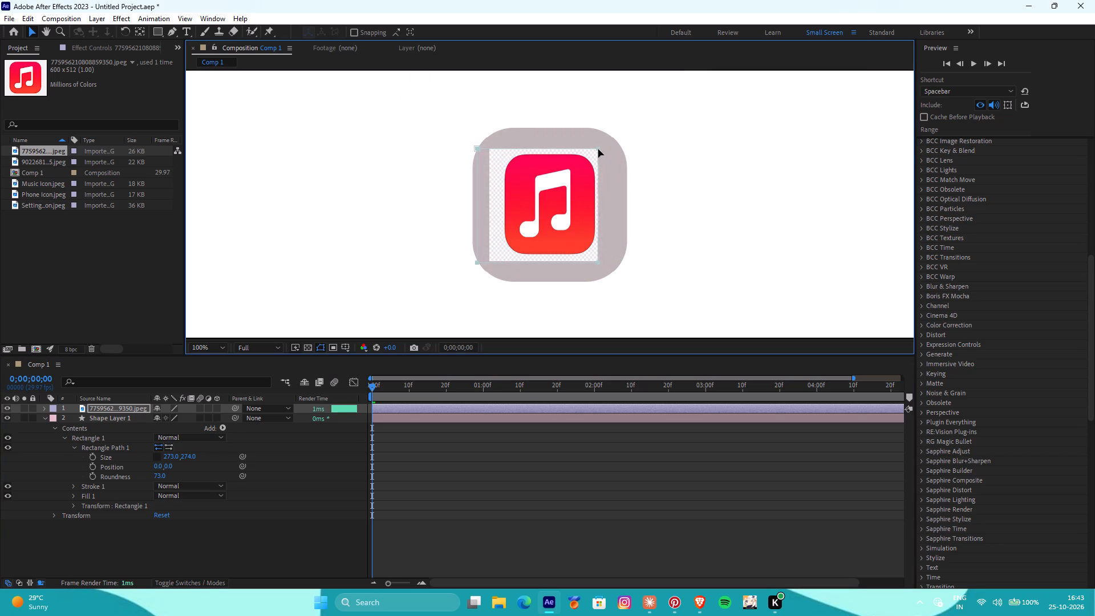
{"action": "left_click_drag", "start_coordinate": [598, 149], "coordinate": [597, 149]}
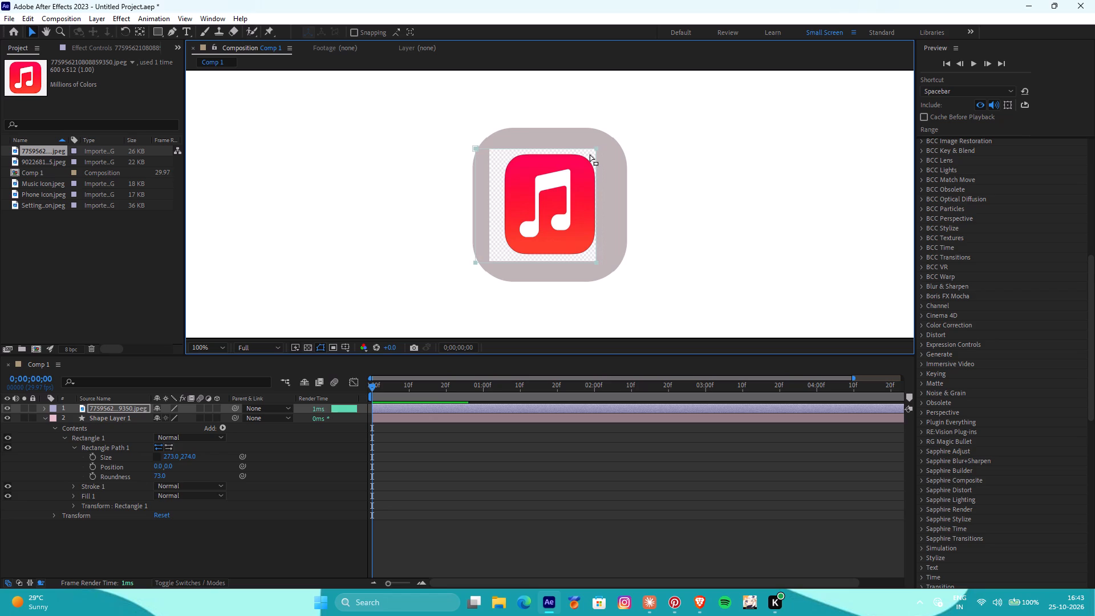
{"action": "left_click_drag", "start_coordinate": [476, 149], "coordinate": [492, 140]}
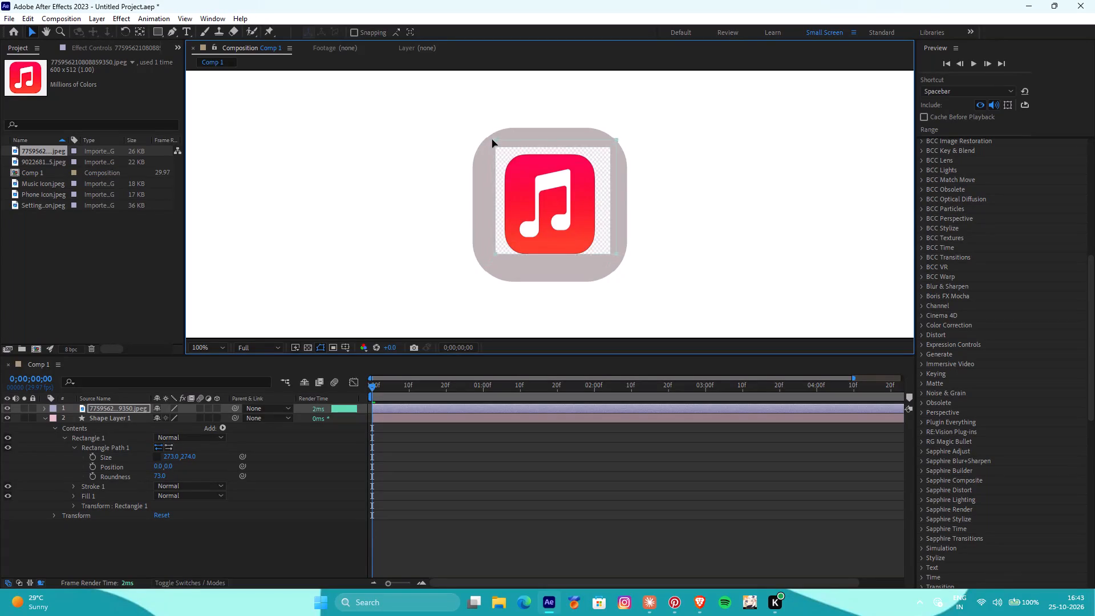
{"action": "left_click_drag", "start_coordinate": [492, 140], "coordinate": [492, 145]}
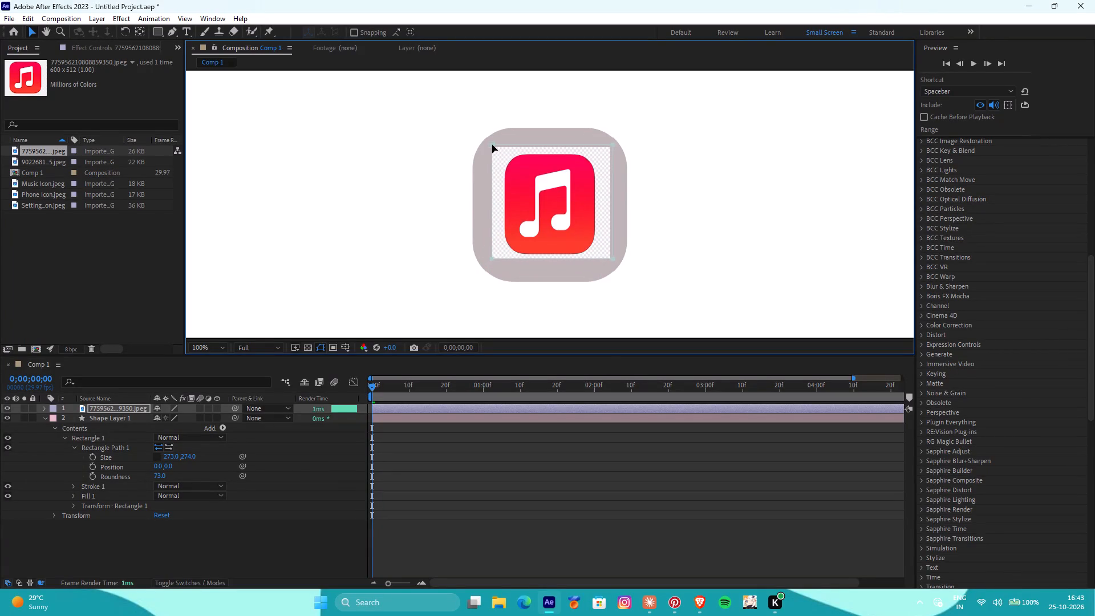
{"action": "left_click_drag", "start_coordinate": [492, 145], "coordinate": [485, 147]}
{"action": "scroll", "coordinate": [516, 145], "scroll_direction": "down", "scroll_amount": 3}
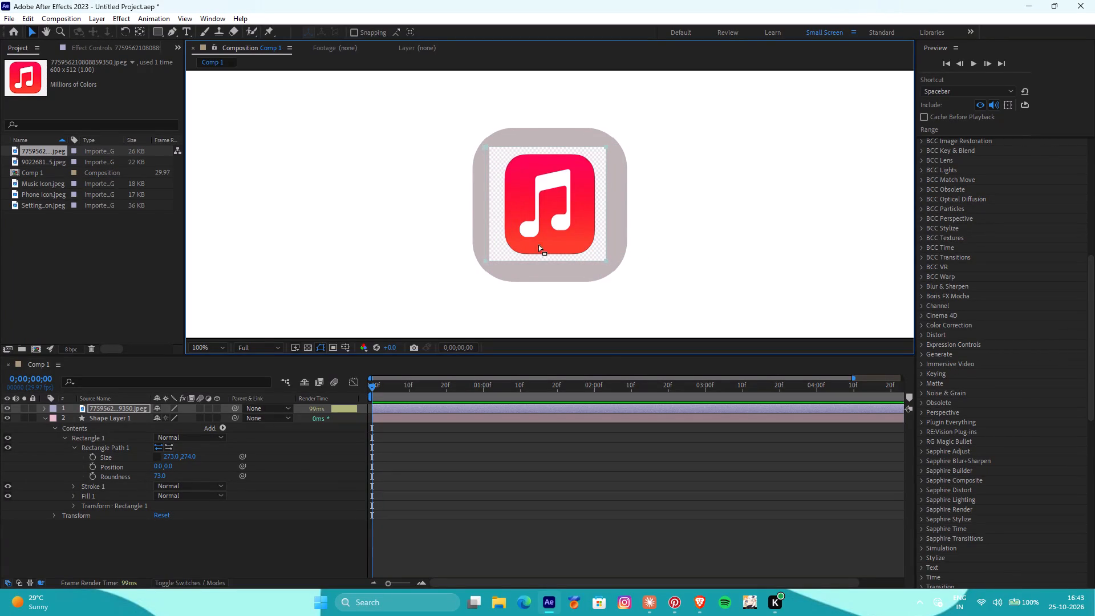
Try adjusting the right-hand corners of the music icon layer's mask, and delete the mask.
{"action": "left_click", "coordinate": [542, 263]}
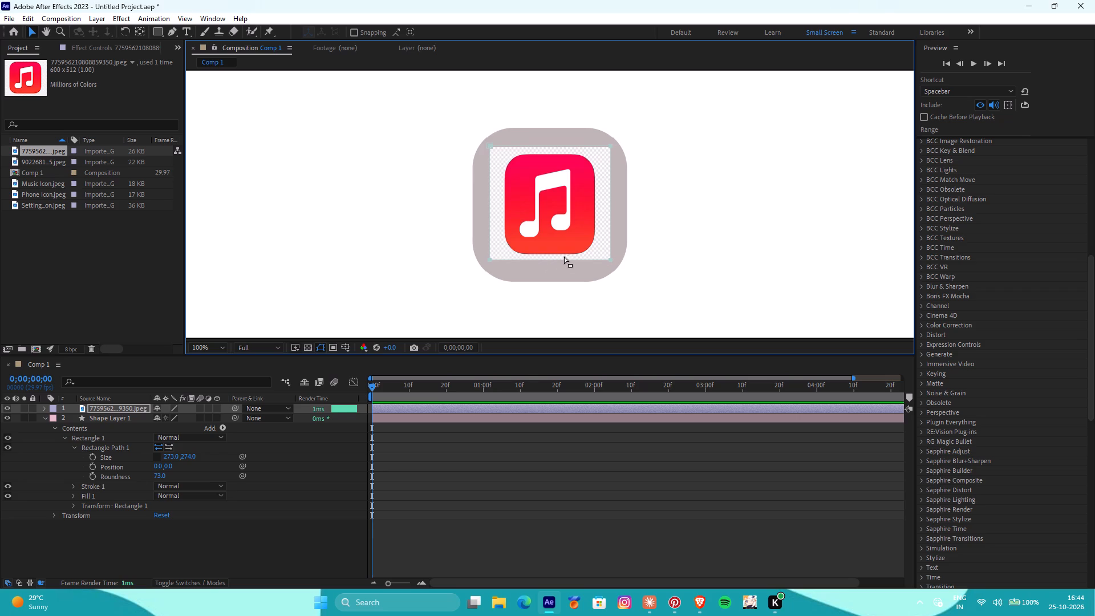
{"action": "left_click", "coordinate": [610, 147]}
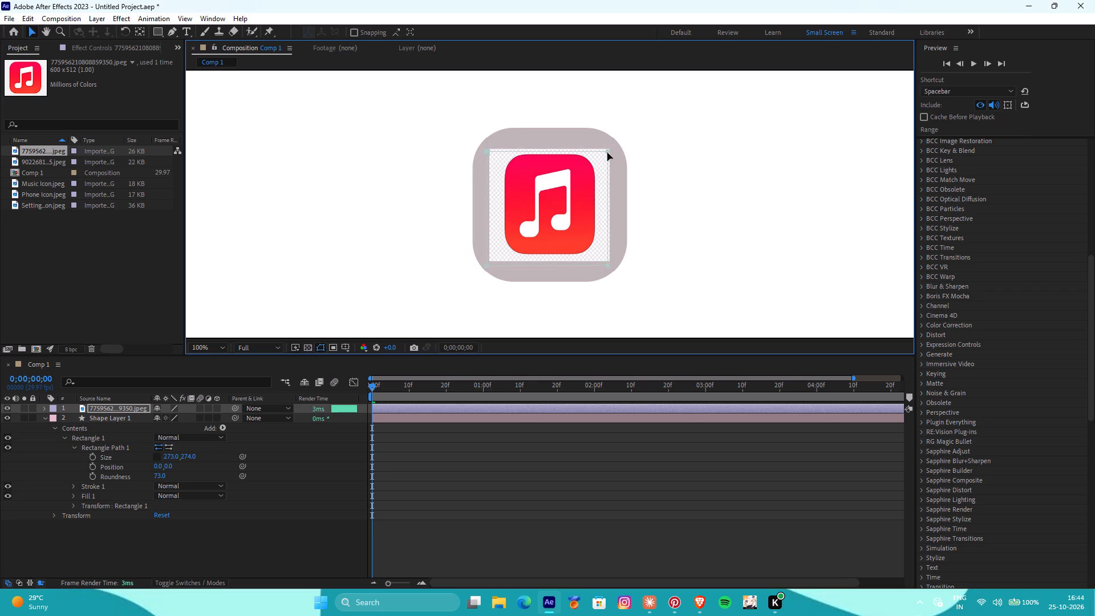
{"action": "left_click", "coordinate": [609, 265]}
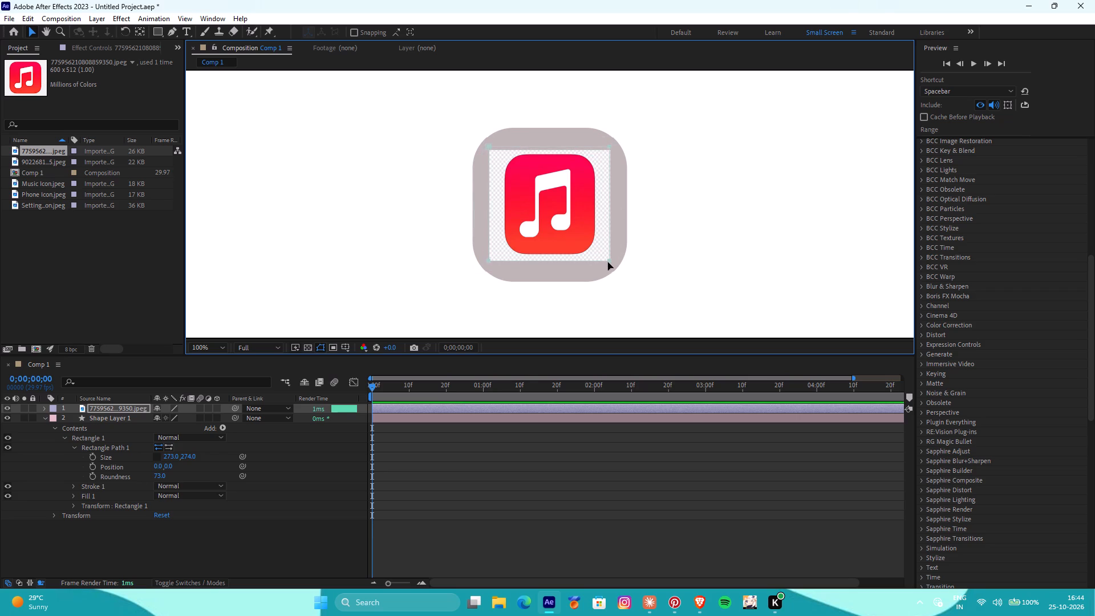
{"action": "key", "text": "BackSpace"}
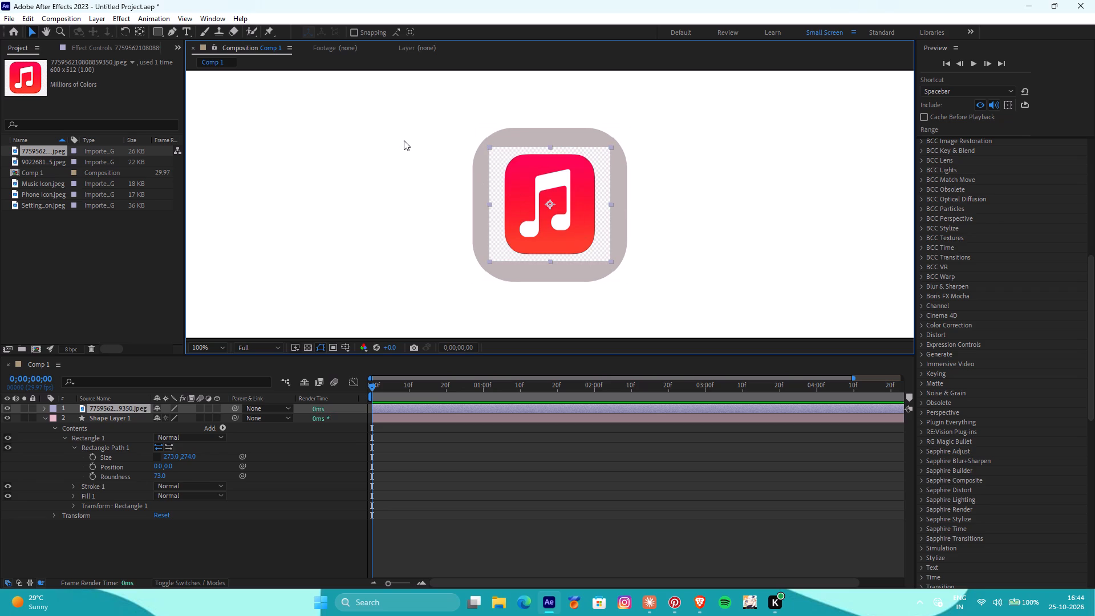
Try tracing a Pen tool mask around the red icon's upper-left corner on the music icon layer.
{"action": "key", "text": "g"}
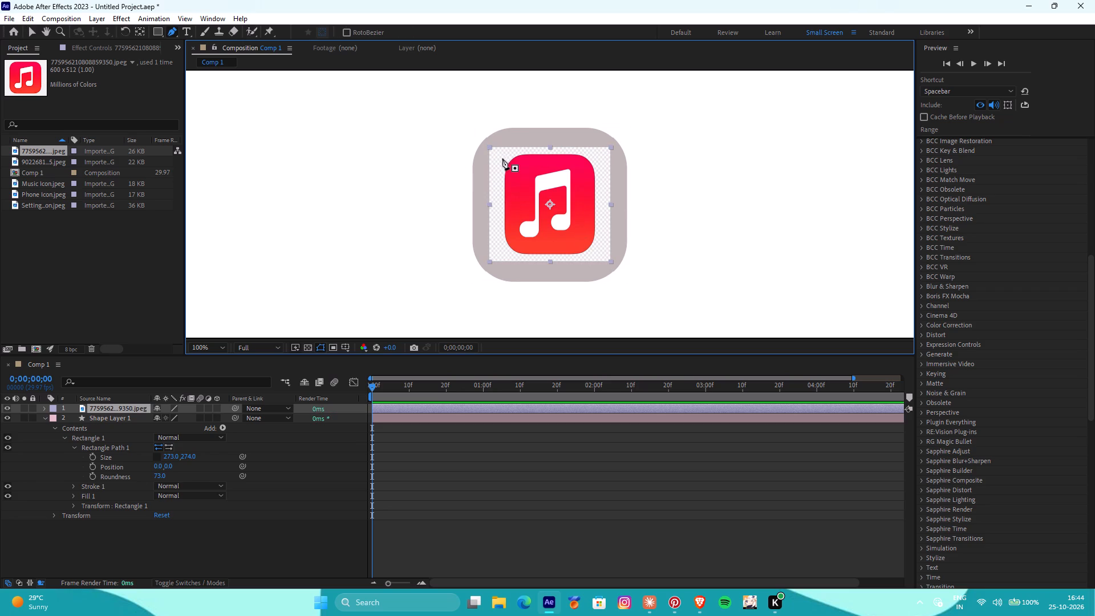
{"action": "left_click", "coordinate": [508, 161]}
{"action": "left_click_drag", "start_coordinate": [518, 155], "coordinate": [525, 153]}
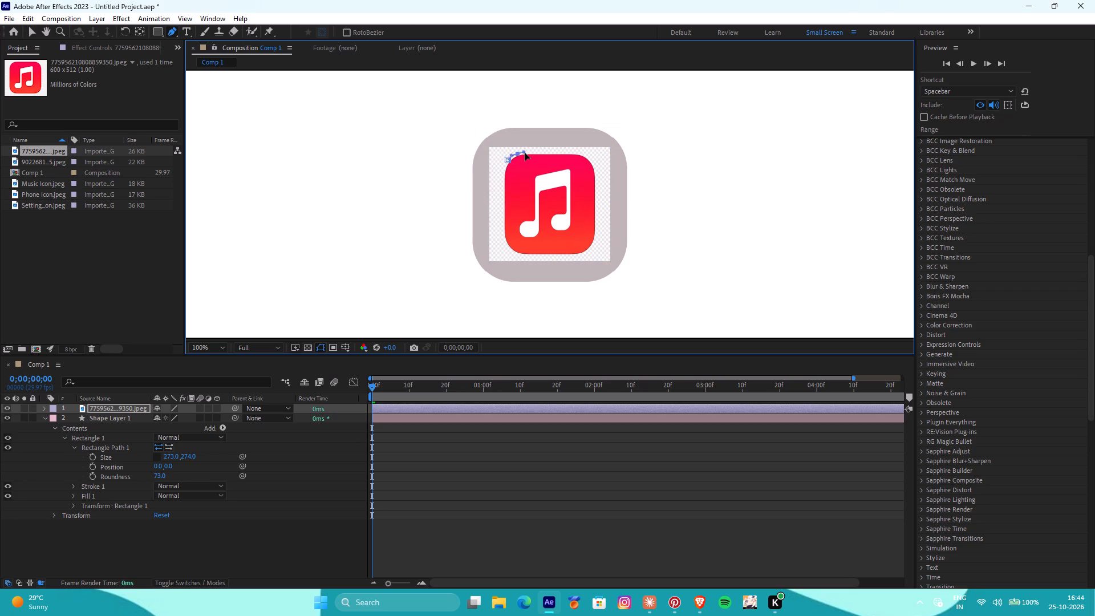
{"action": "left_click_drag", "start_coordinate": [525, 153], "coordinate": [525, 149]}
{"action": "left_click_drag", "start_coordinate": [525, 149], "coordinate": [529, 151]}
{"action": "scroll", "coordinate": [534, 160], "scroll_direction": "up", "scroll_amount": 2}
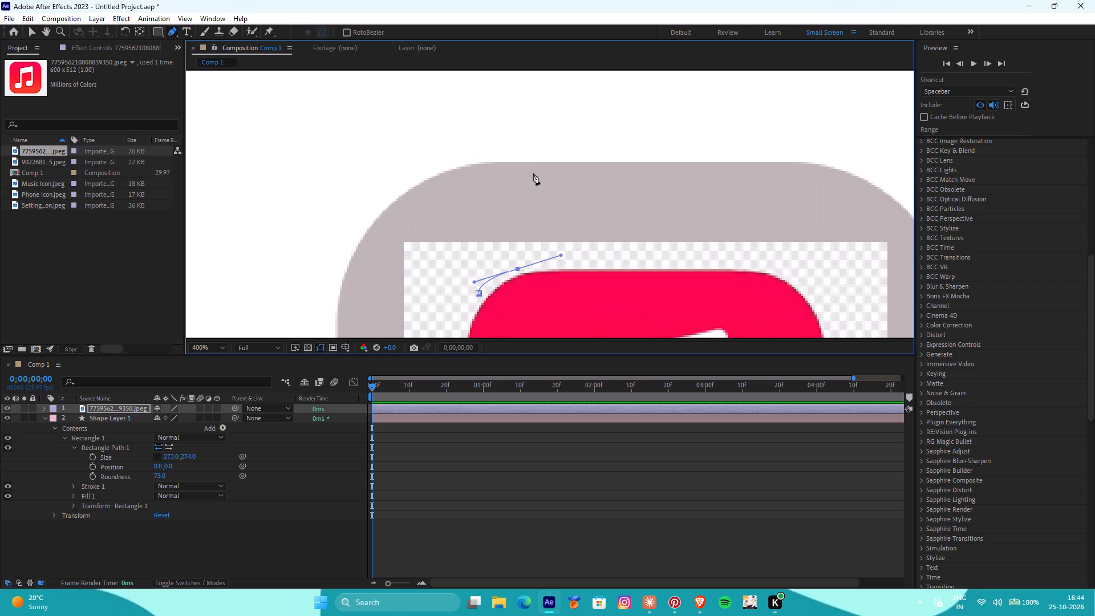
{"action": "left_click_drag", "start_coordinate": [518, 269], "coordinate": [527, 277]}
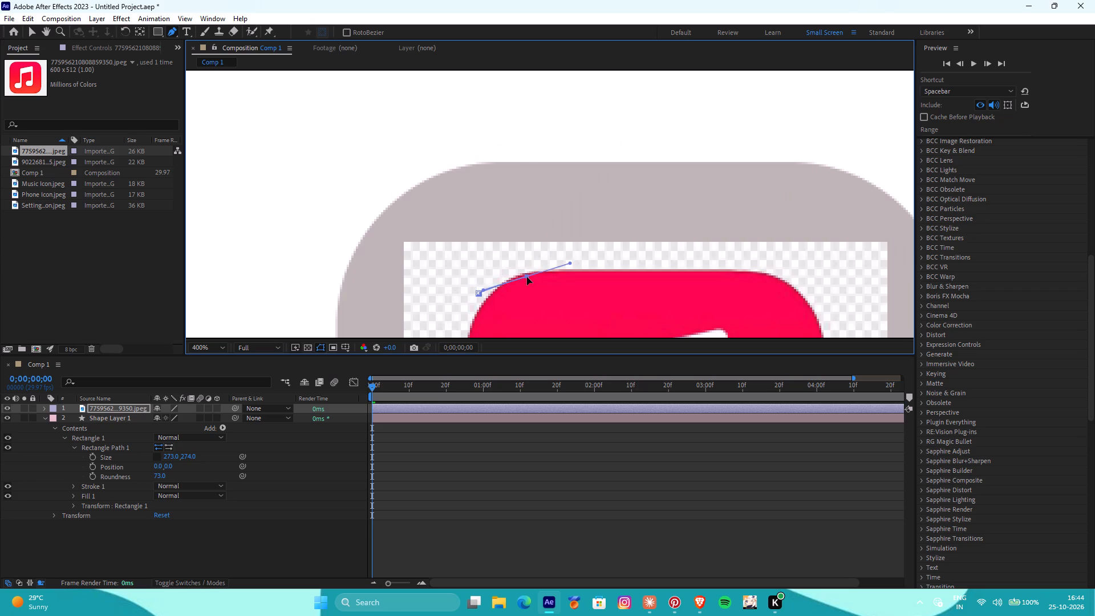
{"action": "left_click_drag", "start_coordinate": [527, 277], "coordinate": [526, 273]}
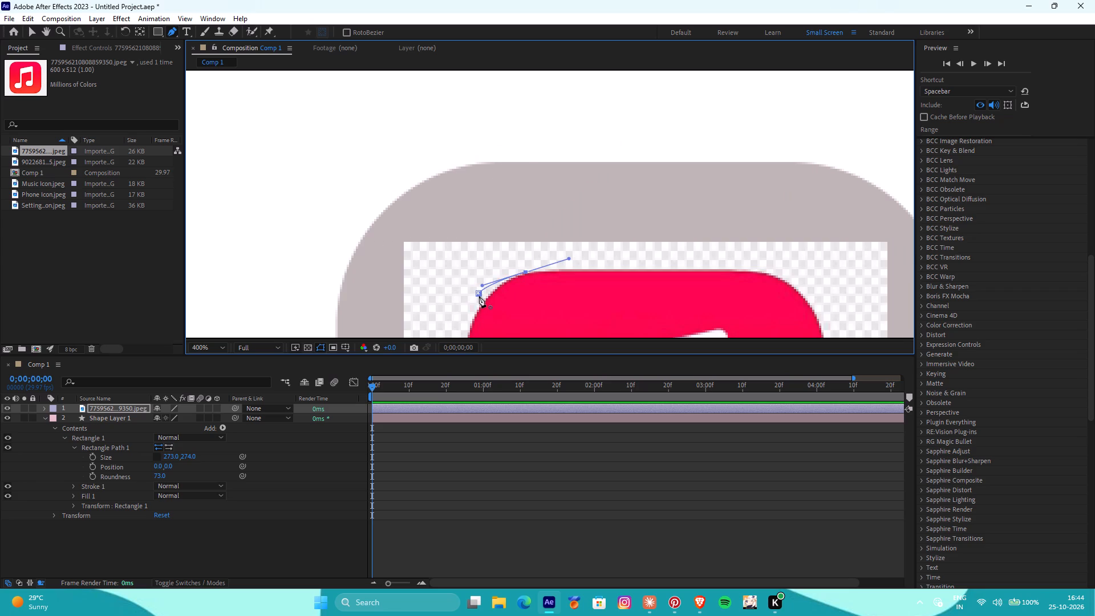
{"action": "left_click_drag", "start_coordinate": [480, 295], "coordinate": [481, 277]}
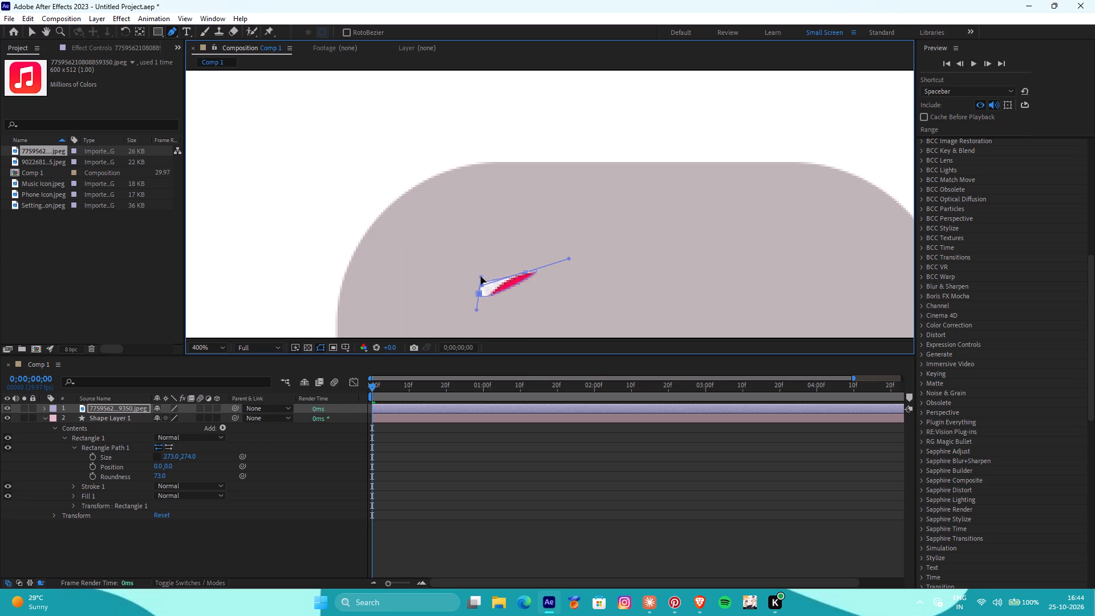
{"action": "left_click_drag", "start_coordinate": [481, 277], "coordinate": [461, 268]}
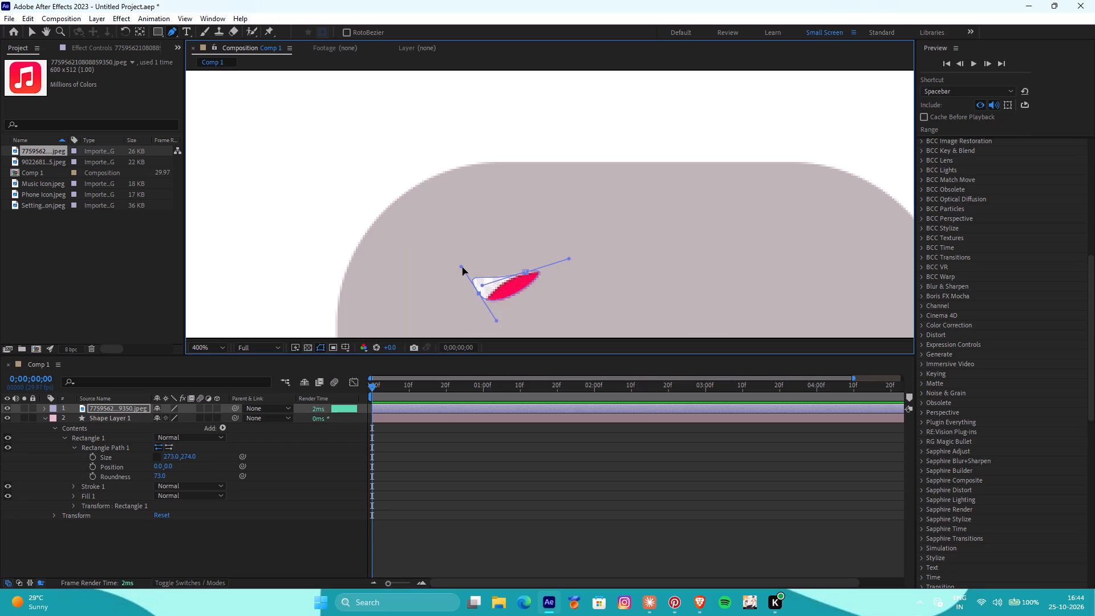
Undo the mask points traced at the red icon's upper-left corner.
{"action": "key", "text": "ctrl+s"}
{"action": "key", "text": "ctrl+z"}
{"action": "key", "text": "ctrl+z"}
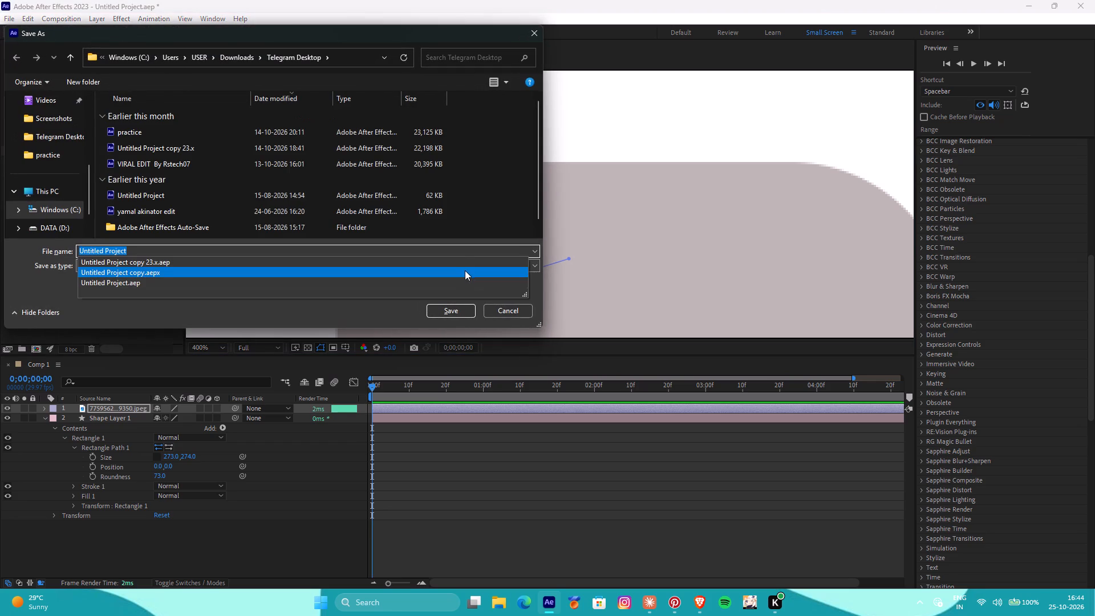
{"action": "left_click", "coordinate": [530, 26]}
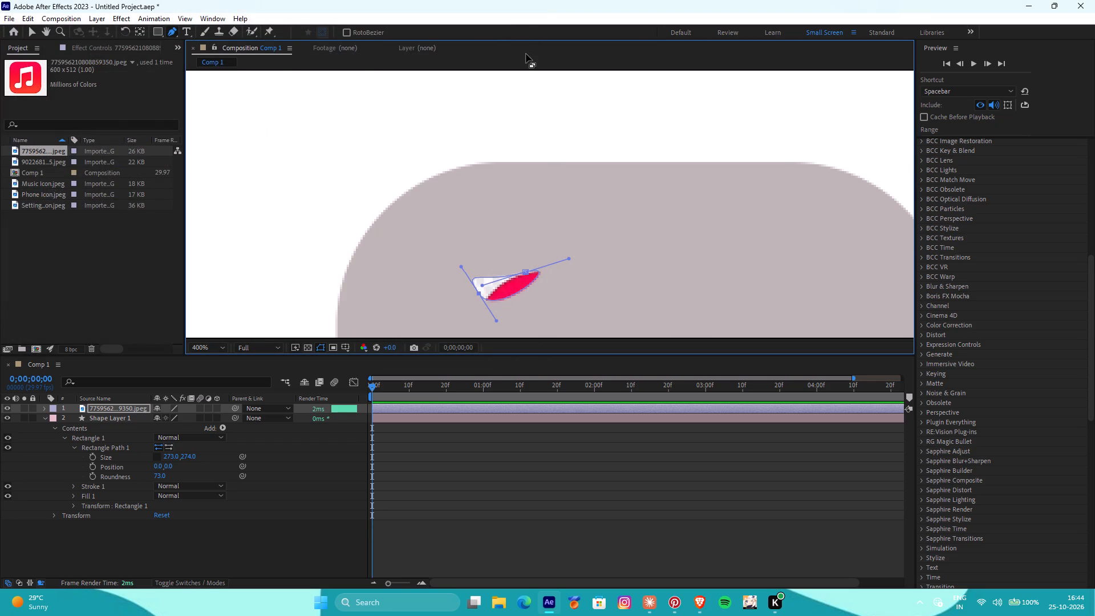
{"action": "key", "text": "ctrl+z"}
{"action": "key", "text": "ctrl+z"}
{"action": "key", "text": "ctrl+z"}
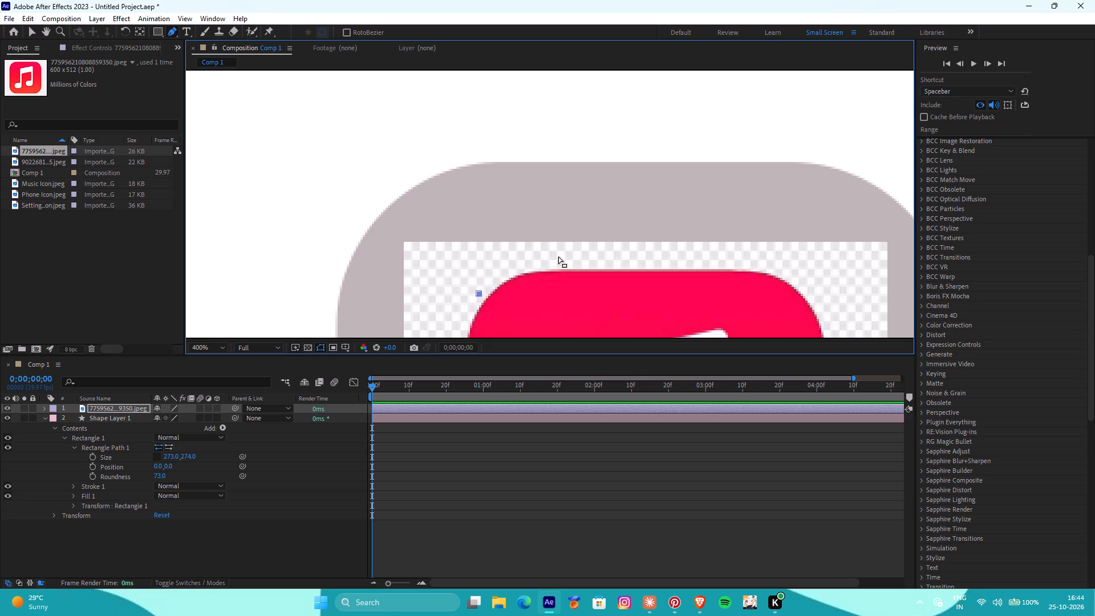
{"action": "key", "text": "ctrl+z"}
Start a new Pen mask path with a curved point on the rounded upper-left corner of the red icon.
{"action": "left_click_drag", "start_coordinate": [489, 294], "coordinate": [493, 293]}
{"action": "left_click_drag", "start_coordinate": [493, 293], "coordinate": [529, 269]}
{"action": "left_click_drag", "start_coordinate": [534, 269], "coordinate": [538, 265]}
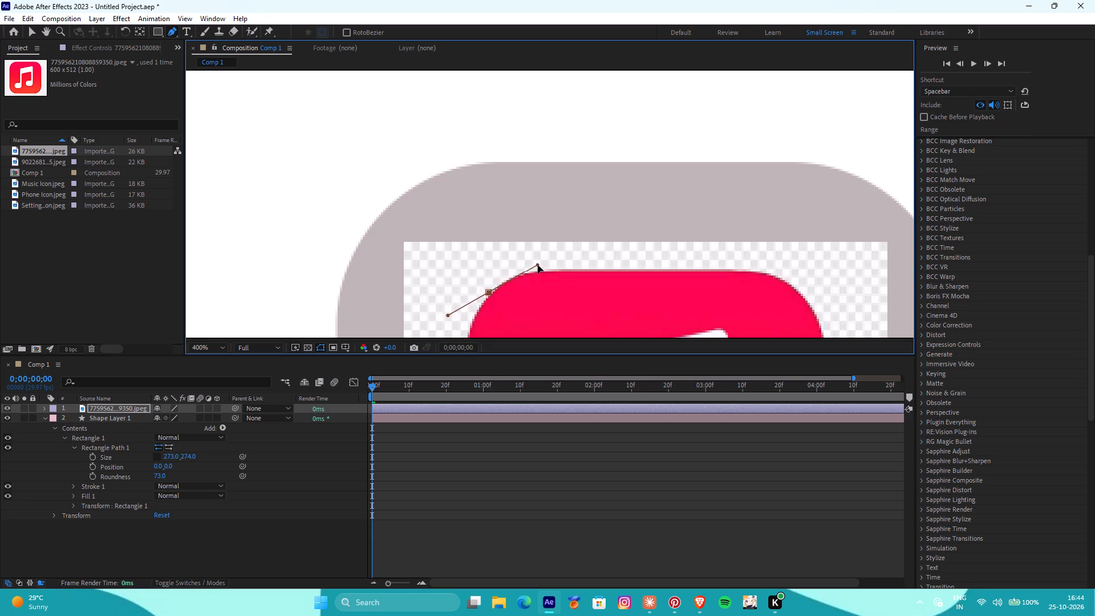
{"action": "left_click_drag", "start_coordinate": [538, 265], "coordinate": [529, 266]}
{"action": "left_click", "coordinate": [526, 269]}
{"action": "left_click", "coordinate": [530, 266]}
{"action": "left_click_drag", "start_coordinate": [492, 292], "coordinate": [514, 282]}
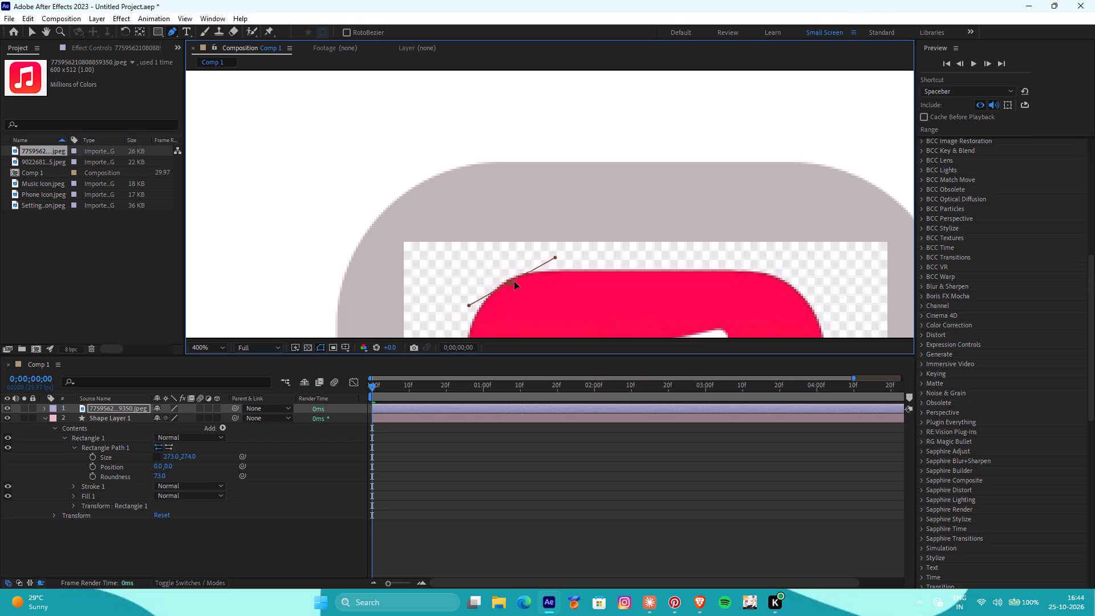
{"action": "left_click_drag", "start_coordinate": [514, 282], "coordinate": [514, 279]}
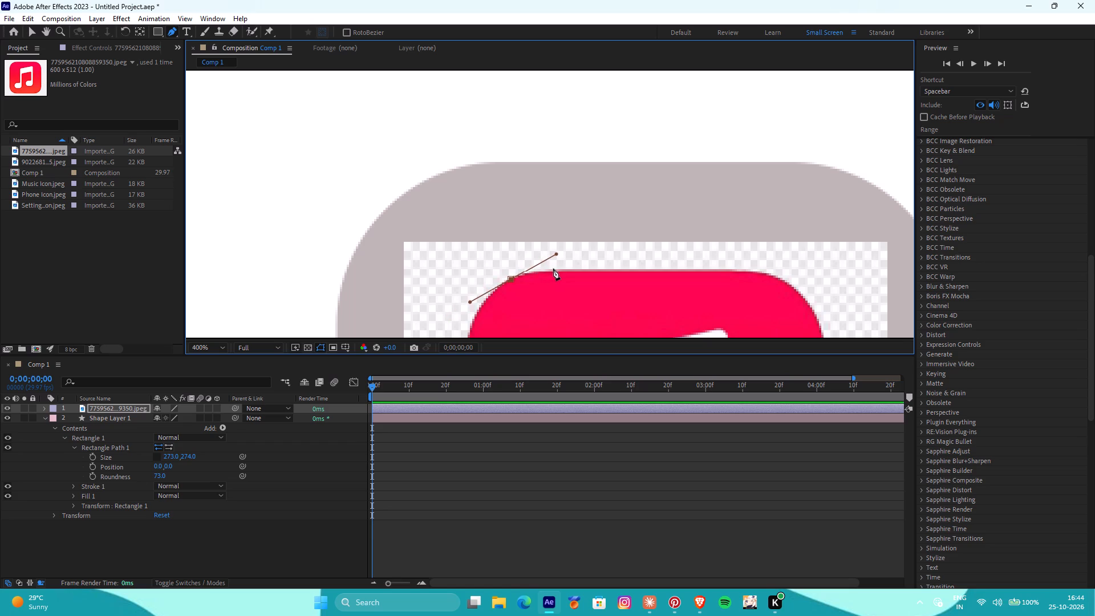
{"action": "left_click", "coordinate": [554, 269]}
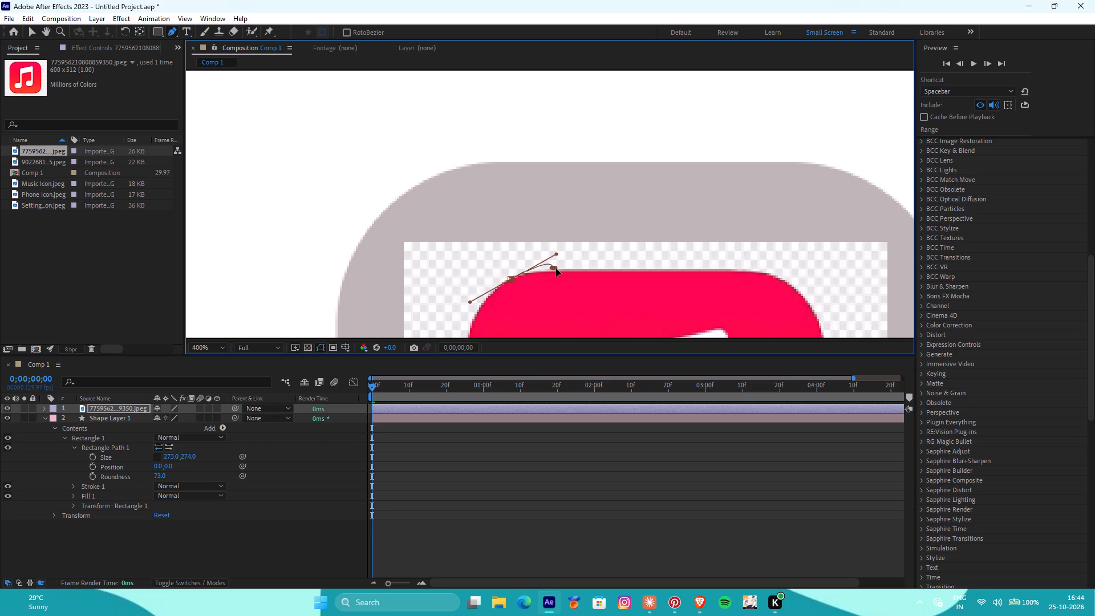
{"action": "key", "text": "ctrl+z"}
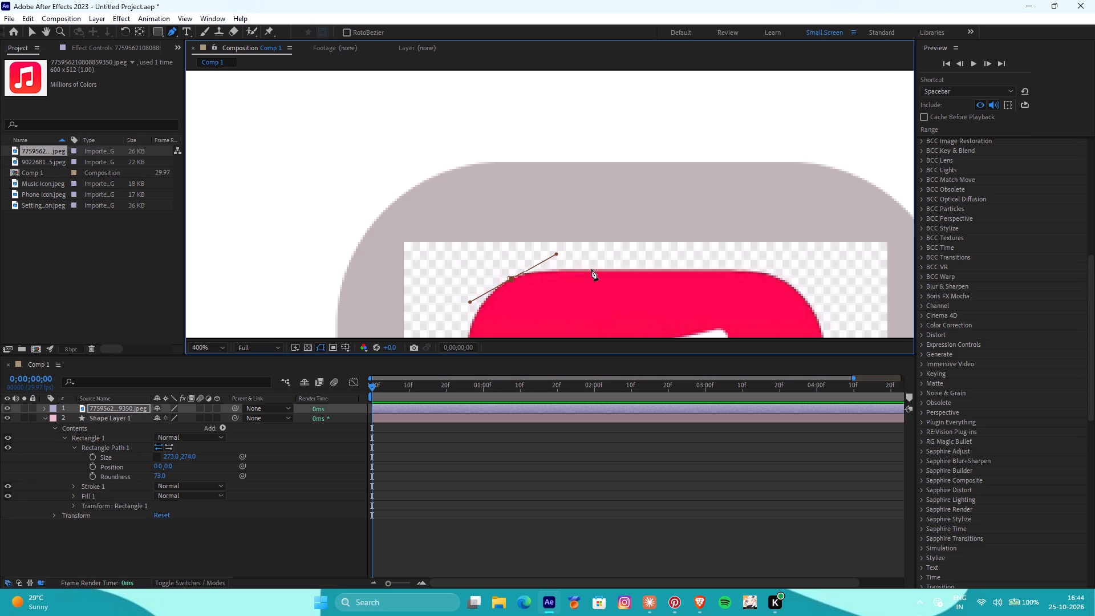
Extend the mask path along the red icon's top edge to its upper-right corner, and fit it with an added midpoint.
{"action": "left_click_drag", "start_coordinate": [748, 270], "coordinate": [756, 270]}
{"action": "left_click", "coordinate": [757, 270]}
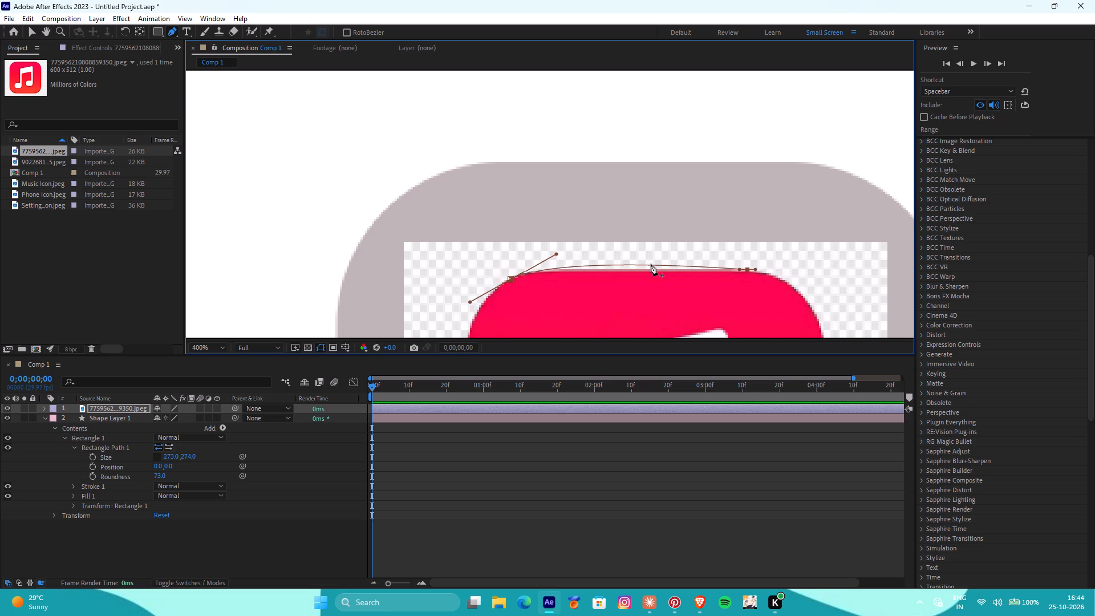
{"action": "left_click", "coordinate": [646, 265]}
{"action": "left_click_drag", "start_coordinate": [647, 265], "coordinate": [648, 269]}
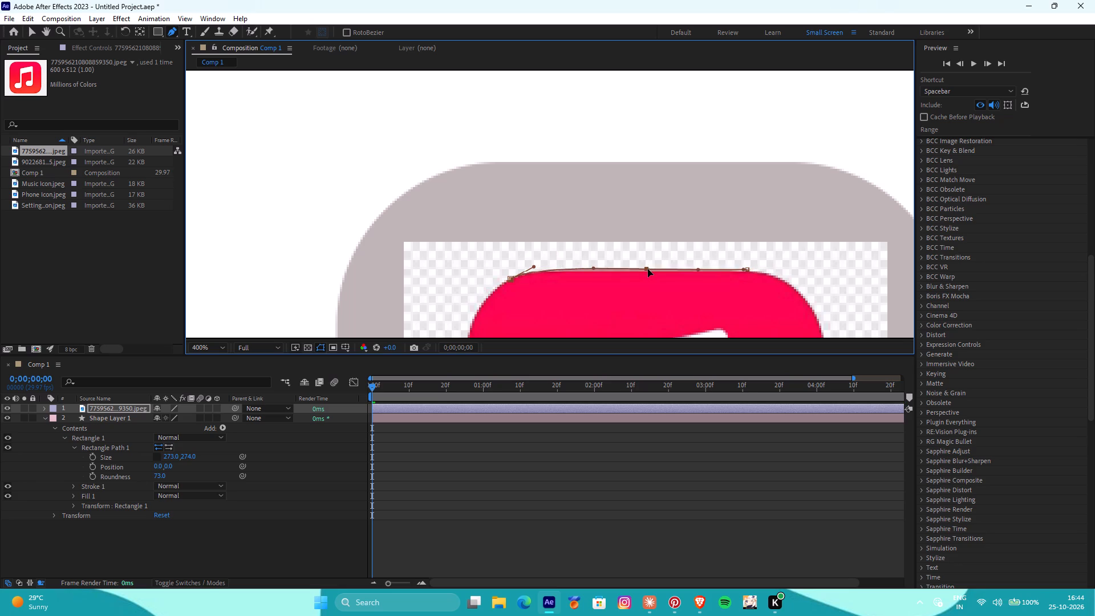
{"action": "left_click_drag", "start_coordinate": [648, 269], "coordinate": [651, 270]}
{"action": "scroll", "coordinate": [791, 258], "scroll_direction": "down", "scroll_amount": 1}
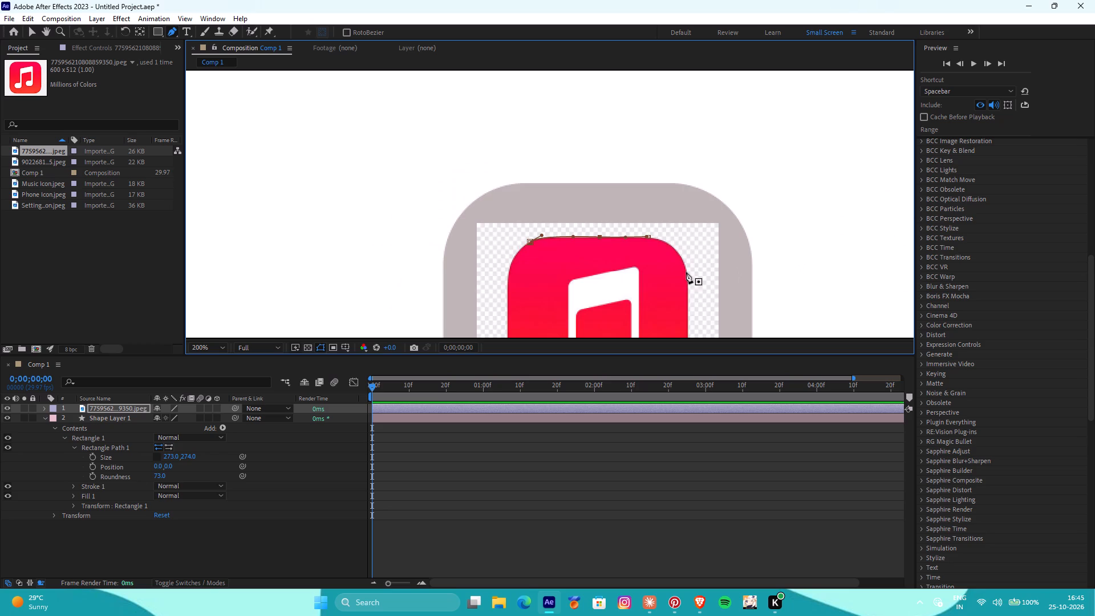
Trace the red icon's upper-right rounded corner with Pen points and align their junction with the top-edge path.
{"action": "scroll", "coordinate": [689, 271], "scroll_direction": "up", "scroll_amount": 2}
{"action": "scroll", "coordinate": [707, 273], "scroll_direction": "down", "scroll_amount": 2}
{"action": "scroll", "coordinate": [699, 271], "scroll_direction": "up", "scroll_amount": 2, "text": "alt"}
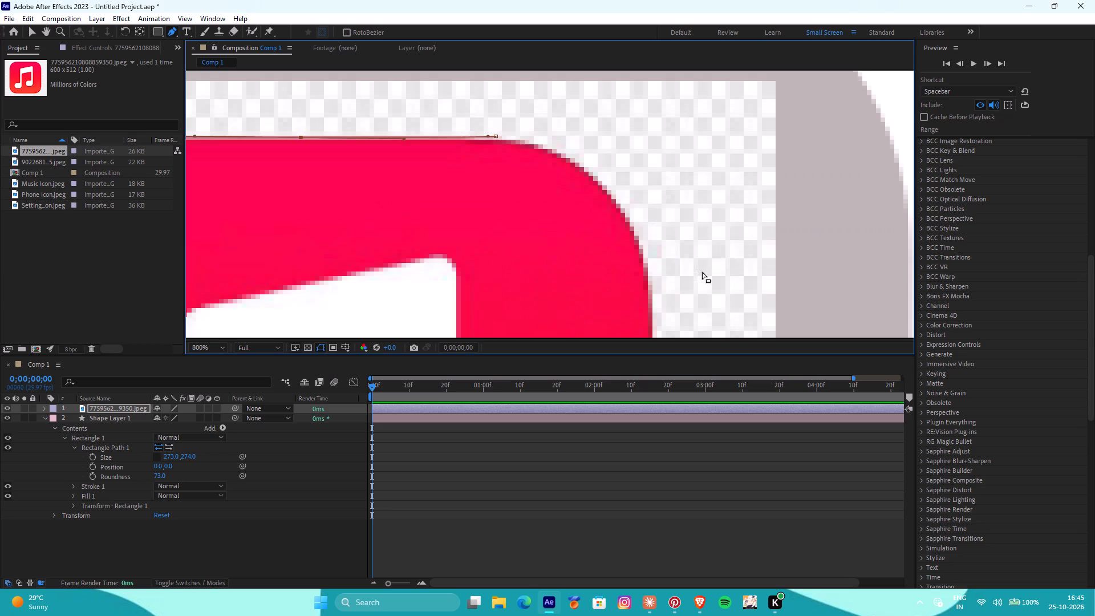
{"action": "left_click", "coordinate": [613, 197]}
{"action": "left_click", "coordinate": [564, 155]}
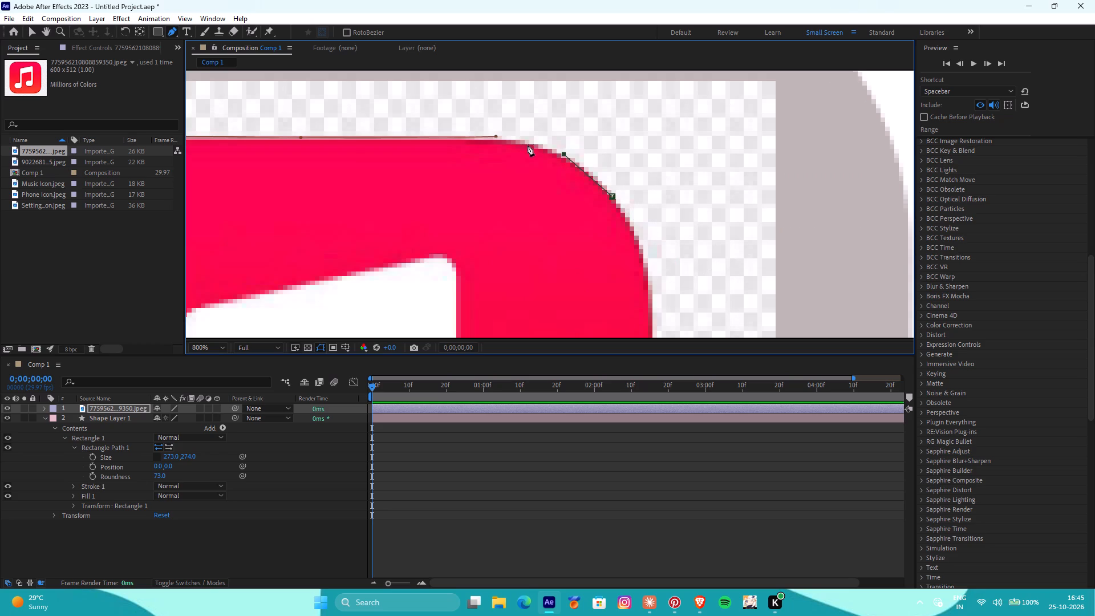
{"action": "left_click", "coordinate": [496, 137]}
{"action": "left_click", "coordinate": [496, 137]}
{"action": "left_click_drag", "start_coordinate": [496, 136], "coordinate": [496, 136]}
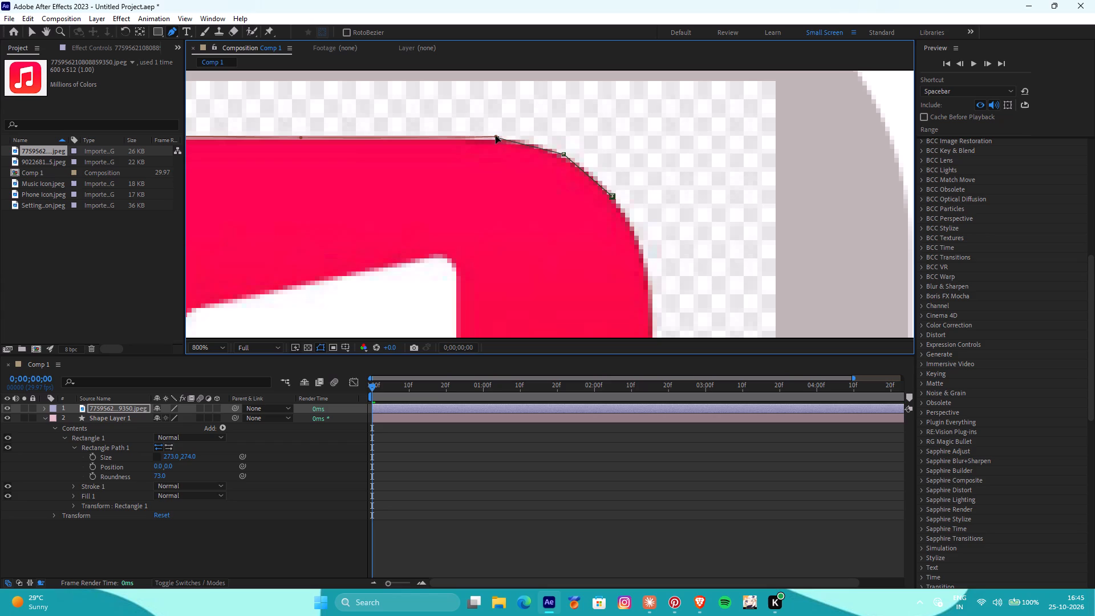
{"action": "left_click_drag", "start_coordinate": [496, 136], "coordinate": [508, 137]}
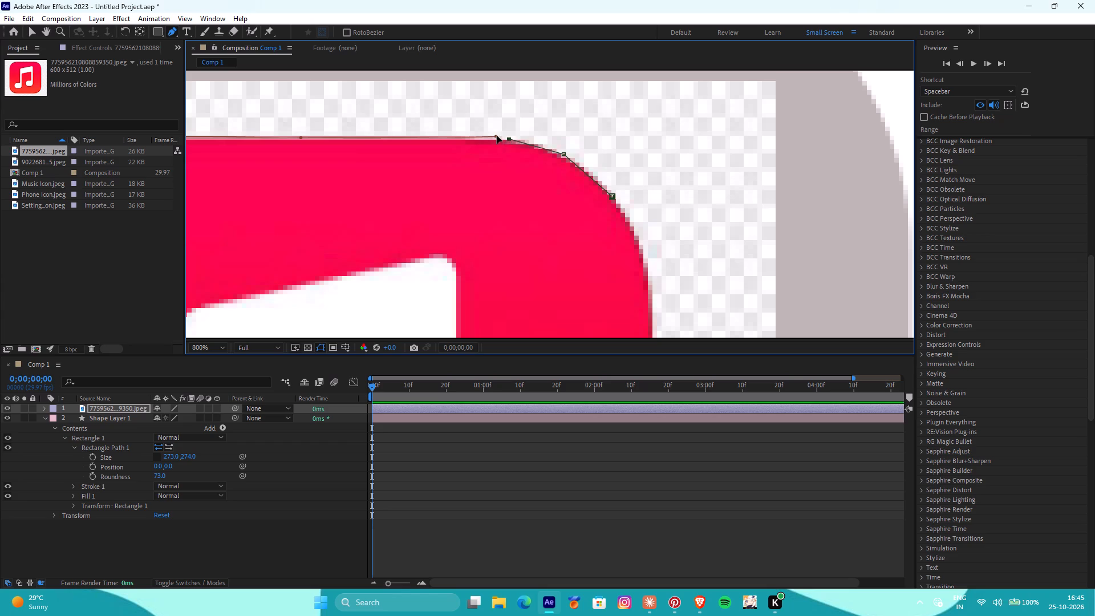
{"action": "left_click_drag", "start_coordinate": [497, 136], "coordinate": [512, 139]}
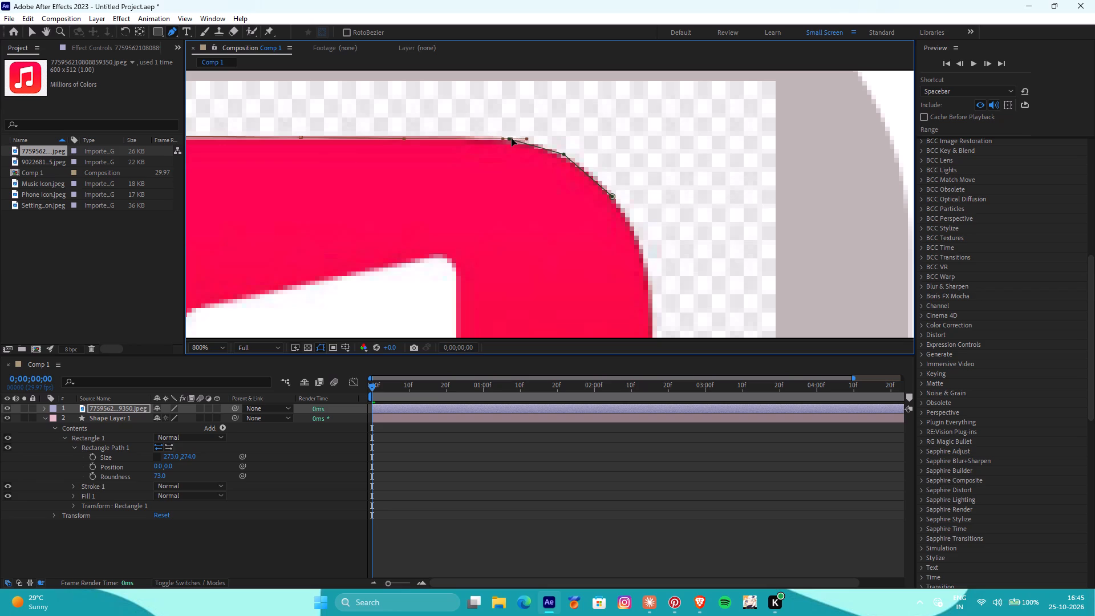
{"action": "left_click_drag", "start_coordinate": [512, 139], "coordinate": [512, 139]}
{"action": "scroll", "coordinate": [619, 171], "scroll_direction": "down", "scroll_amount": 1}
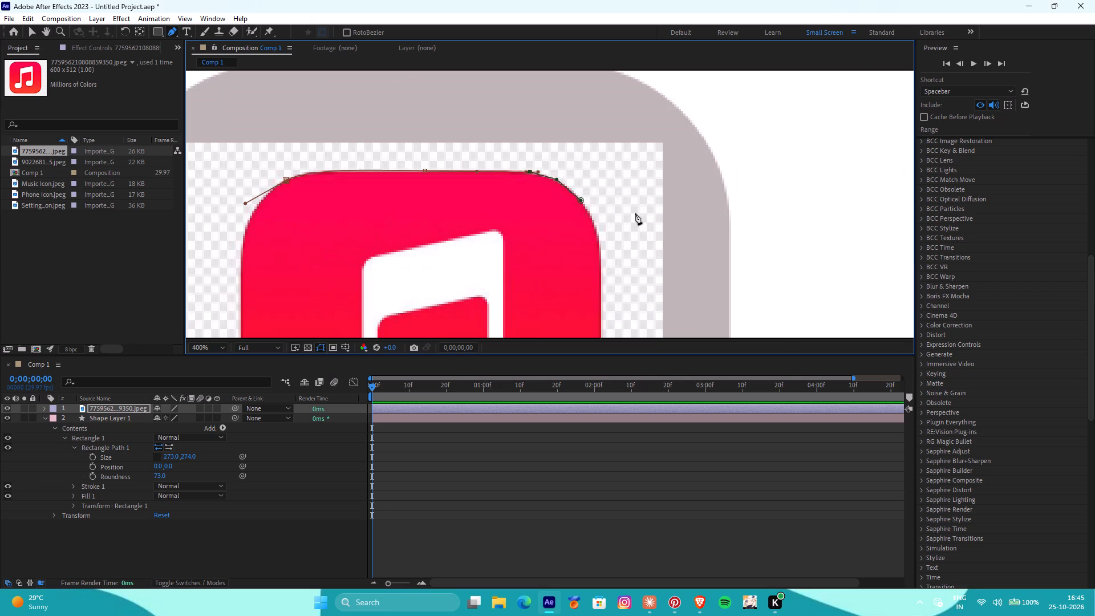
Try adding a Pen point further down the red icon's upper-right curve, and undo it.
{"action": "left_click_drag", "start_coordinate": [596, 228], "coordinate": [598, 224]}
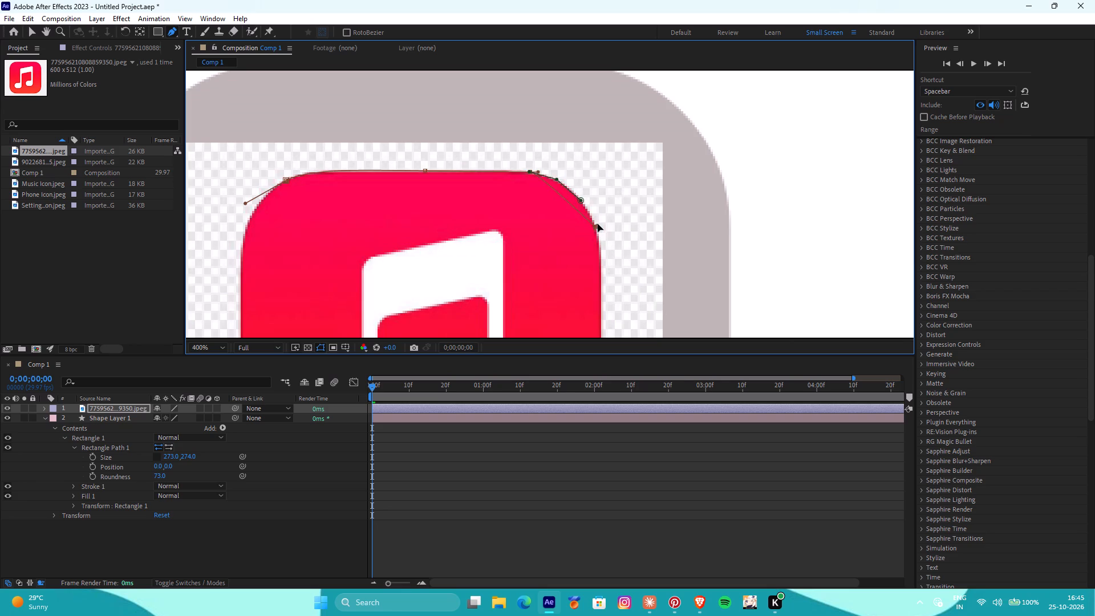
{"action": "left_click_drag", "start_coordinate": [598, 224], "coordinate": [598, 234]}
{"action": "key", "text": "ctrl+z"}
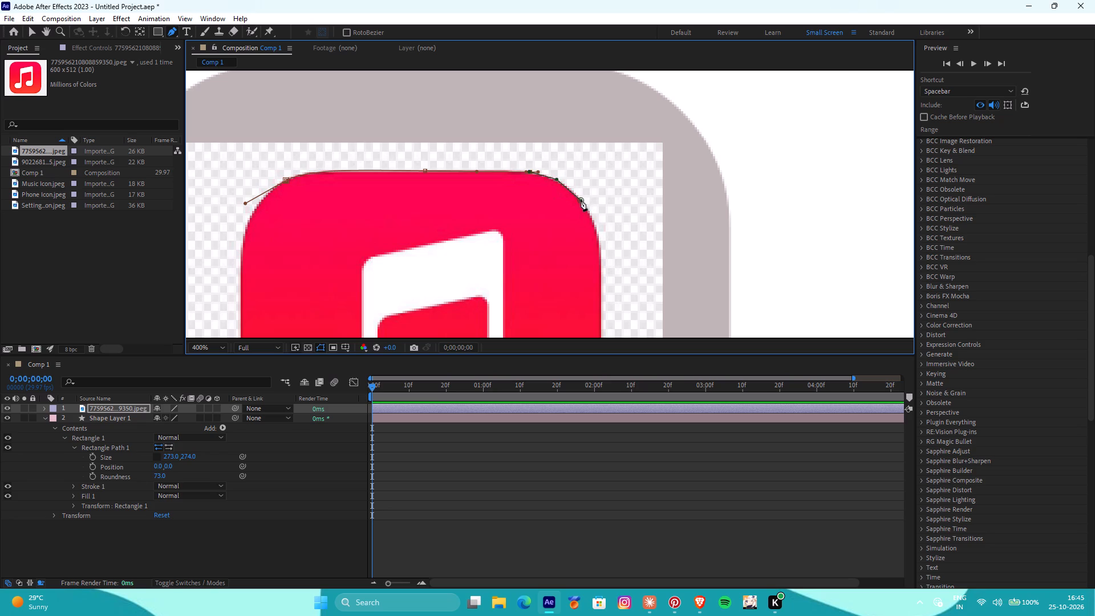
Pull curve handles from the lowest Pen point on the red icon's upper-right corner.
{"action": "left_click_drag", "start_coordinate": [581, 200], "coordinate": [607, 233]}
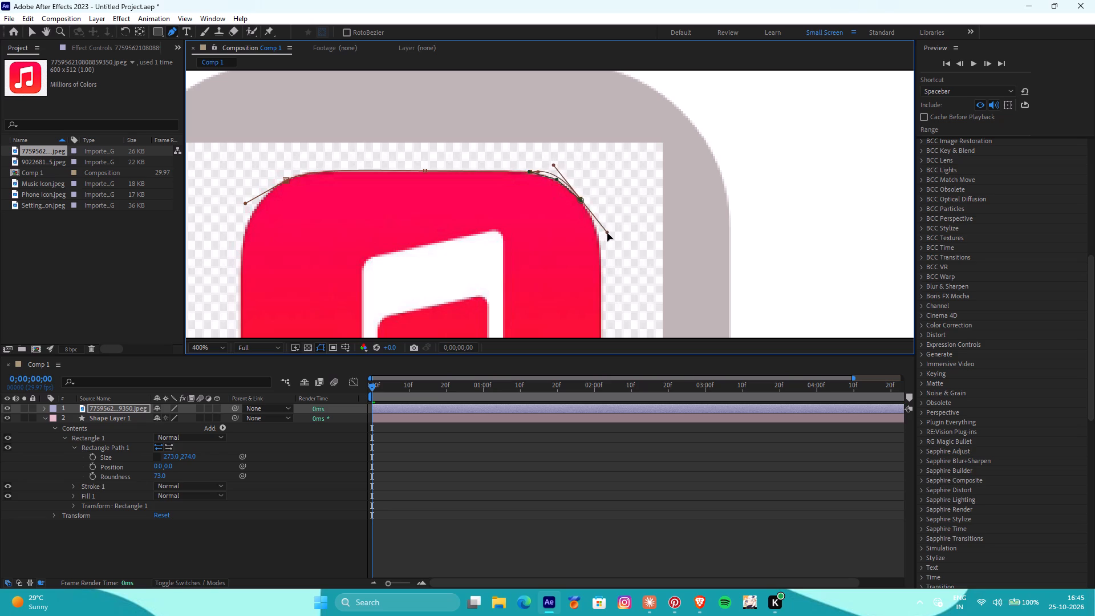
{"action": "left_click_drag", "start_coordinate": [607, 233], "coordinate": [612, 226]}
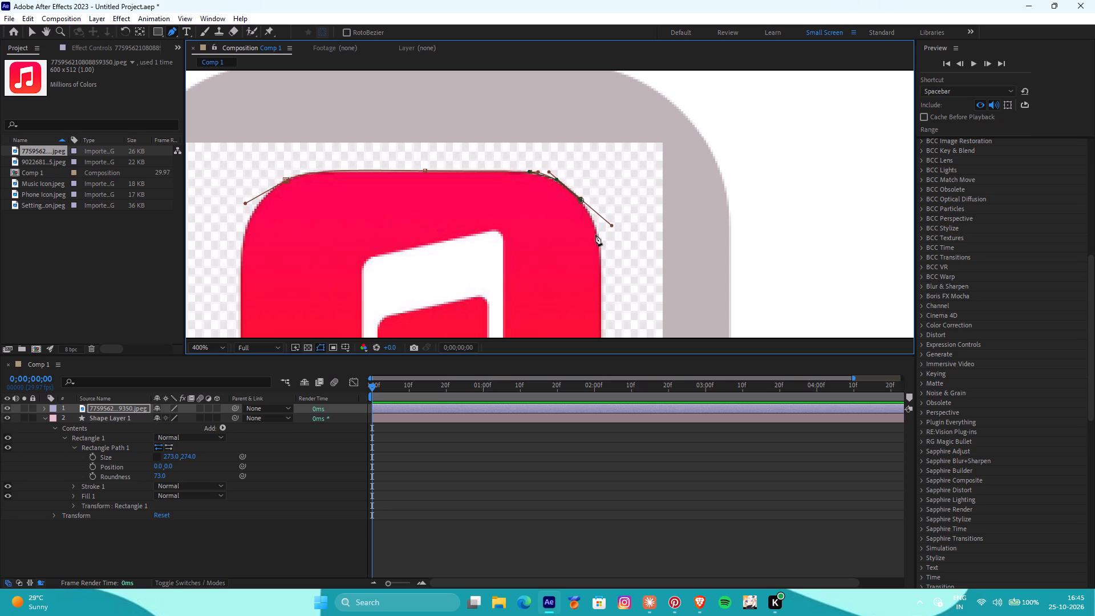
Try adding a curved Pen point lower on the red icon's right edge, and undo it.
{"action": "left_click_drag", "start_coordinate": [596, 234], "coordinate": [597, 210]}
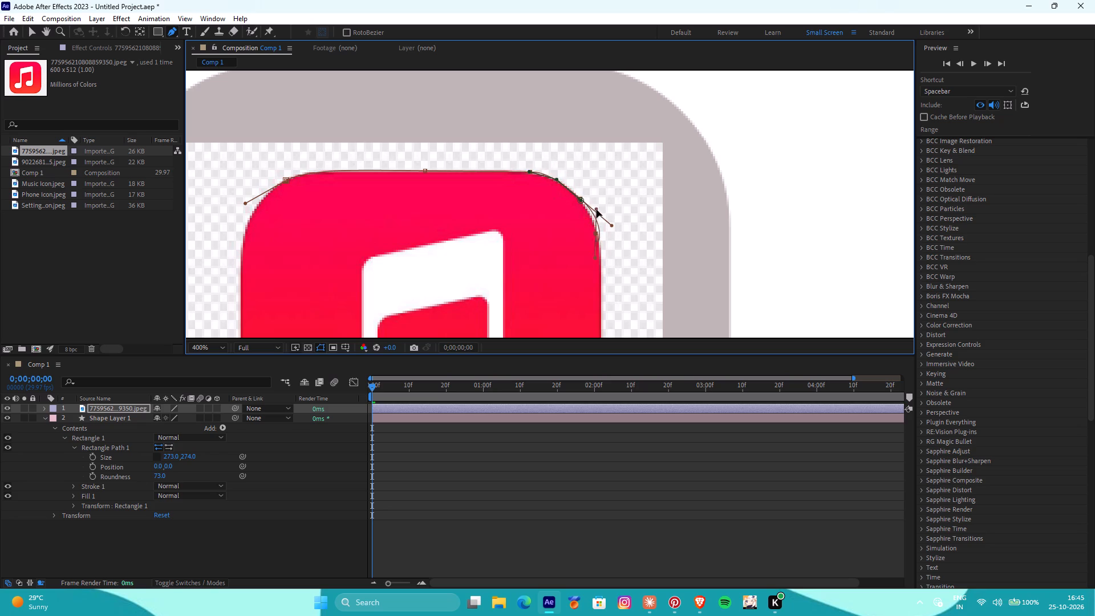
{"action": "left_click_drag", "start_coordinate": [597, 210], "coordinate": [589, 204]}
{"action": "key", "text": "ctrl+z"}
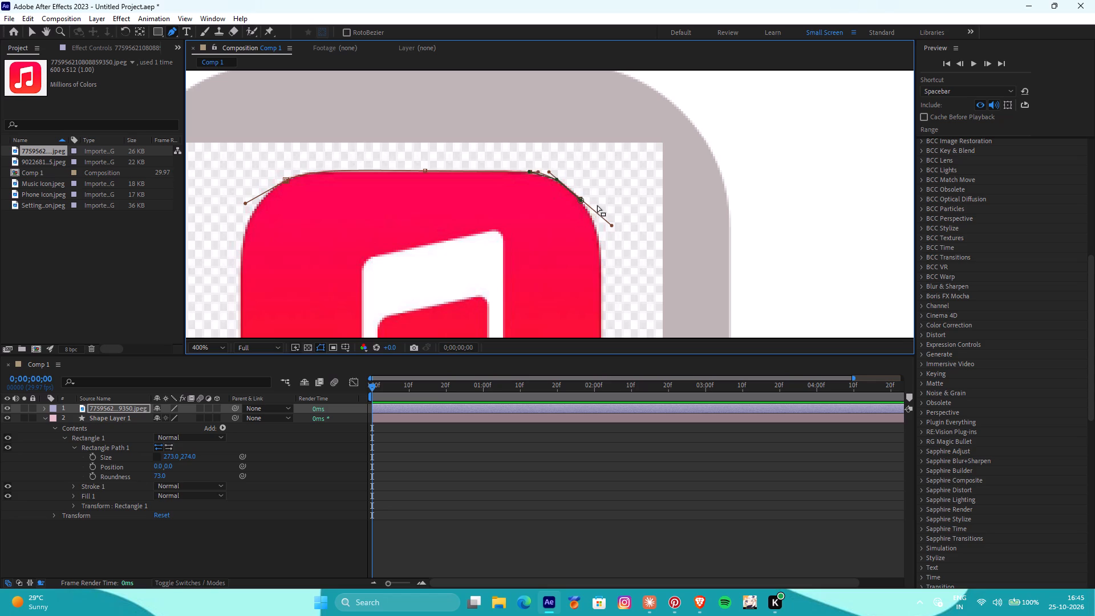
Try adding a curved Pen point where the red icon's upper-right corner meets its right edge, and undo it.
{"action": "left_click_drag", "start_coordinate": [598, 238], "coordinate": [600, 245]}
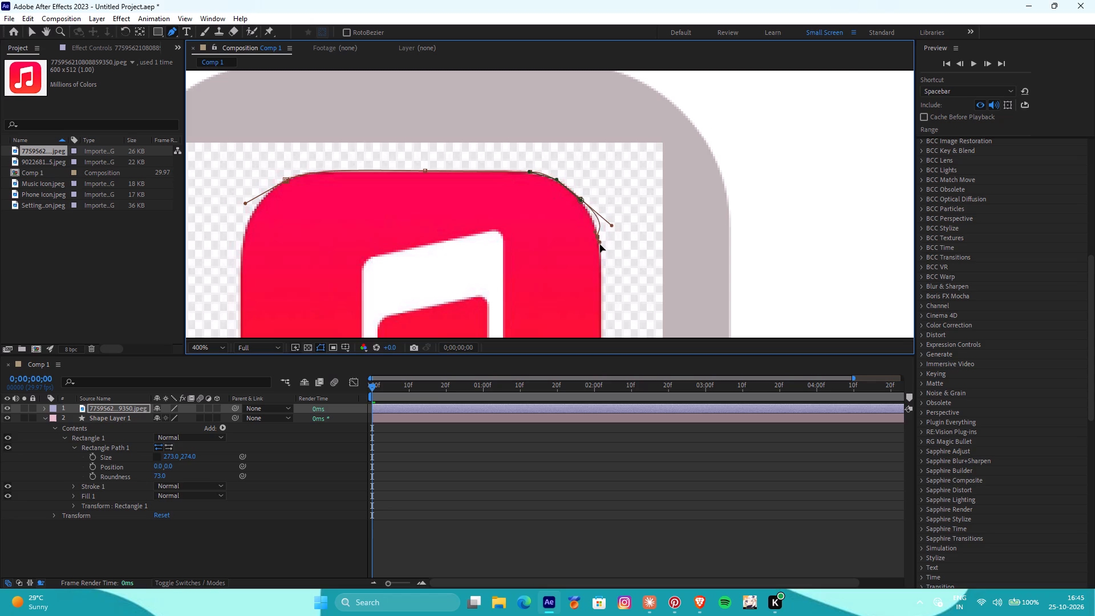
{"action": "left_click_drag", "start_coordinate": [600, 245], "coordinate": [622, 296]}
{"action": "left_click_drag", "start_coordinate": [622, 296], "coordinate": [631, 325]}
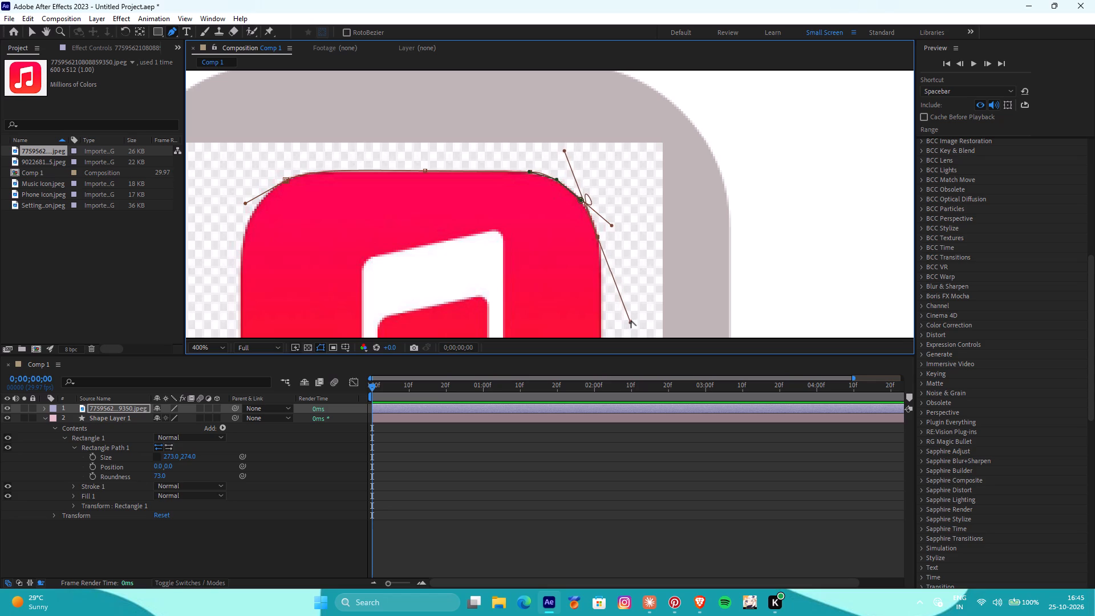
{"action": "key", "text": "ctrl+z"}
Position the lowest Pen point on the red icon's upper-right corner and angle its curve handles along the edge.
{"action": "left_click_drag", "start_coordinate": [581, 201], "coordinate": [593, 215]}
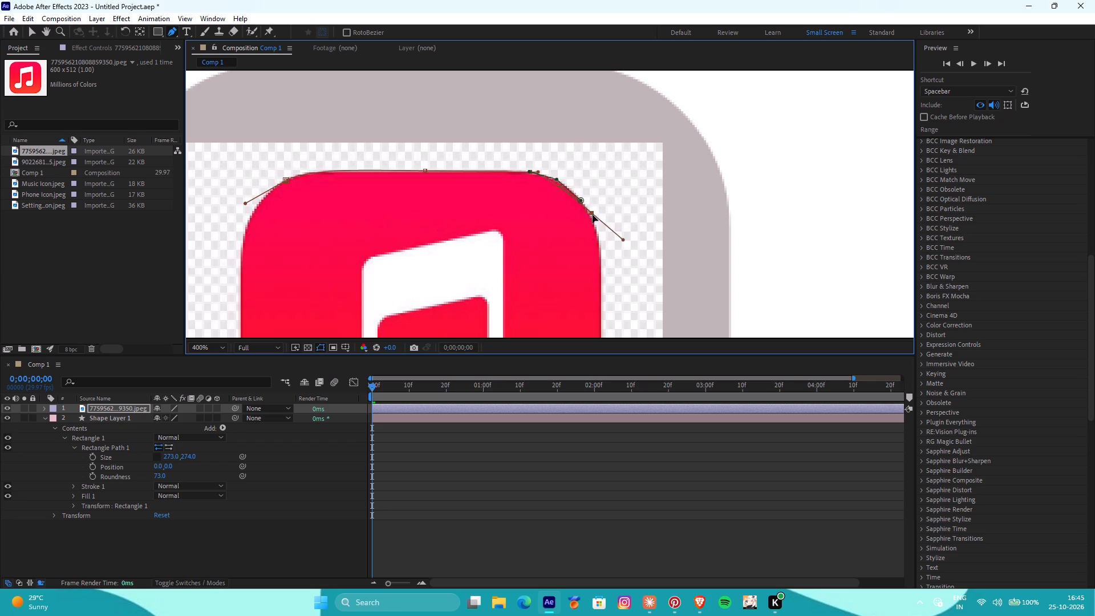
{"action": "left_click_drag", "start_coordinate": [593, 215], "coordinate": [597, 210]}
{"action": "left_click_drag", "start_coordinate": [597, 210], "coordinate": [594, 212]}
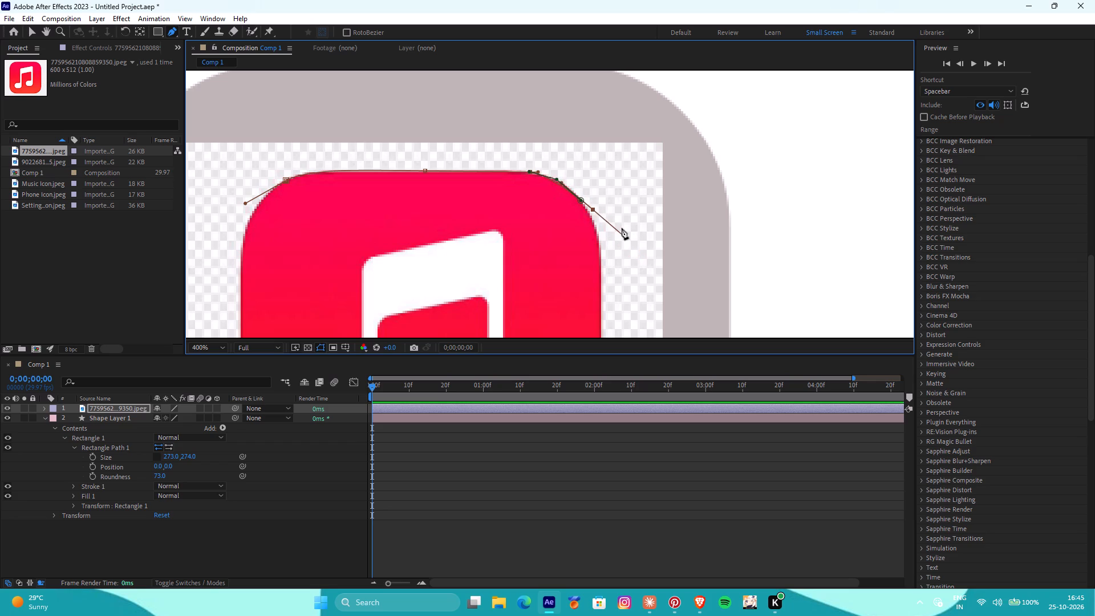
{"action": "left_click_drag", "start_coordinate": [625, 238], "coordinate": [609, 241]}
{"action": "left_click_drag", "start_coordinate": [594, 209], "coordinate": [610, 231]}
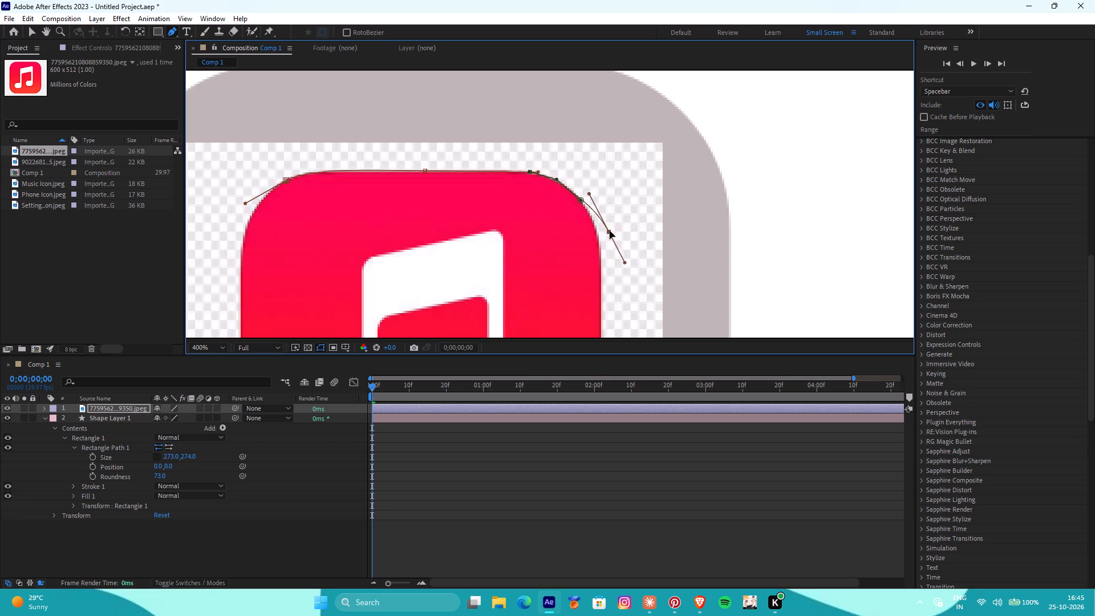
{"action": "left_click_drag", "start_coordinate": [610, 231], "coordinate": [589, 213]}
{"action": "left_click_drag", "start_coordinate": [589, 213], "coordinate": [592, 215]}
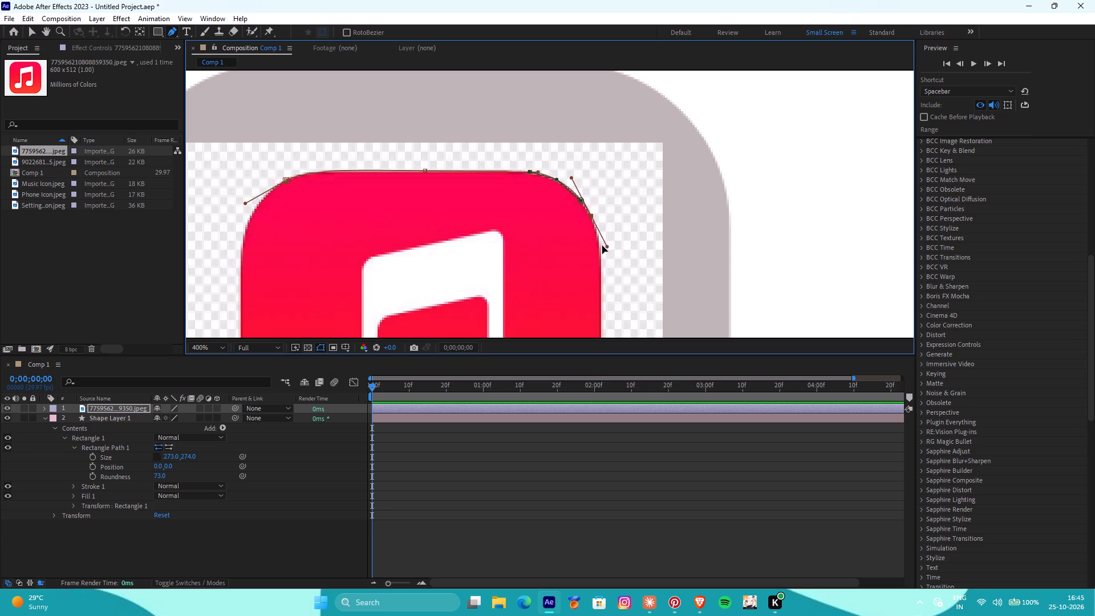
Add Pen points down the red icon's right edge, placing the last one where the lower-right corner begins.
{"action": "left_click_drag", "start_coordinate": [599, 249], "coordinate": [602, 253]}
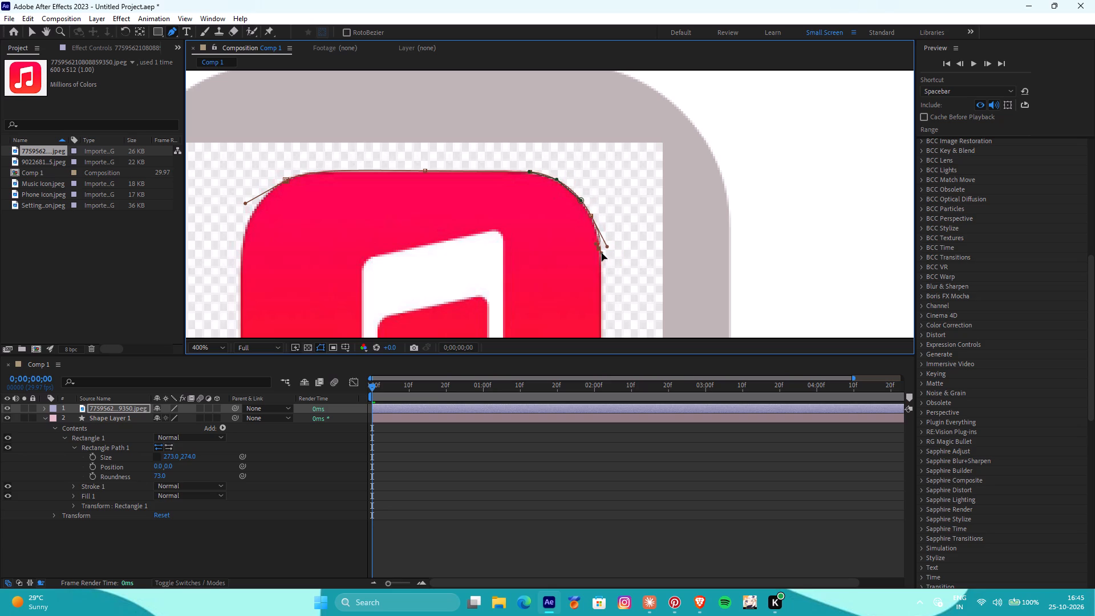
{"action": "left_click_drag", "start_coordinate": [602, 253], "coordinate": [598, 240]}
{"action": "left_click_drag", "start_coordinate": [601, 258], "coordinate": [597, 301]}
{"action": "left_click_drag", "start_coordinate": [597, 301], "coordinate": [602, 314]}
{"action": "scroll", "coordinate": [602, 314], "scroll_direction": "down", "scroll_amount": 2}
{"action": "left_click_drag", "start_coordinate": [602, 314], "coordinate": [602, 313]}
{"action": "scroll", "coordinate": [616, 268], "scroll_direction": "down", "scroll_amount": 2}
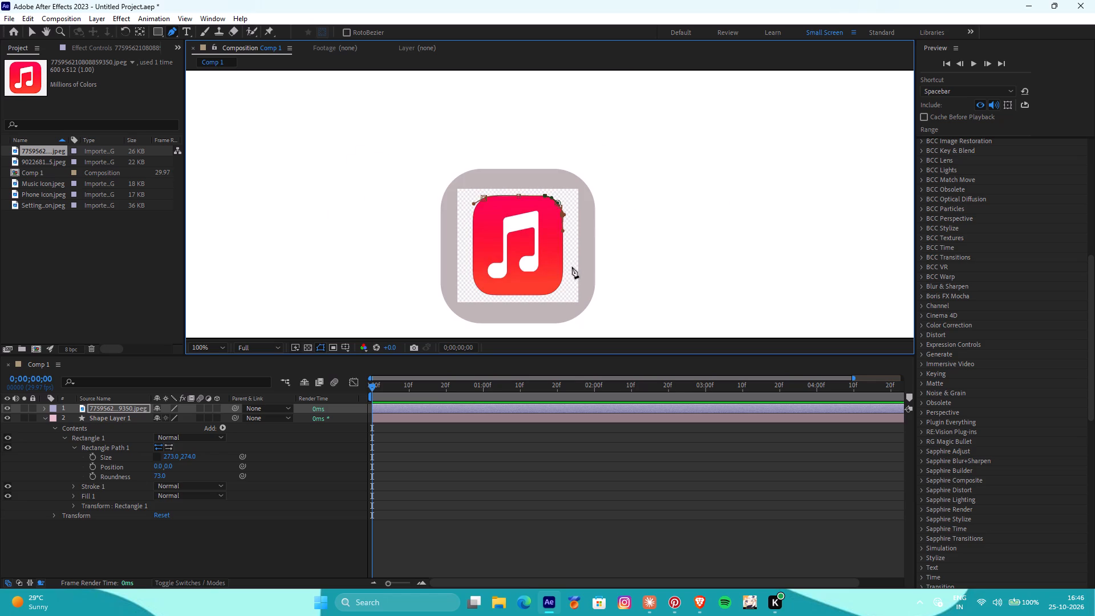
{"action": "scroll", "coordinate": [572, 268], "scroll_direction": "down", "scroll_amount": 2, "text": "alt"}
{"action": "scroll", "coordinate": [574, 267], "scroll_direction": "up", "scroll_amount": 4, "text": "alt"}
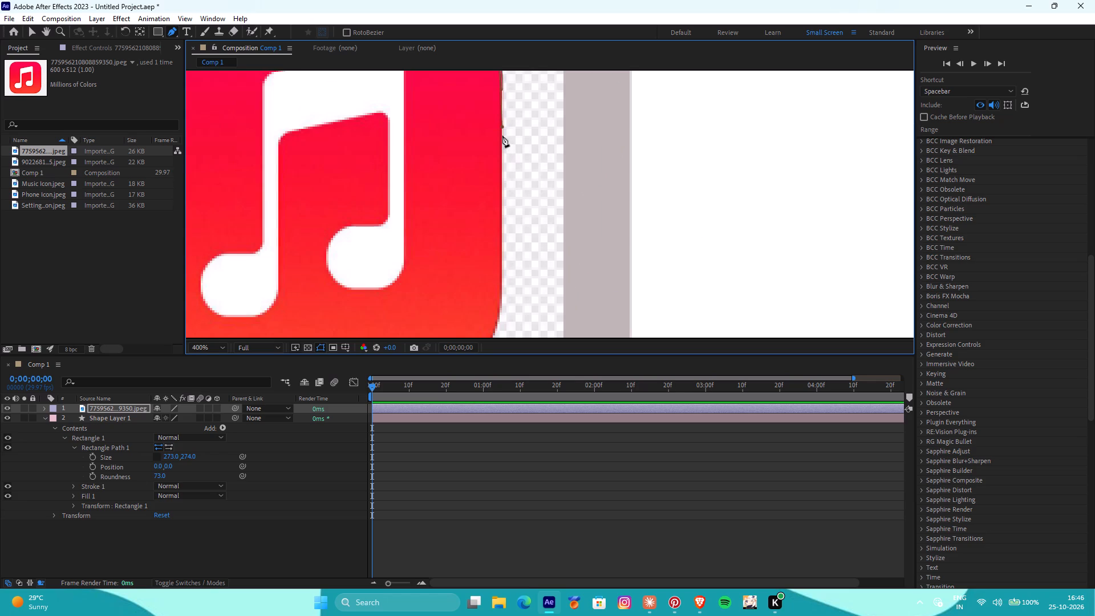
{"action": "left_click_drag", "start_coordinate": [502, 126], "coordinate": [501, 322]}
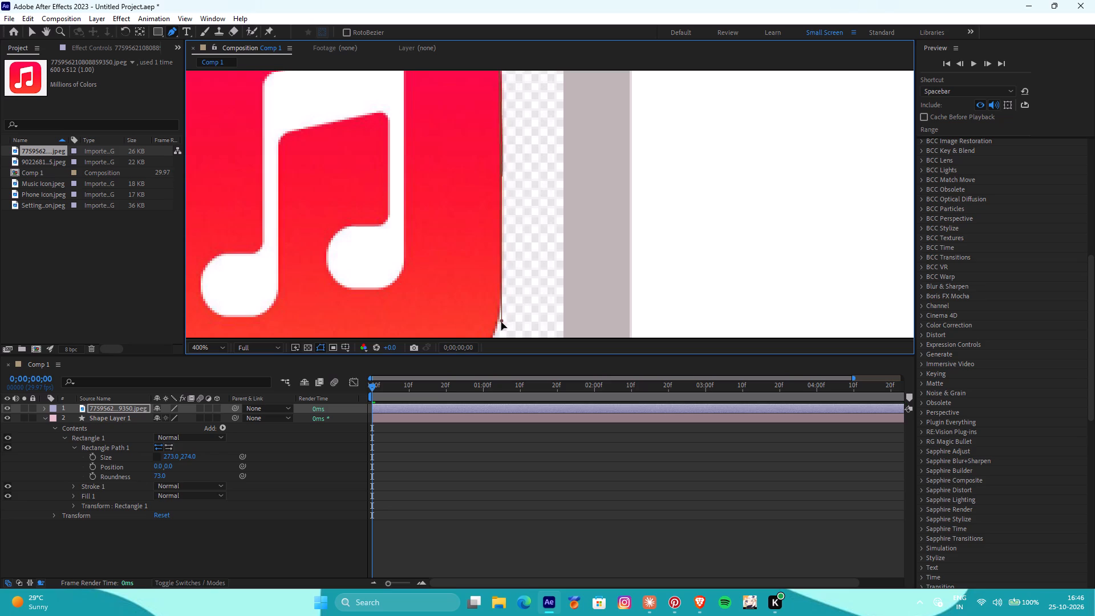
{"action": "left_click_drag", "start_coordinate": [501, 322], "coordinate": [501, 322]}
{"action": "scroll", "coordinate": [528, 294], "scroll_direction": "down", "scroll_amount": 1}
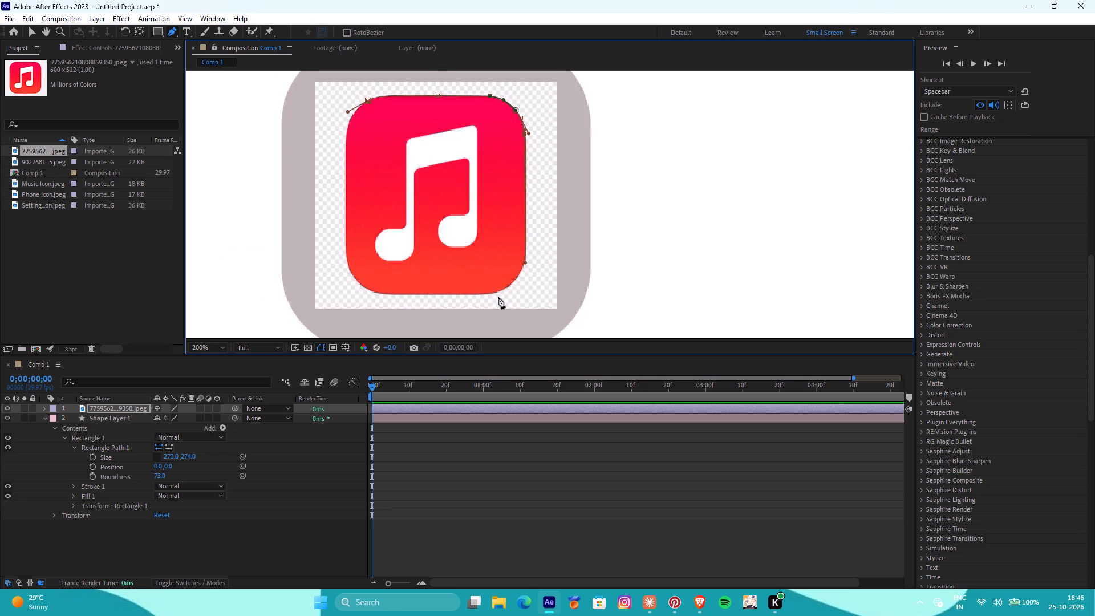
Adjust the Pen point at the upper end of the red icon's lower-right corner to sit on the icon's edge.
{"action": "scroll", "coordinate": [498, 297], "scroll_direction": "up", "scroll_amount": 3, "text": "alt"}
{"action": "scroll", "coordinate": [635, 185], "scroll_direction": "down", "scroll_amount": 1}
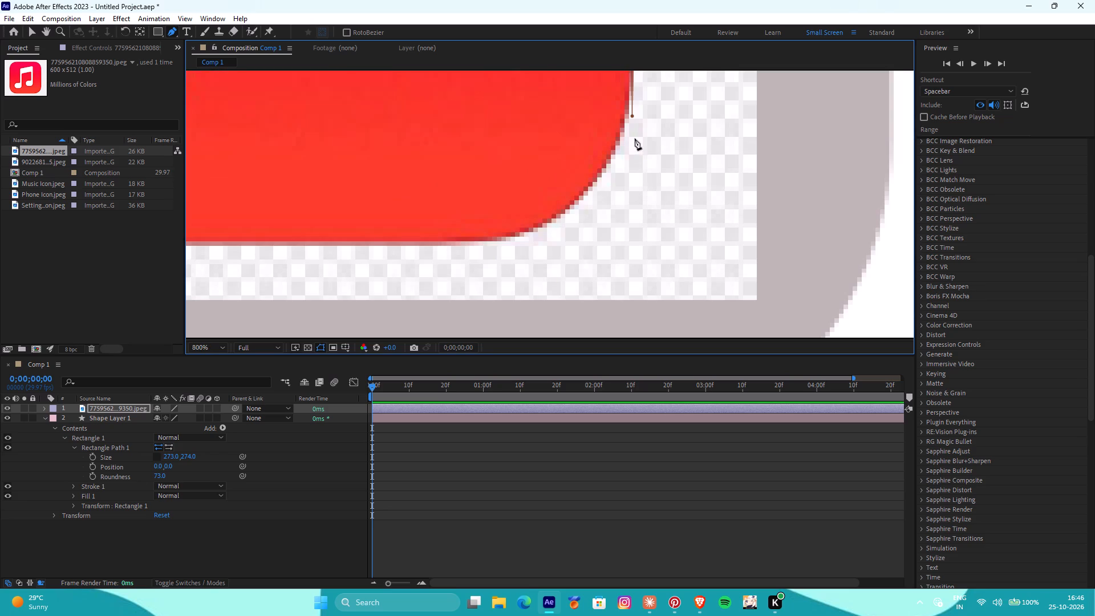
{"action": "left_click", "coordinate": [632, 116]}
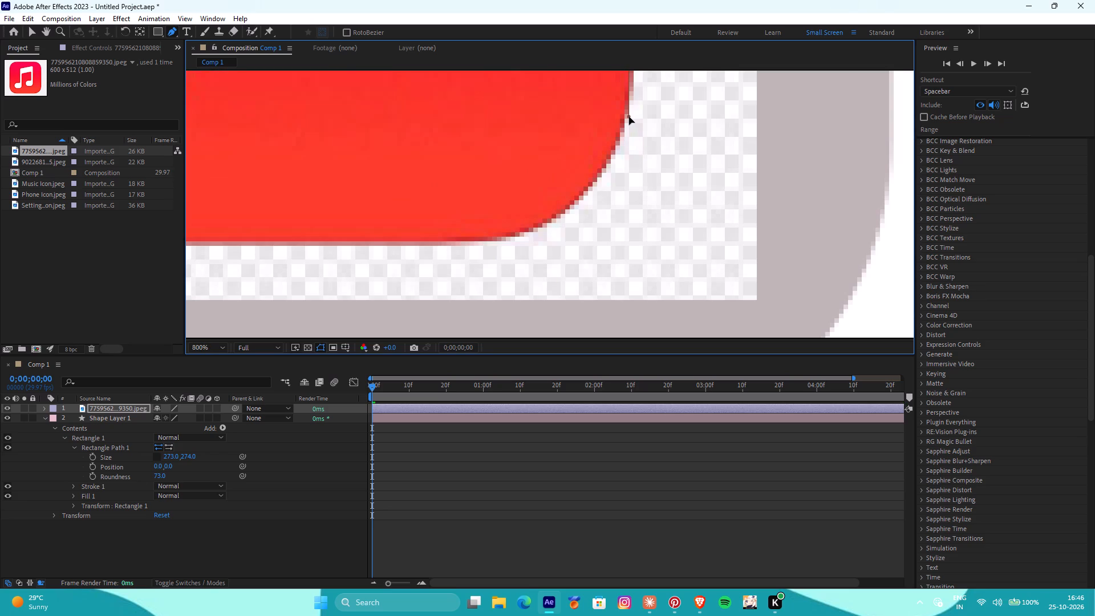
{"action": "left_click_drag", "start_coordinate": [607, 165], "coordinate": [606, 171]}
{"action": "left_click_drag", "start_coordinate": [606, 171], "coordinate": [614, 171]}
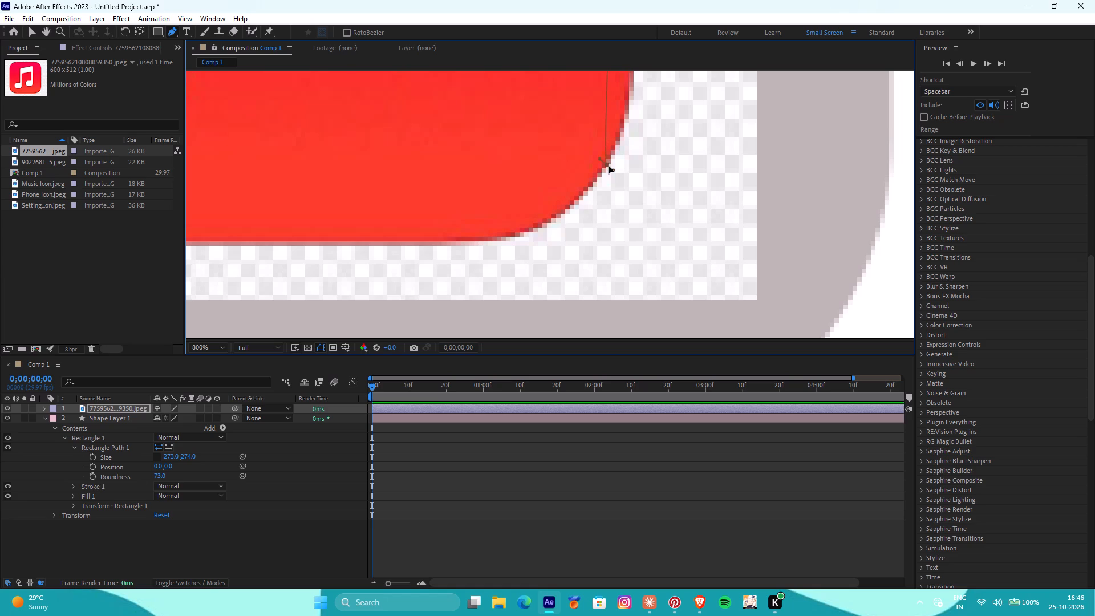
{"action": "left_click_drag", "start_coordinate": [608, 164], "coordinate": [632, 120]}
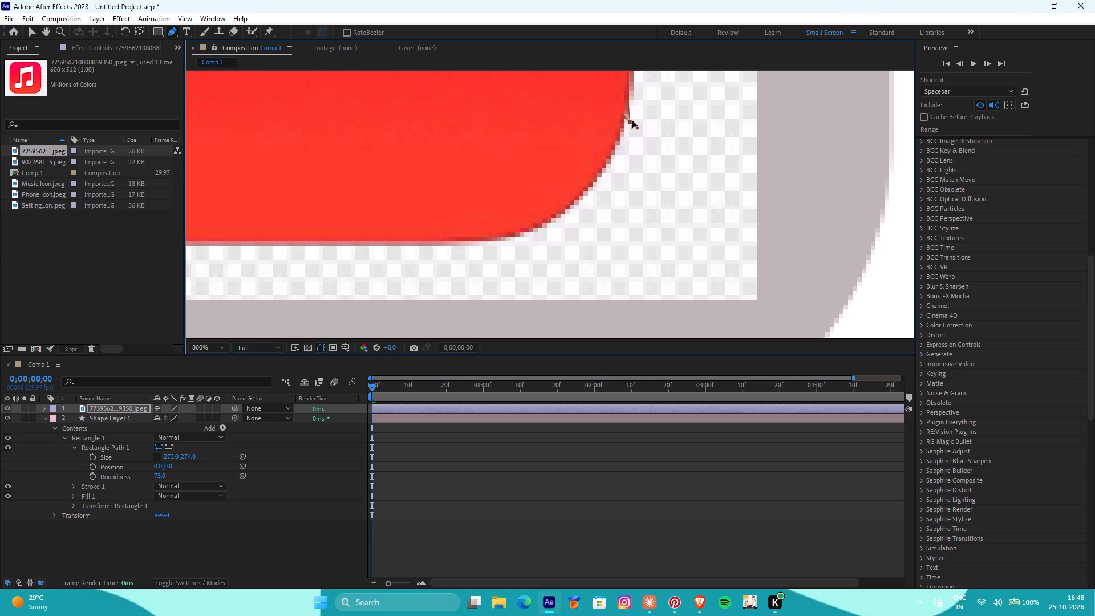
{"action": "left_click_drag", "start_coordinate": [632, 120], "coordinate": [633, 121]}
Add a Pen point midway round the red icon's lower-right corner and align the preceding point's curve handles with the edge.
{"action": "left_click", "coordinate": [613, 153]}
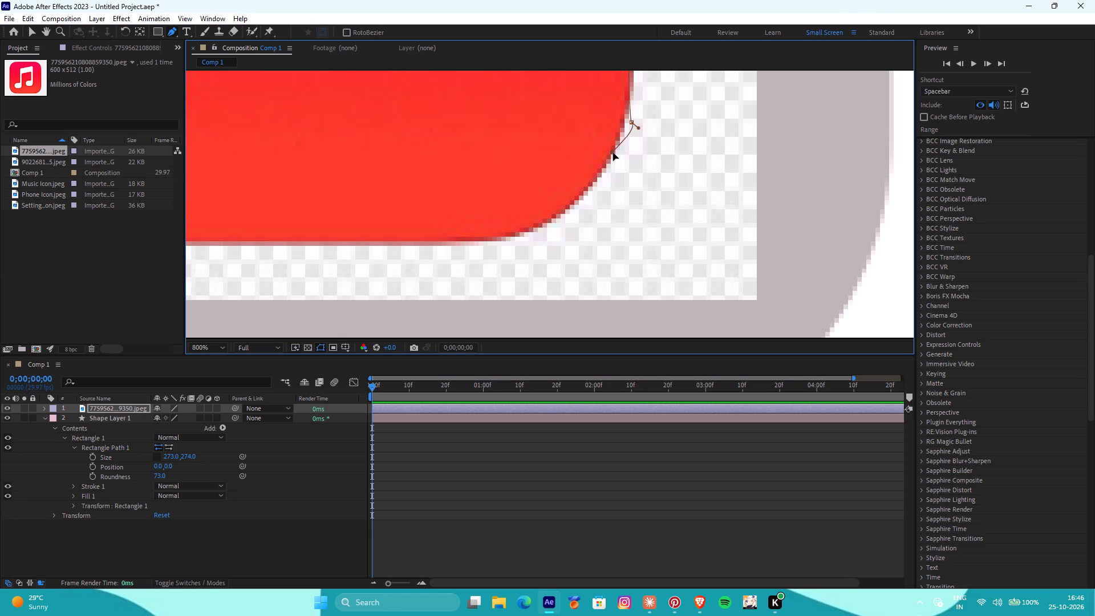
{"action": "left_click_drag", "start_coordinate": [613, 153], "coordinate": [595, 189]}
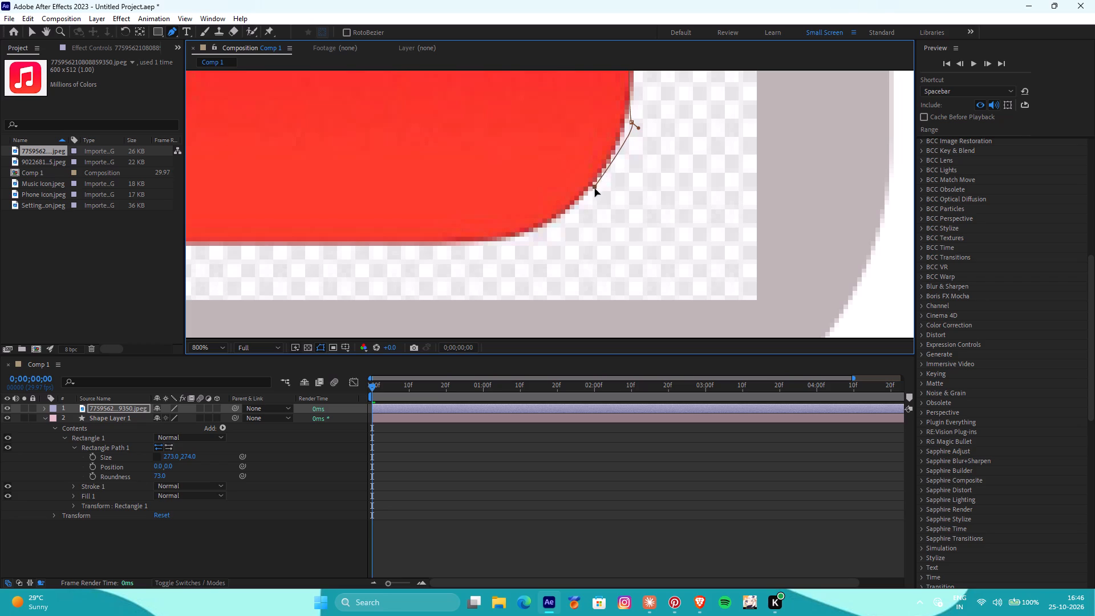
{"action": "left_click_drag", "start_coordinate": [595, 189], "coordinate": [595, 188]}
{"action": "left_click", "coordinate": [632, 121]}
{"action": "left_click_drag", "start_coordinate": [636, 128], "coordinate": [629, 129]}
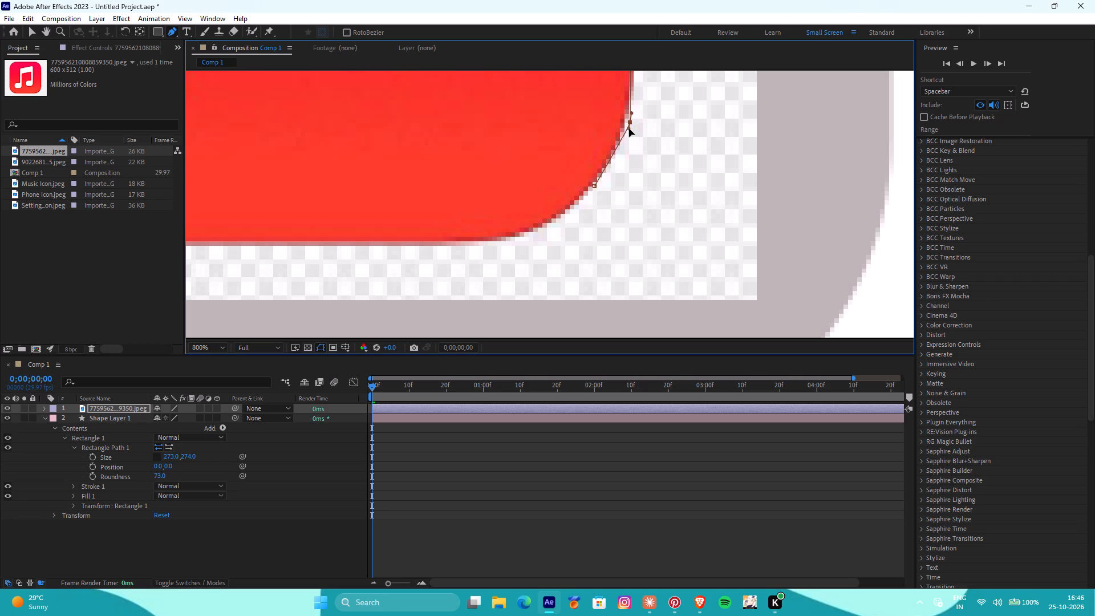
{"action": "left_click_drag", "start_coordinate": [629, 129], "coordinate": [630, 130]}
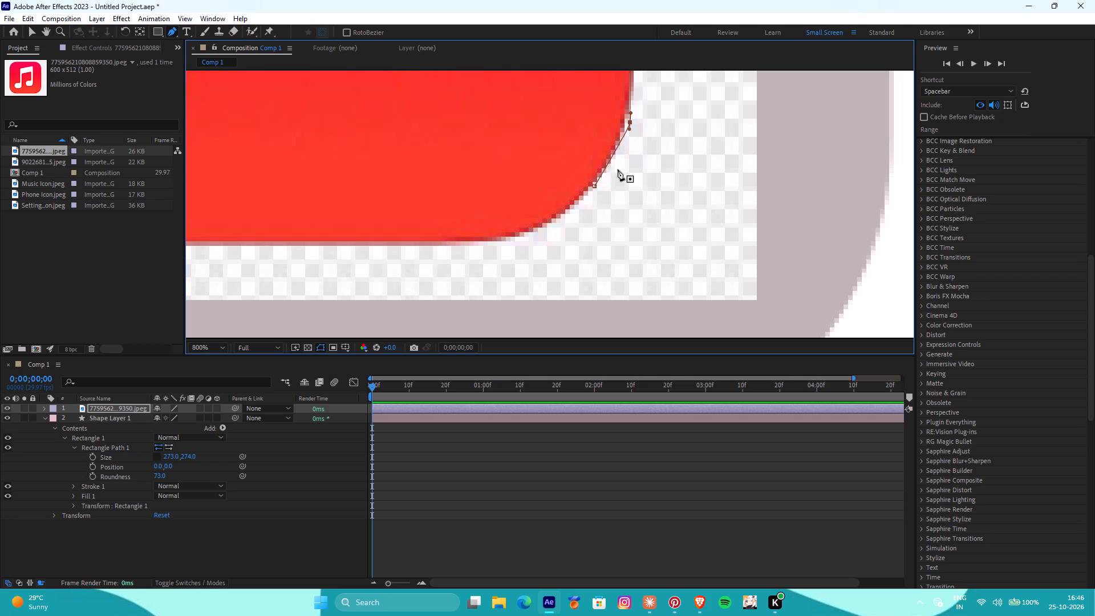
{"action": "left_click", "coordinate": [595, 184]}
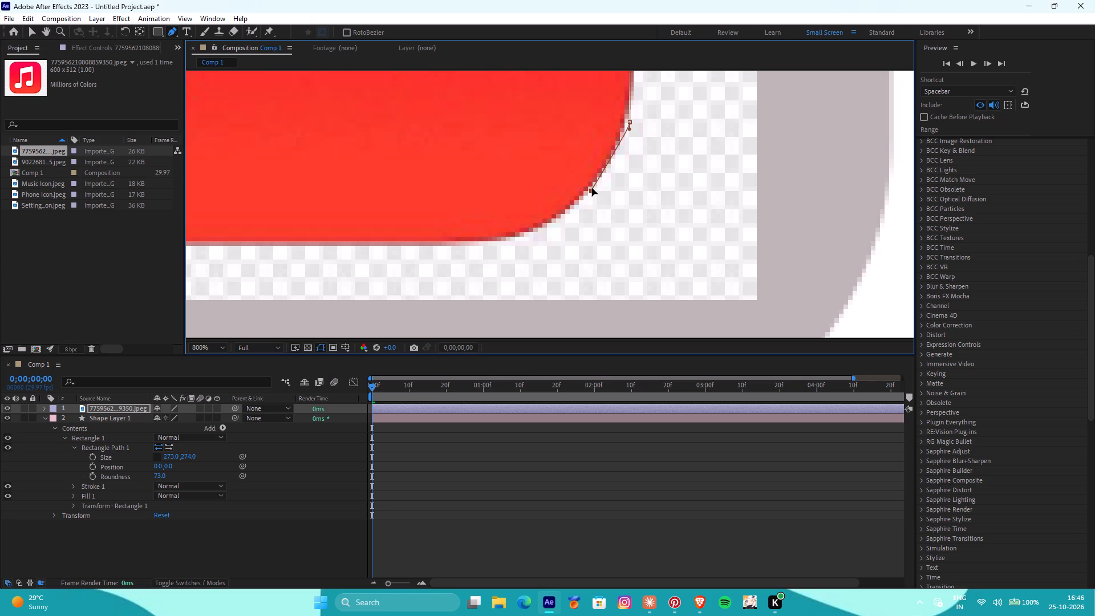
{"action": "left_click", "coordinate": [592, 189]}
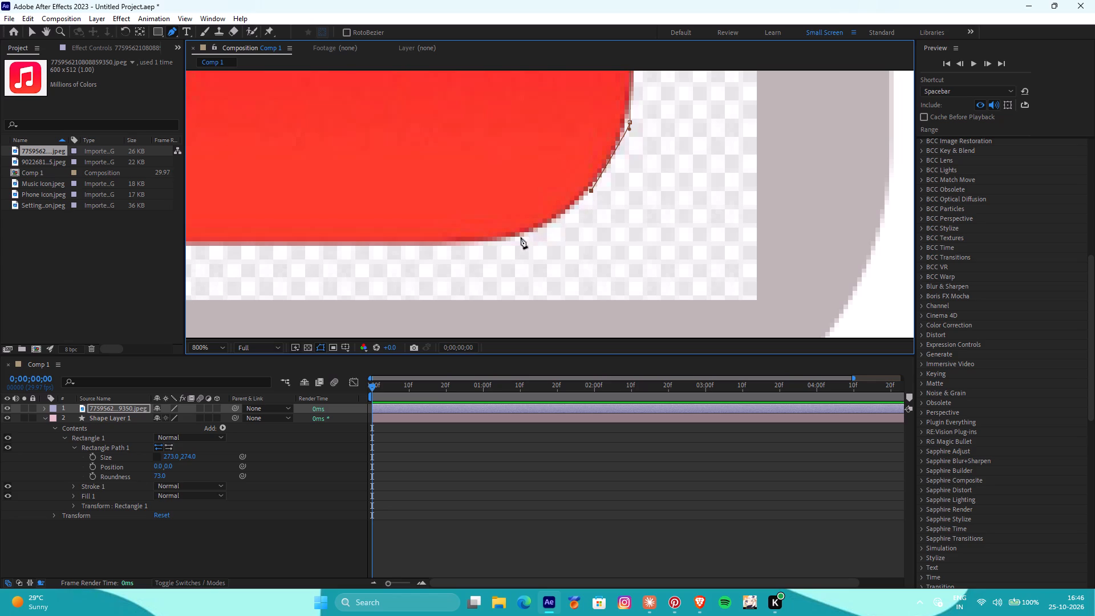
Add a Pen point where the lower-right corner meets the bottom edge, plus one between, and align them with the curve.
{"action": "left_click", "coordinate": [515, 240]}
{"action": "left_click_drag", "start_coordinate": [590, 189], "coordinate": [584, 195]}
{"action": "left_click", "coordinate": [550, 217]}
{"action": "left_click_drag", "start_coordinate": [551, 217], "coordinate": [554, 220]}
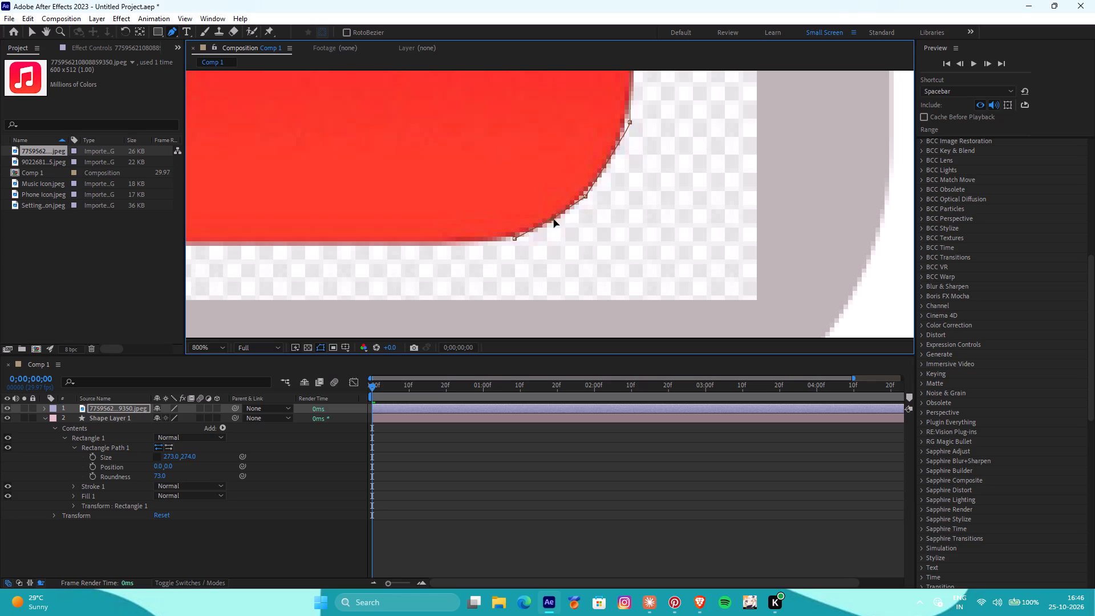
{"action": "left_click_drag", "start_coordinate": [554, 220], "coordinate": [554, 222]}
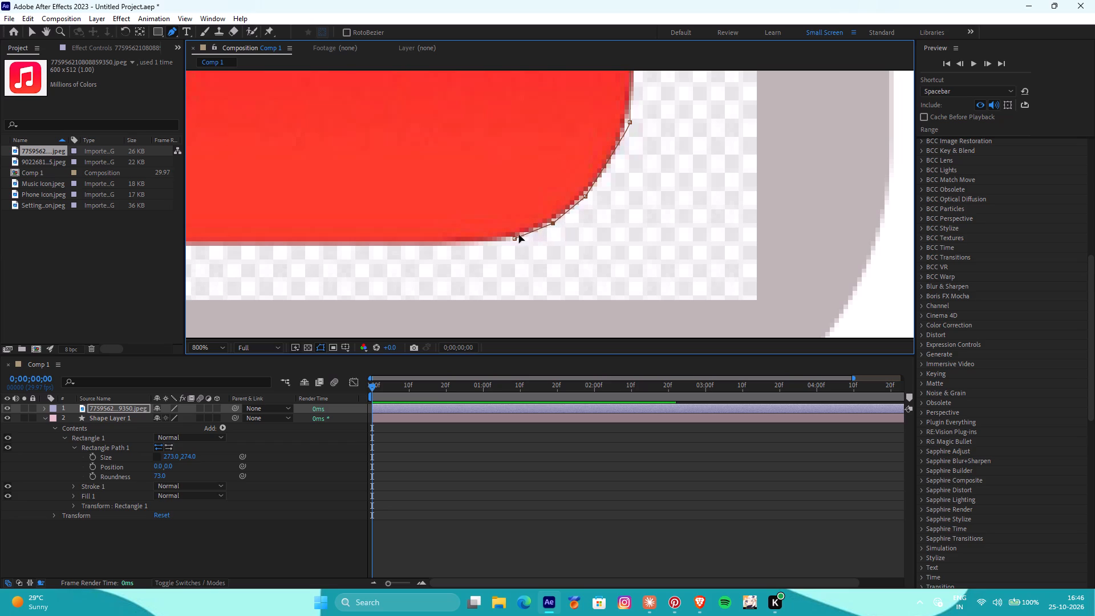
{"action": "left_click", "coordinate": [514, 237]}
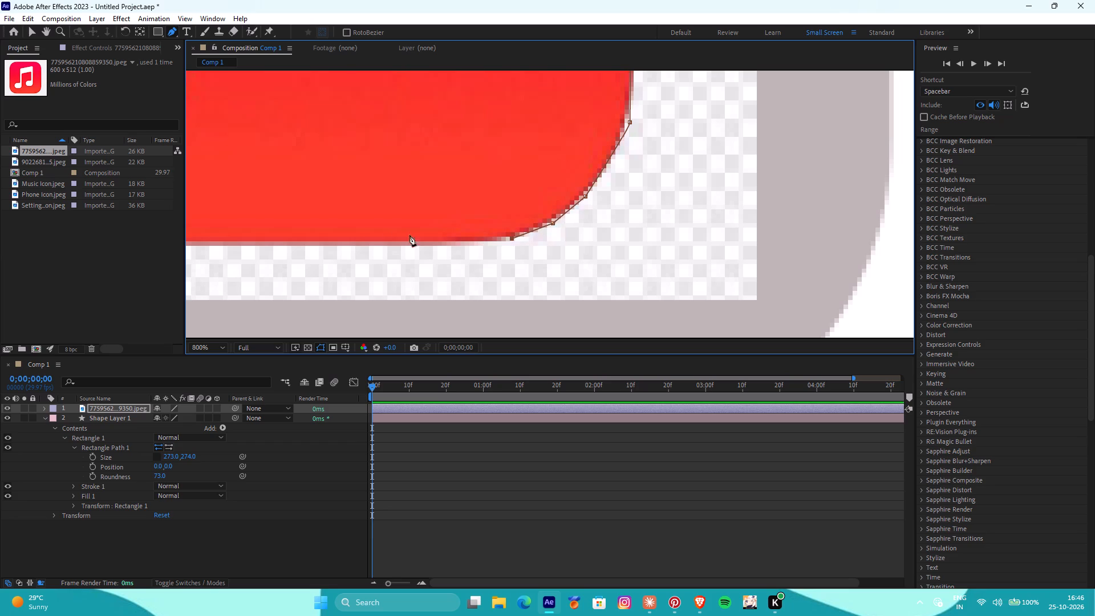
{"action": "scroll", "coordinate": [259, 238], "scroll_direction": "down", "scroll_amount": 2}
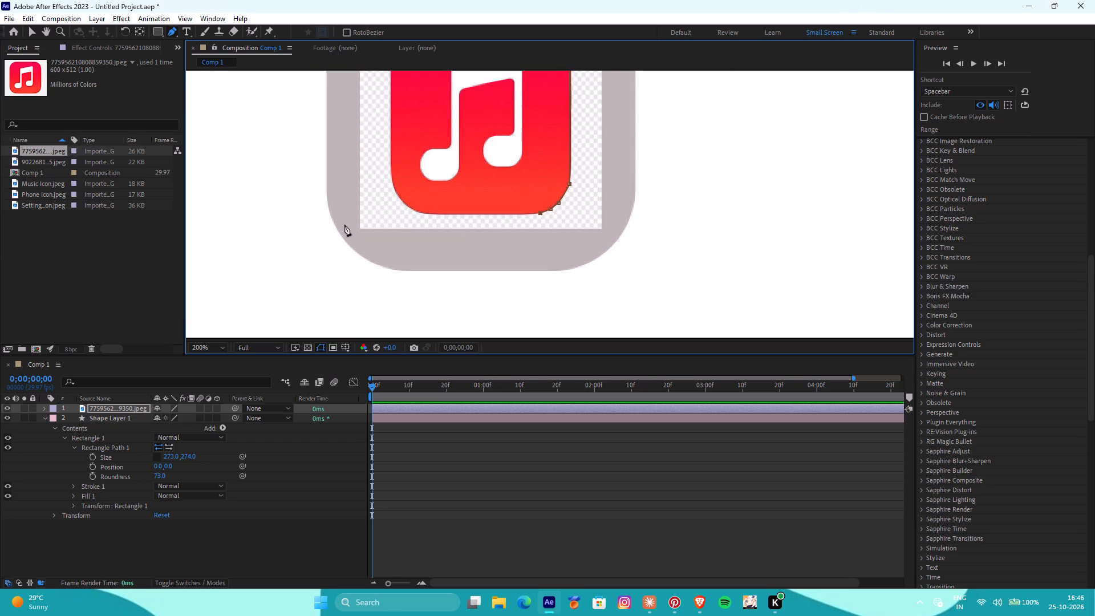
Add Pen points at both ends and the middle of the red icon's lower-left corner.
{"action": "scroll", "coordinate": [404, 201], "scroll_direction": "up", "scroll_amount": 1}
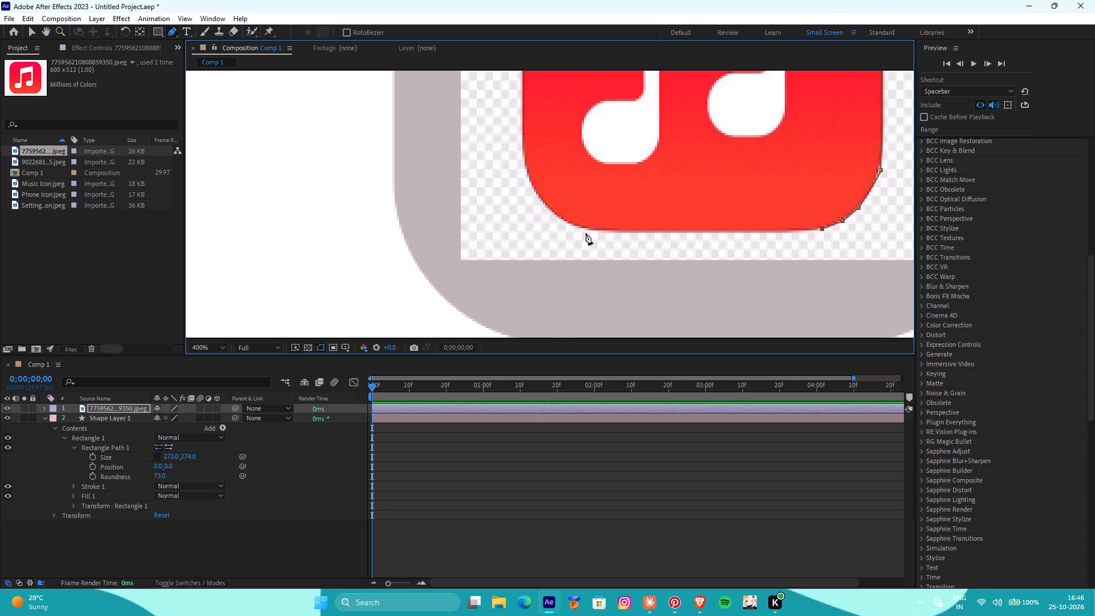
{"action": "left_click", "coordinate": [585, 228]}
{"action": "left_click", "coordinate": [583, 226]}
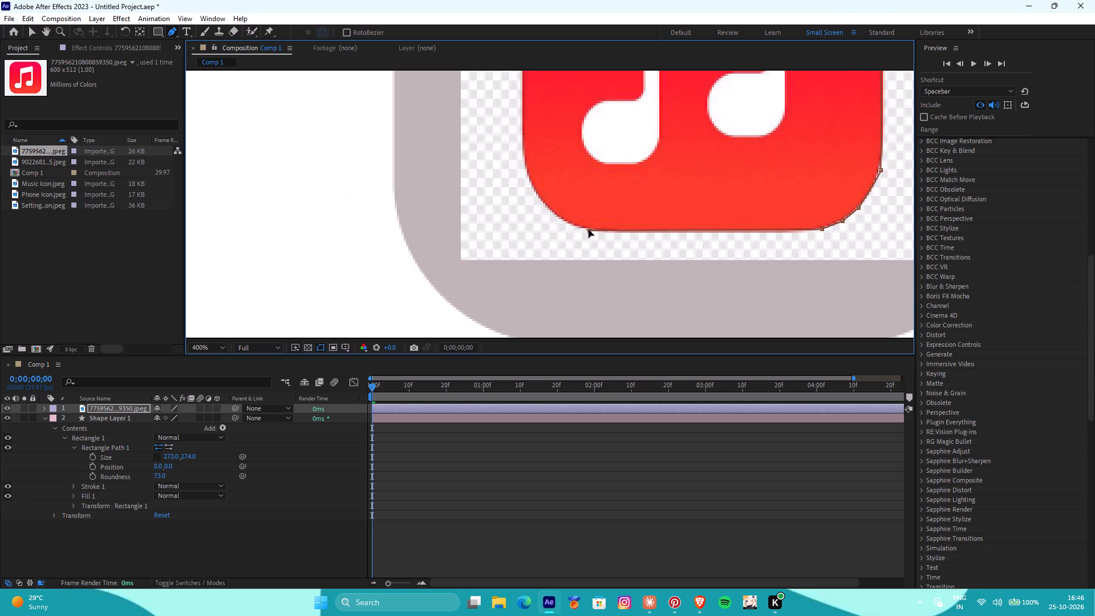
{"action": "left_click", "coordinate": [551, 210]}
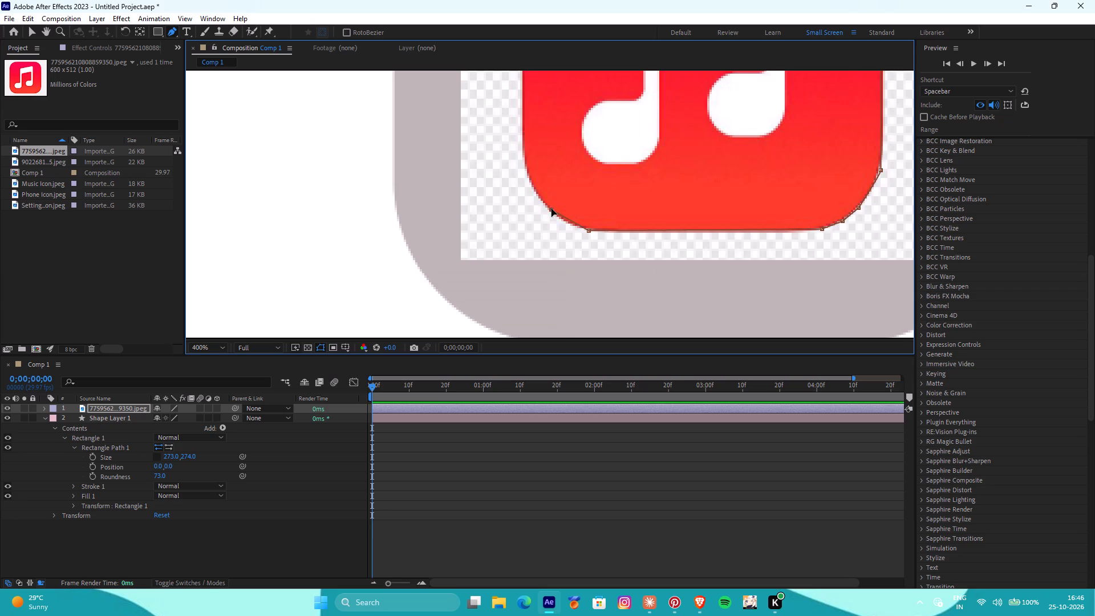
{"action": "left_click", "coordinate": [526, 172]}
Add a Pen point on the lower half of the red icon's lower-left corner and align it with the curve.
{"action": "scroll", "coordinate": [554, 195], "scroll_direction": "up", "scroll_amount": 2}
{"action": "scroll", "coordinate": [554, 214], "scroll_direction": "down", "scroll_amount": 1, "text": "alt"}
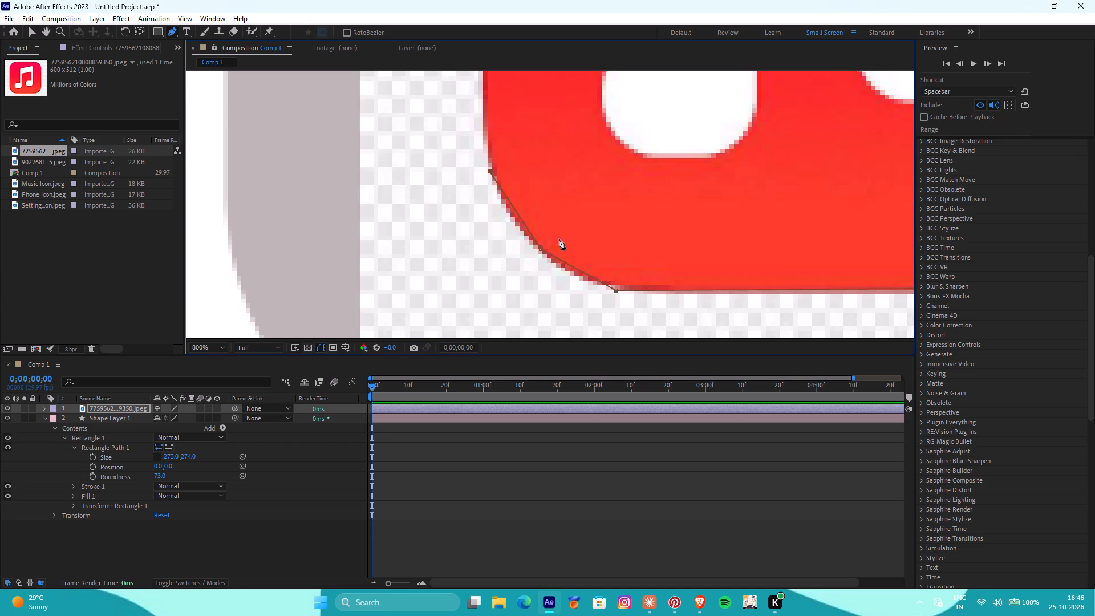
{"action": "scroll", "coordinate": [560, 241], "scroll_direction": "up", "scroll_amount": 3, "text": "alt"}
{"action": "scroll", "coordinate": [564, 254], "scroll_direction": "down", "scroll_amount": 1}
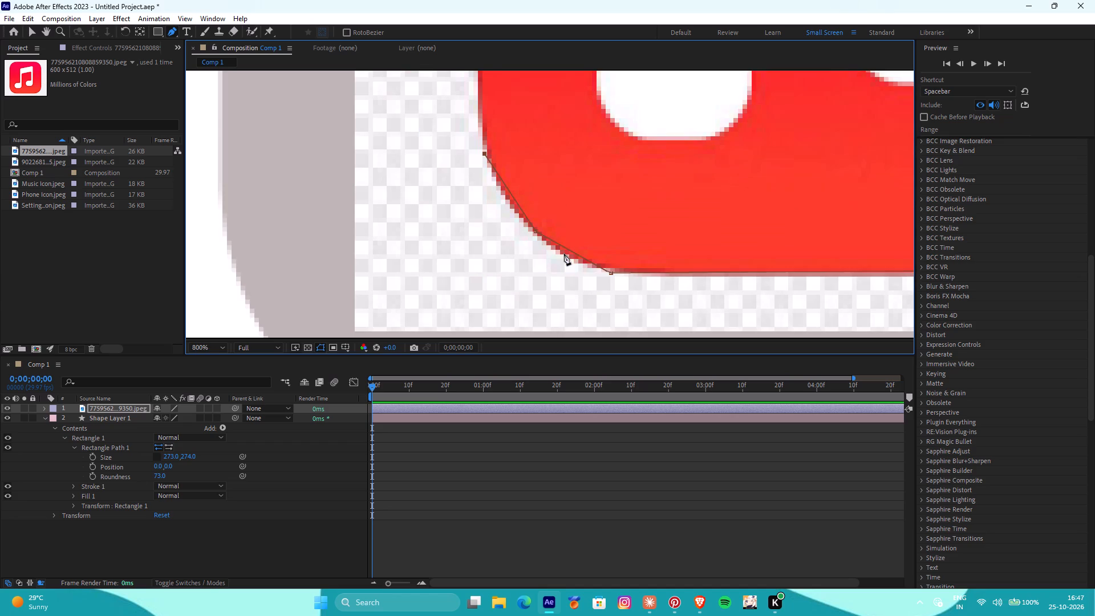
{"action": "scroll", "coordinate": [599, 261], "scroll_direction": "up", "scroll_amount": 4, "text": "alt"}
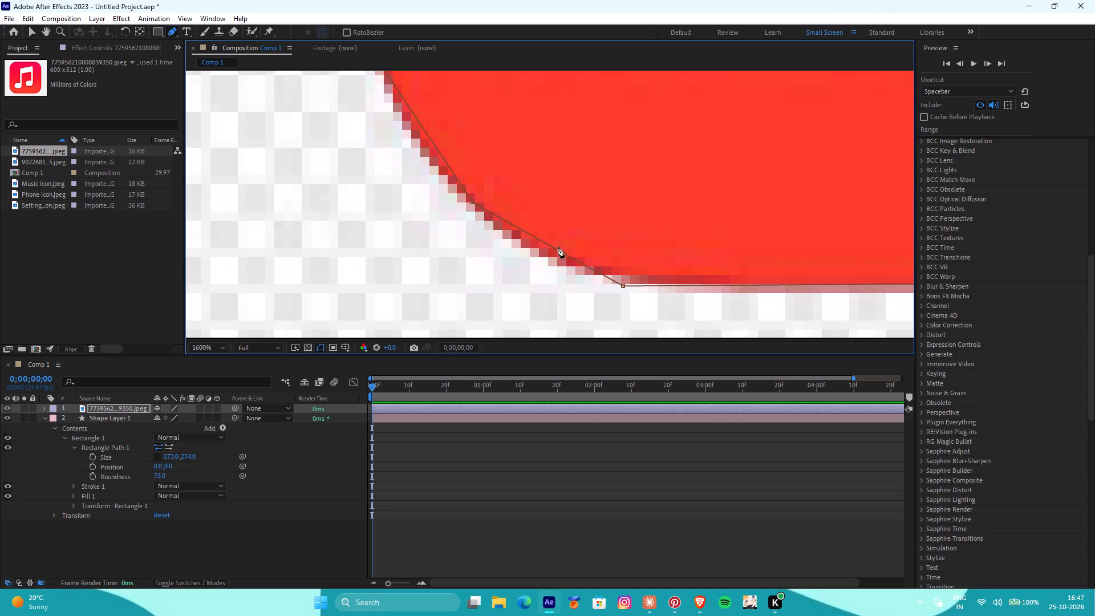
{"action": "left_click_drag", "start_coordinate": [551, 245], "coordinate": [540, 246]}
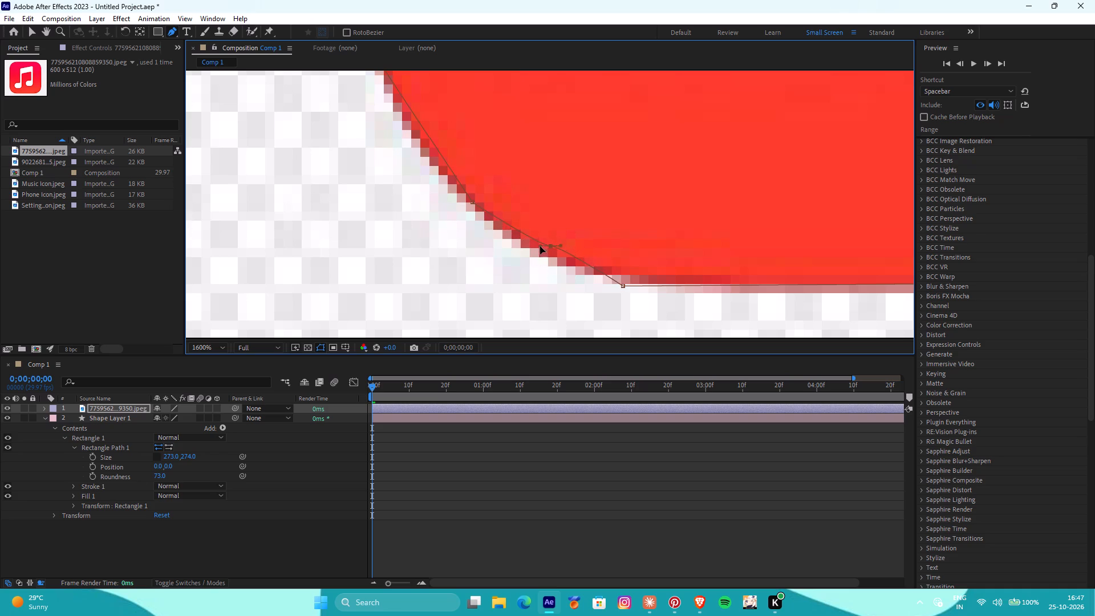
{"action": "left_click_drag", "start_coordinate": [540, 246], "coordinate": [540, 241]}
{"action": "left_click_drag", "start_coordinate": [551, 246], "coordinate": [540, 257]}
{"action": "left_click_drag", "start_coordinate": [540, 257], "coordinate": [538, 258]}
Add two Pen points on the upper half of the red icon's lower-left corner and align them with its edge.
{"action": "scroll", "coordinate": [475, 214], "scroll_direction": "up", "scroll_amount": 1}
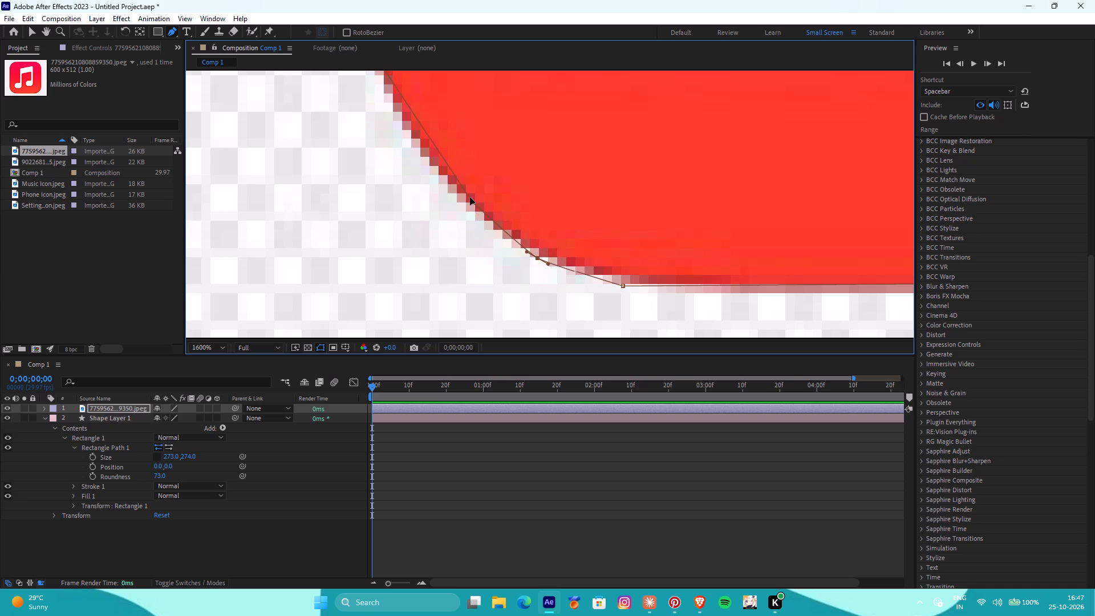
{"action": "left_click", "coordinate": [426, 128]}
{"action": "left_click_drag", "start_coordinate": [425, 129], "coordinate": [405, 139]}
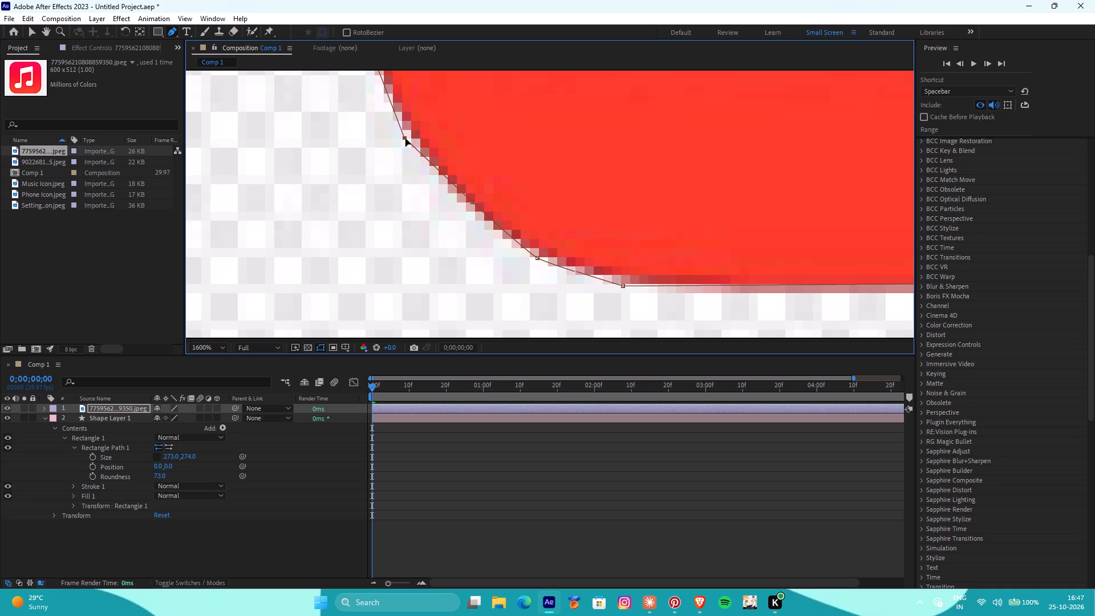
{"action": "left_click_drag", "start_coordinate": [405, 139], "coordinate": [410, 134]}
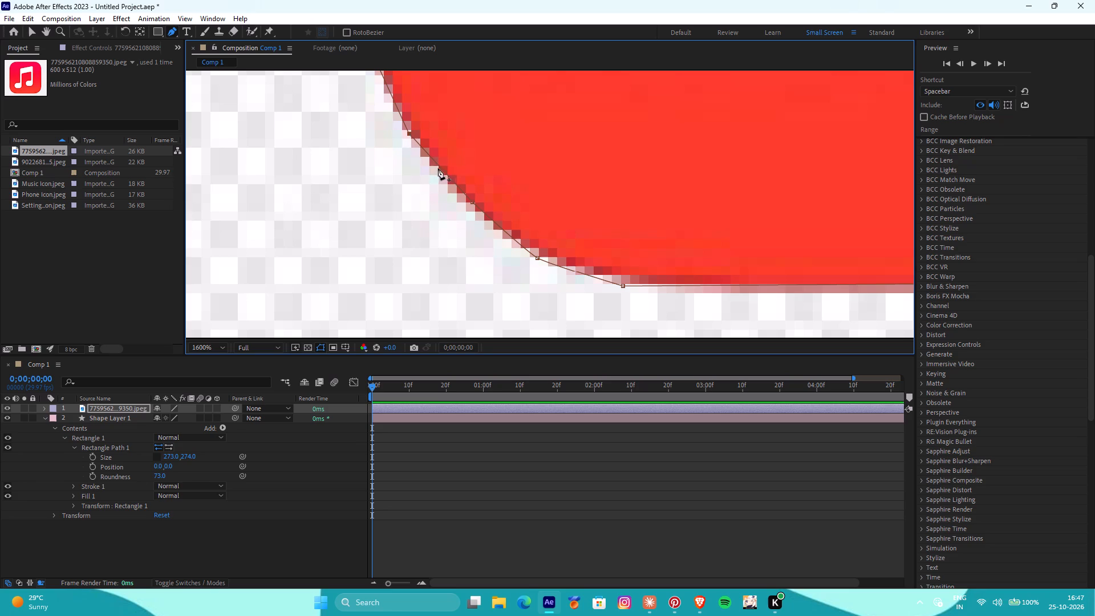
{"action": "left_click", "coordinate": [440, 168]}
{"action": "left_click_drag", "start_coordinate": [441, 168], "coordinate": [439, 173]}
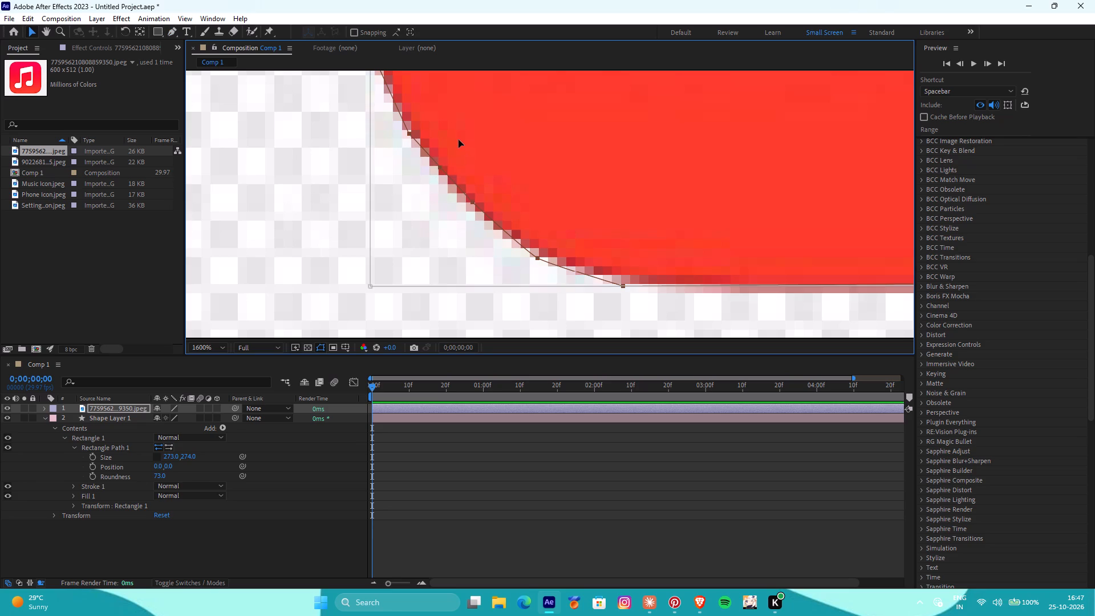
Nudge the mask path to align the upper end of its lower-left corner with the red icon's left edge.
{"action": "scroll", "coordinate": [458, 135], "scroll_direction": "up", "scroll_amount": 2}
{"action": "scroll", "coordinate": [458, 137], "scroll_direction": "down", "scroll_amount": 2}
{"action": "scroll", "coordinate": [508, 135], "scroll_direction": "up", "scroll_amount": 3}
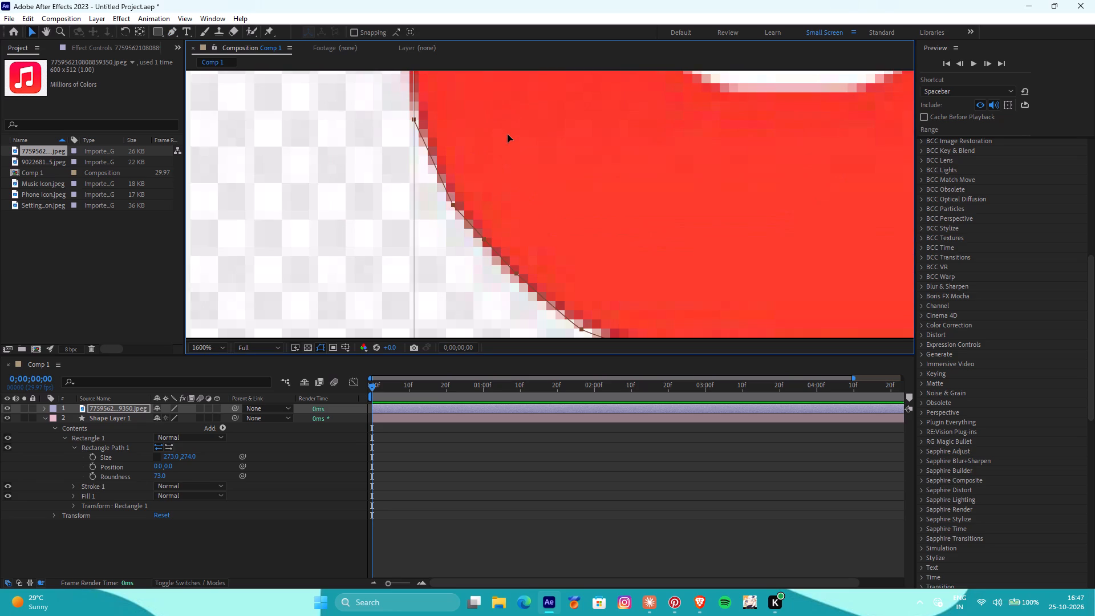
{"action": "scroll", "coordinate": [508, 135], "scroll_direction": "down", "scroll_amount": 2, "text": "alt"}
{"action": "scroll", "coordinate": [493, 90], "scroll_direction": "up", "scroll_amount": 2}
{"action": "scroll", "coordinate": [493, 92], "scroll_direction": "down", "scroll_amount": 4, "text": "alt"}
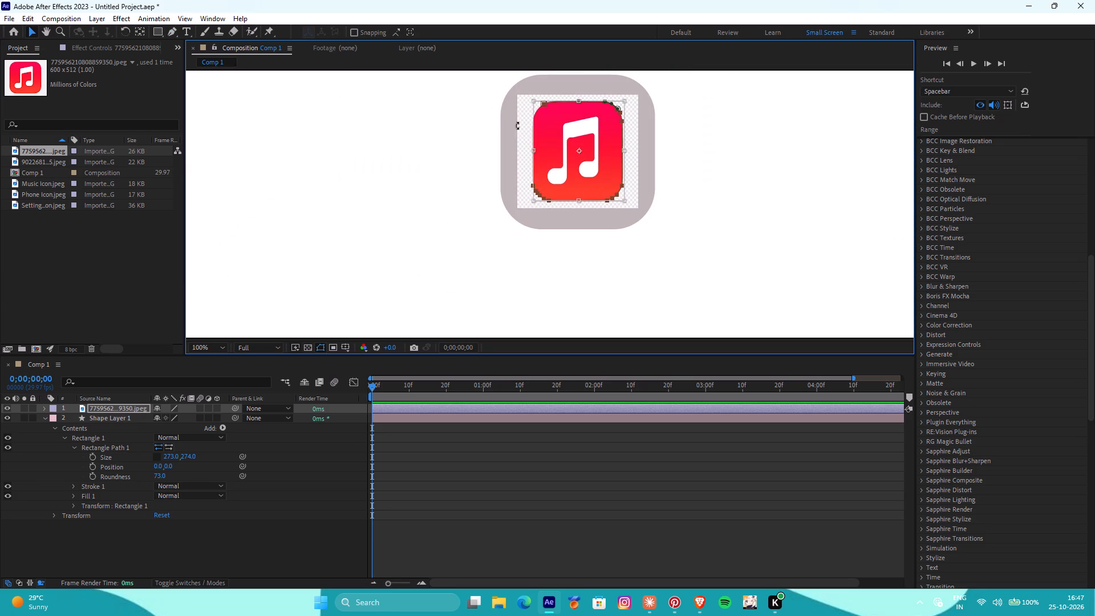
{"action": "scroll", "coordinate": [537, 151], "scroll_direction": "up", "scroll_amount": 3}
{"action": "scroll", "coordinate": [536, 153], "scroll_direction": "down", "scroll_amount": 3}
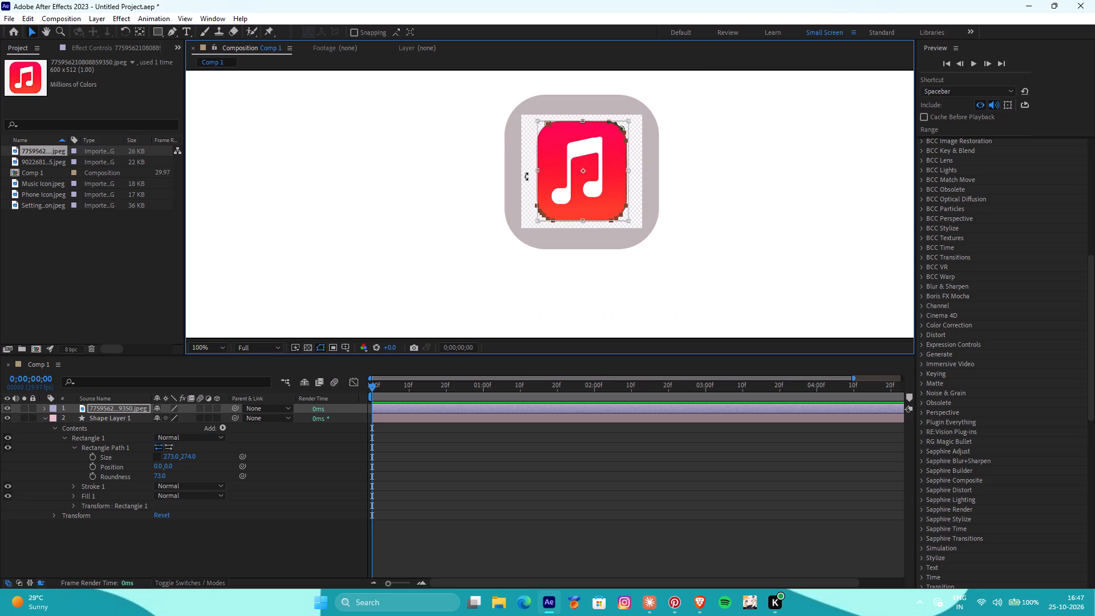
{"action": "scroll", "coordinate": [528, 176], "scroll_direction": "up", "scroll_amount": 2, "text": "alt"}
{"action": "scroll", "coordinate": [530, 177], "scroll_direction": "down", "scroll_amount": 2, "text": "alt"}
{"action": "scroll", "coordinate": [541, 187], "scroll_direction": "up", "scroll_amount": 3, "text": "alt"}
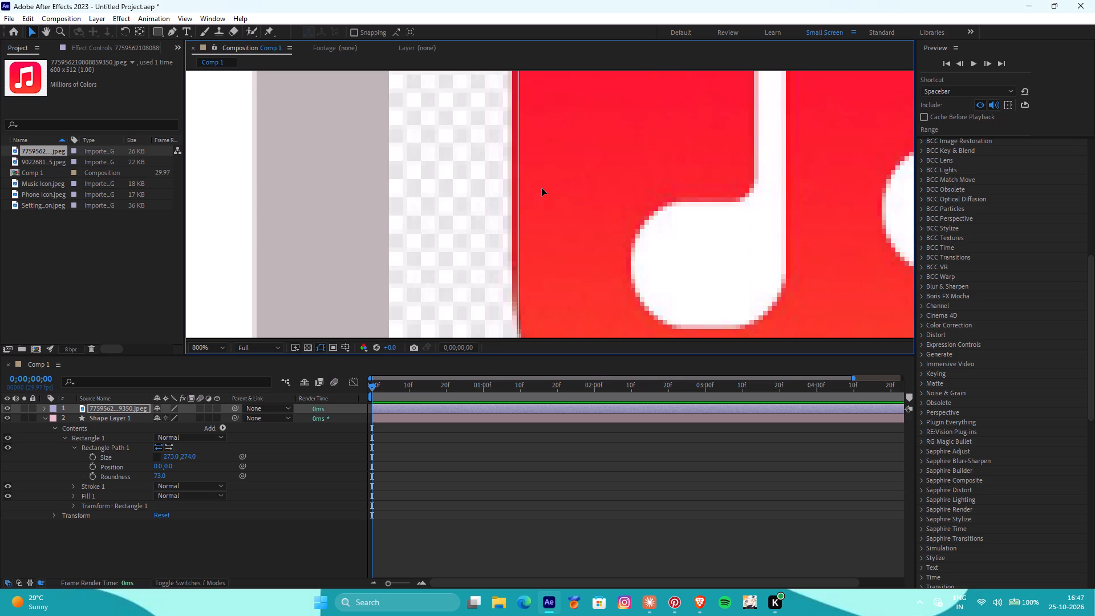
{"action": "scroll", "coordinate": [542, 188], "scroll_direction": "down", "scroll_amount": 1, "text": "alt"}
{"action": "scroll", "coordinate": [536, 263], "scroll_direction": "up", "scroll_amount": 2, "text": "alt"}
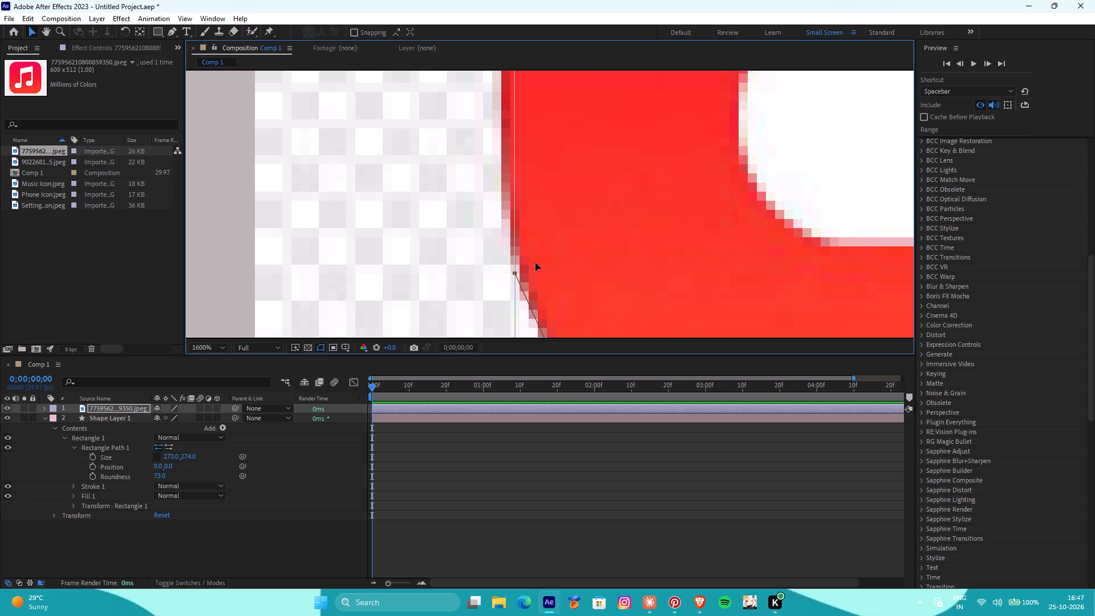
{"action": "scroll", "coordinate": [536, 263], "scroll_direction": "up", "scroll_amount": 1, "text": "alt"}
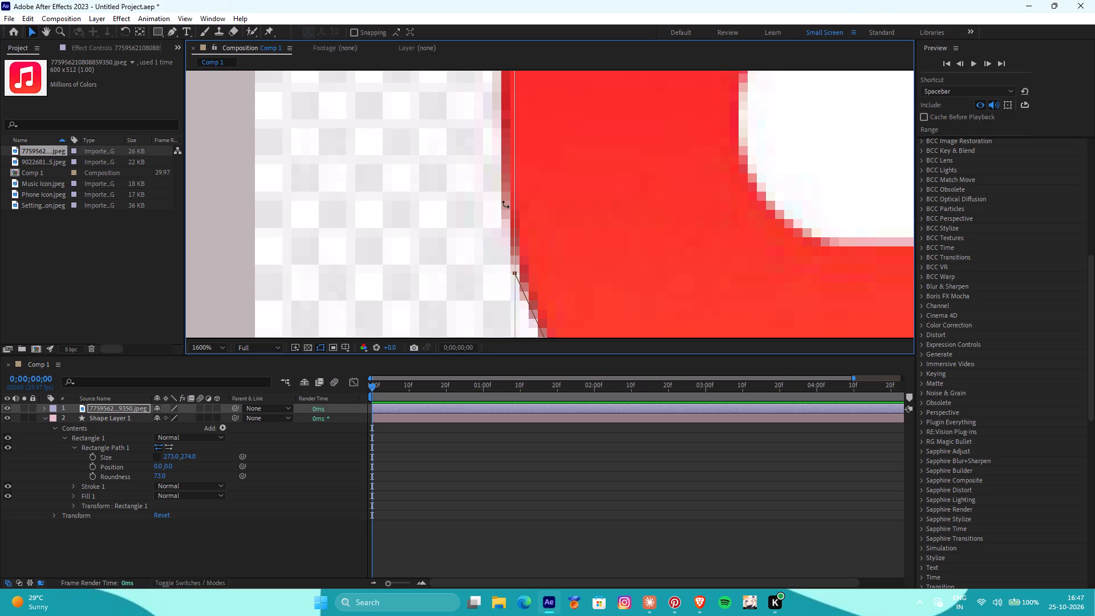
{"action": "left_click", "coordinate": [507, 203]}
{"action": "left_click", "coordinate": [510, 211]}
{"action": "left_click_drag", "start_coordinate": [515, 272], "coordinate": [515, 271]}
{"action": "left_click_drag", "start_coordinate": [515, 271], "coordinate": [514, 266]}
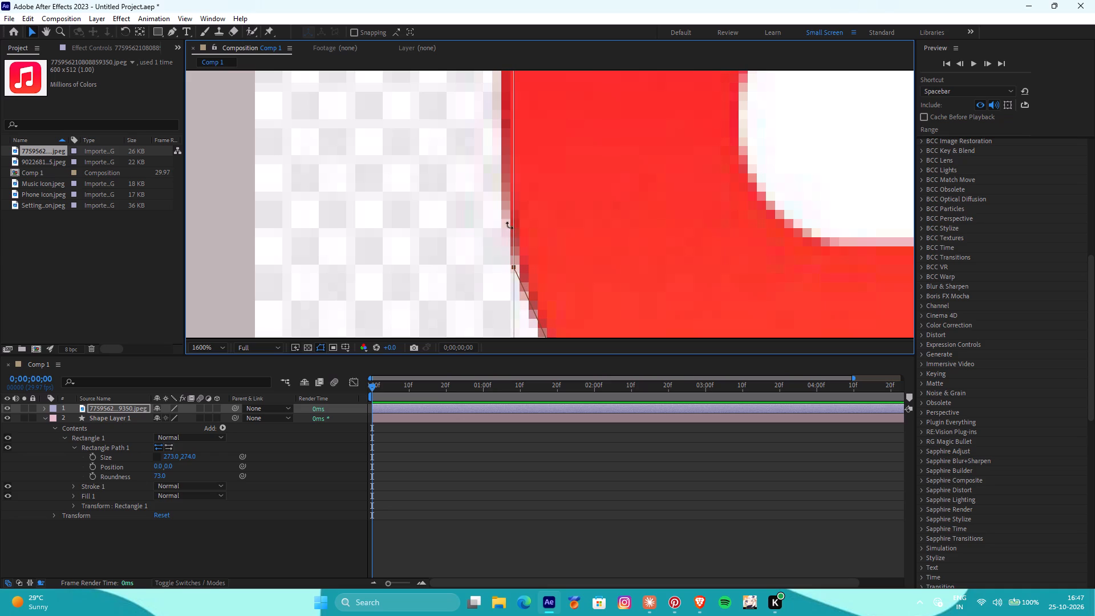
{"action": "left_click", "coordinate": [506, 218]}
{"action": "left_click", "coordinate": [496, 208]}
{"action": "left_click", "coordinate": [506, 224]}
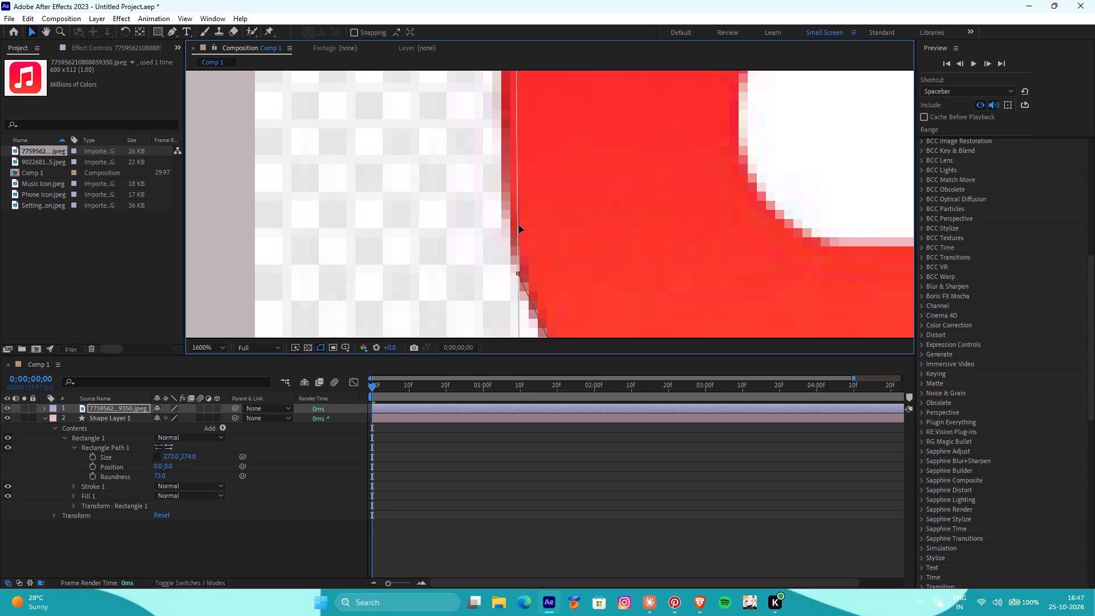
Shift the mask path to line up its upper-left point with the red icon's curved edge.
{"action": "scroll", "coordinate": [522, 221], "scroll_direction": "down", "scroll_amount": 3}
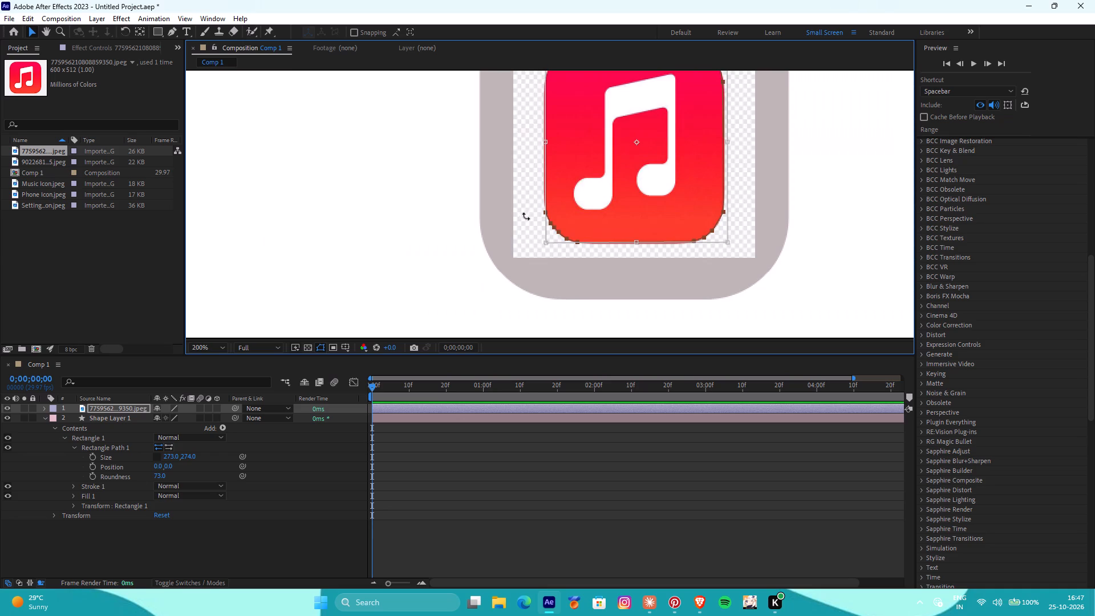
{"action": "scroll", "coordinate": [590, 147], "scroll_direction": "down", "scroll_amount": 1}
{"action": "scroll", "coordinate": [575, 116], "scroll_direction": "up", "scroll_amount": 1, "text": "alt"}
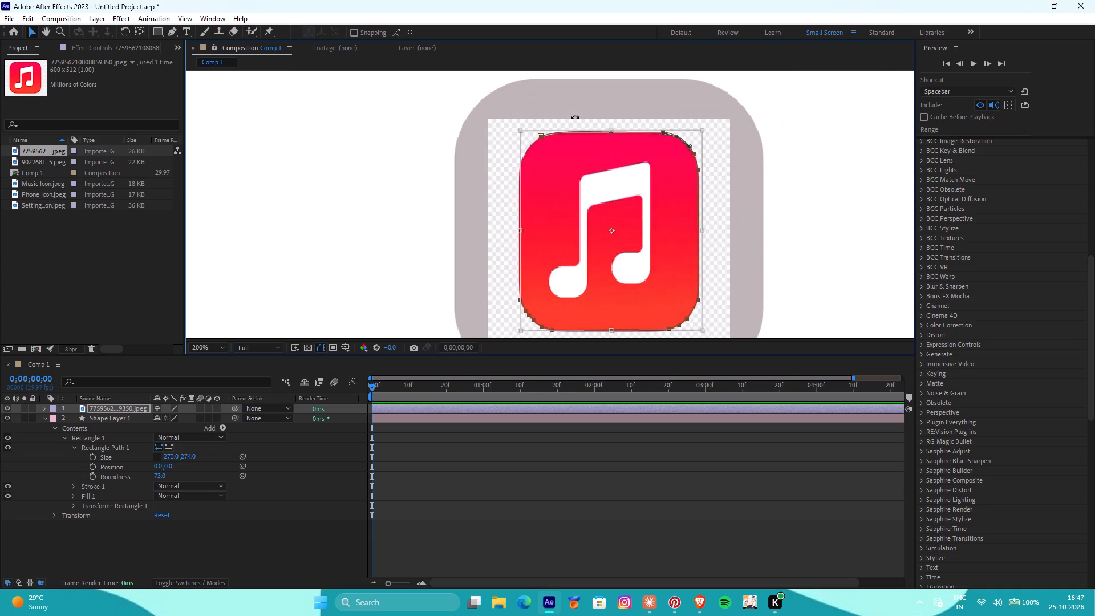
{"action": "scroll", "coordinate": [575, 116], "scroll_direction": "up", "scroll_amount": 2, "text": "alt"}
{"action": "left_click_drag", "start_coordinate": [439, 198], "coordinate": [432, 201]}
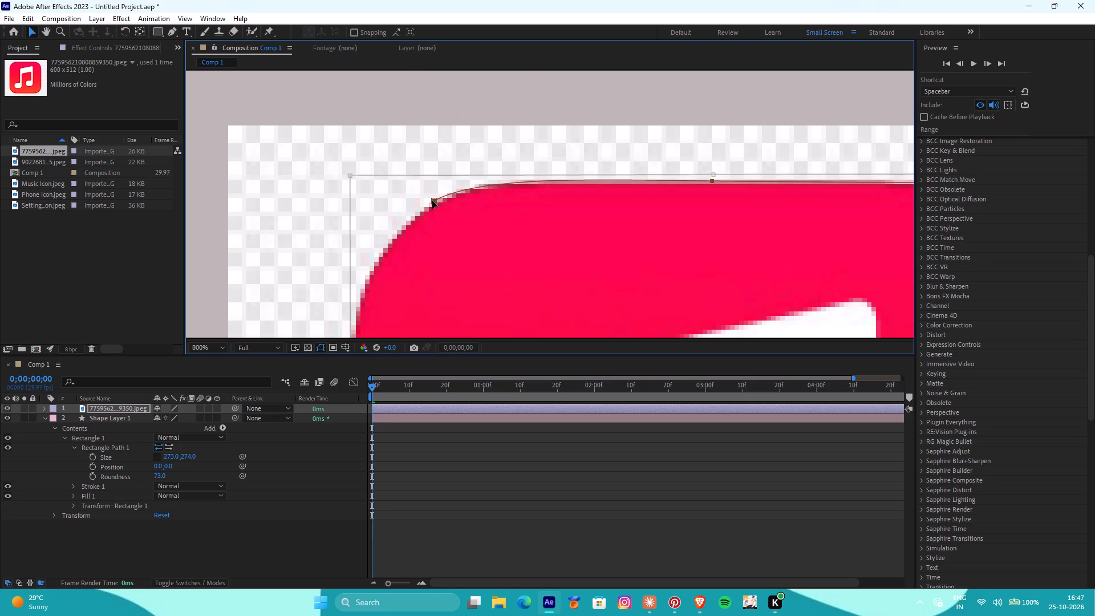
{"action": "left_click_drag", "start_coordinate": [432, 201], "coordinate": [432, 199]}
{"action": "left_click", "coordinate": [407, 224]}
{"action": "left_click_drag", "start_coordinate": [398, 230], "coordinate": [393, 231]}
{"action": "left_click_drag", "start_coordinate": [388, 233], "coordinate": [390, 233]}
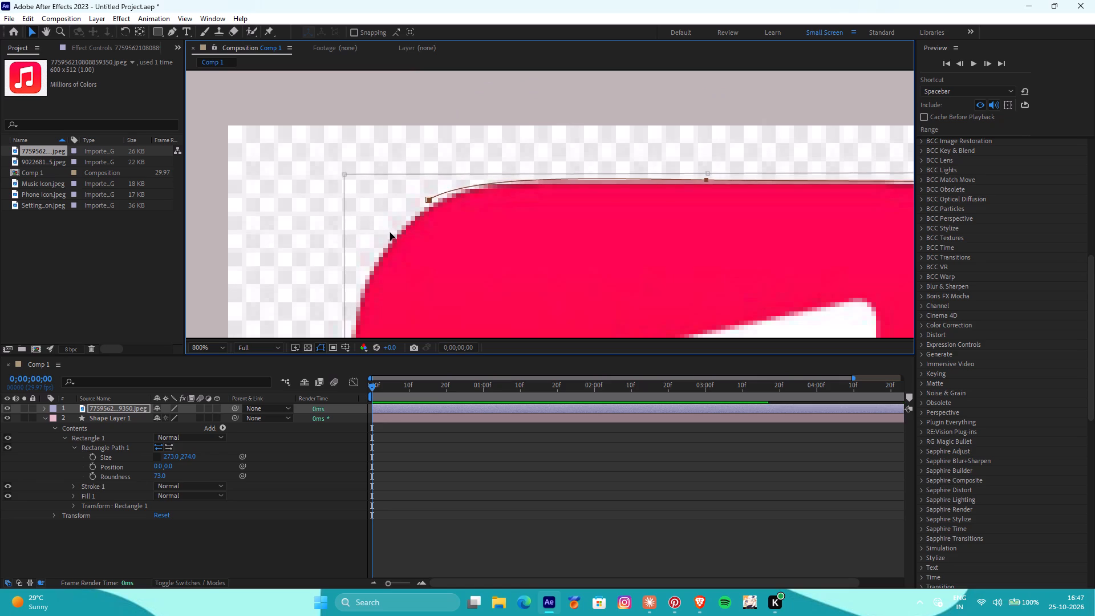
{"action": "left_click_drag", "start_coordinate": [390, 233], "coordinate": [394, 233]}
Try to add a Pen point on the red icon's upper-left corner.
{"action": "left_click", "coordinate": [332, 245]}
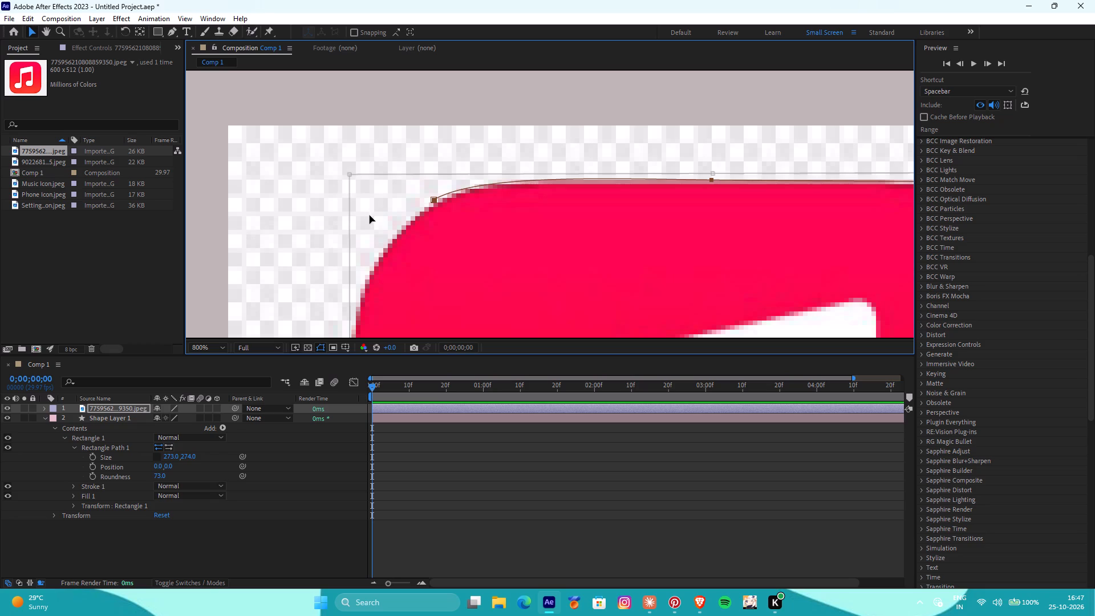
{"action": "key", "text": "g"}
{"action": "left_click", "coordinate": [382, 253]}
Move the whole mask path slightly to the right over the red icon.
{"action": "scroll", "coordinate": [450, 245], "scroll_direction": "down", "scroll_amount": 2}
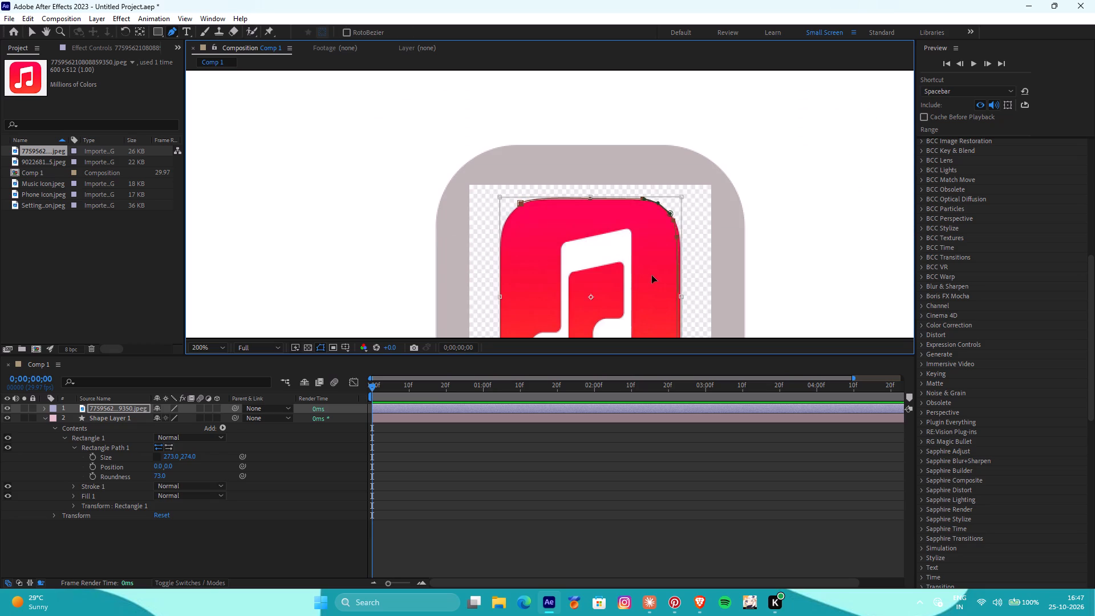
{"action": "scroll", "coordinate": [657, 278], "scroll_direction": "down", "scroll_amount": 1}
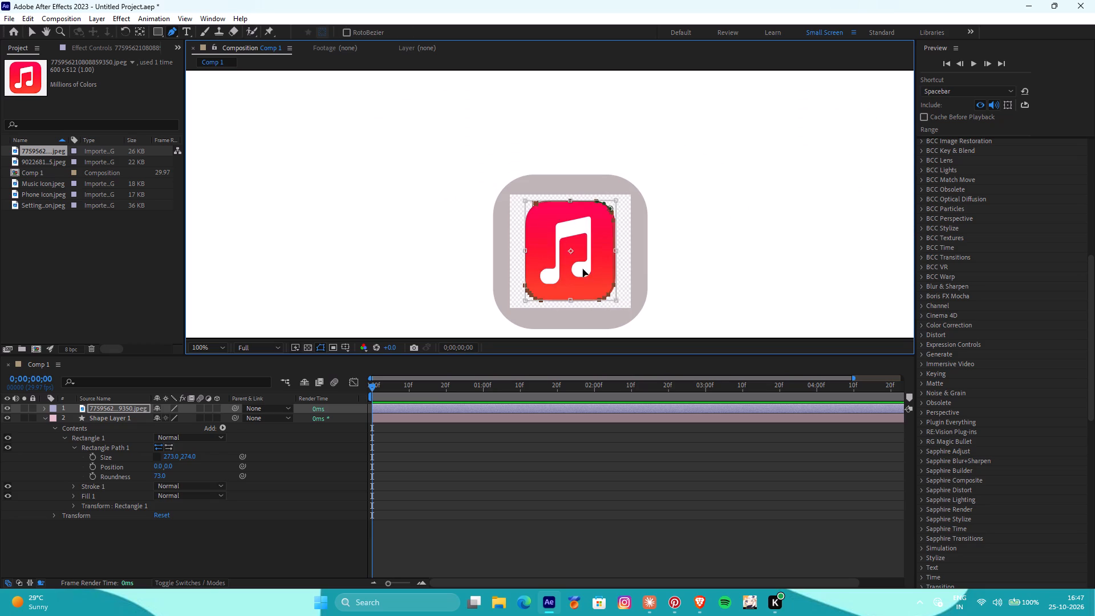
{"action": "scroll", "coordinate": [655, 262], "scroll_direction": "up", "scroll_amount": 4, "text": "alt"}
{"action": "scroll", "coordinate": [624, 262], "scroll_direction": "down", "scroll_amount": 2, "text": "alt"}
{"action": "scroll", "coordinate": [461, 227], "scroll_direction": "up", "scroll_amount": 2, "text": "alt"}
{"action": "left_click_drag", "start_coordinate": [423, 234], "coordinate": [445, 234]}
{"action": "scroll", "coordinate": [446, 232], "scroll_direction": "down", "scroll_amount": 2}
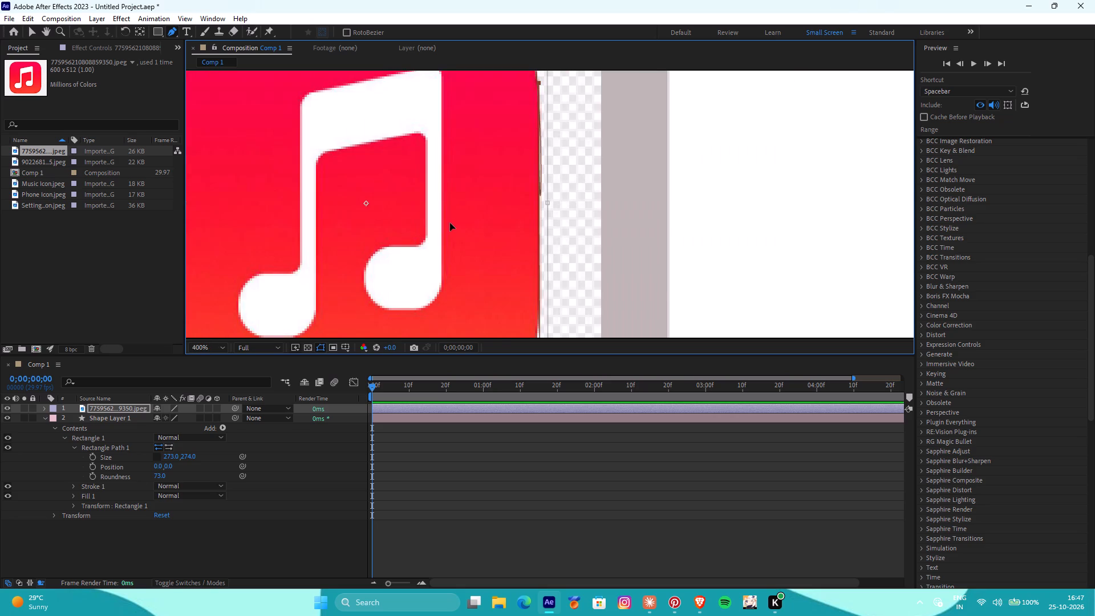
{"action": "scroll", "coordinate": [451, 217], "scroll_direction": "down", "scroll_amount": 1}
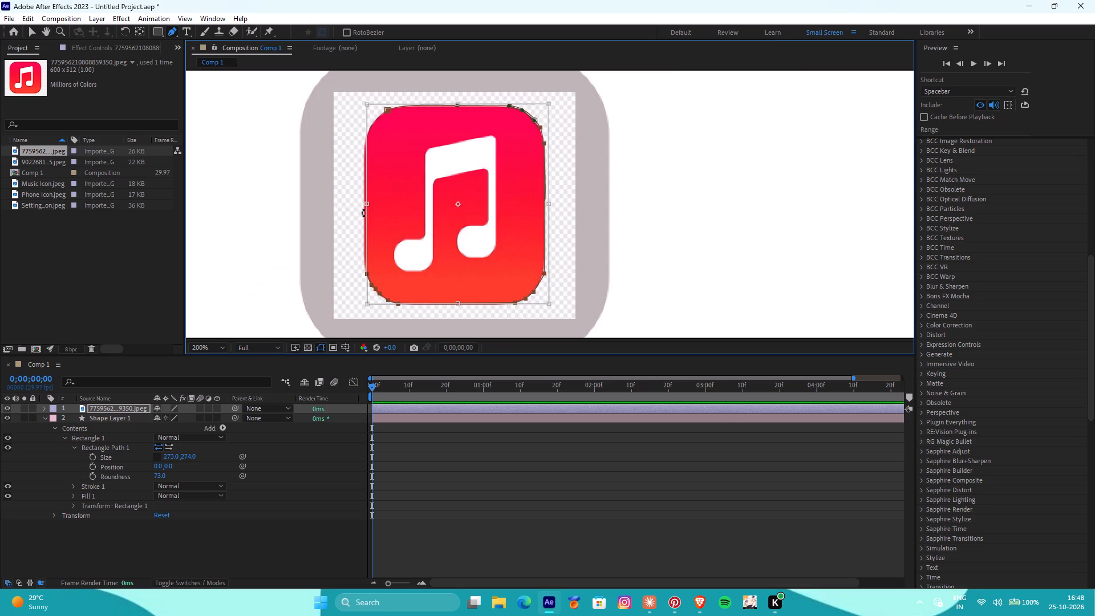
Stretch the mask's left side outward to meet the red icon's left edge.
{"action": "left_click", "coordinate": [367, 204]}
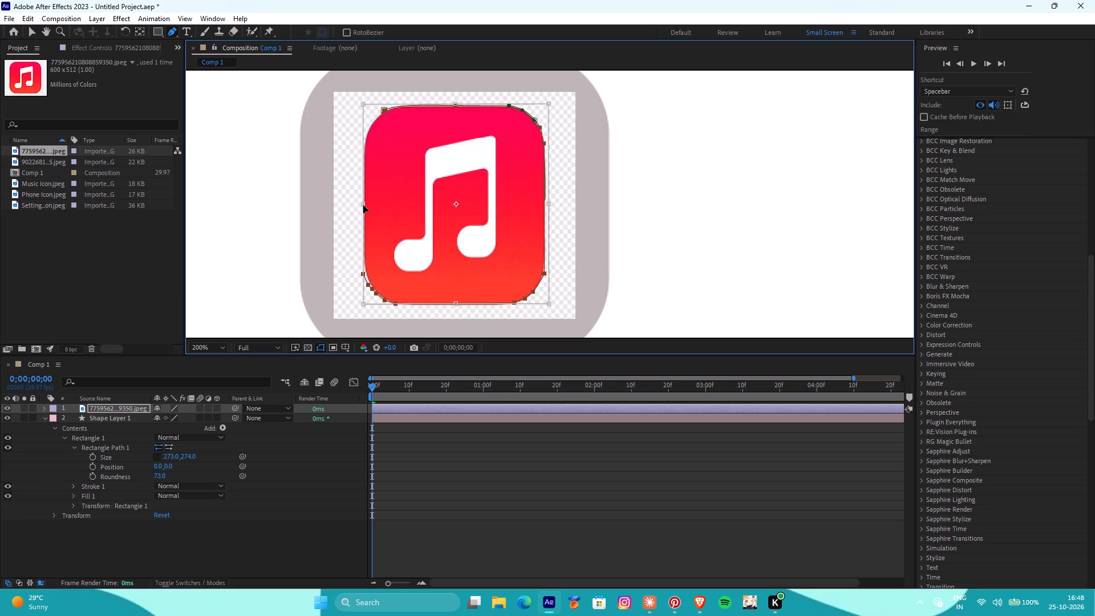
{"action": "scroll", "coordinate": [373, 209], "scroll_direction": "up", "scroll_amount": 3}
{"action": "left_click", "coordinate": [374, 210]}
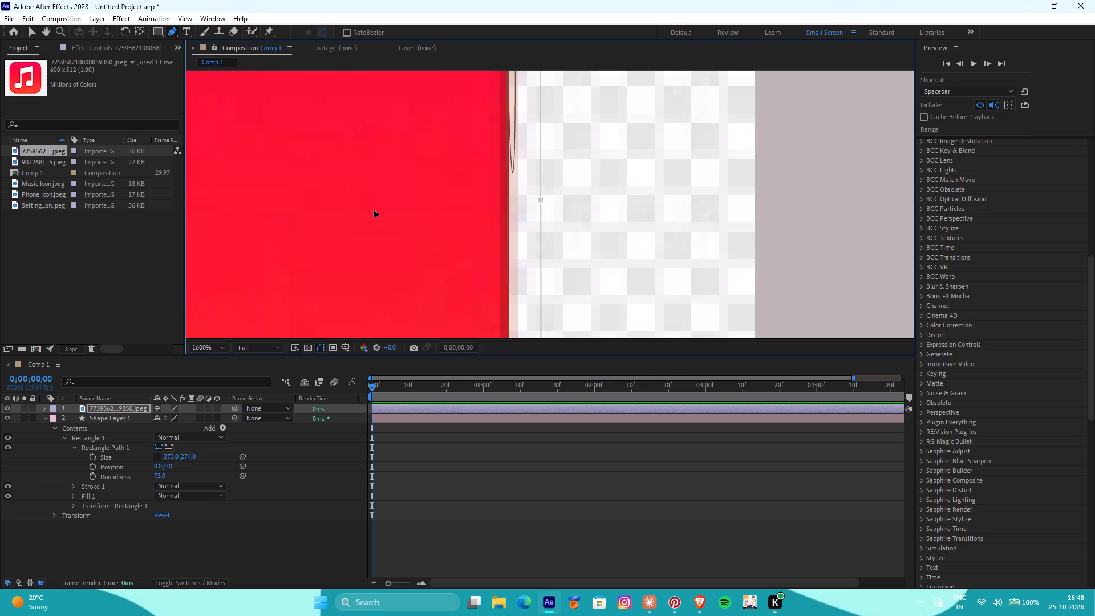
{"action": "scroll", "coordinate": [423, 201], "scroll_direction": "down", "scroll_amount": 3}
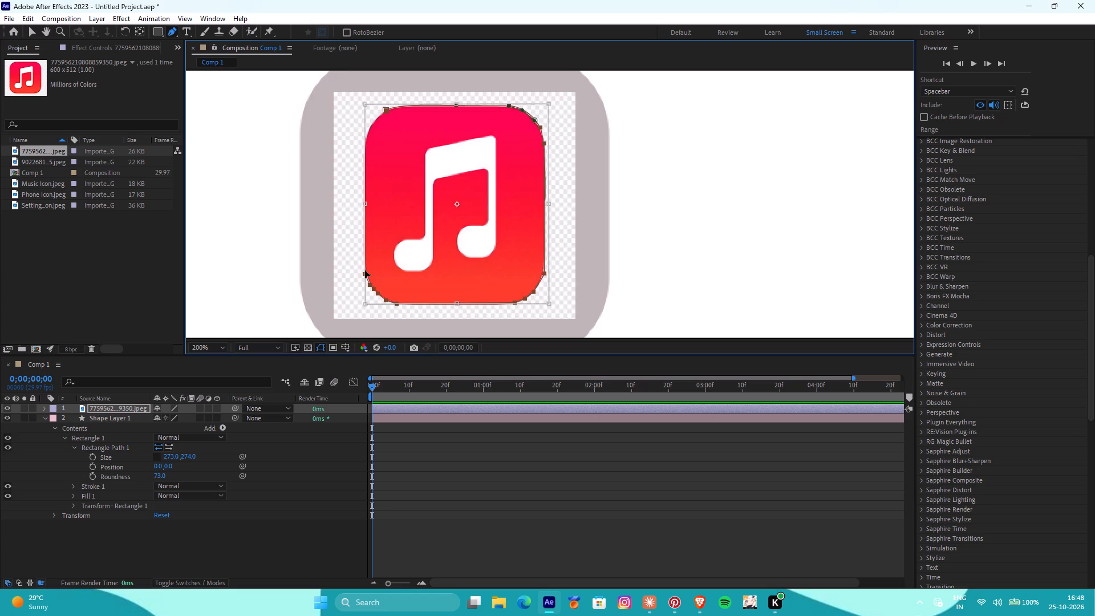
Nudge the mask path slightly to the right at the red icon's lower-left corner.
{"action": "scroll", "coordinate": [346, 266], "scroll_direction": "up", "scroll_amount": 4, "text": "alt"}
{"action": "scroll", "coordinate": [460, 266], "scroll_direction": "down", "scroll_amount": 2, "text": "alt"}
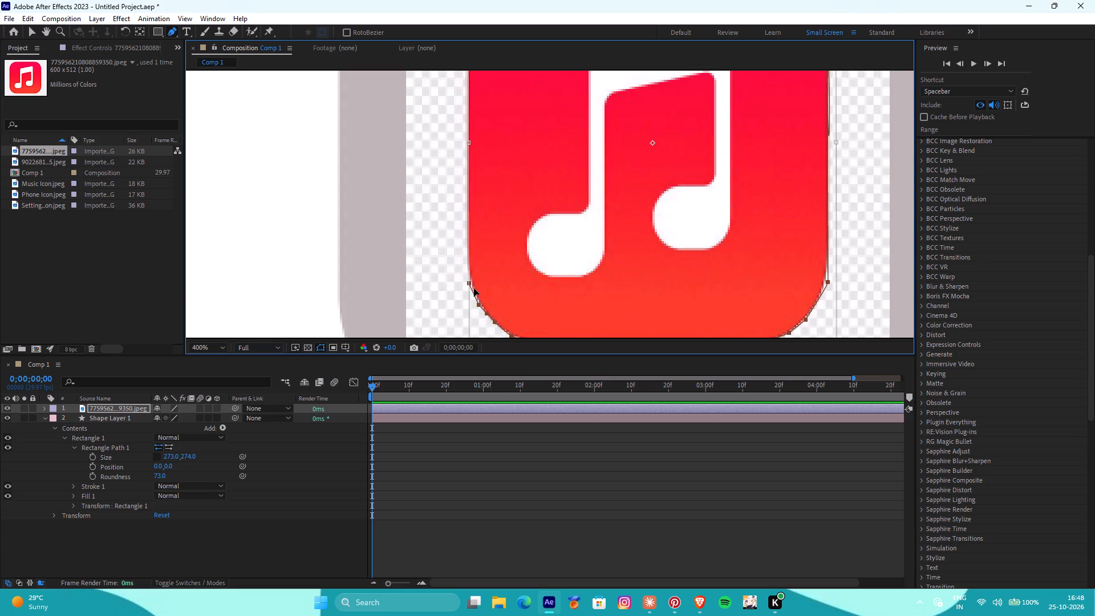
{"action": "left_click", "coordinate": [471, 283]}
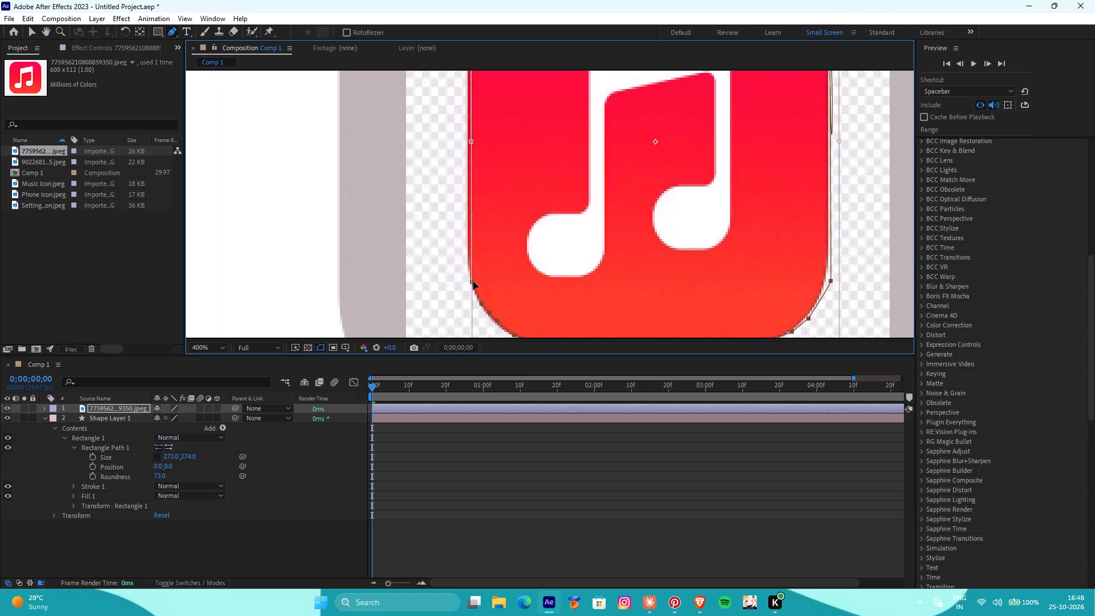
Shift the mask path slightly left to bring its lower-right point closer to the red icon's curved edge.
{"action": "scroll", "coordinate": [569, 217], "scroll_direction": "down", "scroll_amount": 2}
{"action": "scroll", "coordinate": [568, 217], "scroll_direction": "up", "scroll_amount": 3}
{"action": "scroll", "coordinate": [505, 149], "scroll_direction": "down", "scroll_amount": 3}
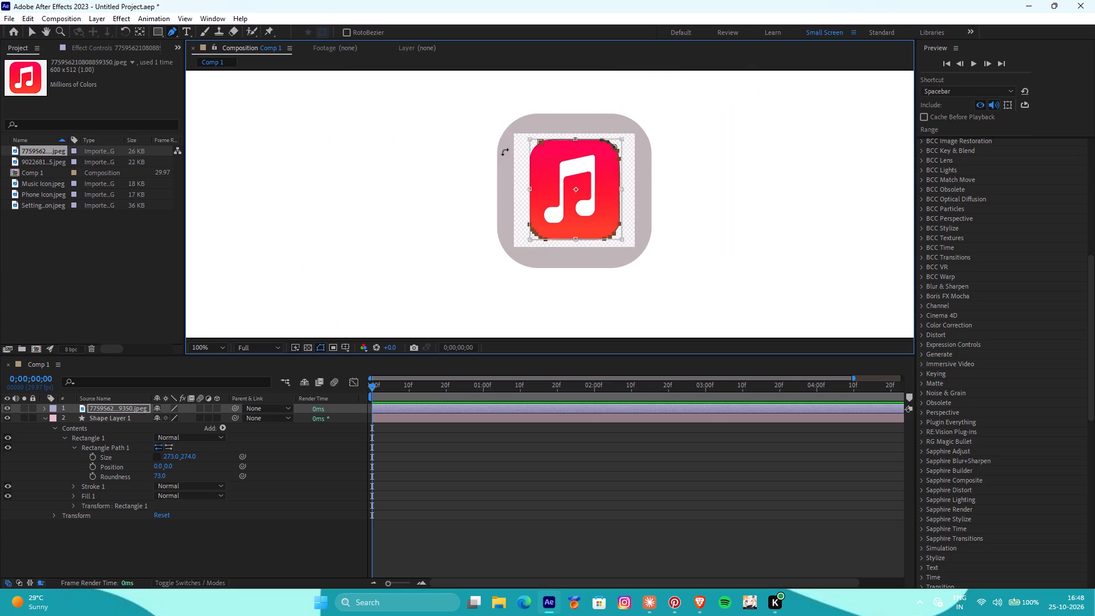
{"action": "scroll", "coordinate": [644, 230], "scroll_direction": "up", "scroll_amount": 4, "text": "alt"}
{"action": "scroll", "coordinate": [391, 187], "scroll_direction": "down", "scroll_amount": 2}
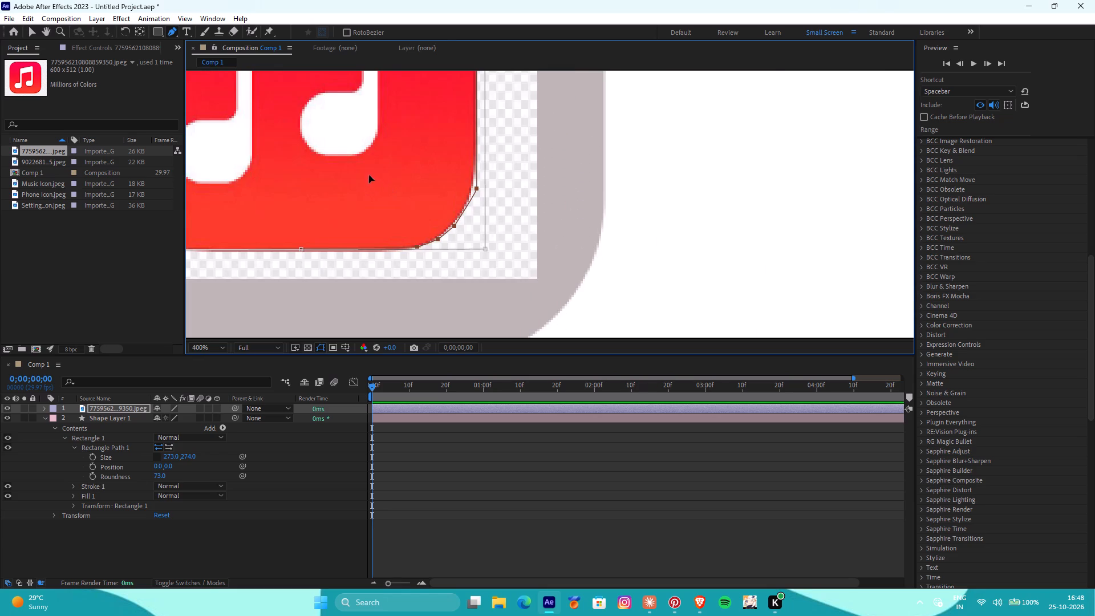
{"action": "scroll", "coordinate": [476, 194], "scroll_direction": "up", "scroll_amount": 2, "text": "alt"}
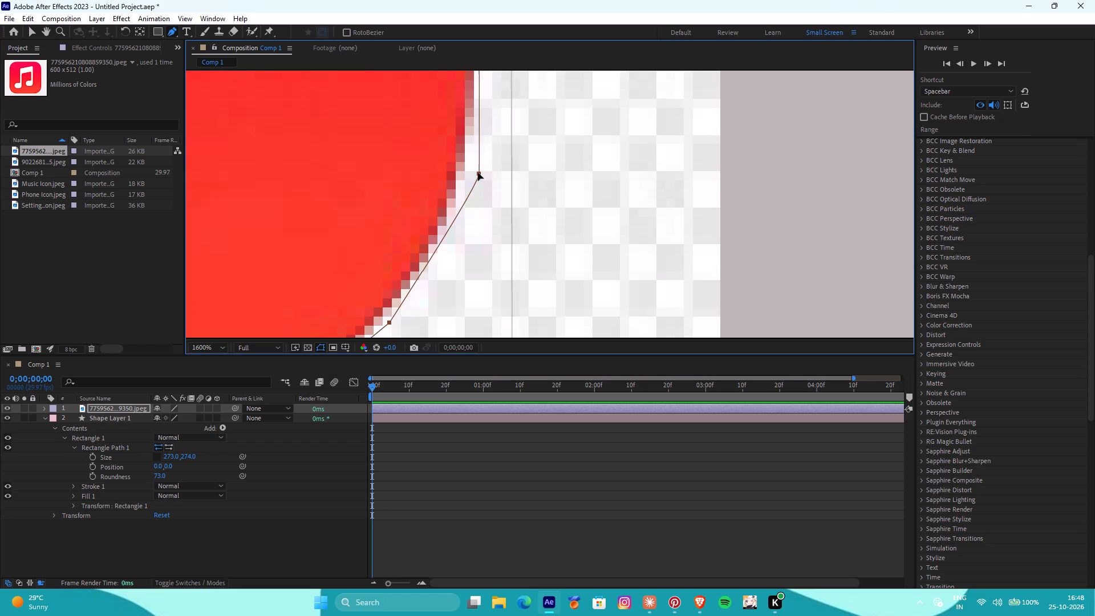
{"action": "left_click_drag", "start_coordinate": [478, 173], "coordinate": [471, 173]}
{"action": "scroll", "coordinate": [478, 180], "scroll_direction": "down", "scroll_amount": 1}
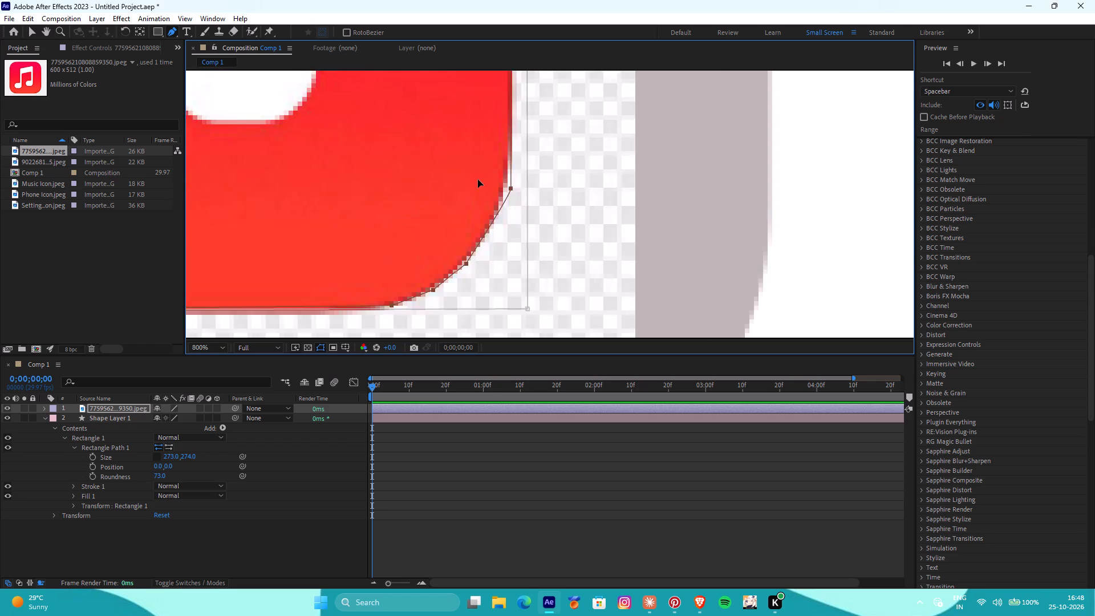
Examine how the mask path follows the red icon's edges and its upper-left corner.
{"action": "scroll", "coordinate": [478, 180], "scroll_direction": "down", "scroll_amount": 1}
{"action": "scroll", "coordinate": [379, 168], "scroll_direction": "down", "scroll_amount": 1}
{"action": "scroll", "coordinate": [380, 138], "scroll_direction": "up", "scroll_amount": 2, "text": "alt"}
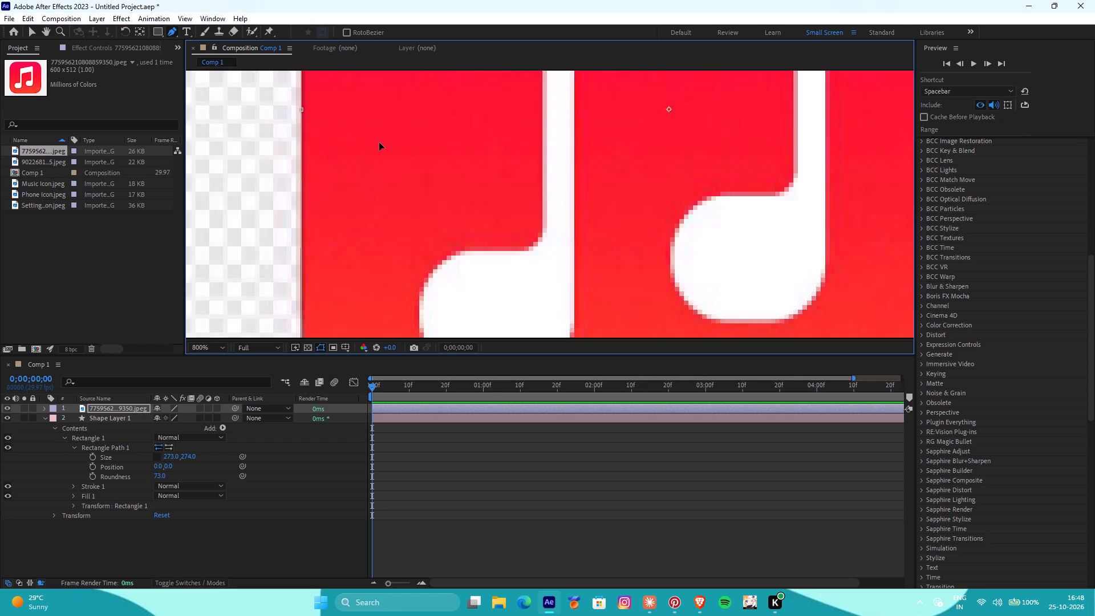
{"action": "scroll", "coordinate": [379, 145], "scroll_direction": "down", "scroll_amount": 2, "text": "alt"}
{"action": "left_click", "coordinate": [451, 135]}
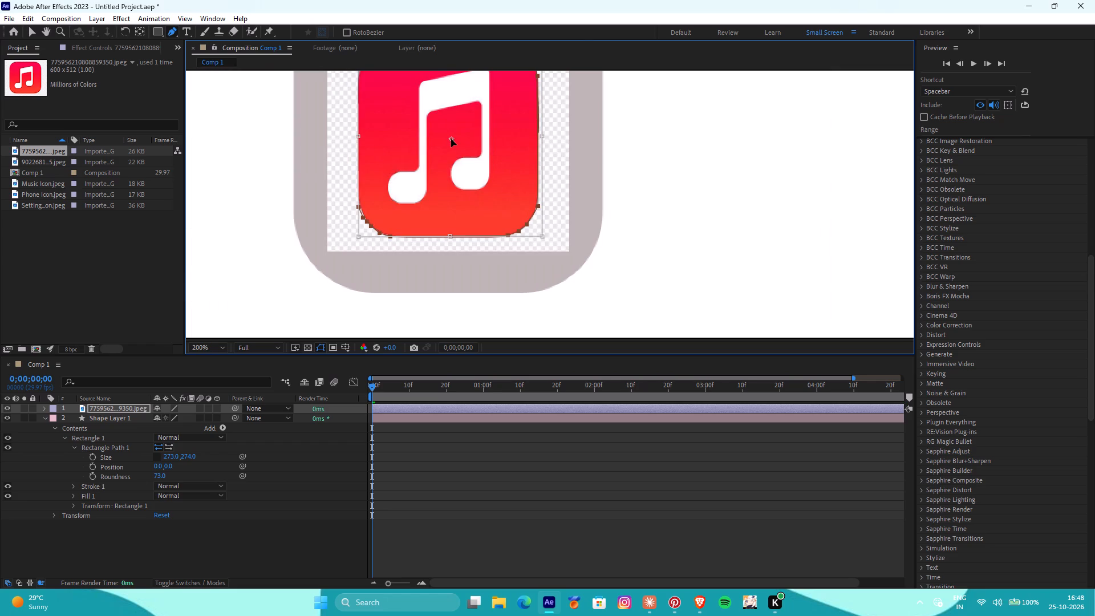
{"action": "scroll", "coordinate": [452, 137], "scroll_direction": "up", "scroll_amount": 1}
{"action": "scroll", "coordinate": [452, 137], "scroll_direction": "down", "scroll_amount": 3}
{"action": "scroll", "coordinate": [510, 171], "scroll_direction": "up", "scroll_amount": 4, "text": "alt"}
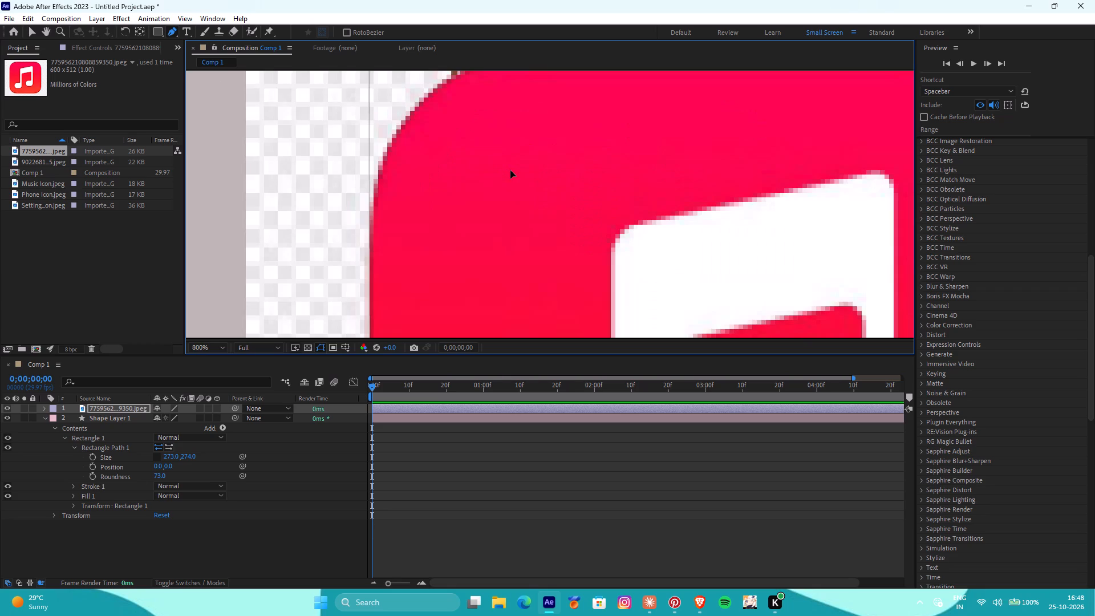
{"action": "scroll", "coordinate": [510, 171], "scroll_direction": "up", "scroll_amount": 1, "text": "alt"}
{"action": "scroll", "coordinate": [510, 171], "scroll_direction": "down", "scroll_amount": 2, "text": "alt"}
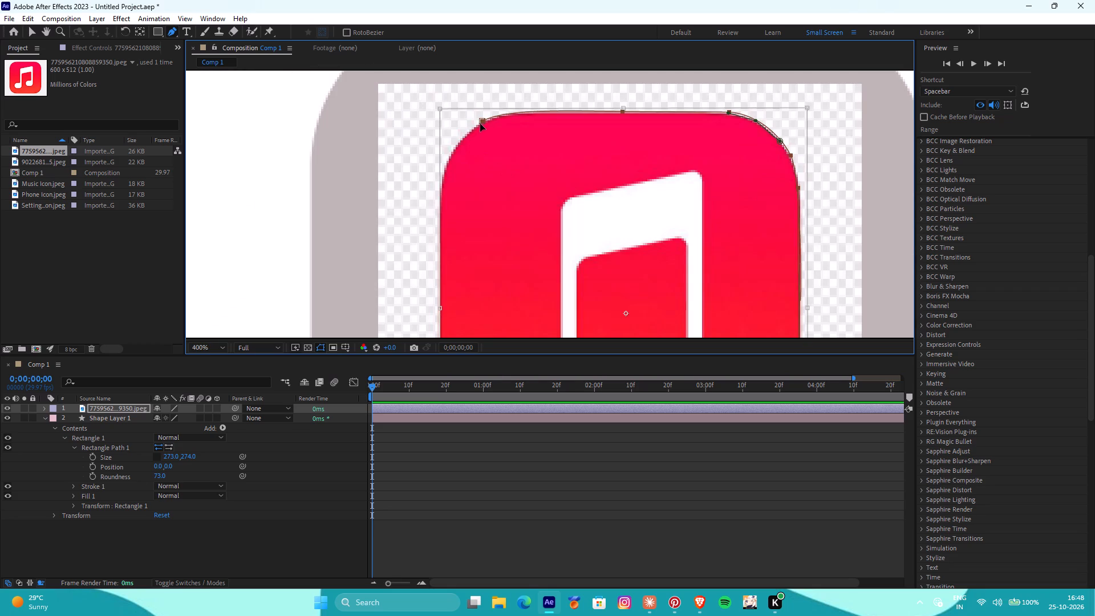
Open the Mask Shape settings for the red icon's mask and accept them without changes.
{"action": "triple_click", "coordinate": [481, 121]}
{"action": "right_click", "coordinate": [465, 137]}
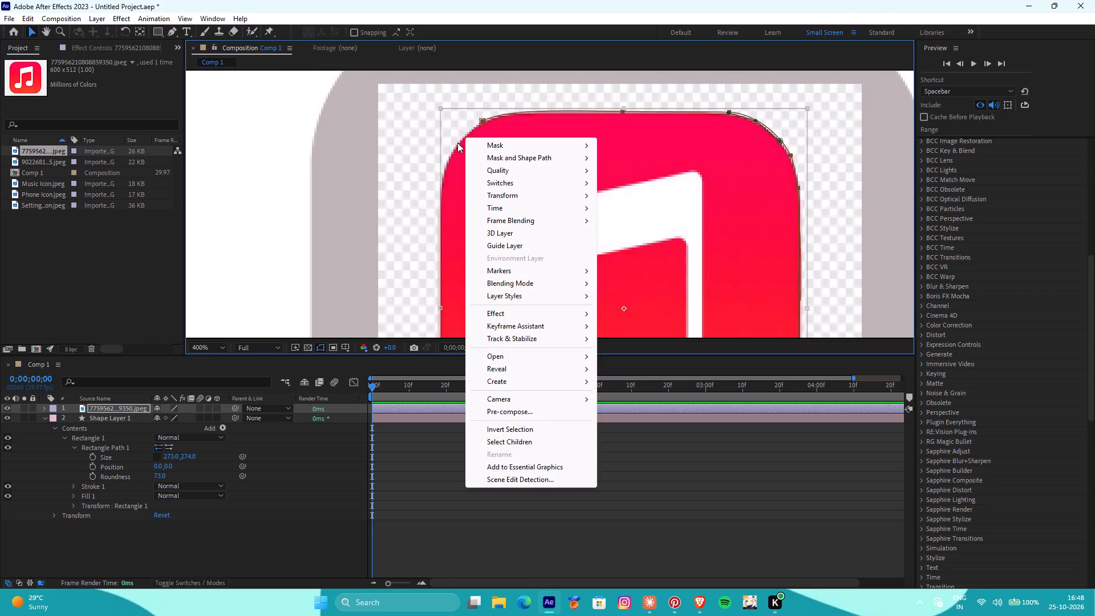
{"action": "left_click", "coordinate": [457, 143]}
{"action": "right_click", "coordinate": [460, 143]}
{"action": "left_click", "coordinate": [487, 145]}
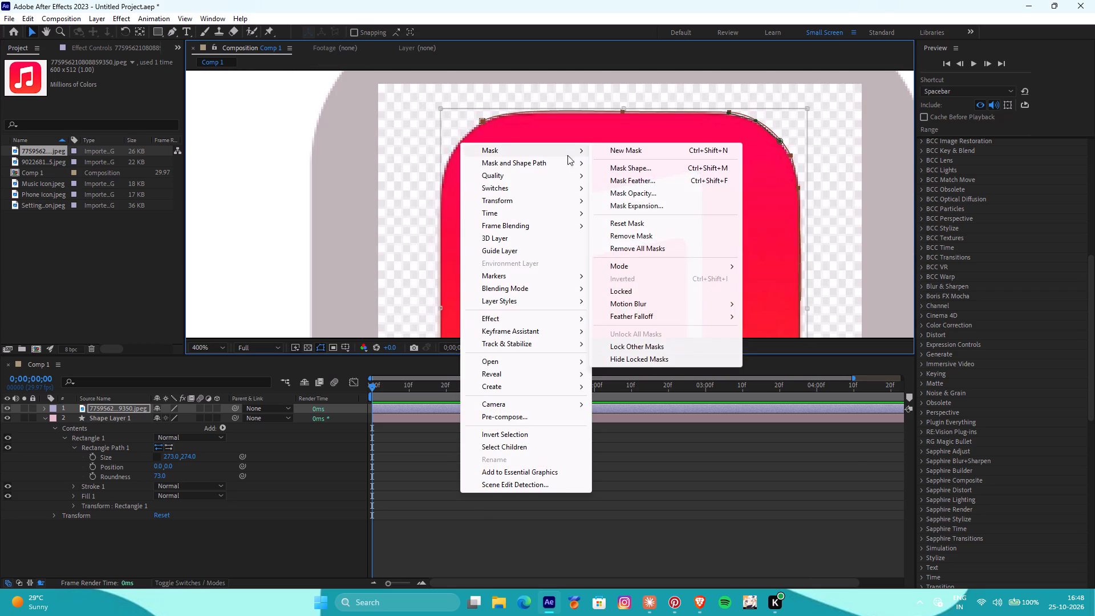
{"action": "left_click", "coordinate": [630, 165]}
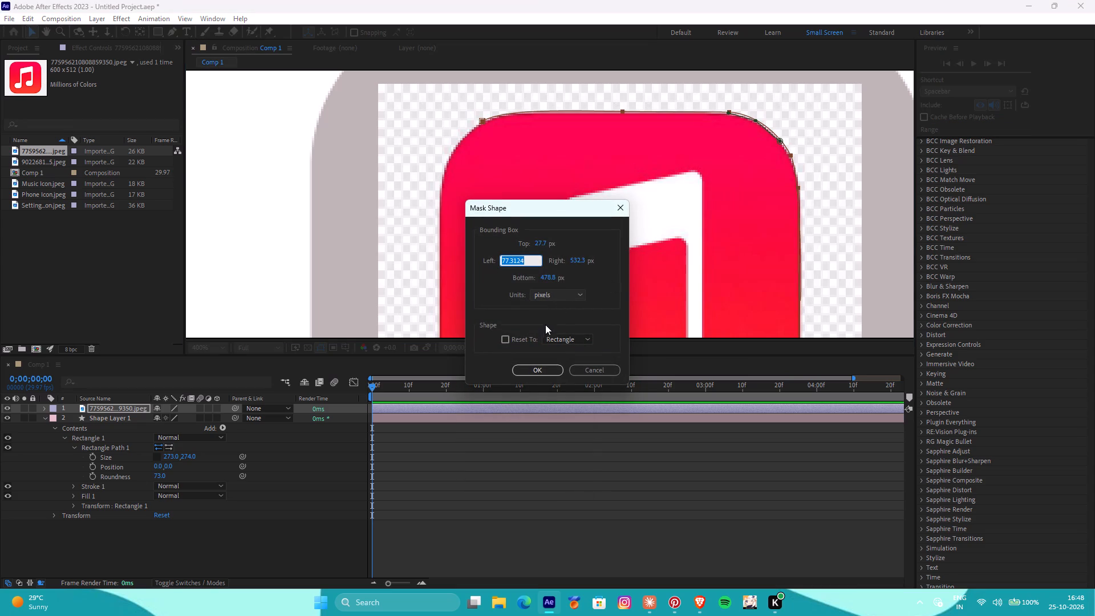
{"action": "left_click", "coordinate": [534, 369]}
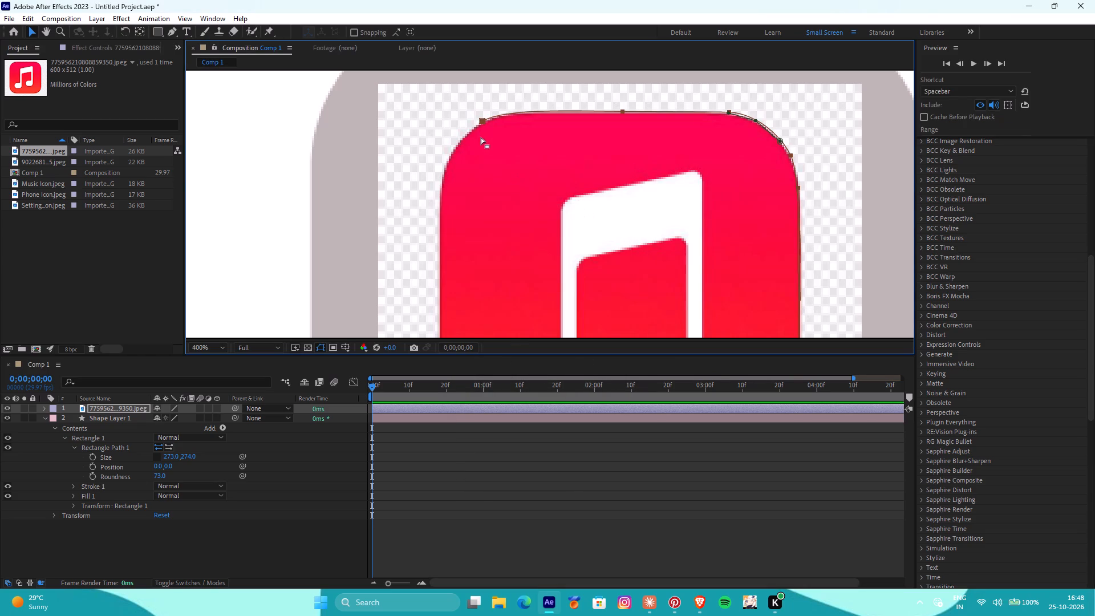
Reposition the music icon image slightly up and to the left over the grey rounded square, undoing the last move.
{"action": "left_click_drag", "start_coordinate": [468, 131], "coordinate": [449, 151]}
{"action": "left_click_drag", "start_coordinate": [473, 139], "coordinate": [479, 204]}
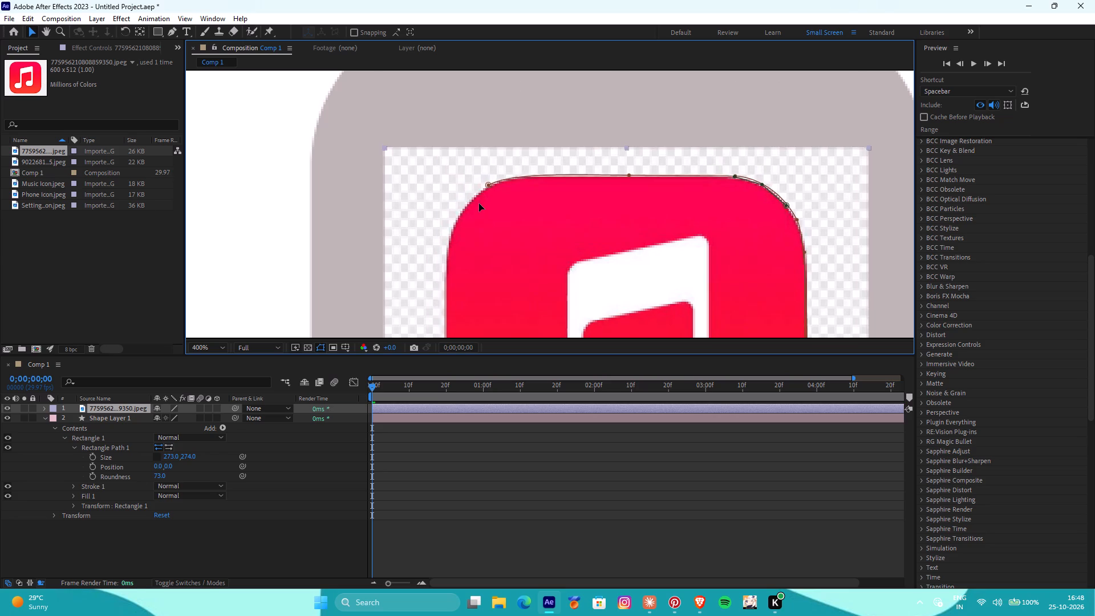
{"action": "left_click_drag", "start_coordinate": [479, 204], "coordinate": [447, 128]}
{"action": "left_click_drag", "start_coordinate": [463, 152], "coordinate": [513, 133]}
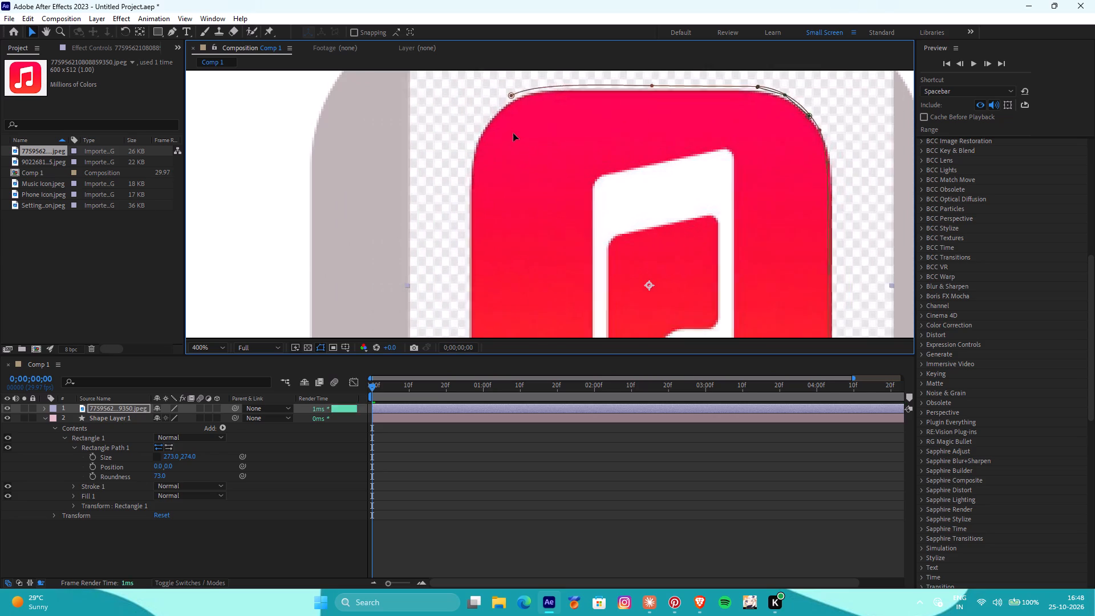
{"action": "left_click_drag", "start_coordinate": [513, 133], "coordinate": [508, 133]}
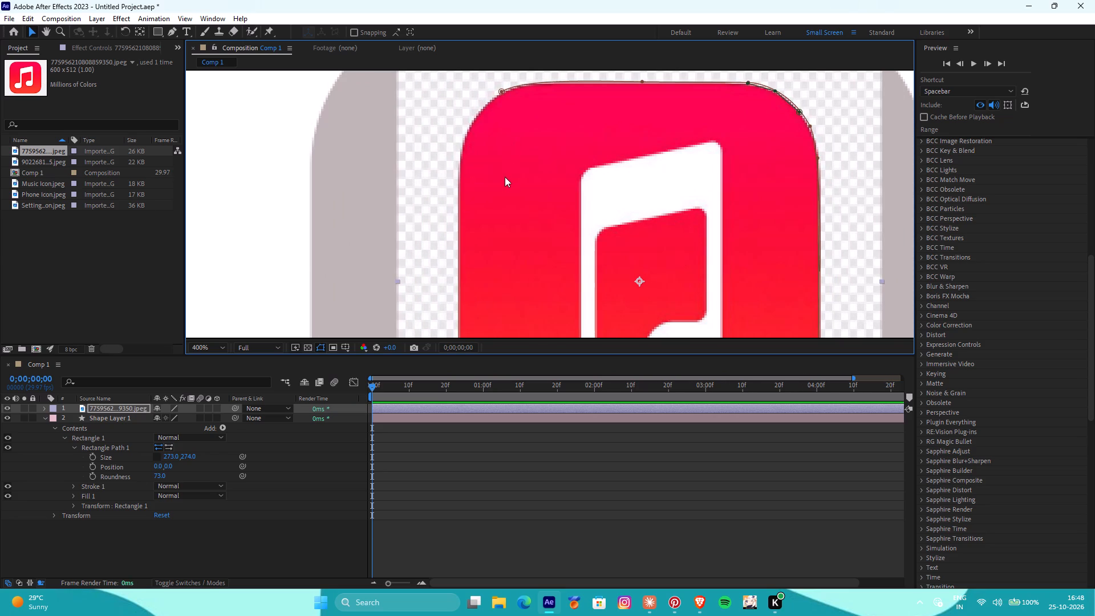
{"action": "key", "text": "ctrl+z"}
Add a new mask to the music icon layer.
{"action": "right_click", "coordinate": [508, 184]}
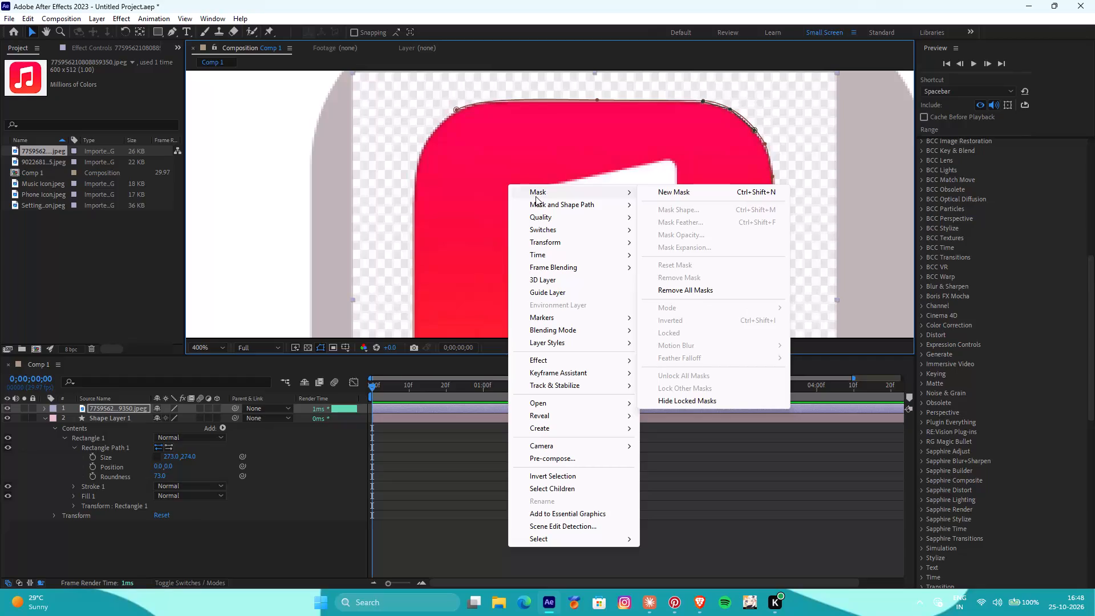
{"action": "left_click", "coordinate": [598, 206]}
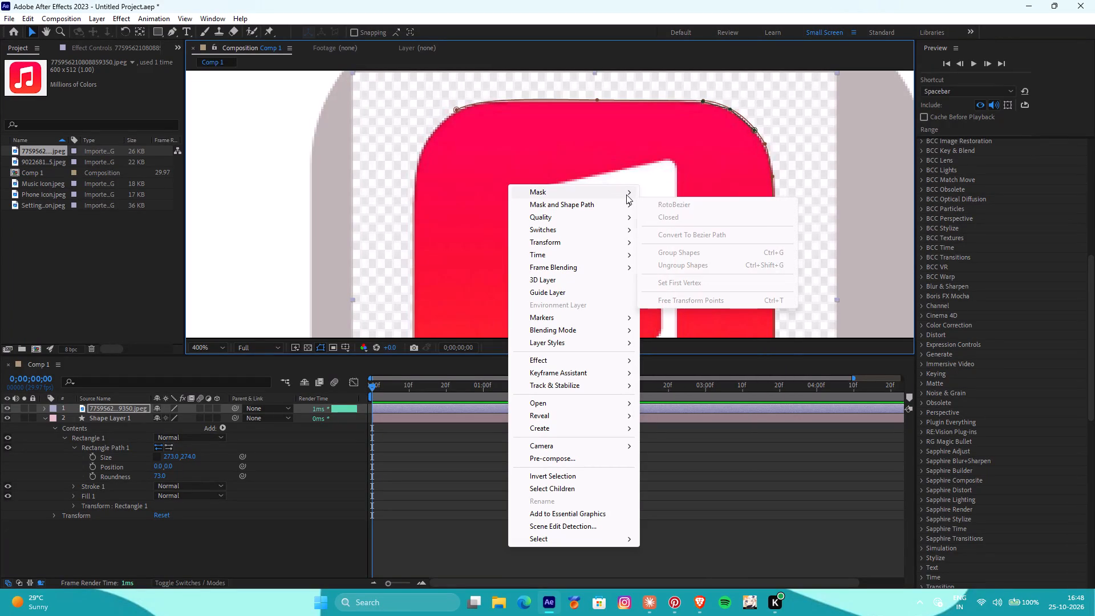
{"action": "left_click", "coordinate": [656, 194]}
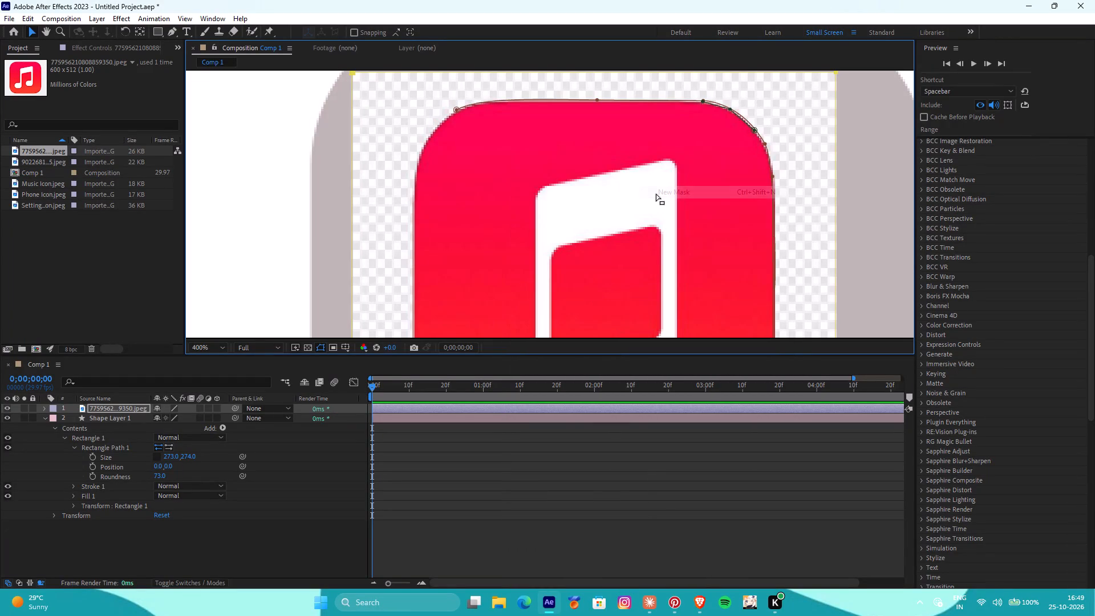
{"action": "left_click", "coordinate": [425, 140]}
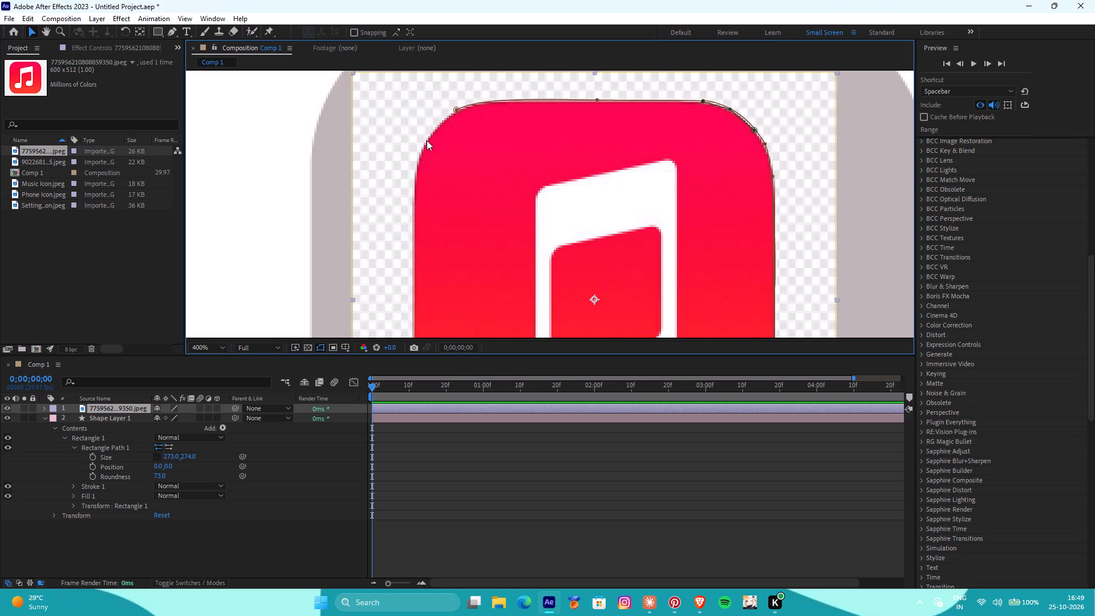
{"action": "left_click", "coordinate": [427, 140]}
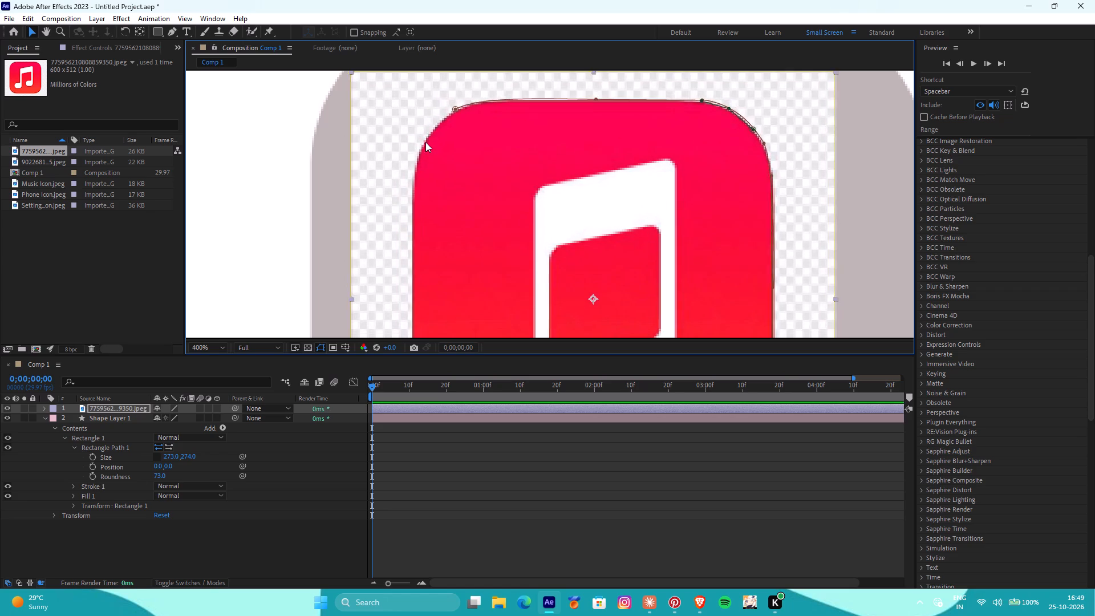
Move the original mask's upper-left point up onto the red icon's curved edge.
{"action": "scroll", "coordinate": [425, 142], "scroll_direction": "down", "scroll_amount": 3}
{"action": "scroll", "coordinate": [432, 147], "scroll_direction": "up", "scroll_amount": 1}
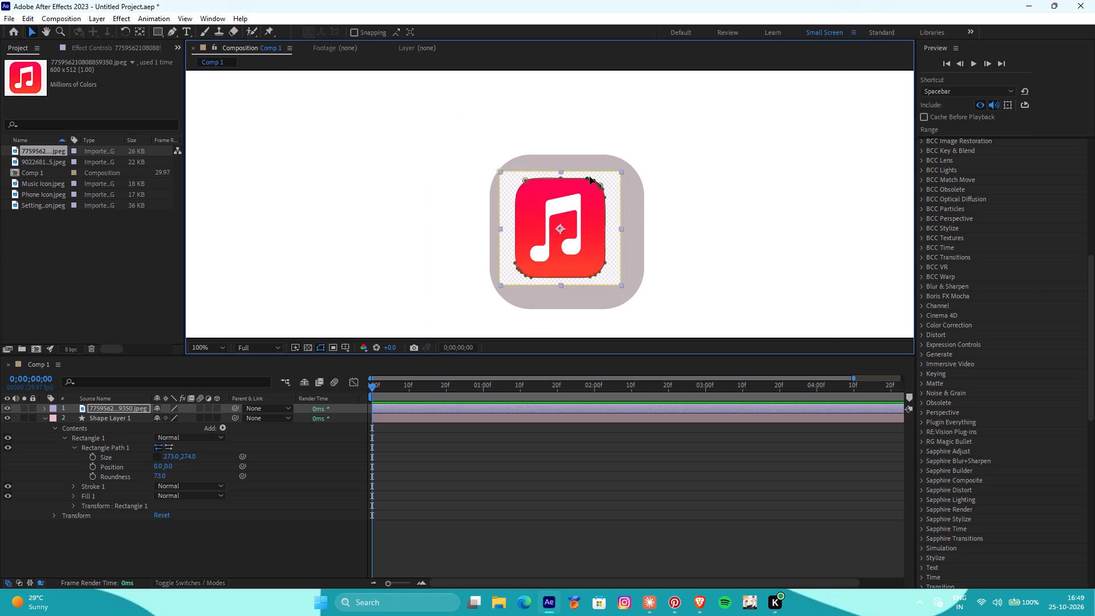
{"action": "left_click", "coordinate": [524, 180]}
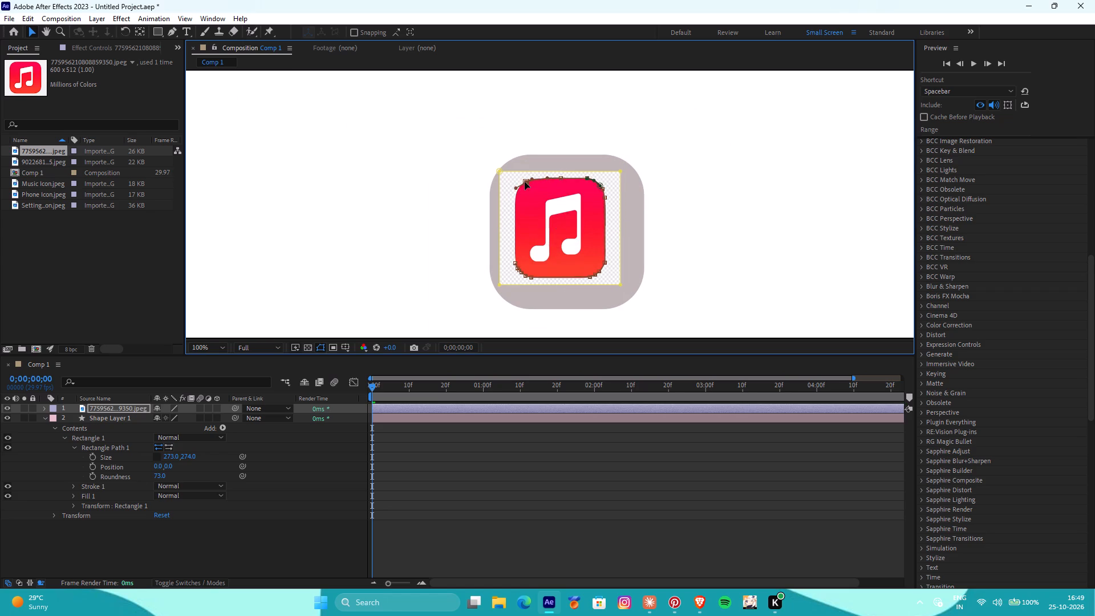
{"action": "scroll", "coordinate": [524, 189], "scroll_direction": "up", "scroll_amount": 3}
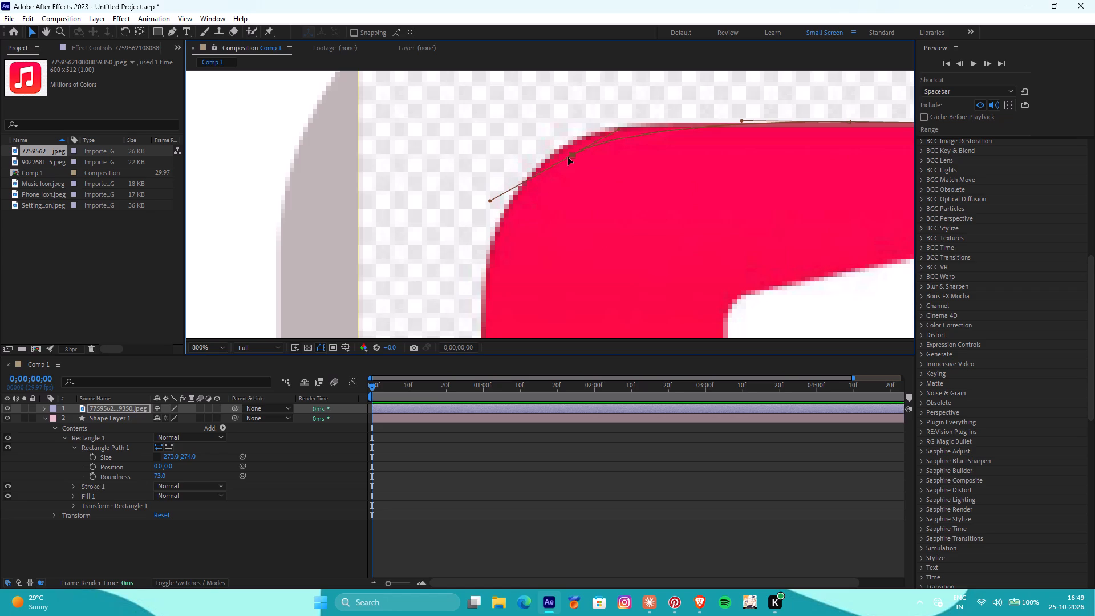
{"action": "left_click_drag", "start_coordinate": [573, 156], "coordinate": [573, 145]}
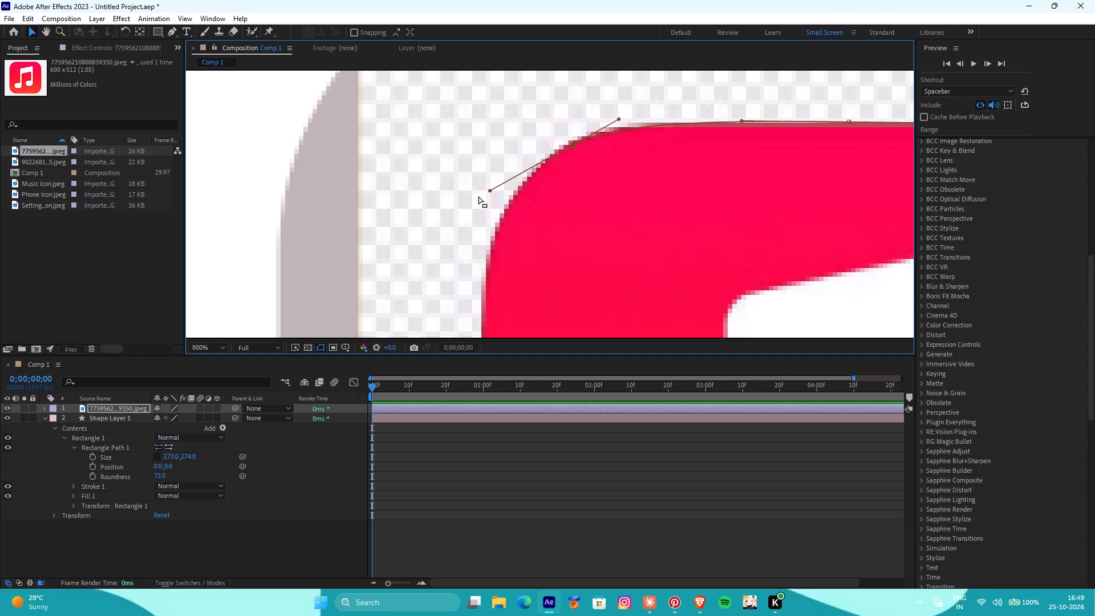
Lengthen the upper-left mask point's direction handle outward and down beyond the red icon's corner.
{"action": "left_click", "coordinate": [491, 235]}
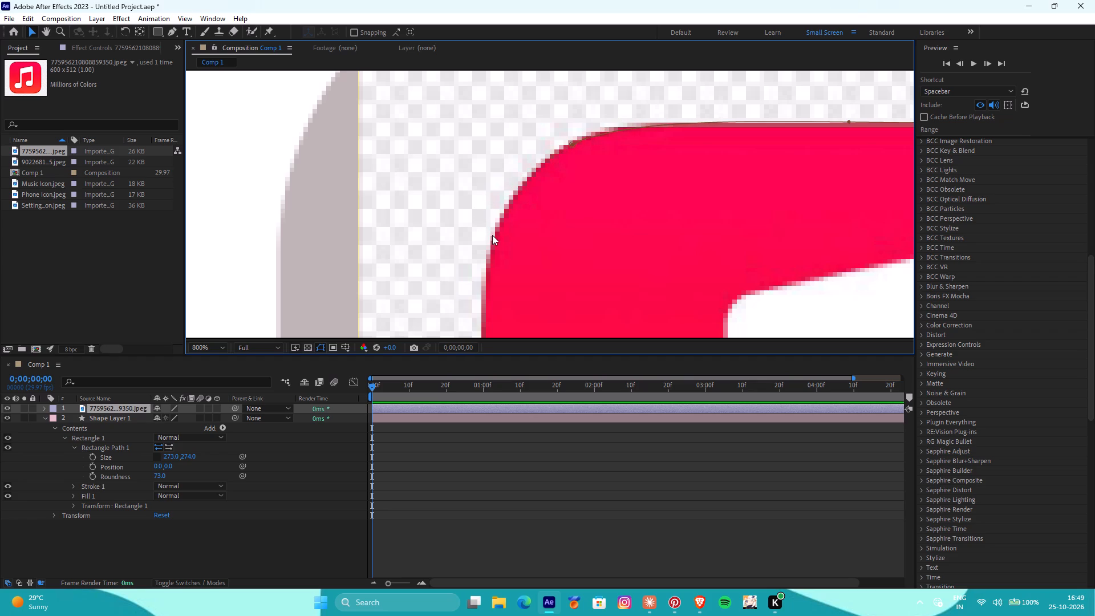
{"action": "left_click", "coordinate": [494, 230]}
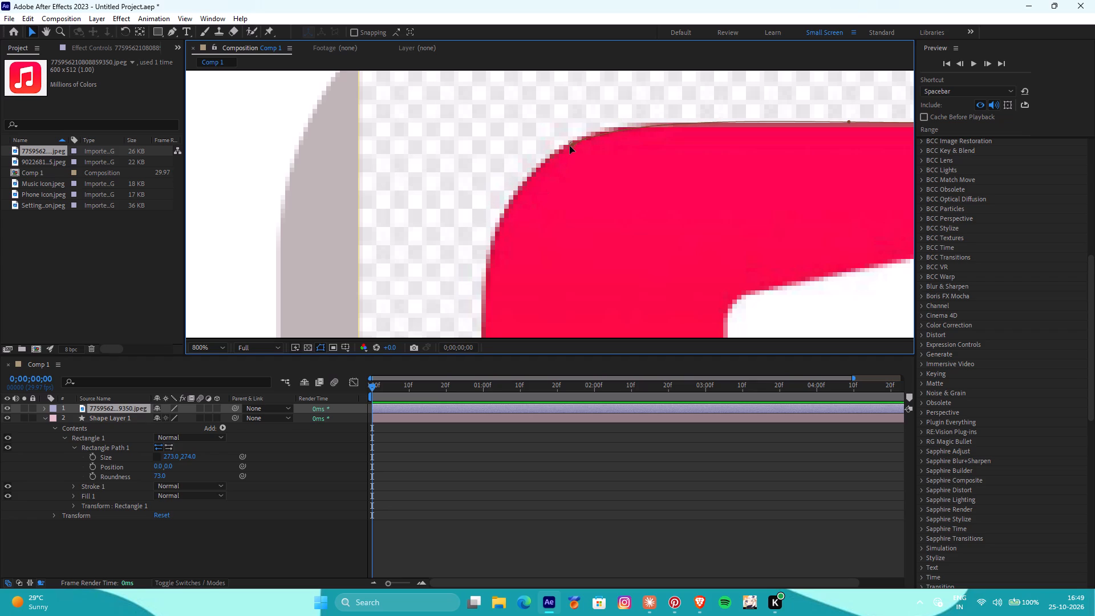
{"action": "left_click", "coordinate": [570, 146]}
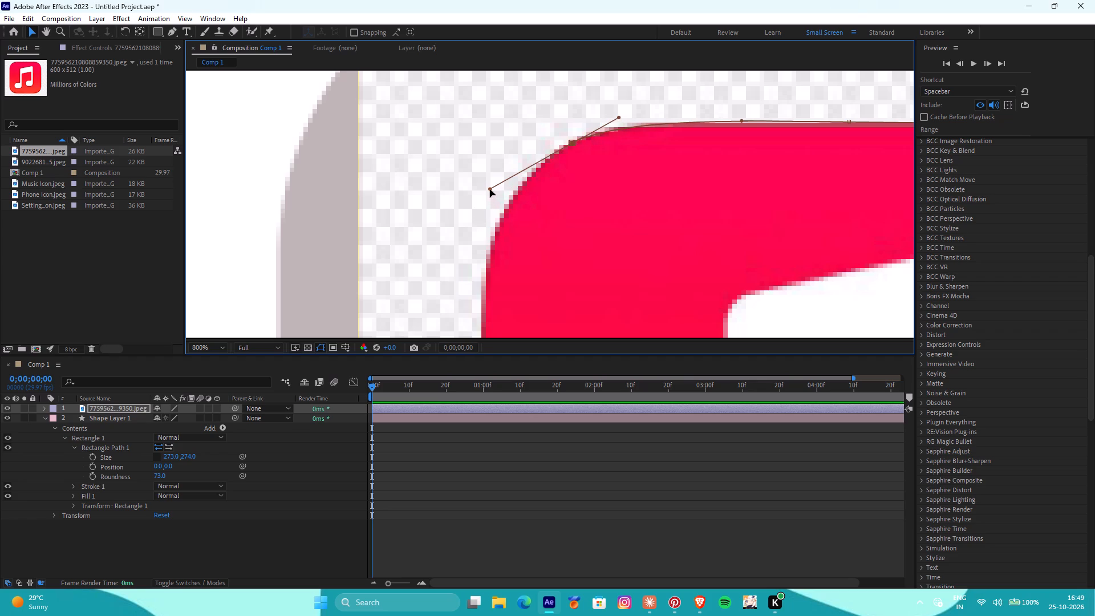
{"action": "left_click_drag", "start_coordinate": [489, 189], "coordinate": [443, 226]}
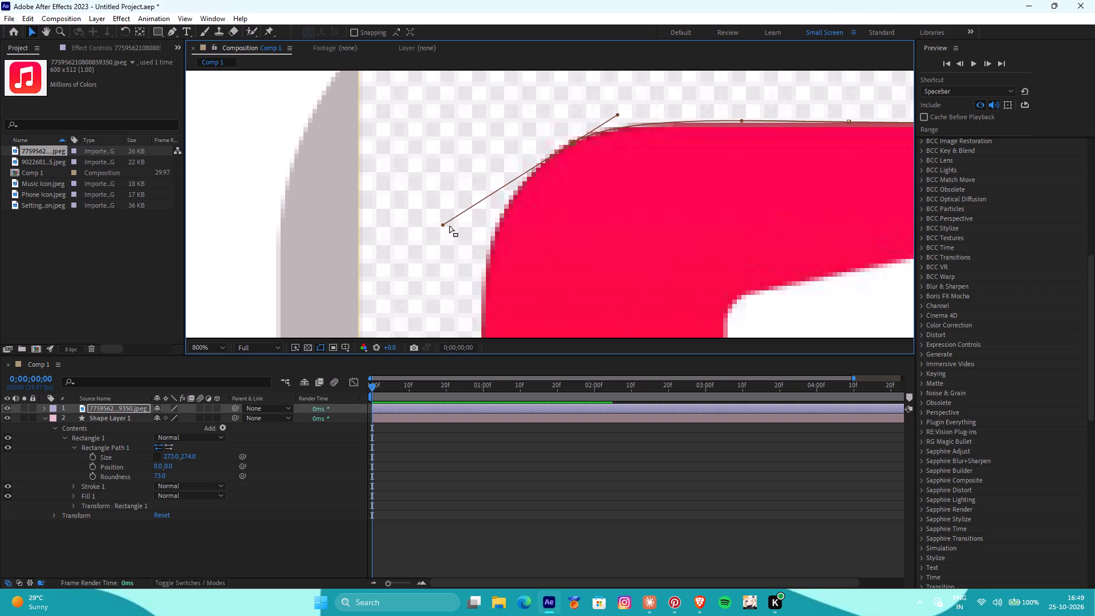
Remove all masks from the music icon layer.
{"action": "left_click", "coordinate": [488, 238]}
{"action": "right_click", "coordinate": [489, 238]}
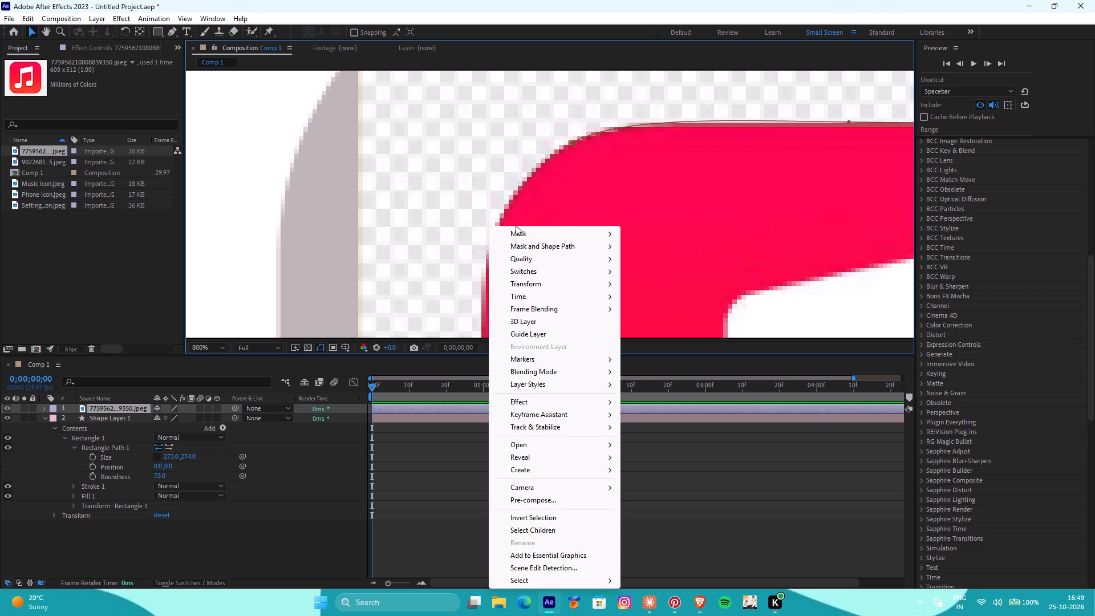
{"action": "left_click", "coordinate": [521, 226]}
{"action": "left_click", "coordinate": [521, 229]}
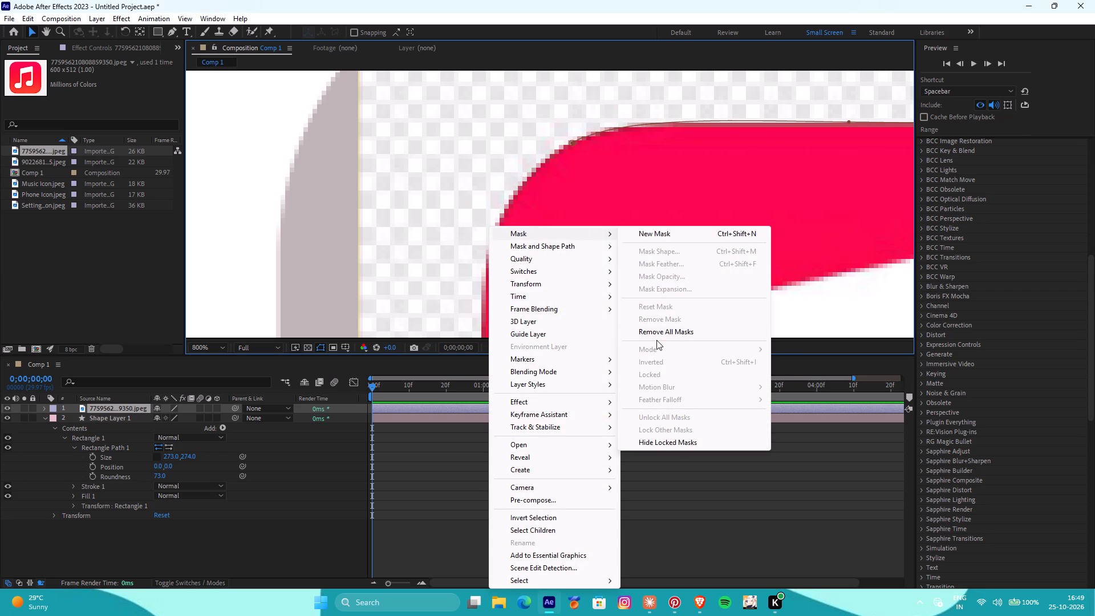
{"action": "left_click", "coordinate": [660, 330]}
Start a new Pen tool mask on the music icon with points along its upper-left rounded corner, undoing the point on the top edge.
{"action": "scroll", "coordinate": [667, 224], "scroll_direction": "down", "scroll_amount": 2}
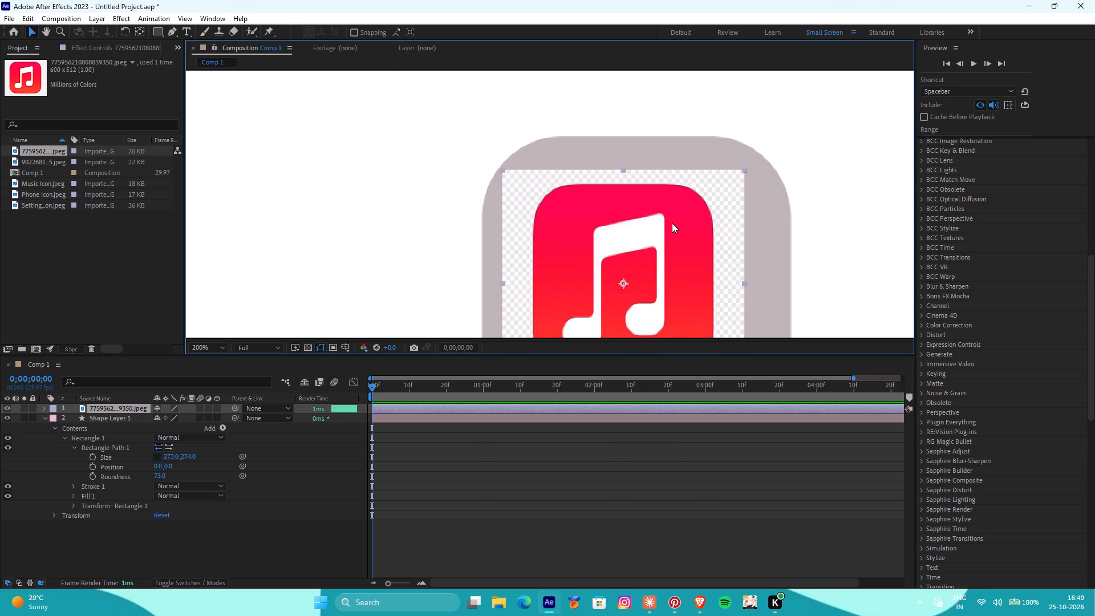
{"action": "scroll", "coordinate": [672, 226], "scroll_direction": "up", "scroll_amount": 3}
{"action": "scroll", "coordinate": [672, 226], "scroll_direction": "down", "scroll_amount": 1}
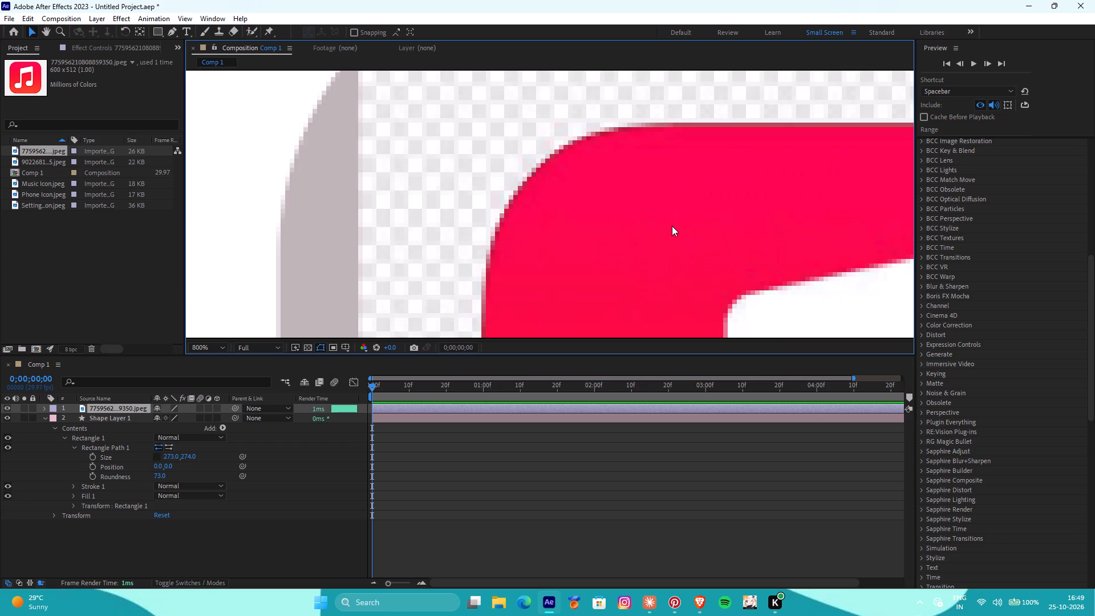
{"action": "key", "text": "g"}
{"action": "left_click", "coordinate": [528, 172]}
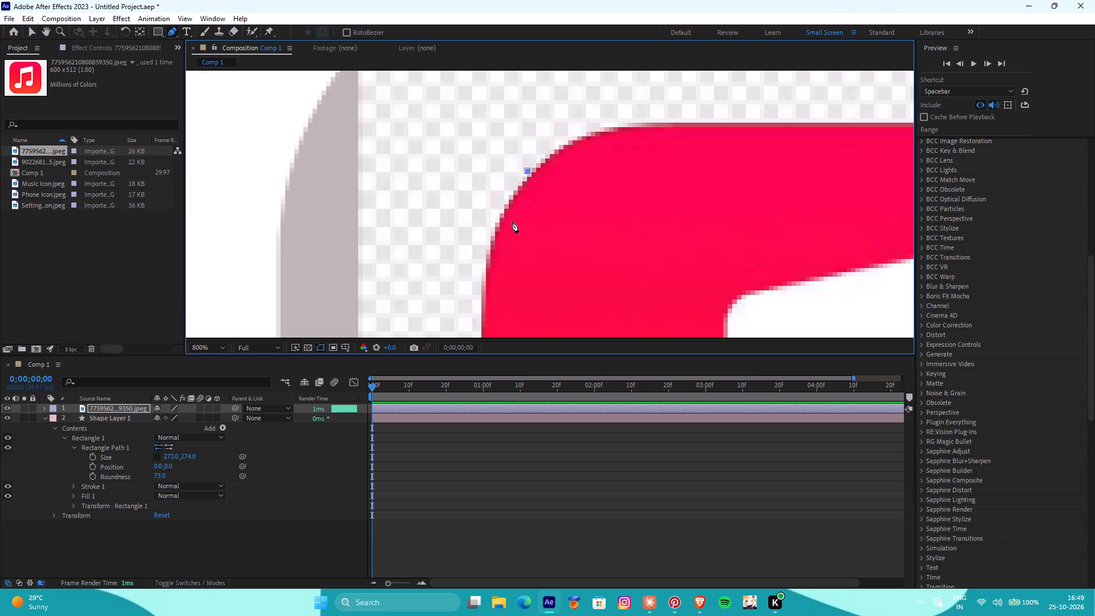
{"action": "left_click", "coordinate": [485, 251]}
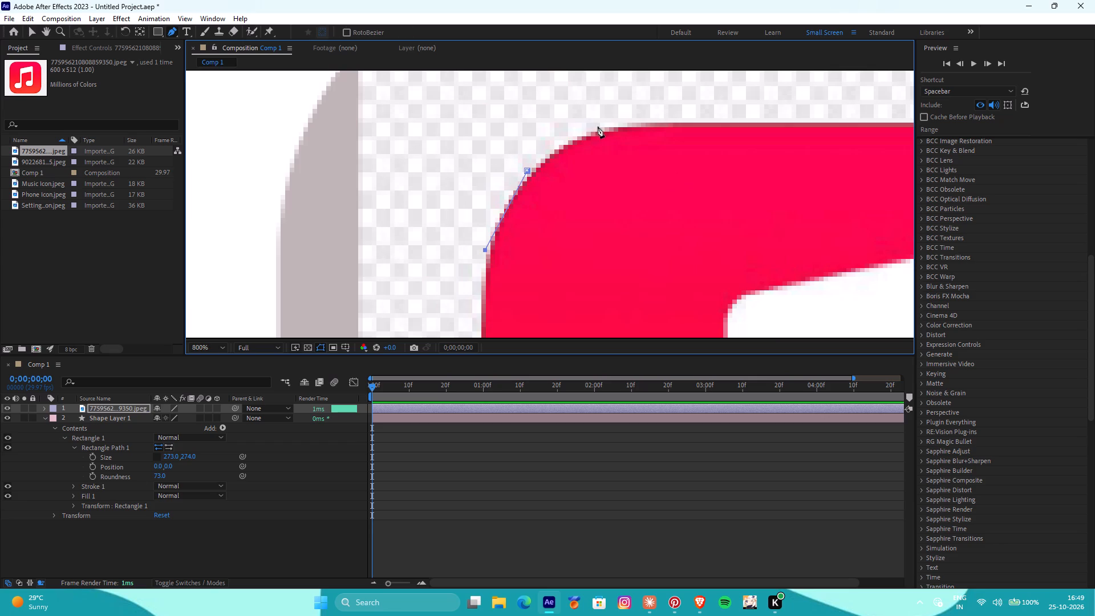
{"action": "left_click", "coordinate": [602, 124]}
{"action": "key", "text": "ctrl+z"}
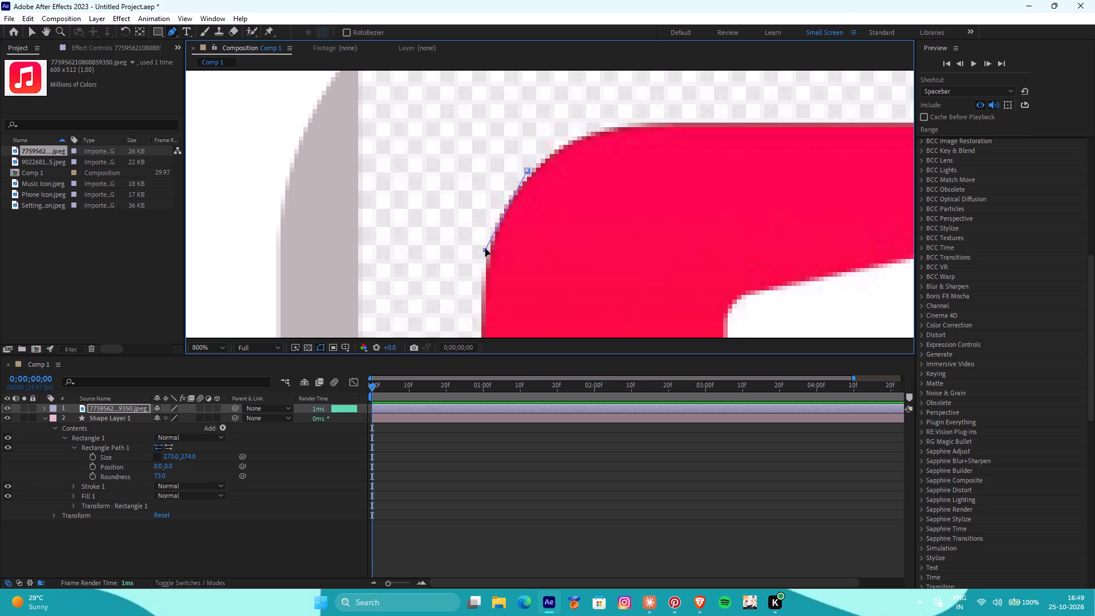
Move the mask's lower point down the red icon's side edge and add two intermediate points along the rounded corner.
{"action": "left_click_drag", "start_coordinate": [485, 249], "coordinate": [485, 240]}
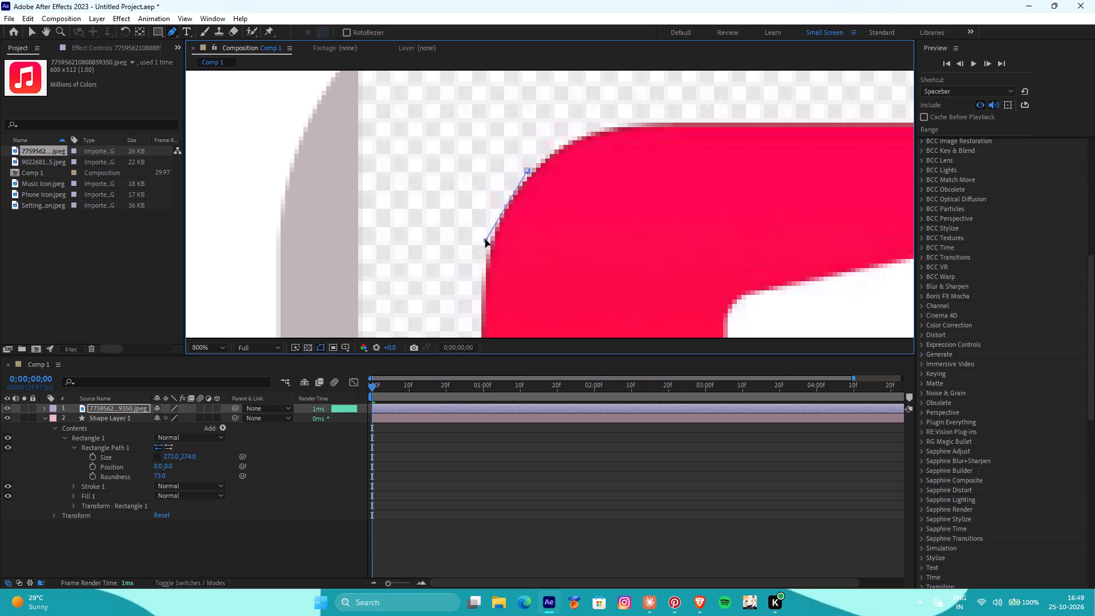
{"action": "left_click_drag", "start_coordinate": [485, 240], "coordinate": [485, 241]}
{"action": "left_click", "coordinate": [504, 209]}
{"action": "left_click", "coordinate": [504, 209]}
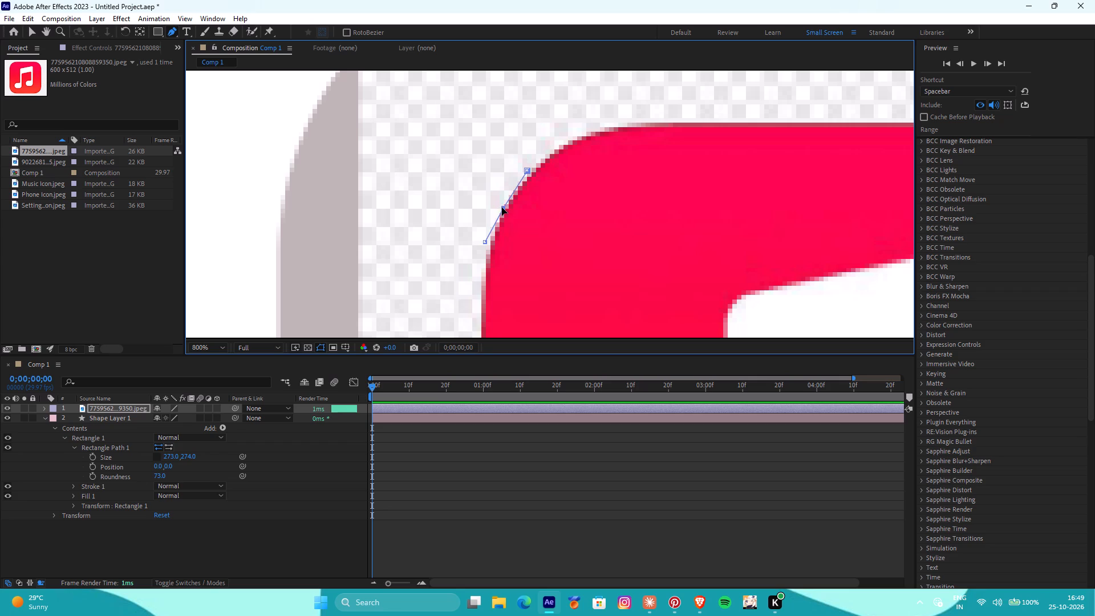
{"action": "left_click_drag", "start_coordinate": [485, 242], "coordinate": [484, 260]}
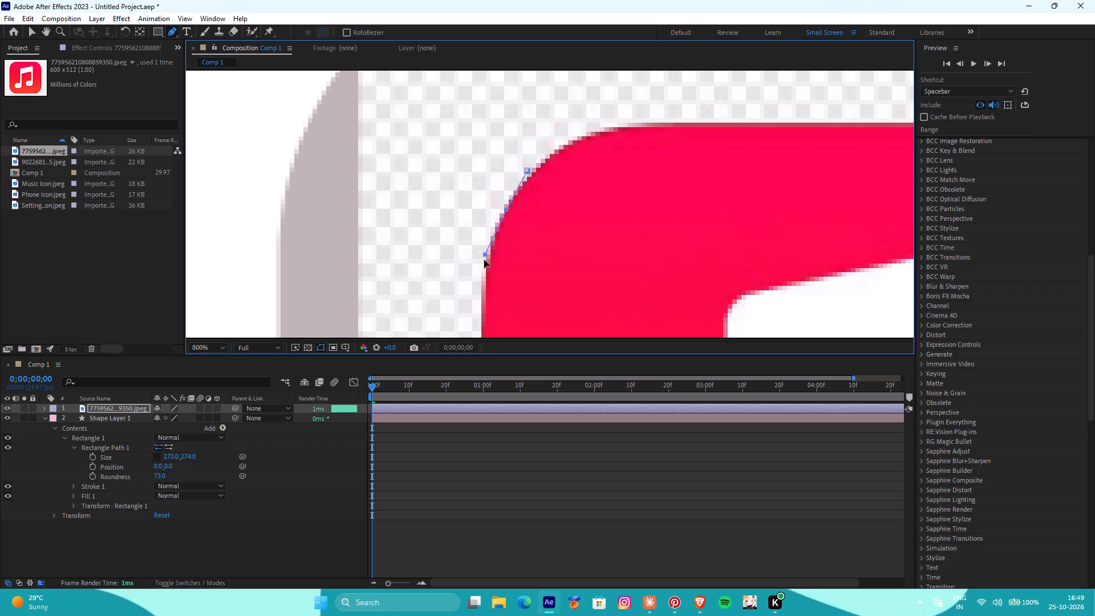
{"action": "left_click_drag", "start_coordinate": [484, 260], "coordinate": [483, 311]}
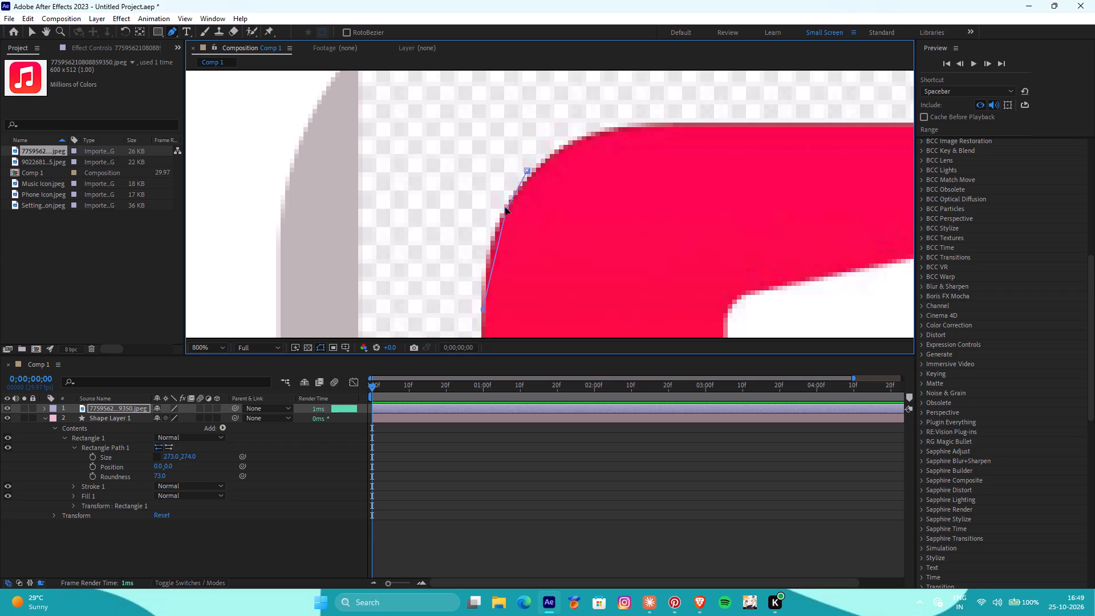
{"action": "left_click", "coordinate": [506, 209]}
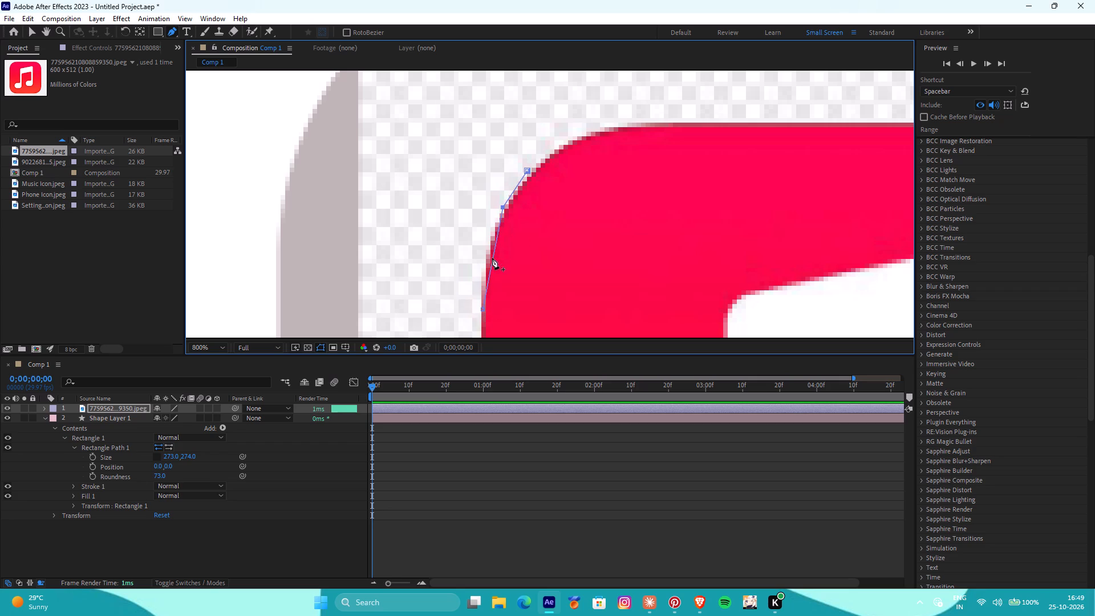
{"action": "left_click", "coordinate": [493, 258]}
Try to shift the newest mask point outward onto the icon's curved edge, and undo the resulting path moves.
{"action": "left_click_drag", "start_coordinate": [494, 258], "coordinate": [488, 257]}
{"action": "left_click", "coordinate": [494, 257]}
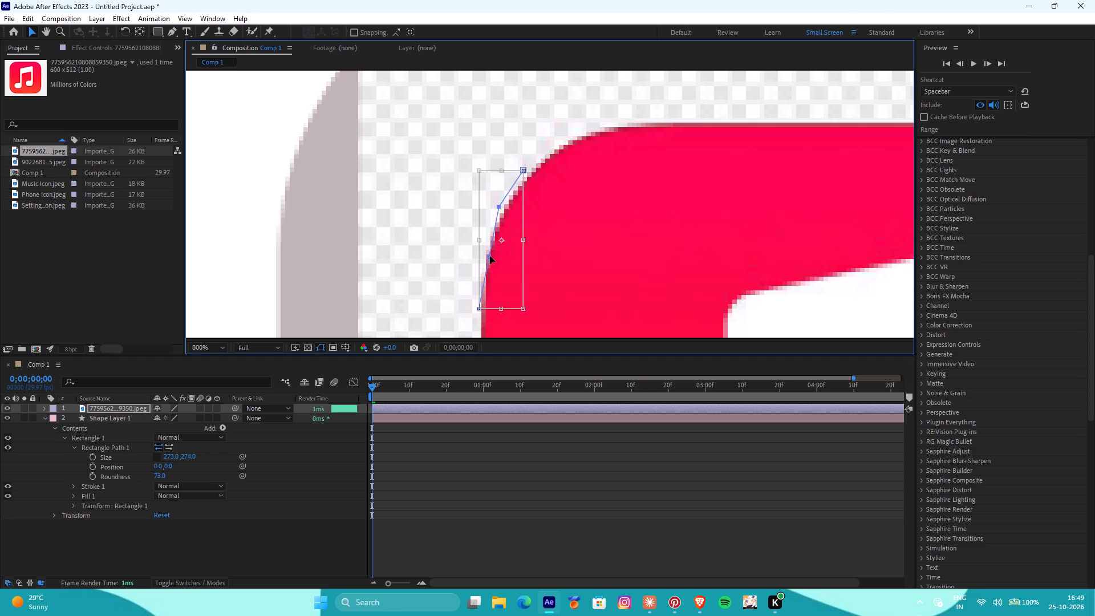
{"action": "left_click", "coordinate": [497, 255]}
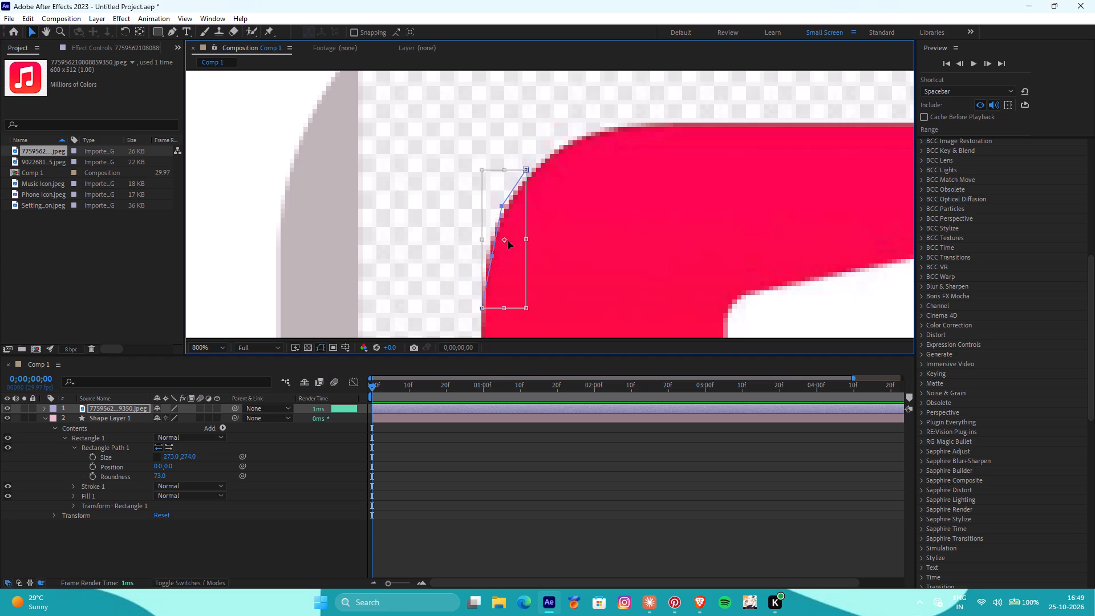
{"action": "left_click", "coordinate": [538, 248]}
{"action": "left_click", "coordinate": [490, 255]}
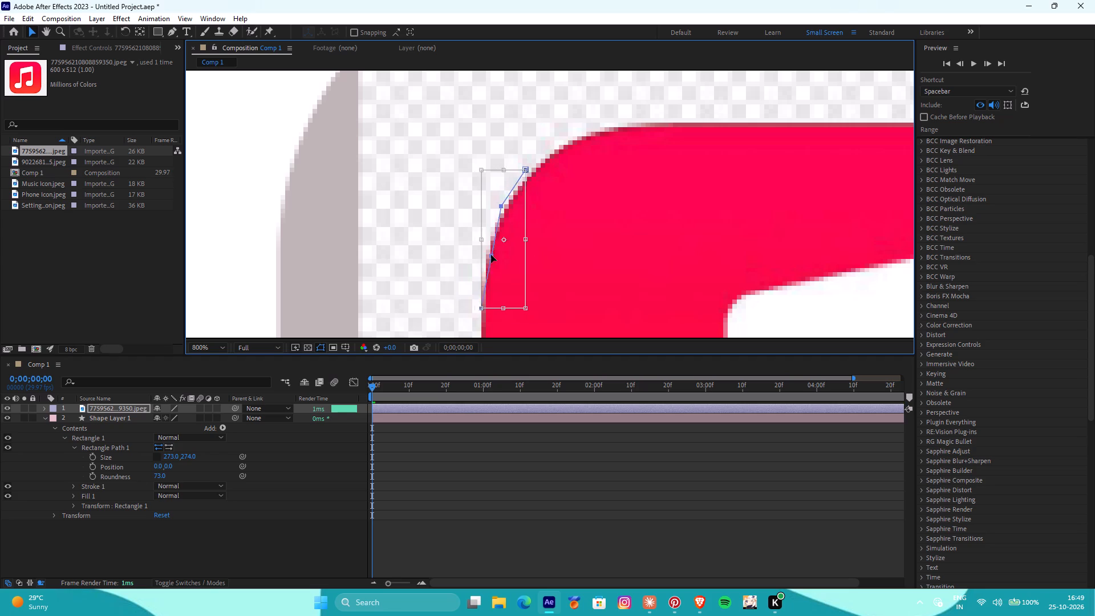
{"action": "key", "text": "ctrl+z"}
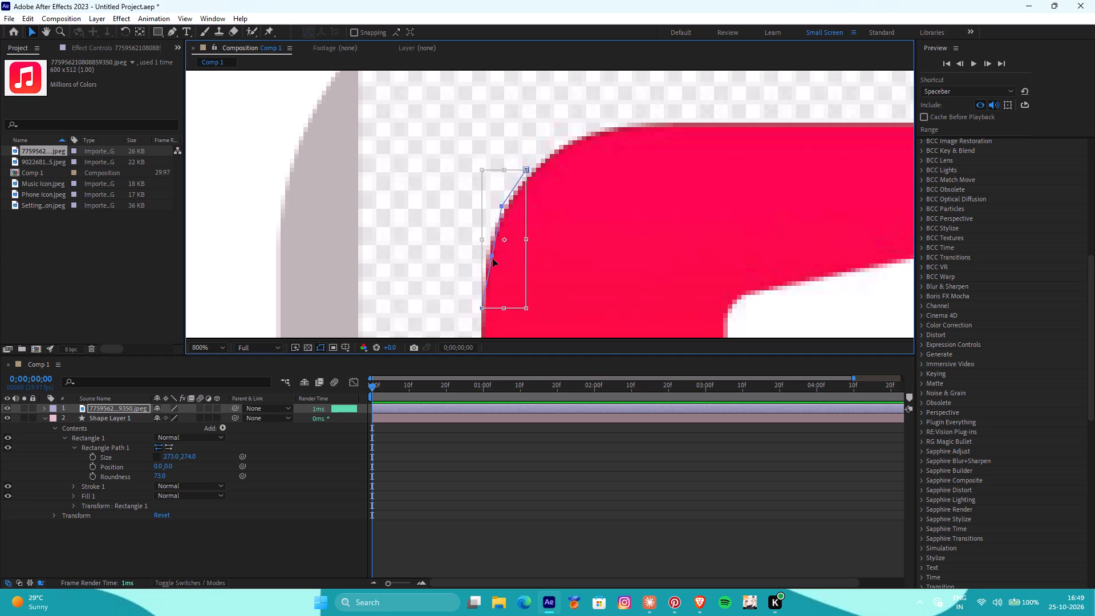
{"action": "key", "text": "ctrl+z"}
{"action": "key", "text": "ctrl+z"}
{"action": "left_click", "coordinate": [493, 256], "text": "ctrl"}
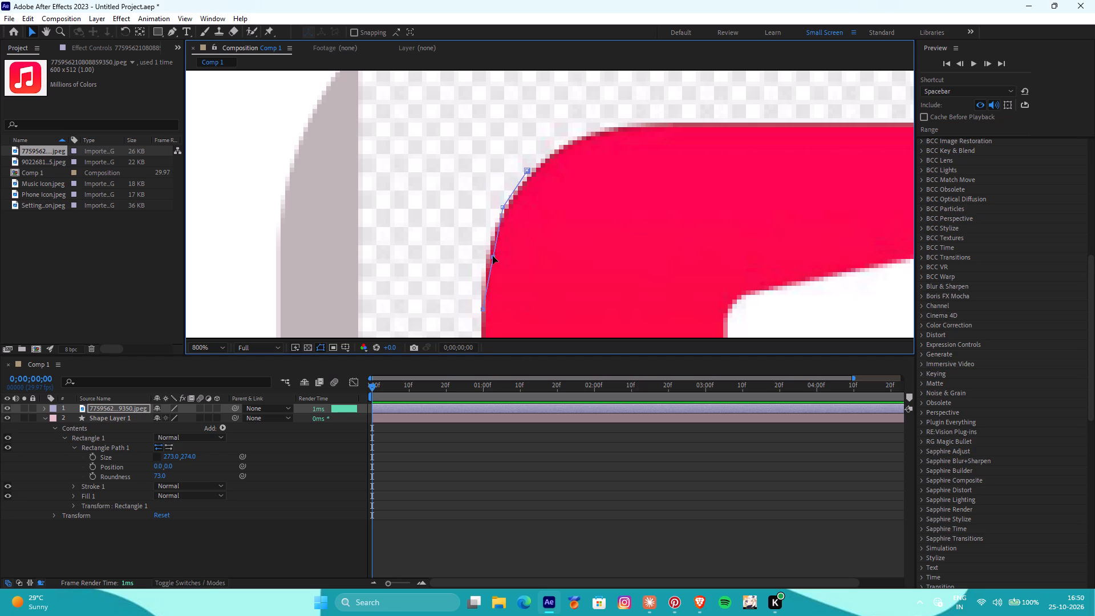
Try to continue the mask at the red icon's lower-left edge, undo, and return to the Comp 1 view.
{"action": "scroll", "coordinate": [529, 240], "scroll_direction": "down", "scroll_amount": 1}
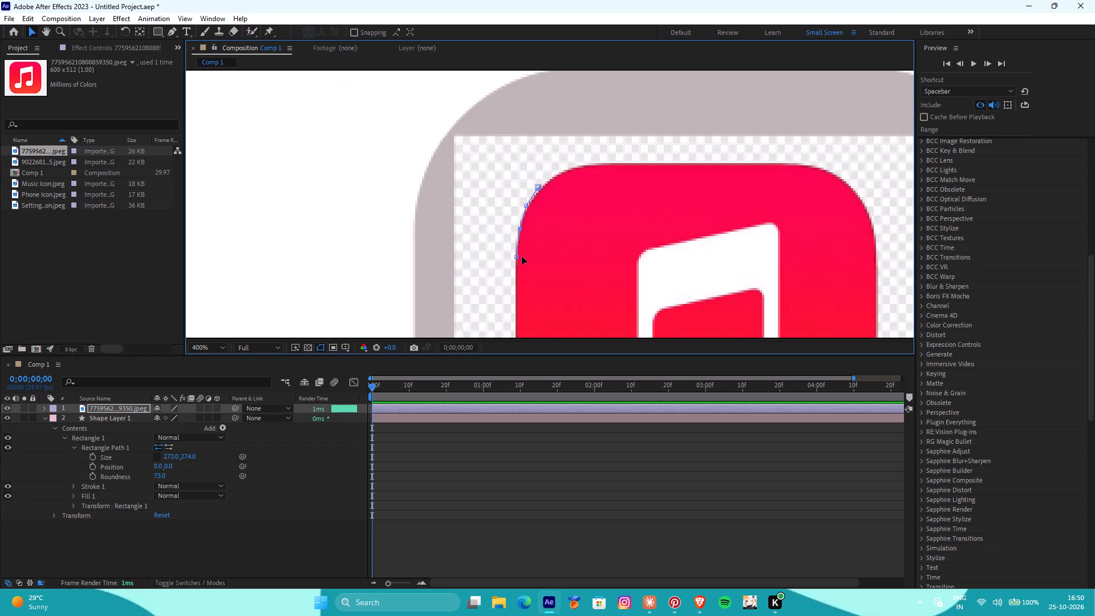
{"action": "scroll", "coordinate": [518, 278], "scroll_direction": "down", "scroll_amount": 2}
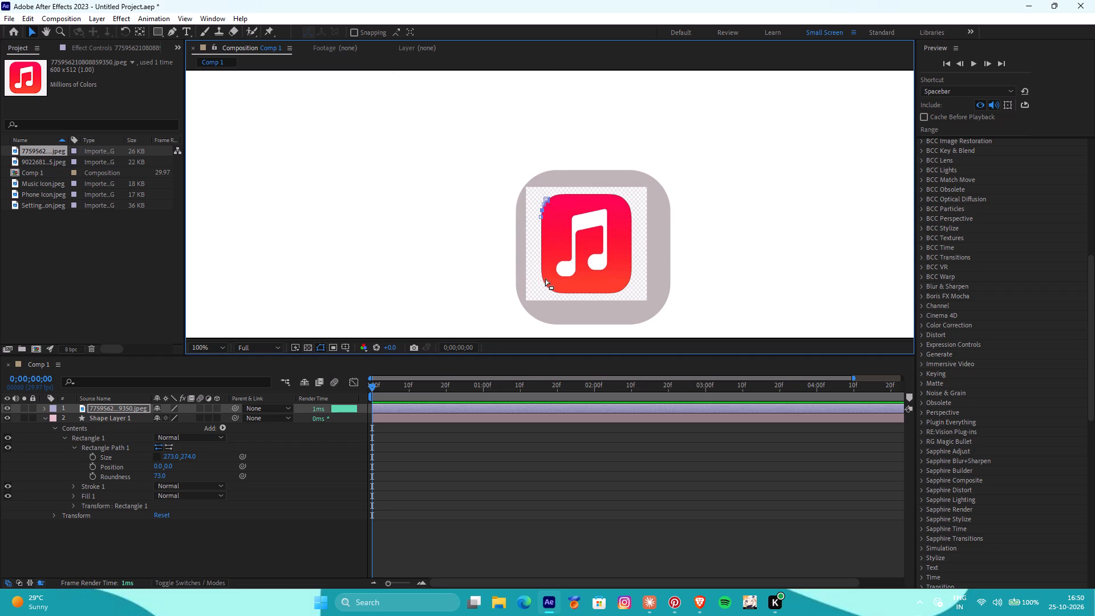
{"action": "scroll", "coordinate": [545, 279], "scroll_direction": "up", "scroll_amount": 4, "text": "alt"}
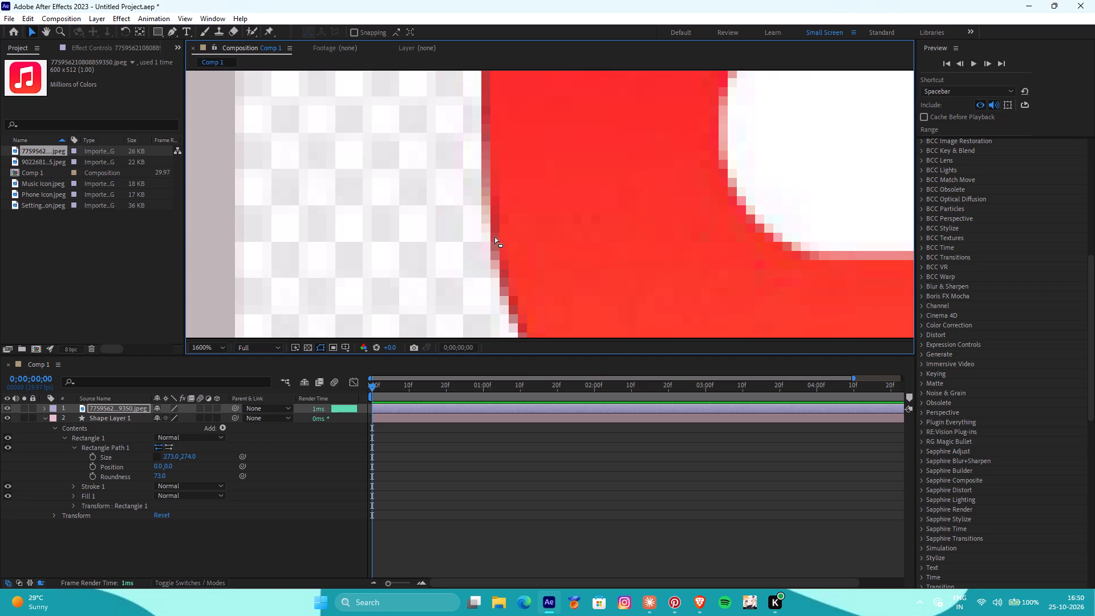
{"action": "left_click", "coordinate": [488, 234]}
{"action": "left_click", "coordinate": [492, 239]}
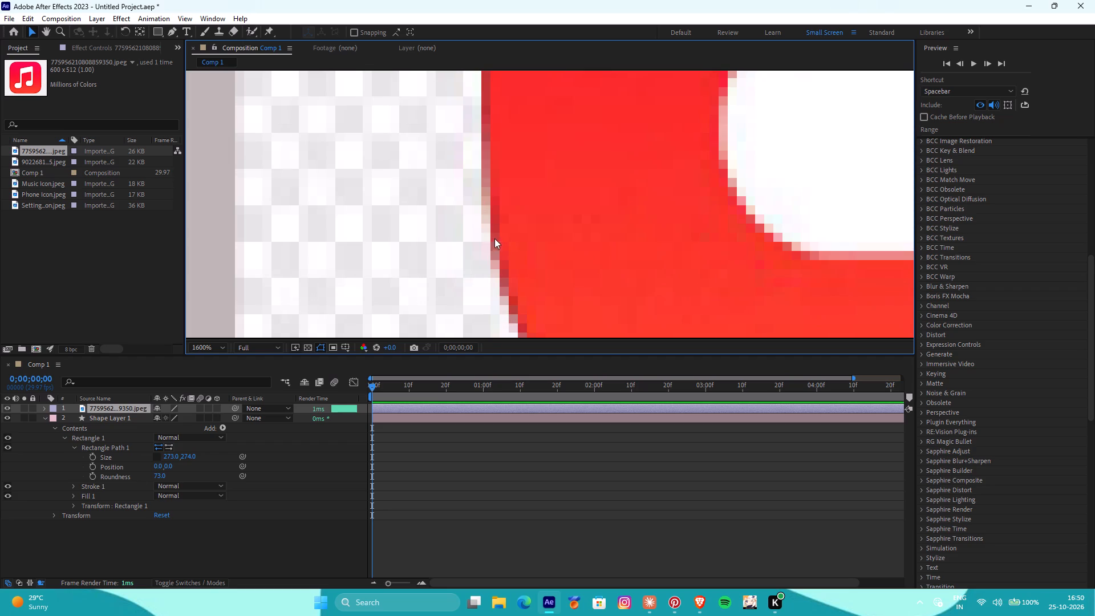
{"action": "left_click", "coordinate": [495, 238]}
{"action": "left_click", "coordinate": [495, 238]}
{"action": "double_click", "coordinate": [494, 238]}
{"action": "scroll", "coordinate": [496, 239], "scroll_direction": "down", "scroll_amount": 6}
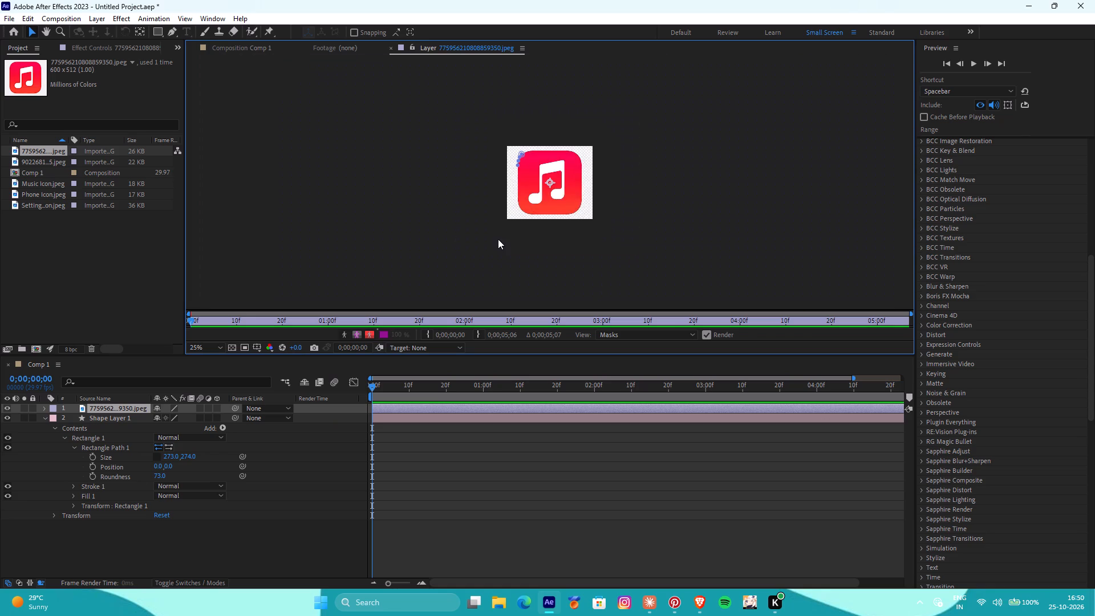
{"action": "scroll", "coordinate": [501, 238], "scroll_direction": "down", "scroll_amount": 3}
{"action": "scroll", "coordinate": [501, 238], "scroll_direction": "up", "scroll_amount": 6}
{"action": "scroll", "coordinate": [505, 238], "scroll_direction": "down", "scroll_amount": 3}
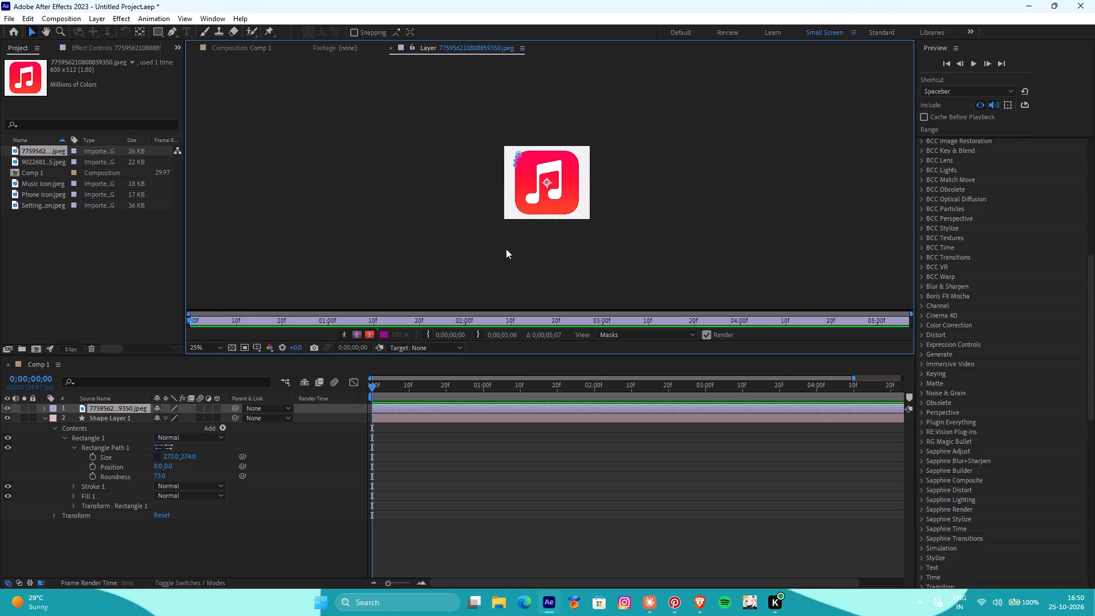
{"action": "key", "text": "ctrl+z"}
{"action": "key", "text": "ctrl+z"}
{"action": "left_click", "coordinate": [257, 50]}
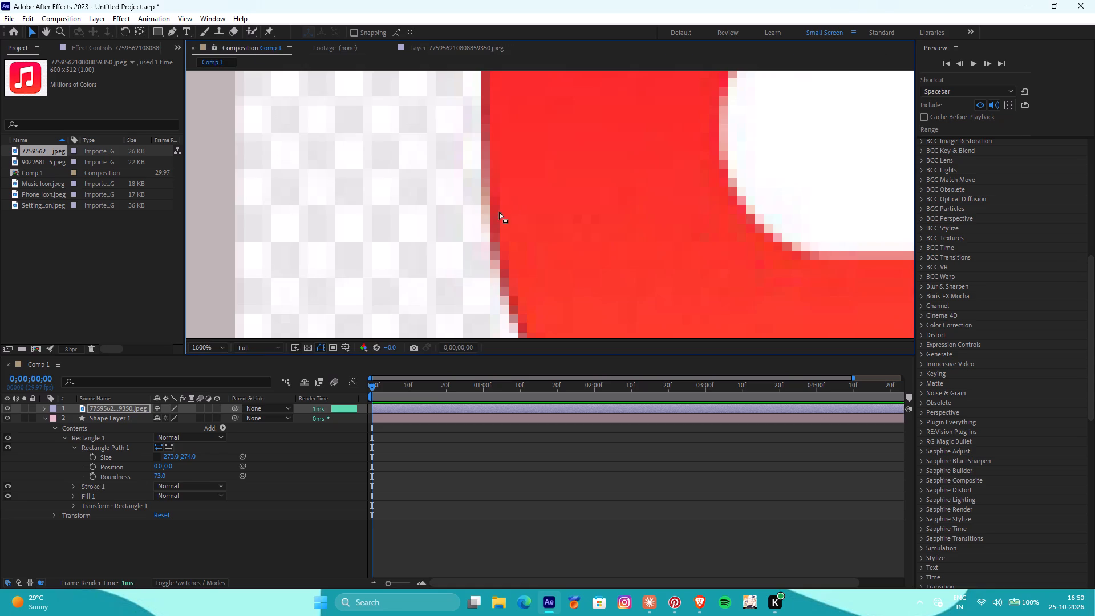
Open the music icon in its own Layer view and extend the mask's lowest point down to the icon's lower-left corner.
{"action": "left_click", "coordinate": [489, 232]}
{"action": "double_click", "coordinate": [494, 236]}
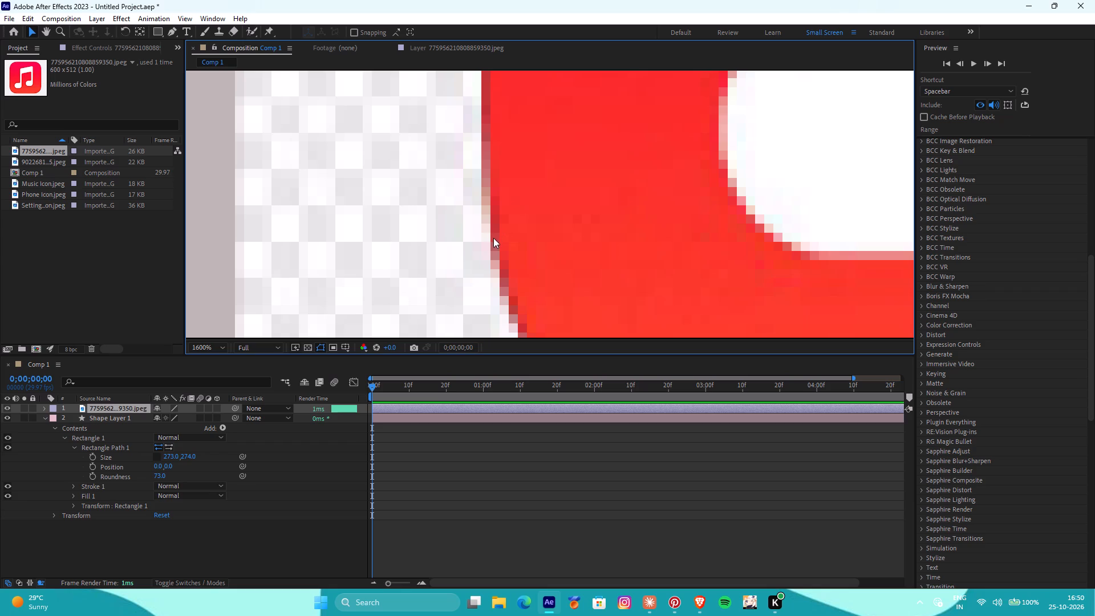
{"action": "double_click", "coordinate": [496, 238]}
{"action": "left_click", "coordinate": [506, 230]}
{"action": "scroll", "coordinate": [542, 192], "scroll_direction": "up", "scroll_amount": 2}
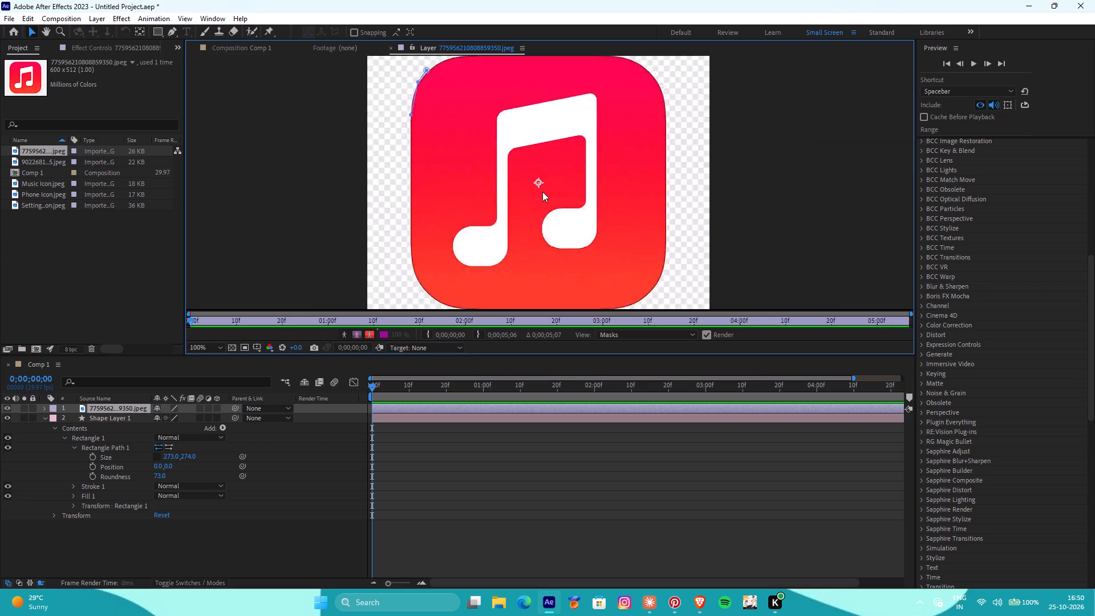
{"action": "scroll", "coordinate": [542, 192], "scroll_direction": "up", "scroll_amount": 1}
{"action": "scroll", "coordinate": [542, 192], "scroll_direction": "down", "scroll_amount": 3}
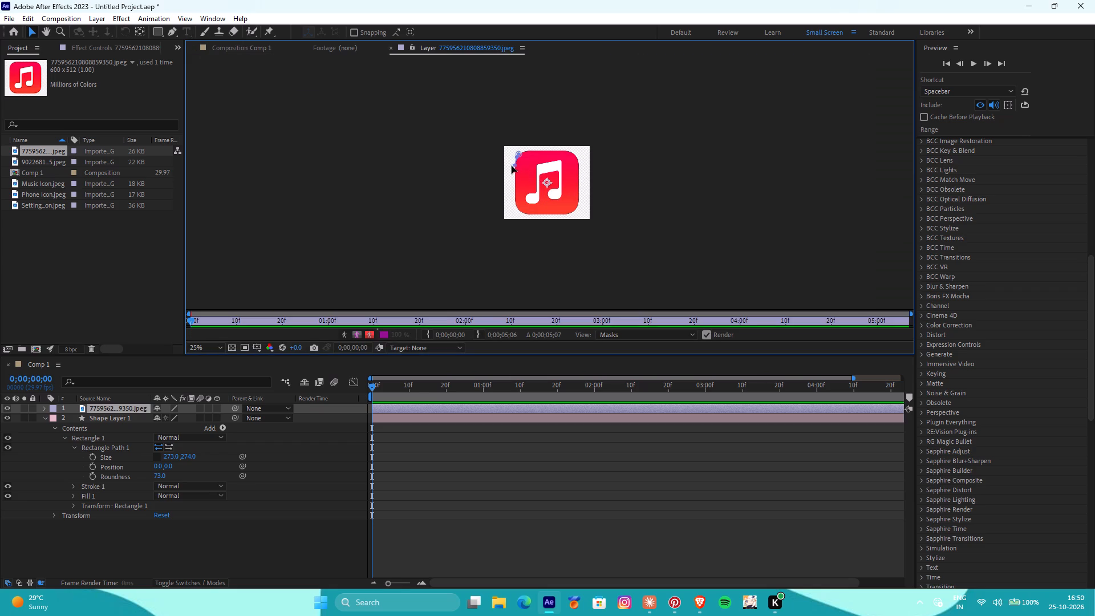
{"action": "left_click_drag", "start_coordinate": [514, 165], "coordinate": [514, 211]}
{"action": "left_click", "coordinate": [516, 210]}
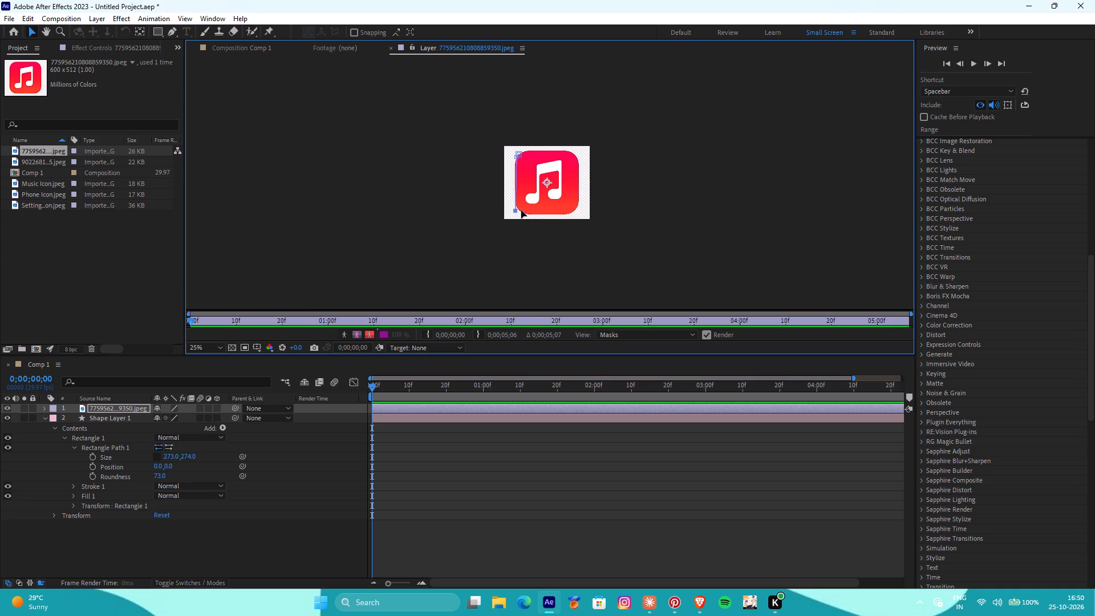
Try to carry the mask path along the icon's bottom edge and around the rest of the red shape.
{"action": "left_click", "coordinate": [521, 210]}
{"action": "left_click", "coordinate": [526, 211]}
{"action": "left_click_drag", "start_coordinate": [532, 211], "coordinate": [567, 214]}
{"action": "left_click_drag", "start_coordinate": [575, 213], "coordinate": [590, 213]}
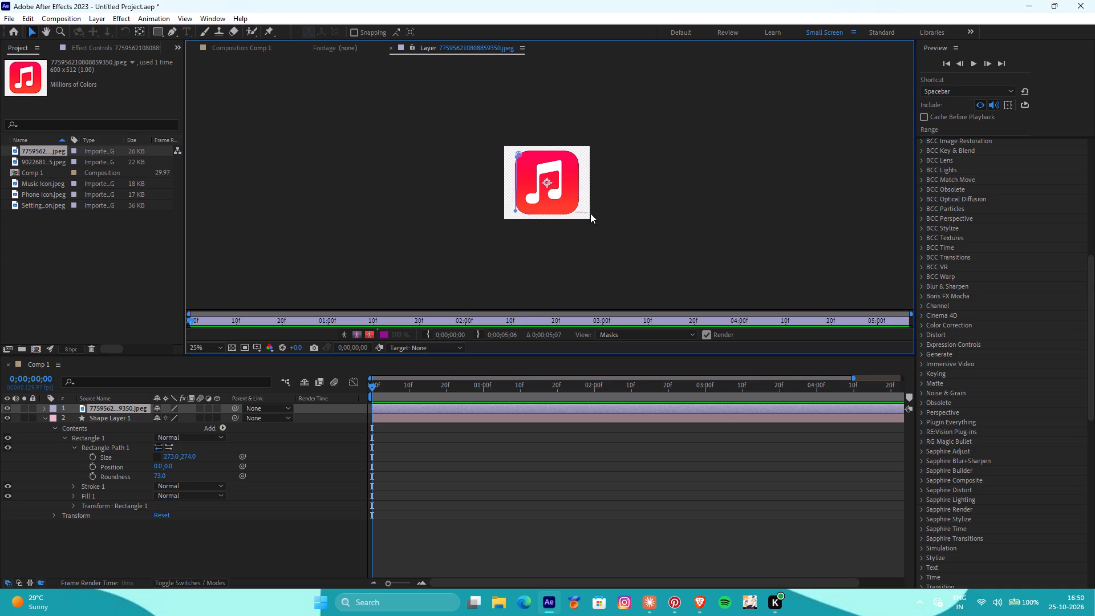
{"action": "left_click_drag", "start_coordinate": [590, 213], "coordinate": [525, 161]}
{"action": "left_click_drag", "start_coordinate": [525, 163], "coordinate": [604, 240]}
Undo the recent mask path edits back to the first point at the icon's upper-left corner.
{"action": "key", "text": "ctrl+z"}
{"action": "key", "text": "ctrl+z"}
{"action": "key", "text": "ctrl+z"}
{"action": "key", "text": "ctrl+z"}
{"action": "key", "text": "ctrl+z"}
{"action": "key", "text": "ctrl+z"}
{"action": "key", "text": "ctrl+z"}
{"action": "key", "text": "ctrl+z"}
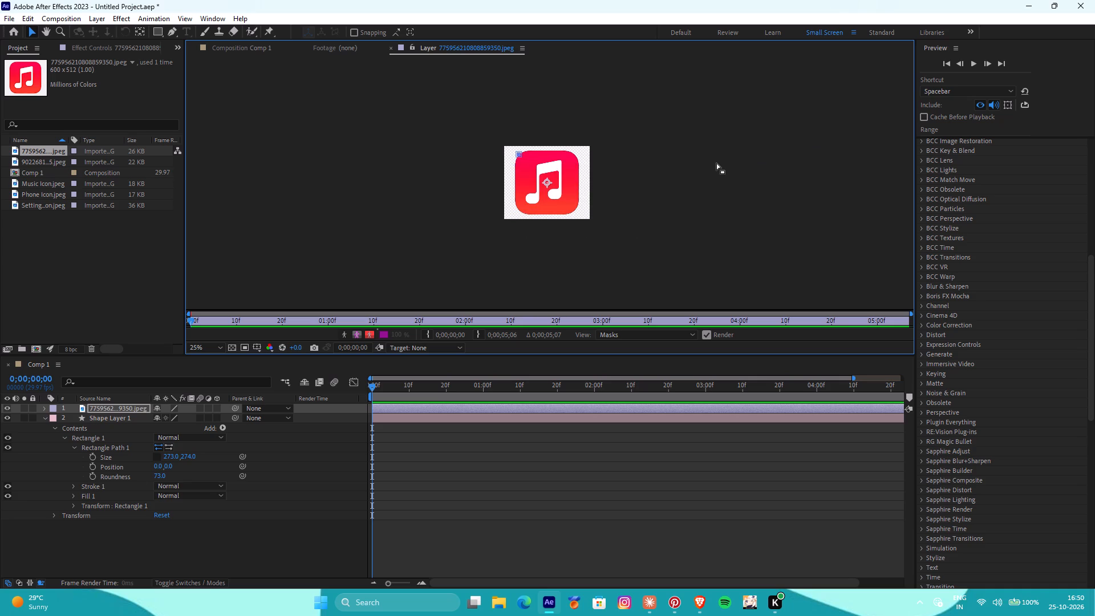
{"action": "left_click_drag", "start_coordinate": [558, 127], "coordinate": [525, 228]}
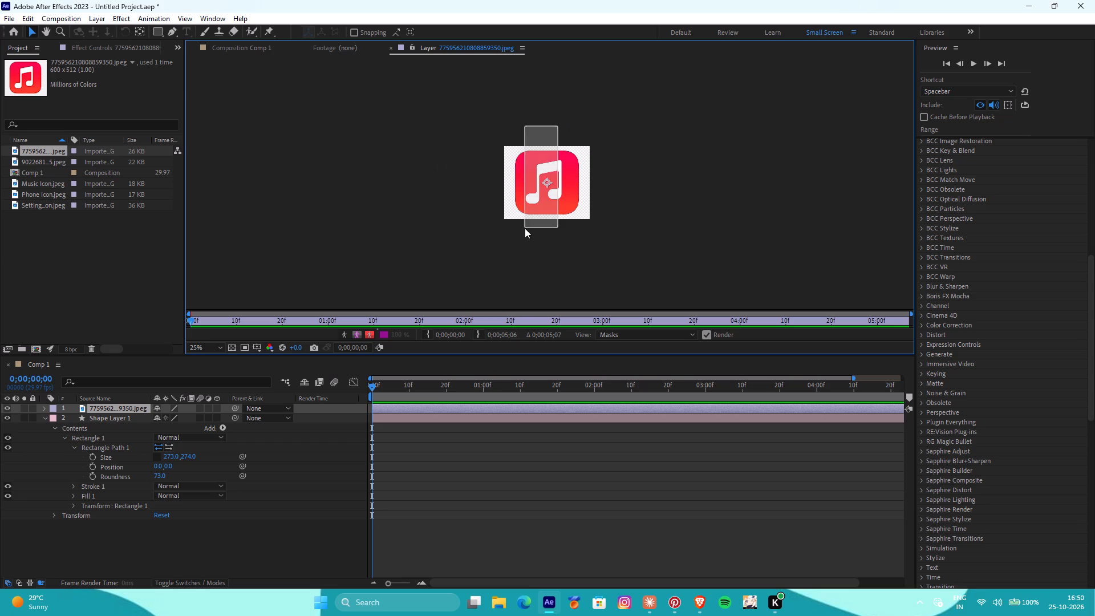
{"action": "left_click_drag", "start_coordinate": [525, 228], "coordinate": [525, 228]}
Switch to Brave and search YouTube for "how to do masking in ae".
{"action": "left_click", "coordinate": [697, 594]}
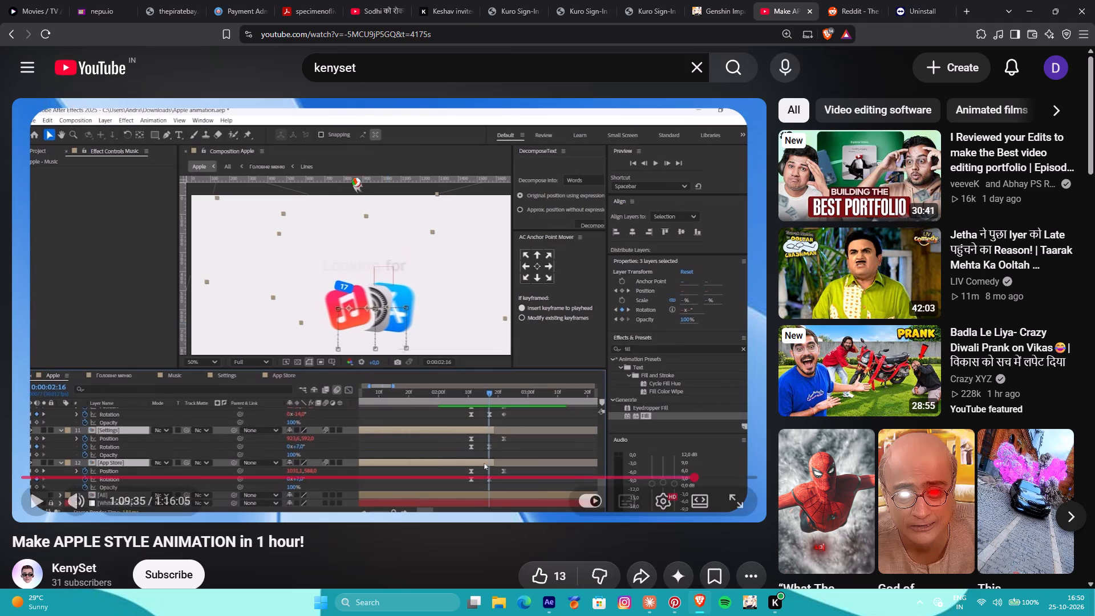
{"action": "left_click", "coordinate": [436, 65]}
{"action": "left_click", "coordinate": [705, 69]}
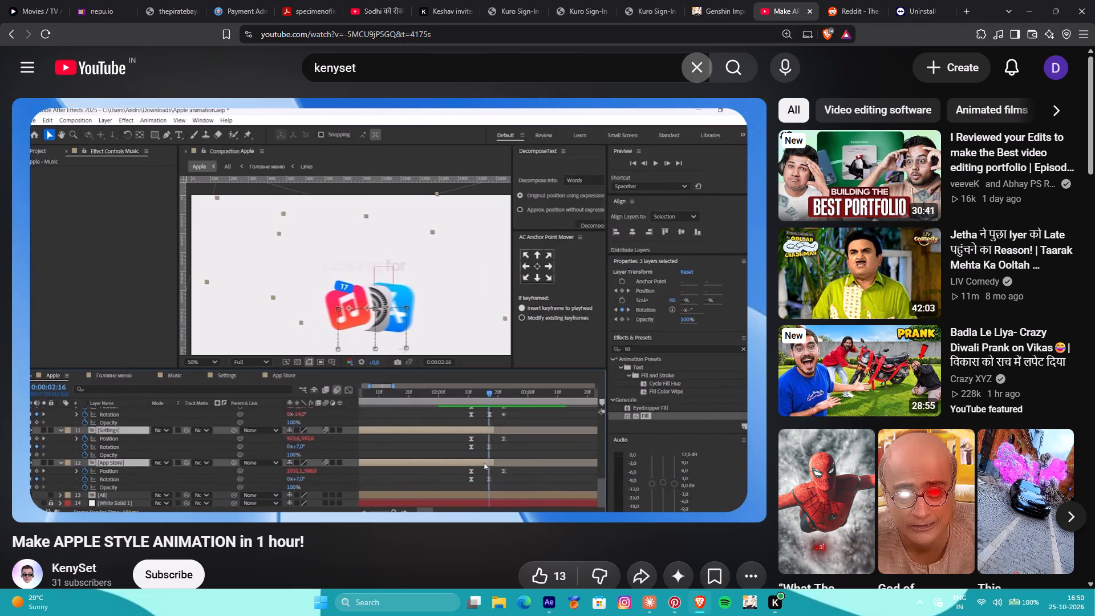
{"action": "left_click", "coordinate": [640, 71]}
{"action": "type", "text": "how to do masking in ae"}
{"action": "key", "text": "space"}
{"action": "key", "text": "Return"}
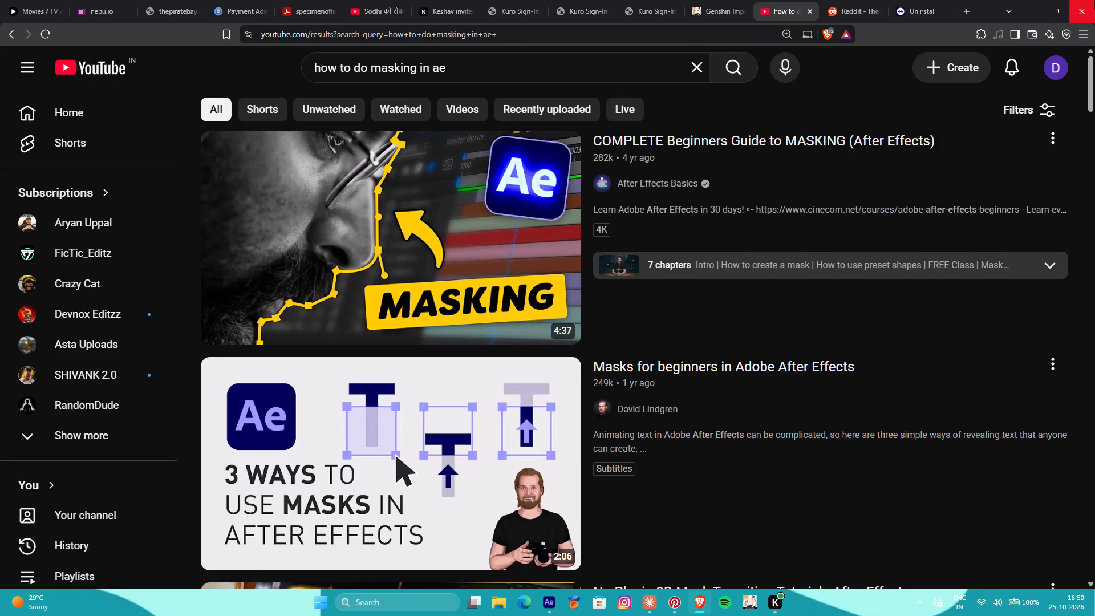
Watch the video "COMPLETE Beginners Guide to MASKING (After Effects)" in full screen, skipping ahead through the intro.
{"action": "left_click", "coordinate": [552, 177]}
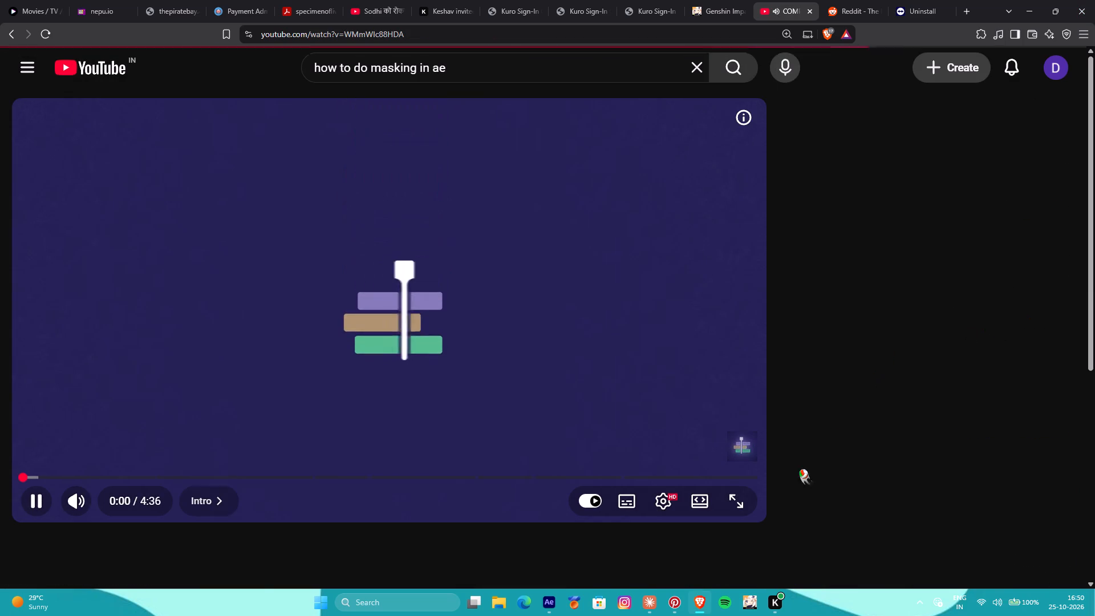
{"action": "left_click", "coordinate": [733, 498]}
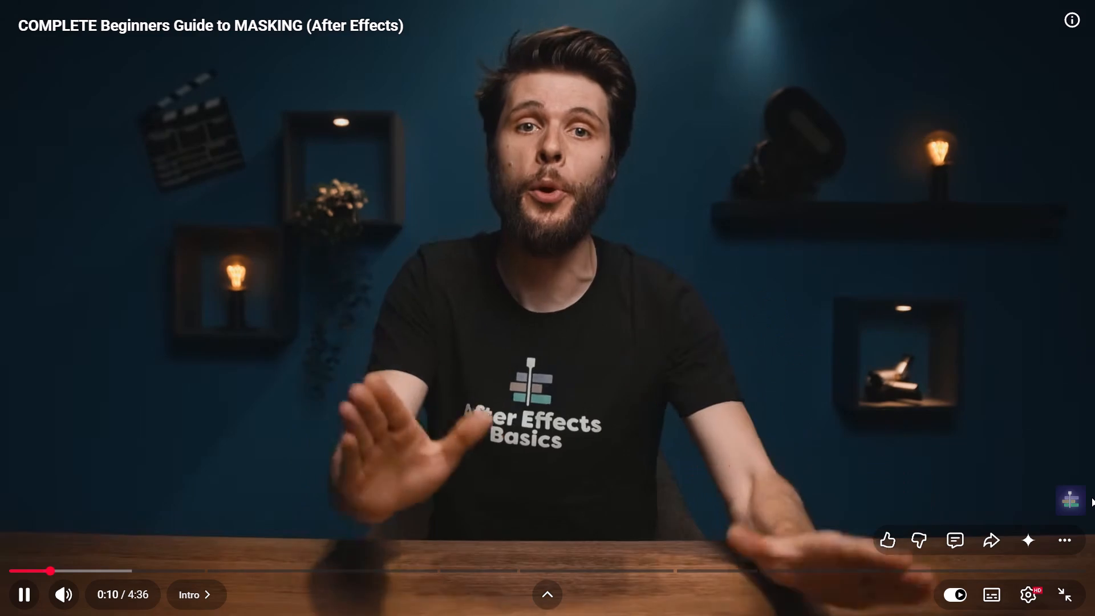
{"action": "key", "text": "Right"}
{"action": "key", "text": "Right"}
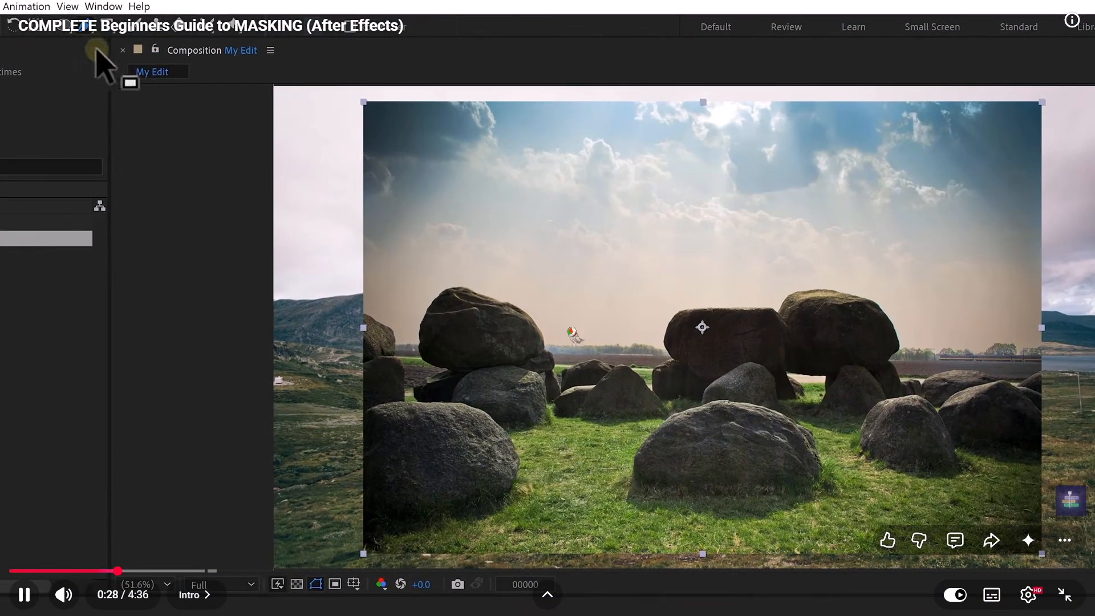
{"action": "left_click", "coordinate": [589, 329]}
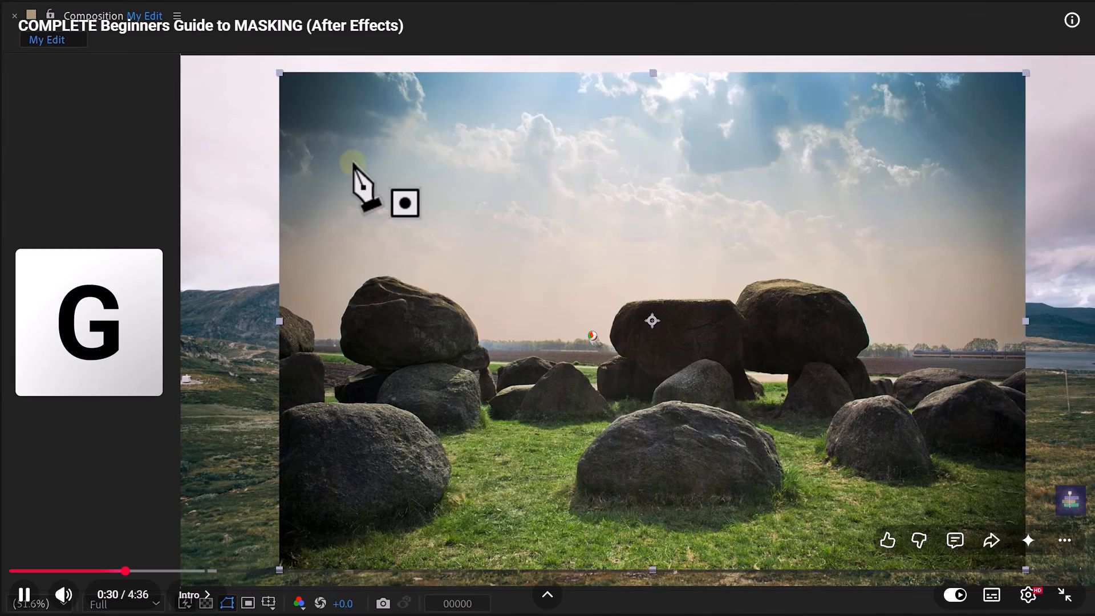
{"action": "left_click", "coordinate": [593, 331]}
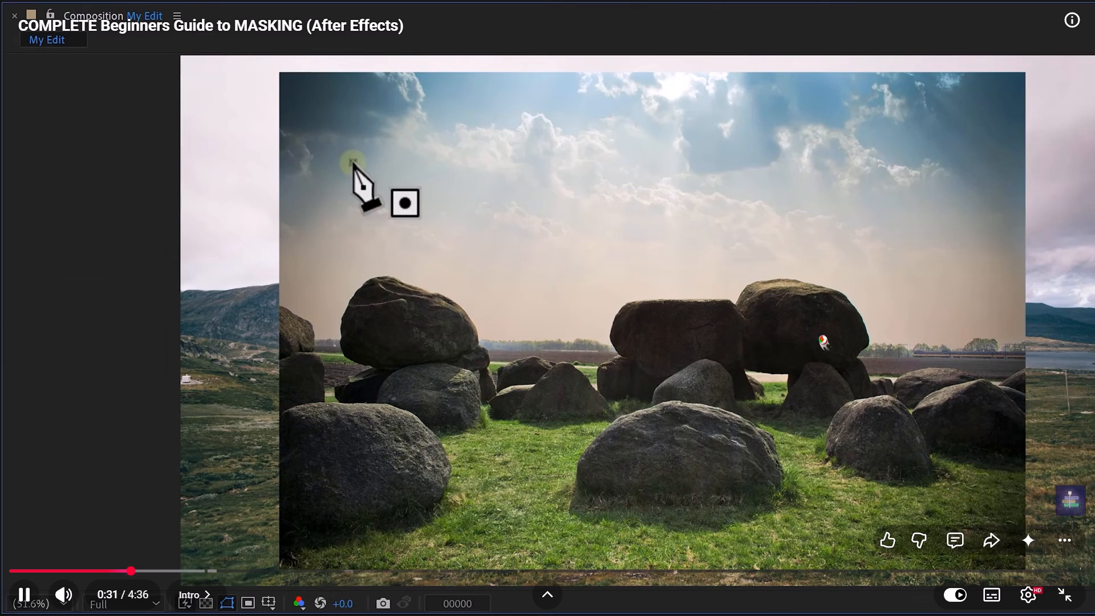
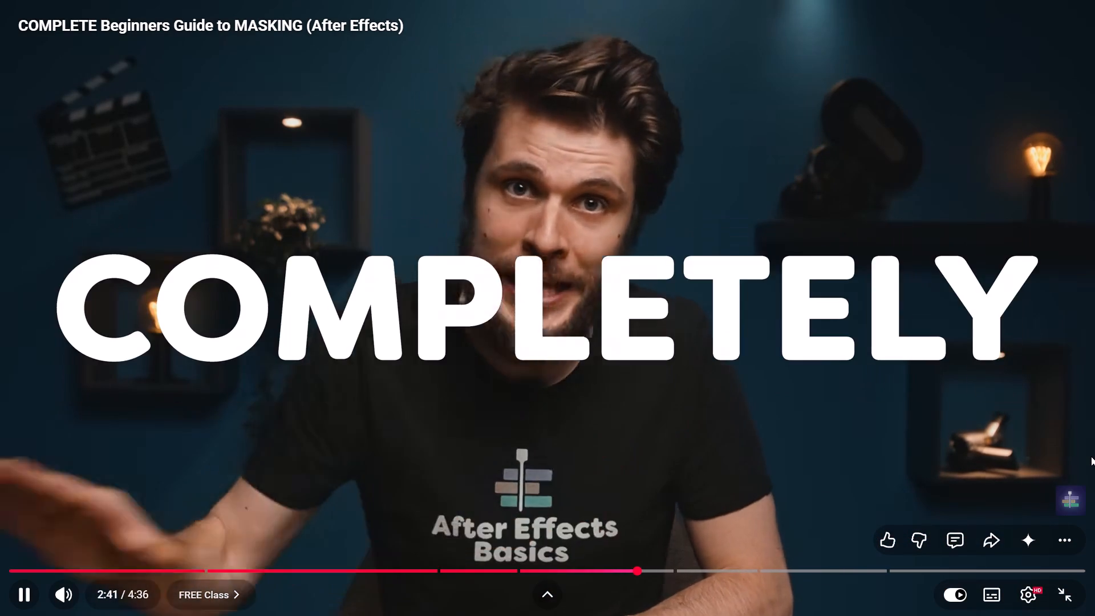
Skip ahead in the masking tutorial video to the Mask Properties chapter.
{"action": "key", "text": "Right"}
{"action": "key", "text": "Right"}
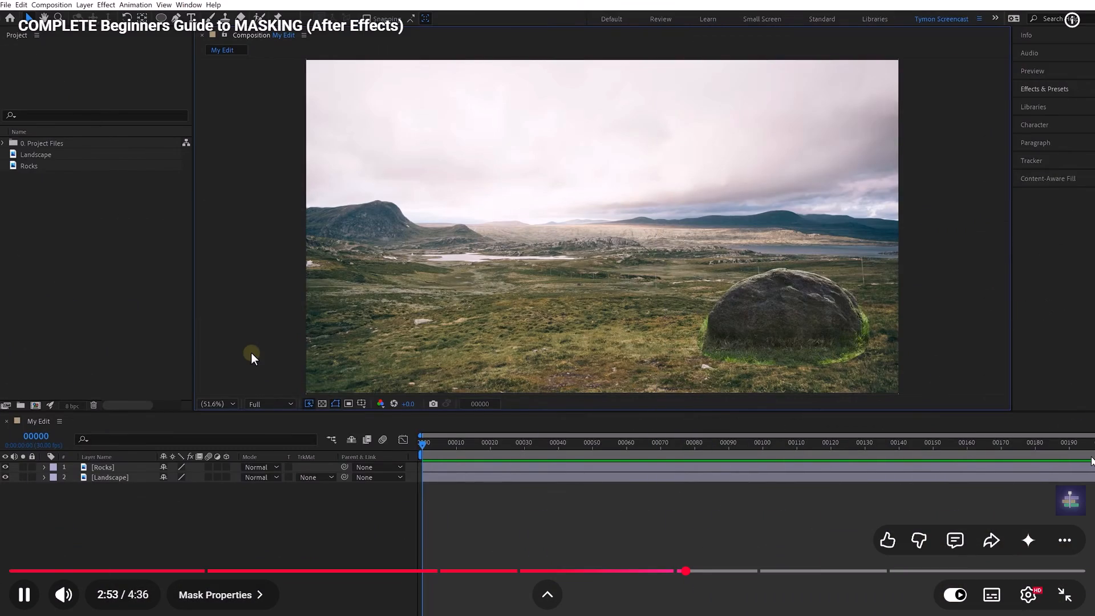
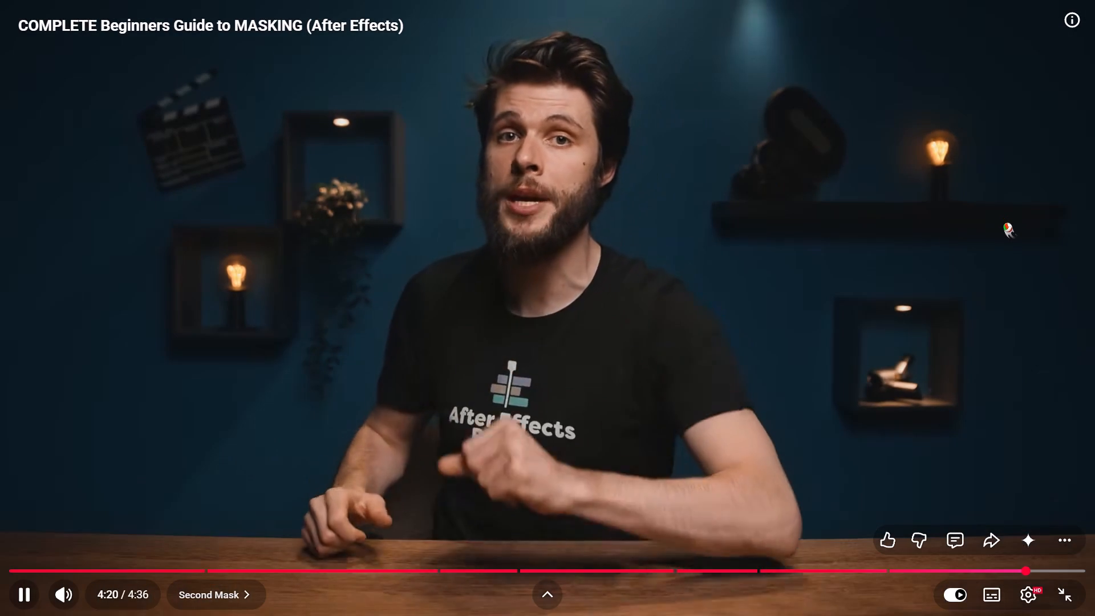
Leave the full-screen masking tutorial and look through the search results for other After Effects masking videos.
{"action": "left_click", "coordinate": [1065, 594]}
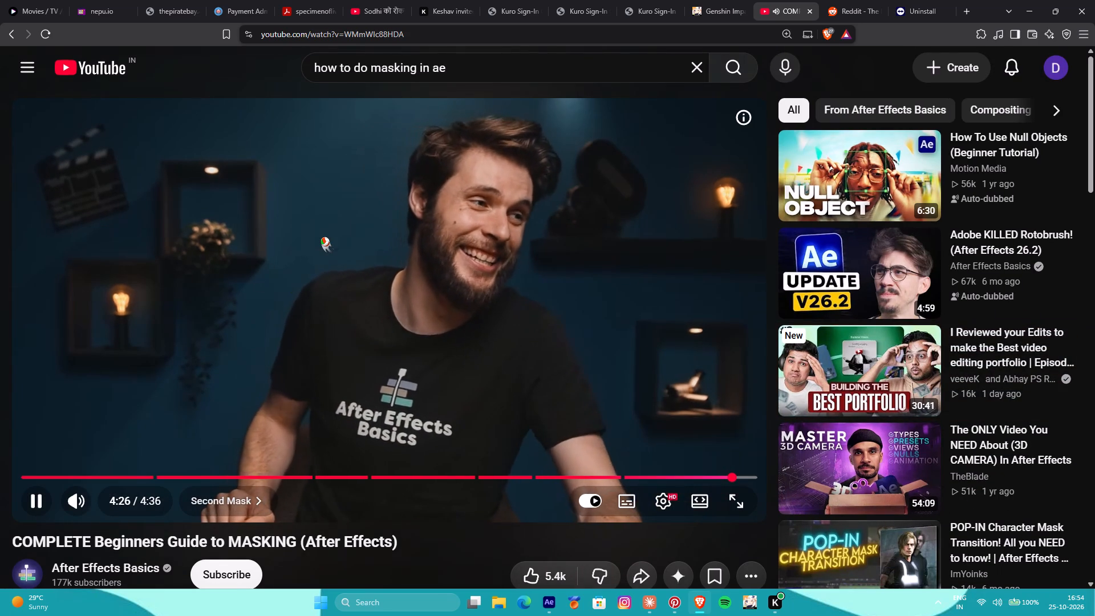
{"action": "left_click", "coordinate": [14, 32]}
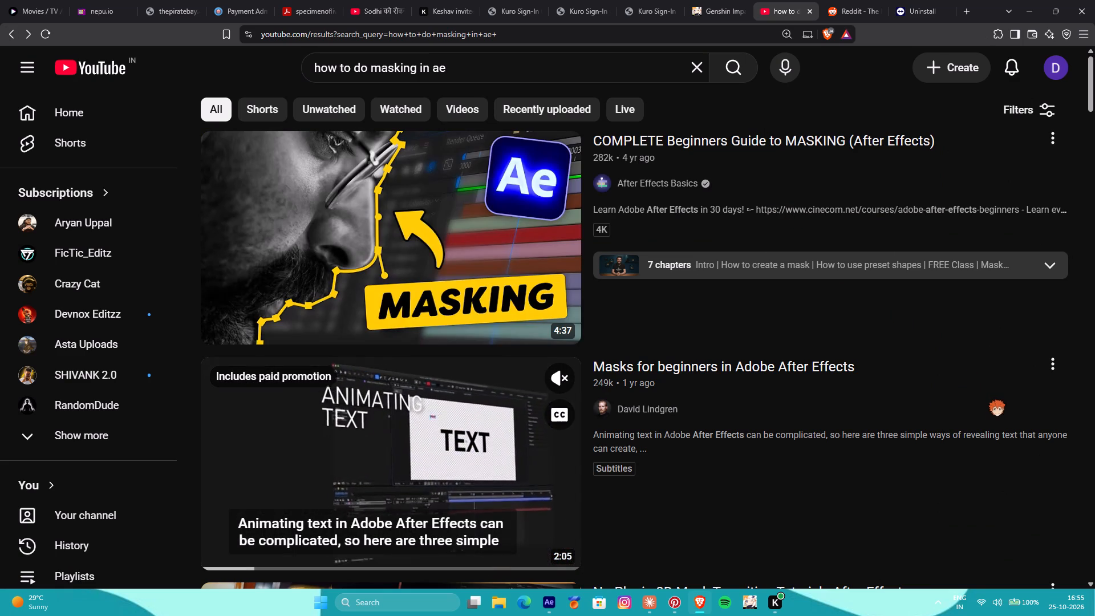
{"action": "scroll", "coordinate": [996, 391], "scroll_direction": "down", "scroll_amount": 3}
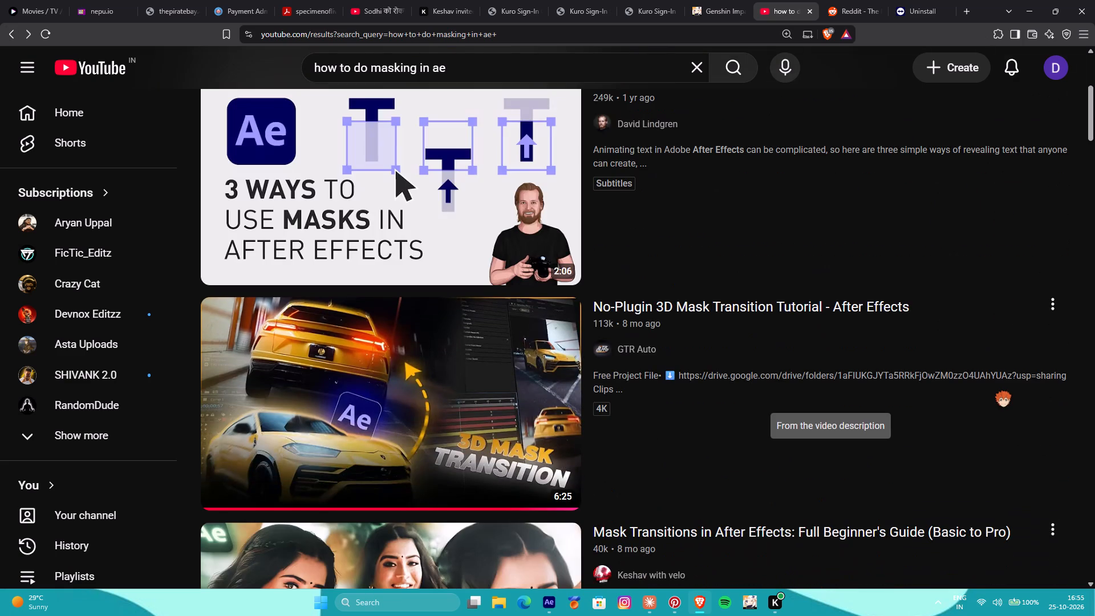
{"action": "scroll", "coordinate": [996, 390], "scroll_direction": "down", "scroll_amount": 2}
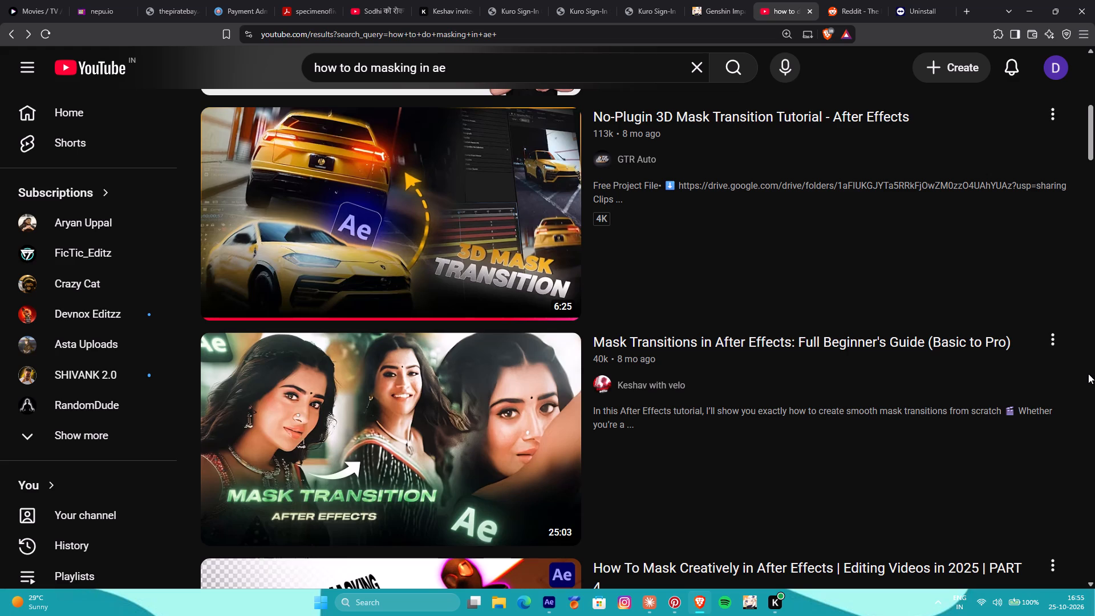
{"action": "scroll", "coordinate": [1088, 374], "scroll_direction": "up", "scroll_amount": 6}
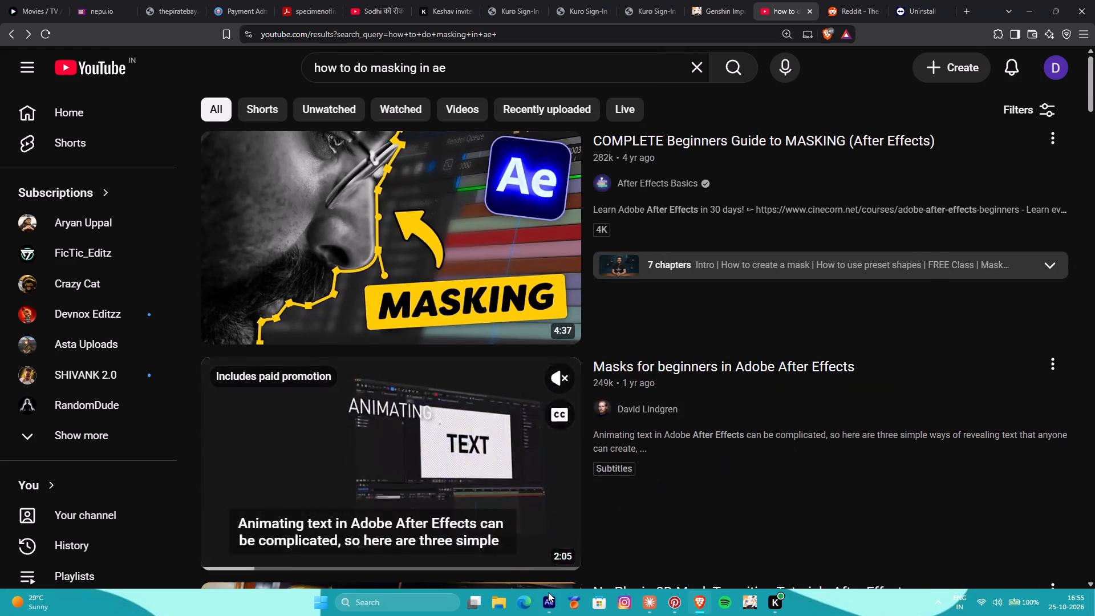
Switch to After Effects and bring up Comp 1 in place of the icon's layer view.
{"action": "left_click", "coordinate": [551, 615]}
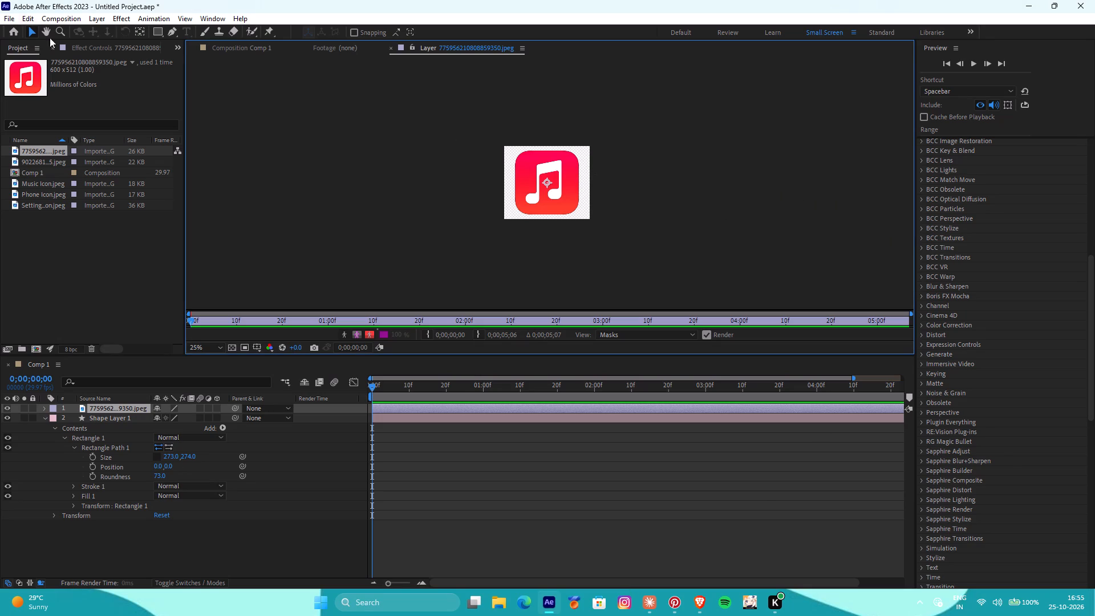
{"action": "left_click", "coordinate": [222, 49]}
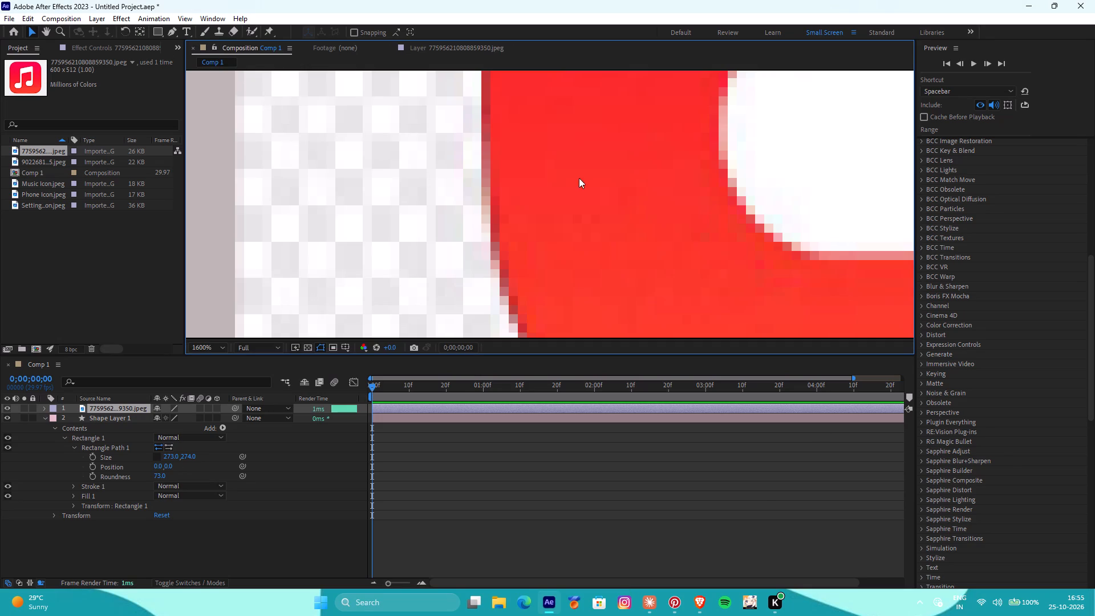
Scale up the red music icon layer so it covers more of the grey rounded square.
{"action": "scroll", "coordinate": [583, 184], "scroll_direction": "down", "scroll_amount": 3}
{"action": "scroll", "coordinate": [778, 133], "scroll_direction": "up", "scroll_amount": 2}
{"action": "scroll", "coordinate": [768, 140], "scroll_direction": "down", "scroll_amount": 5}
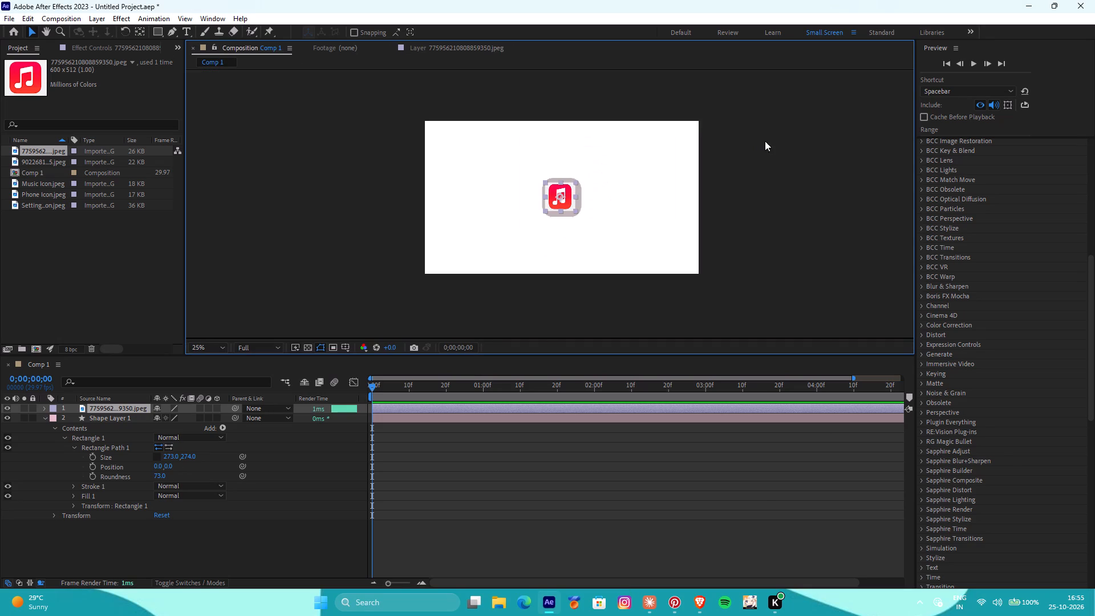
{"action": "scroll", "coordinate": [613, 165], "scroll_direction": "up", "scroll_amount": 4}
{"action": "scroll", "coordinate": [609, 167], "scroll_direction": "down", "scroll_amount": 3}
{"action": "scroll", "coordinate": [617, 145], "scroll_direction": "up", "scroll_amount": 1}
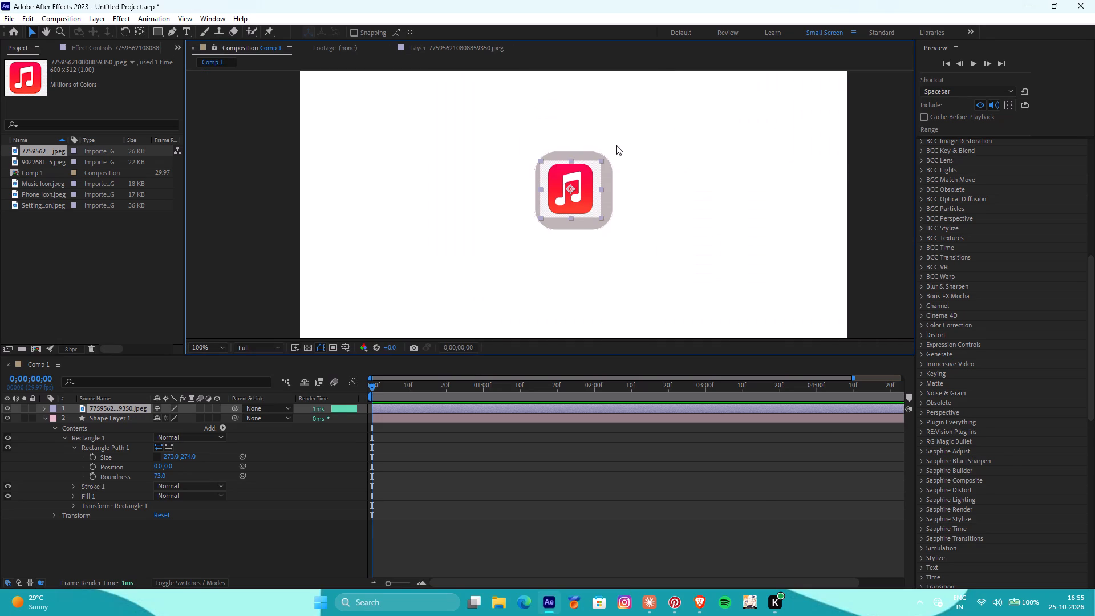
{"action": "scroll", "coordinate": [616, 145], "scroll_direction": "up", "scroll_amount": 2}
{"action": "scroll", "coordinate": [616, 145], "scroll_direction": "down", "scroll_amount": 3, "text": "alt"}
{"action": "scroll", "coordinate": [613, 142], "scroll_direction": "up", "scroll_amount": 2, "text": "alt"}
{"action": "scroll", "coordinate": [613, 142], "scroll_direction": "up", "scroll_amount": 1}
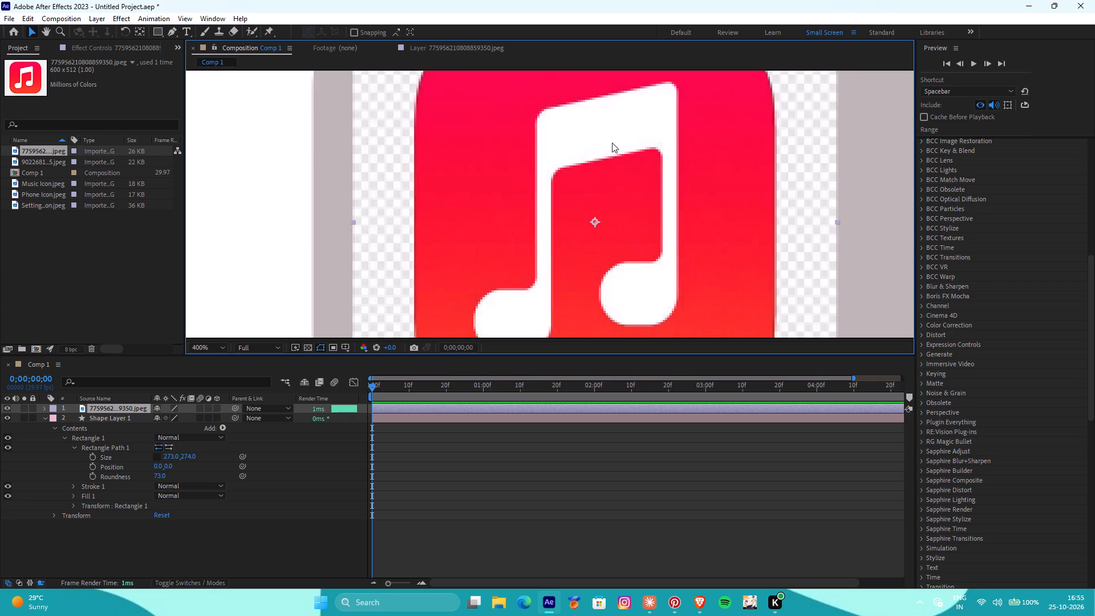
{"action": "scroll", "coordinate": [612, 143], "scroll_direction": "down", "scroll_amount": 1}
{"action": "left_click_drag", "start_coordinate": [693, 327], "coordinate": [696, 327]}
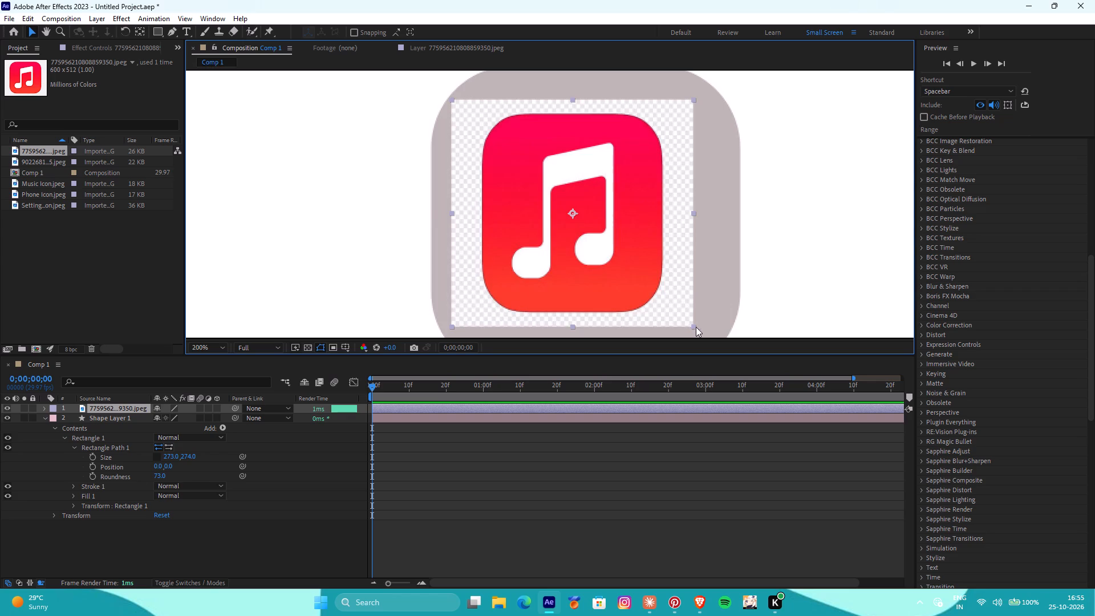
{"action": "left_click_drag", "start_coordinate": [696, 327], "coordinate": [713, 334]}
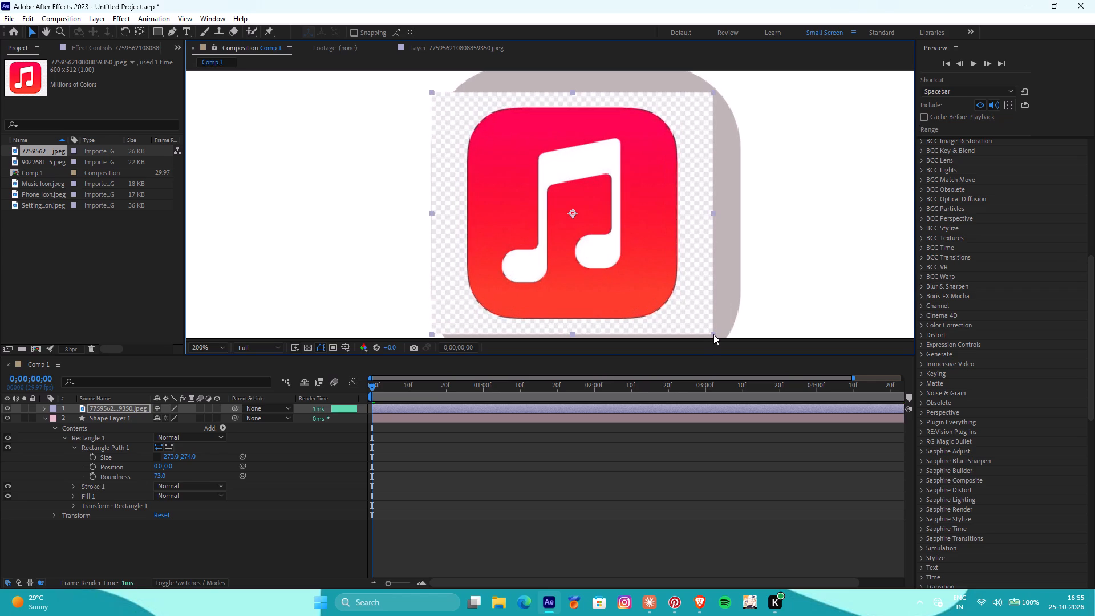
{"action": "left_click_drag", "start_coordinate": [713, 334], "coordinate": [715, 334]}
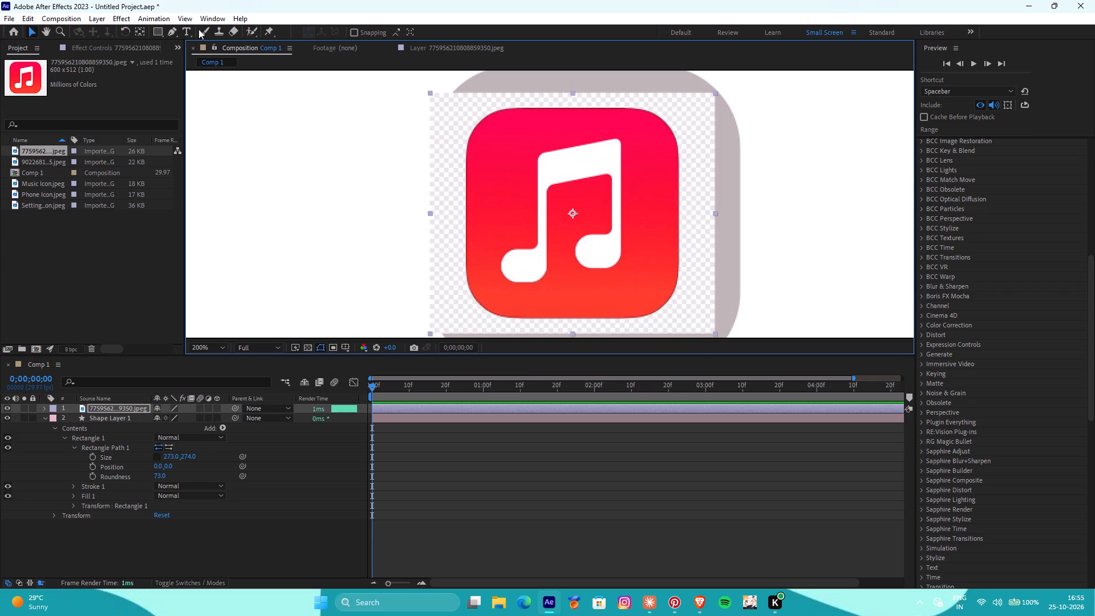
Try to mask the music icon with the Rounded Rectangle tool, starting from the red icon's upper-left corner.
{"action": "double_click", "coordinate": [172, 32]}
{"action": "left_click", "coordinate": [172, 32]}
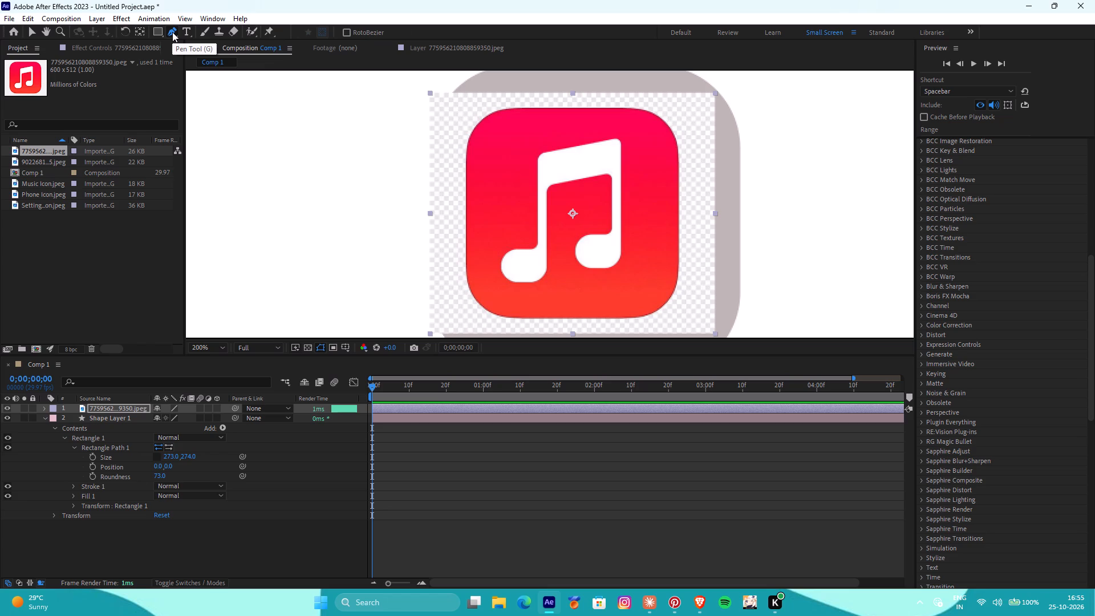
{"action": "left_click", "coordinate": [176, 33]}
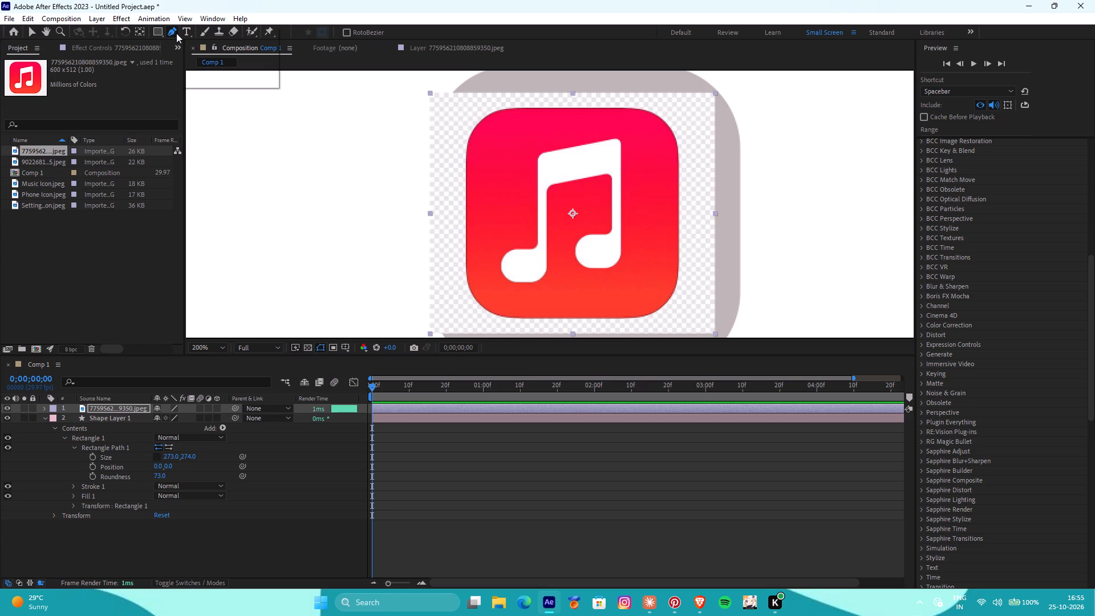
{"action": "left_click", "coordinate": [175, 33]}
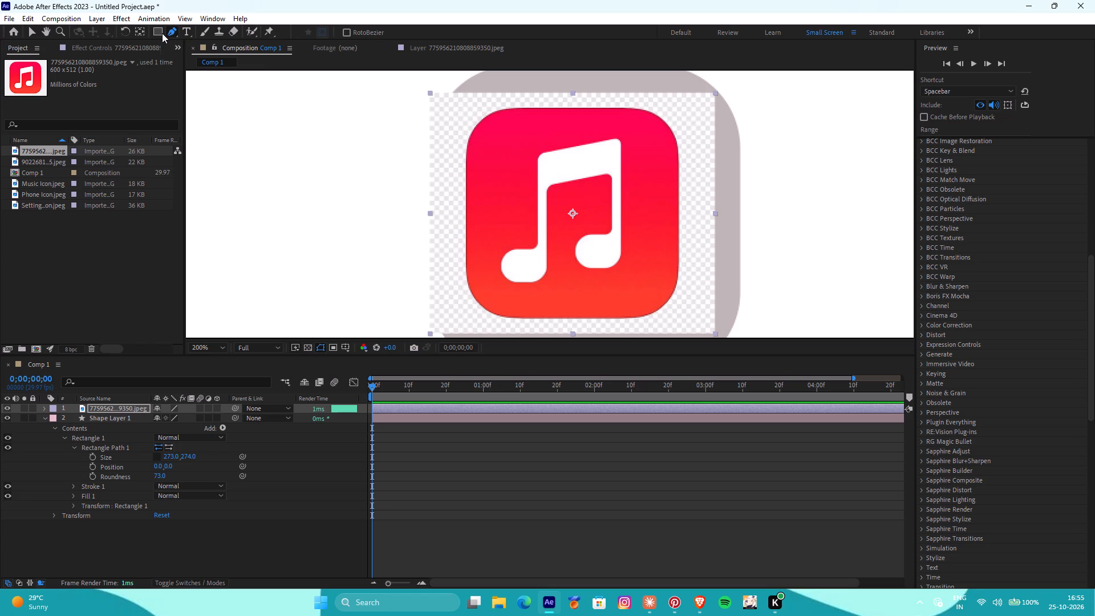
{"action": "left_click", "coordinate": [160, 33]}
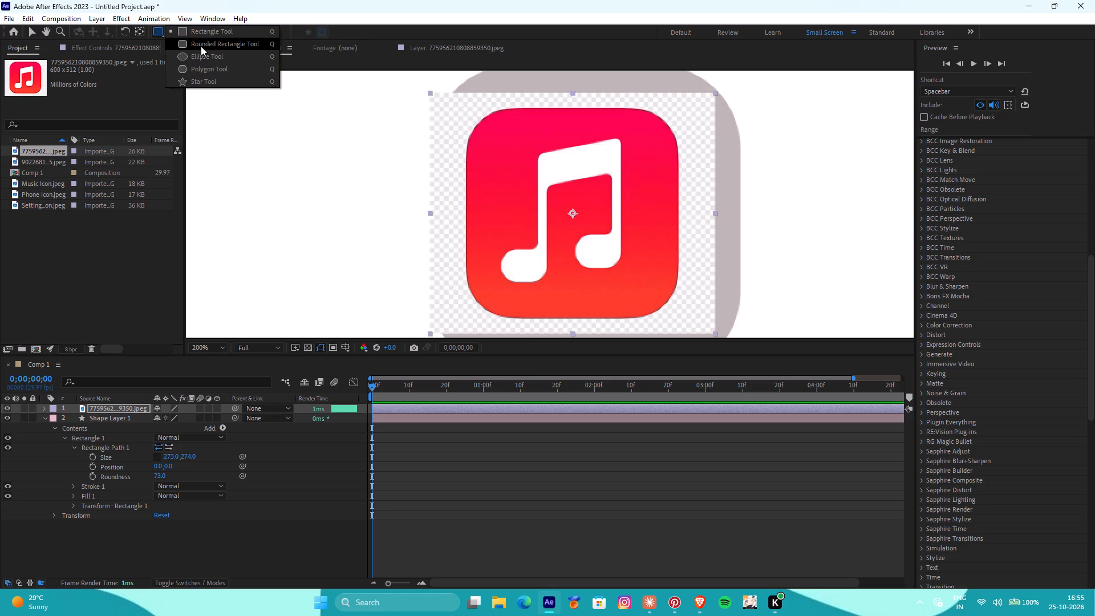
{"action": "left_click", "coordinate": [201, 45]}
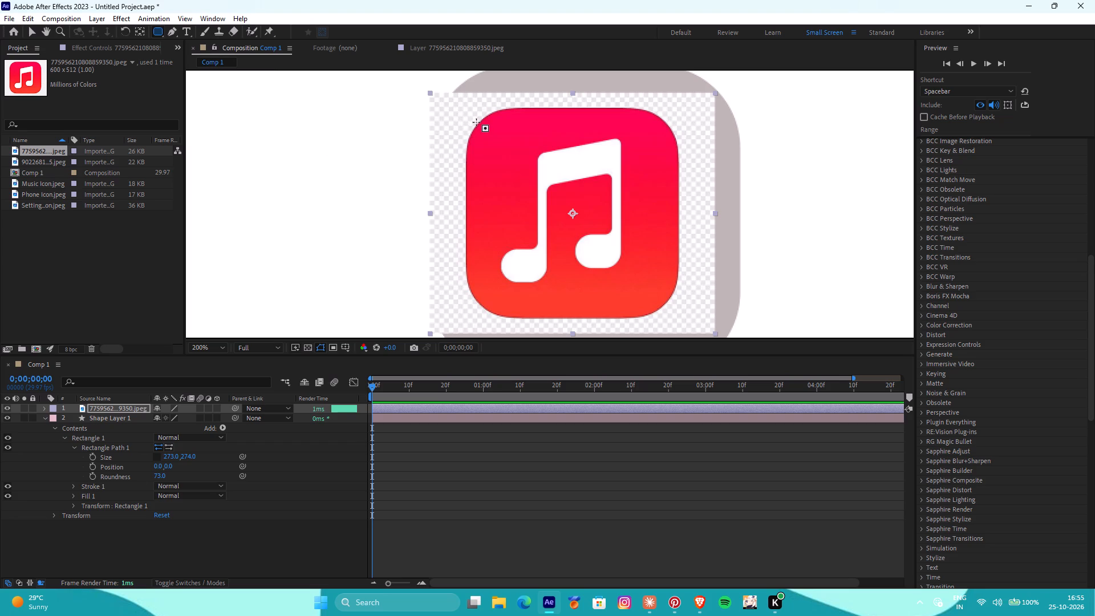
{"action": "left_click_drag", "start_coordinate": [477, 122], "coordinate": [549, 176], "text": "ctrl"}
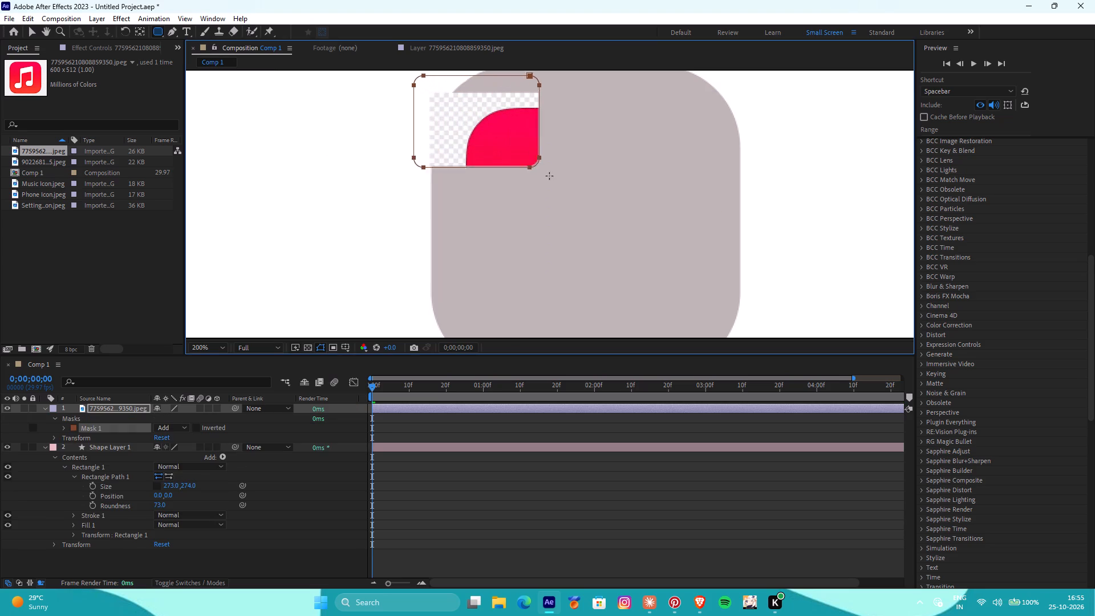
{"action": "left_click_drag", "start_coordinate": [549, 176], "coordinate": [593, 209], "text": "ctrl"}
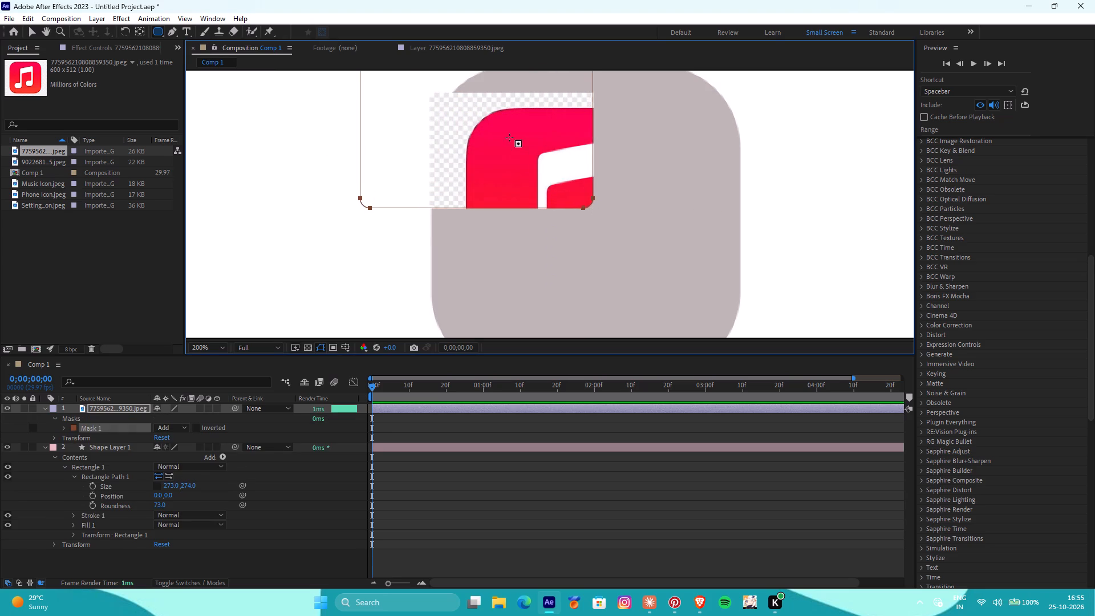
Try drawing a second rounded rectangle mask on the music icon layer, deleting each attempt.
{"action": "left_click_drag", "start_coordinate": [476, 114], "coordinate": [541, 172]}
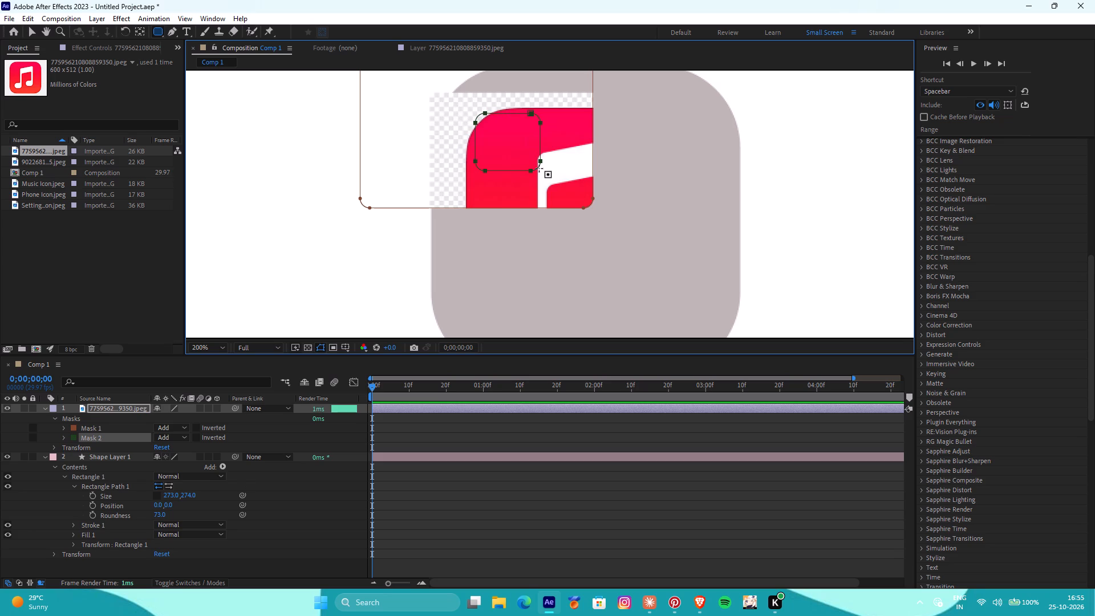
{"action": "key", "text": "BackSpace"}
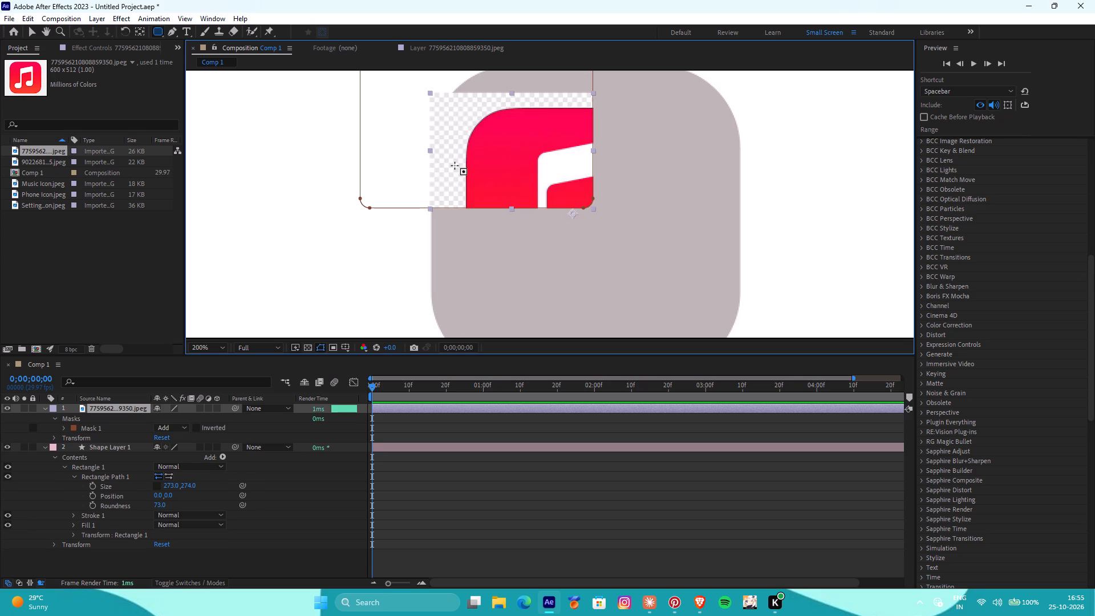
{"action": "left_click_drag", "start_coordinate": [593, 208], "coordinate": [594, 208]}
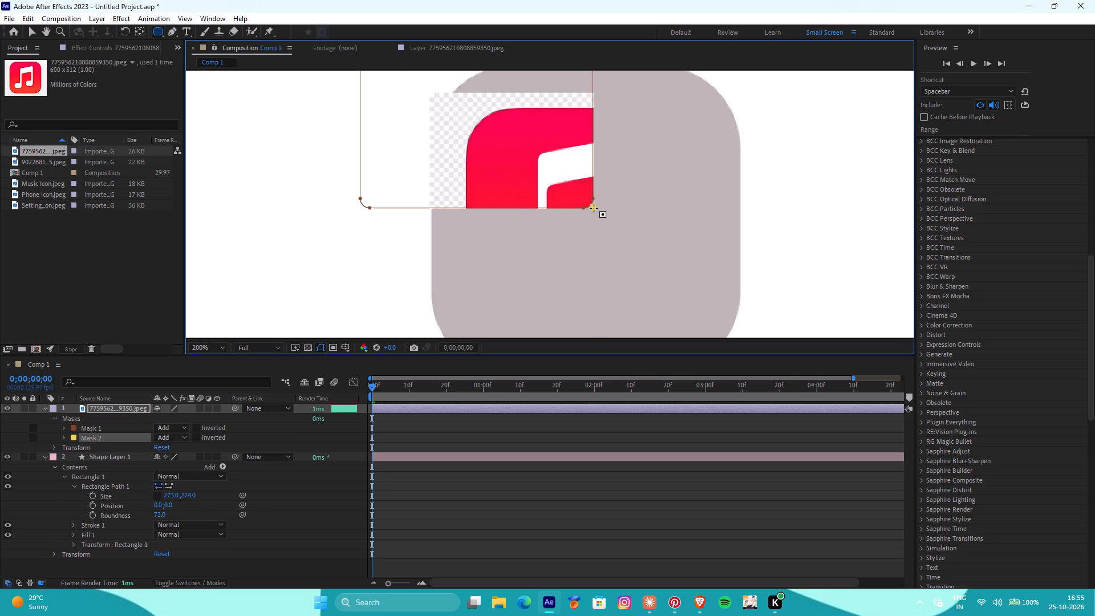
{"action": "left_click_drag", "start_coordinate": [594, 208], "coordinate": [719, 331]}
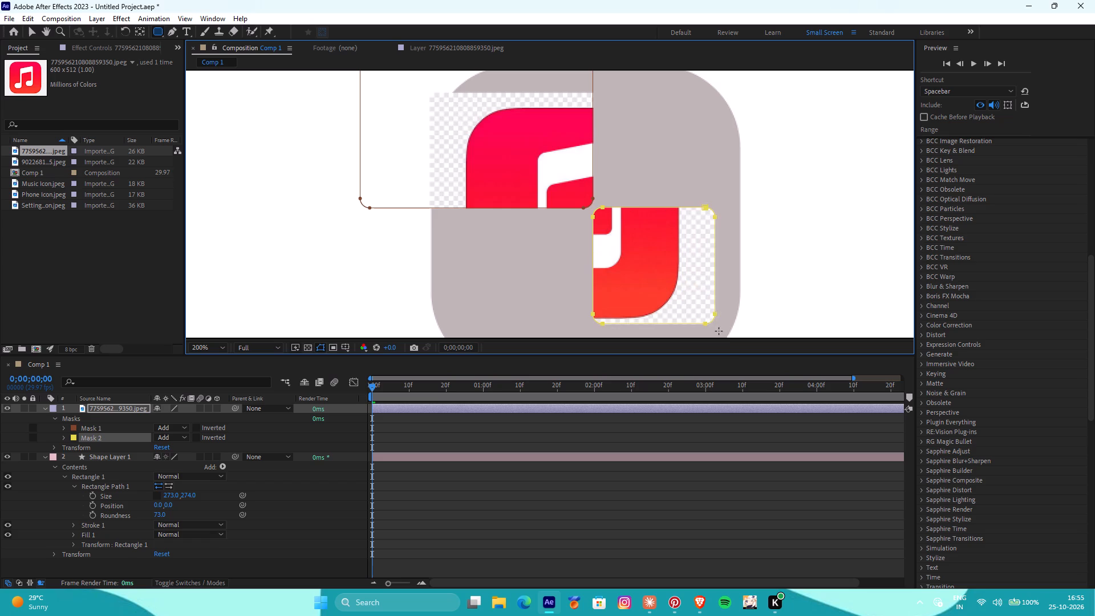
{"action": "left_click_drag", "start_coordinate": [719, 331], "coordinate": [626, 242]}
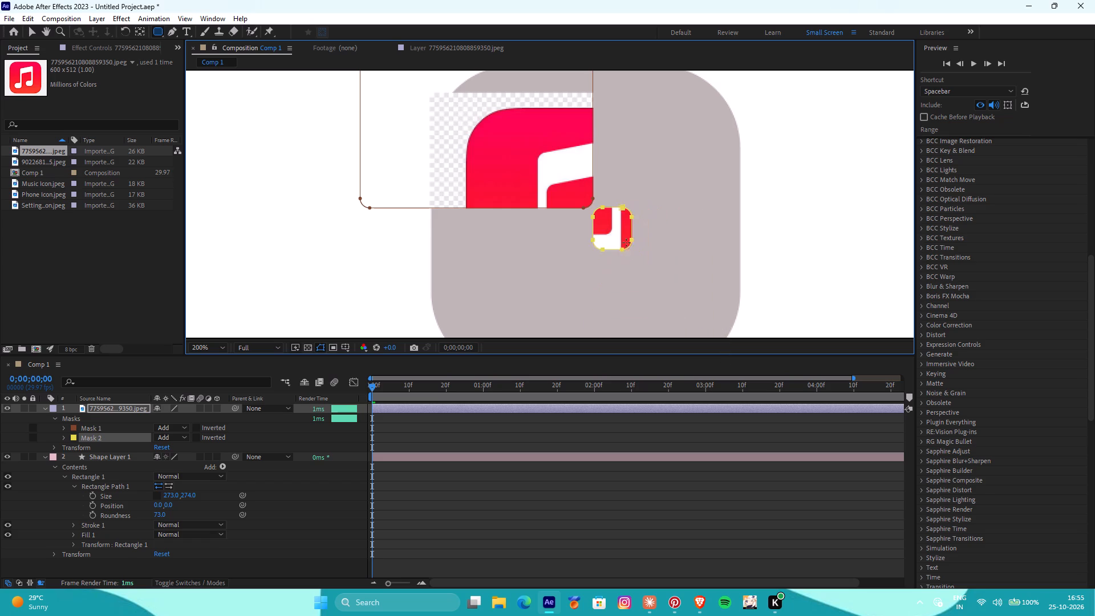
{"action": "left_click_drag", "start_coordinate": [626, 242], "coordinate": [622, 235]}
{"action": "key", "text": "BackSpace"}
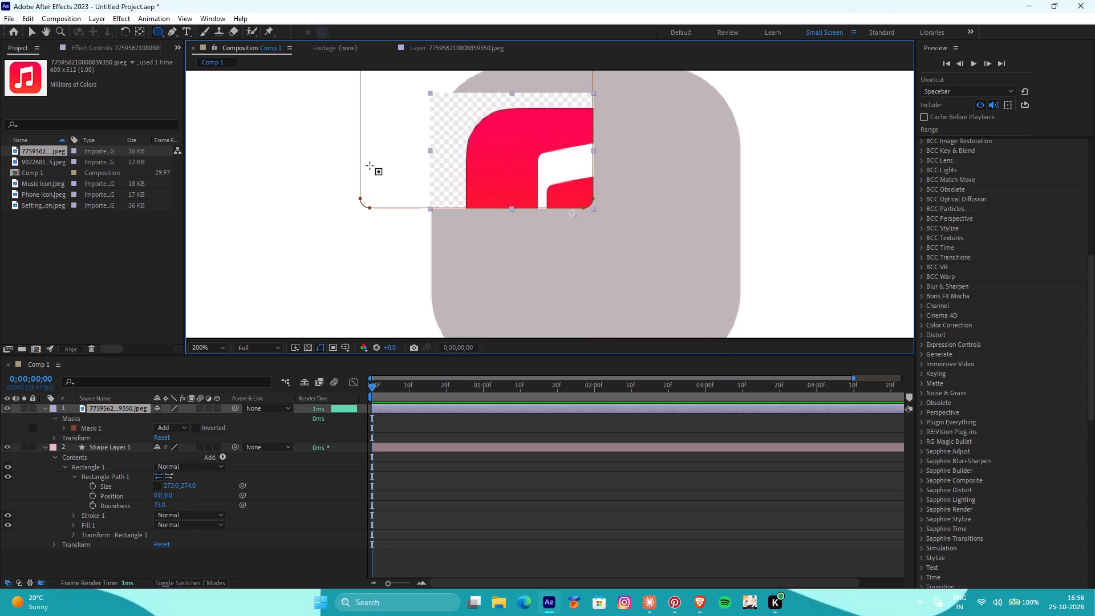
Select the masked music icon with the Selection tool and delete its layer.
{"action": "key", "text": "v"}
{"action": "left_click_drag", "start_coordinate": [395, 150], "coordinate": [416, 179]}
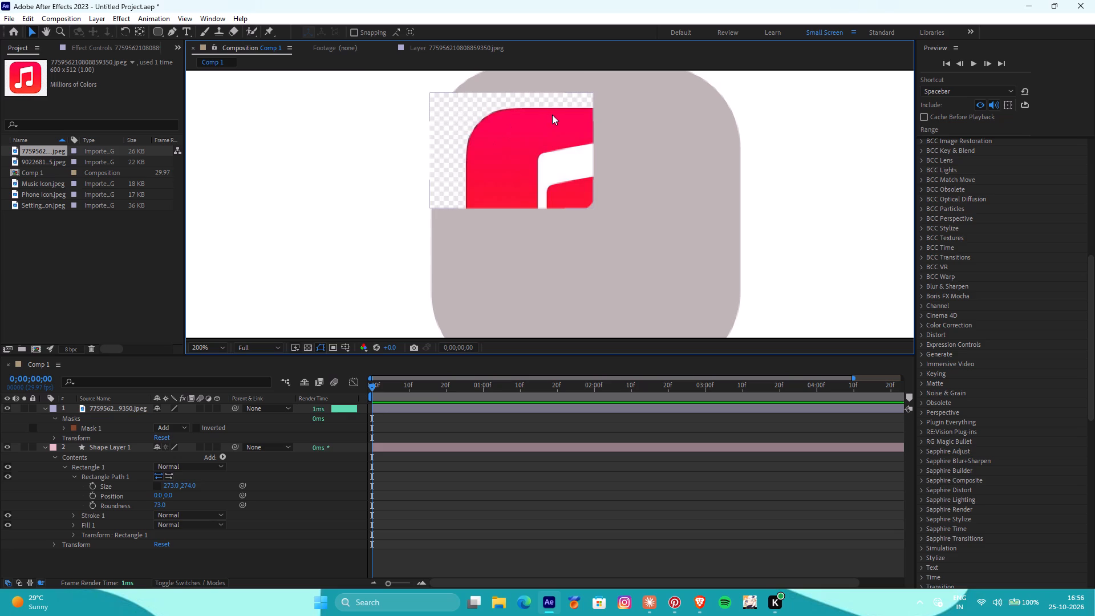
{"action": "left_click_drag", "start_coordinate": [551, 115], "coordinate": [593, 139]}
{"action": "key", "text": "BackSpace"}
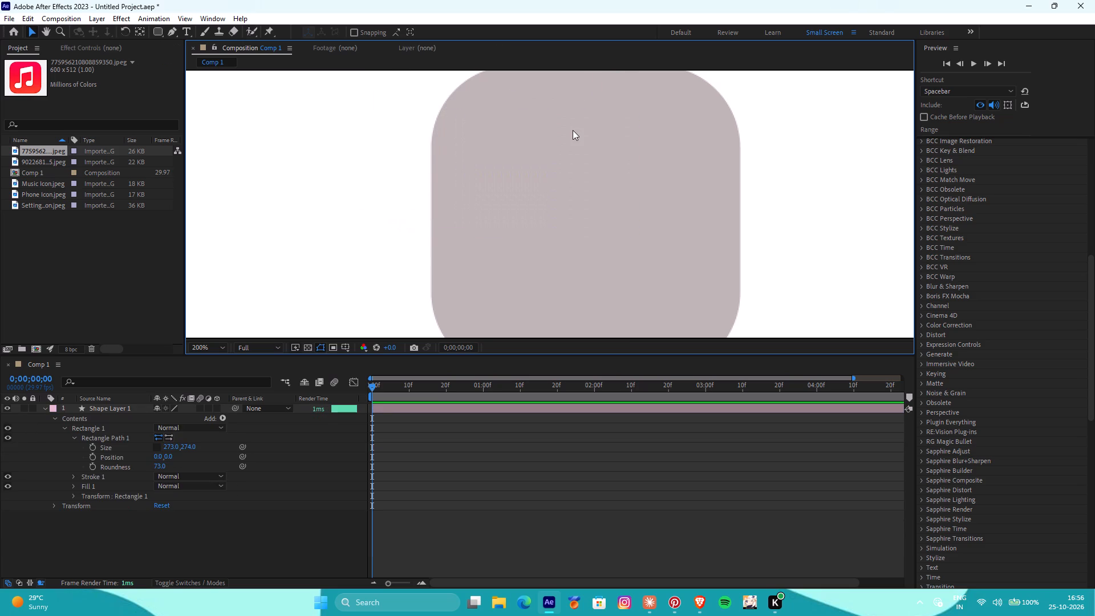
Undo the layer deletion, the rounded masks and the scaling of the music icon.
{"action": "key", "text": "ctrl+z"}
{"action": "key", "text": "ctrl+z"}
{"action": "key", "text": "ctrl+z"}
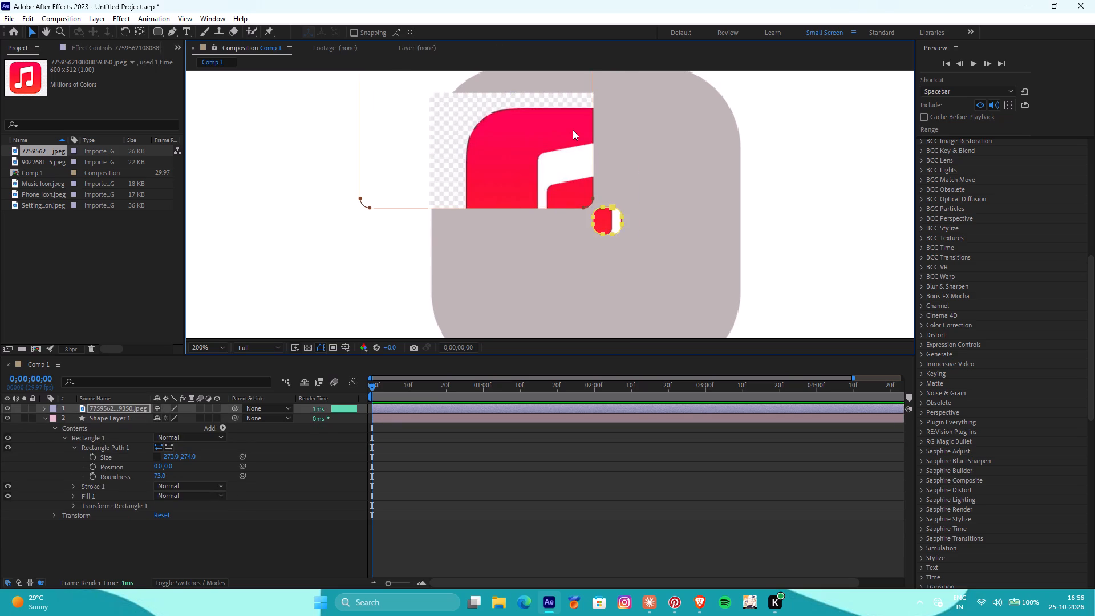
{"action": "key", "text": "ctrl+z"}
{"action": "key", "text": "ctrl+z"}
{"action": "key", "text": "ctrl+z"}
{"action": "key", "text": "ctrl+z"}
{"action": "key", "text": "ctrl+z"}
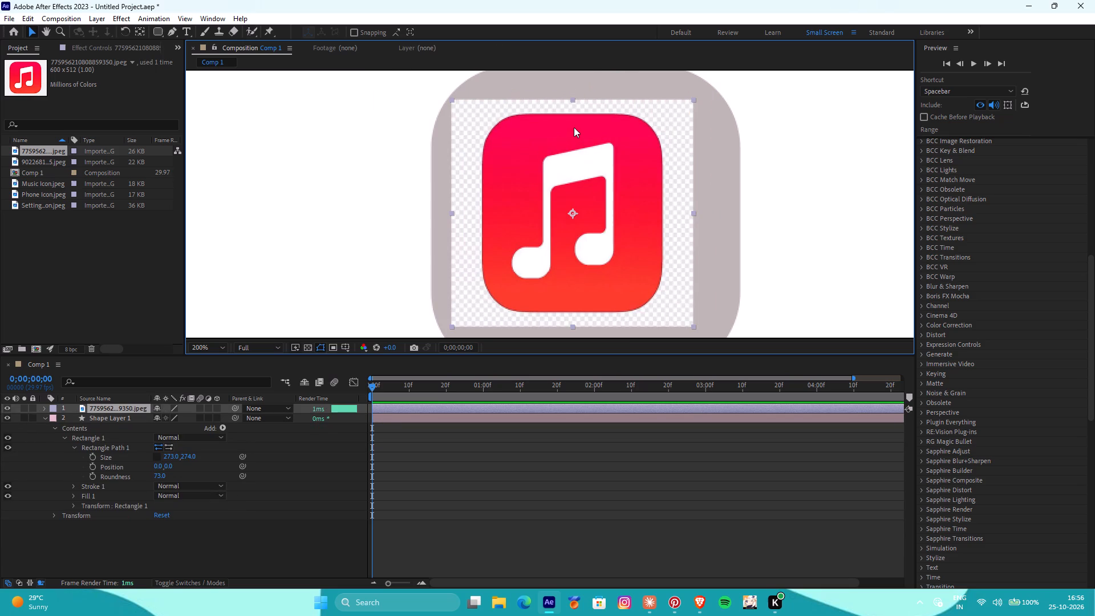
Enlarge the music icon layer slightly over the grey rounded square.
{"action": "left_click_drag", "start_coordinate": [694, 325], "coordinate": [704, 326]}
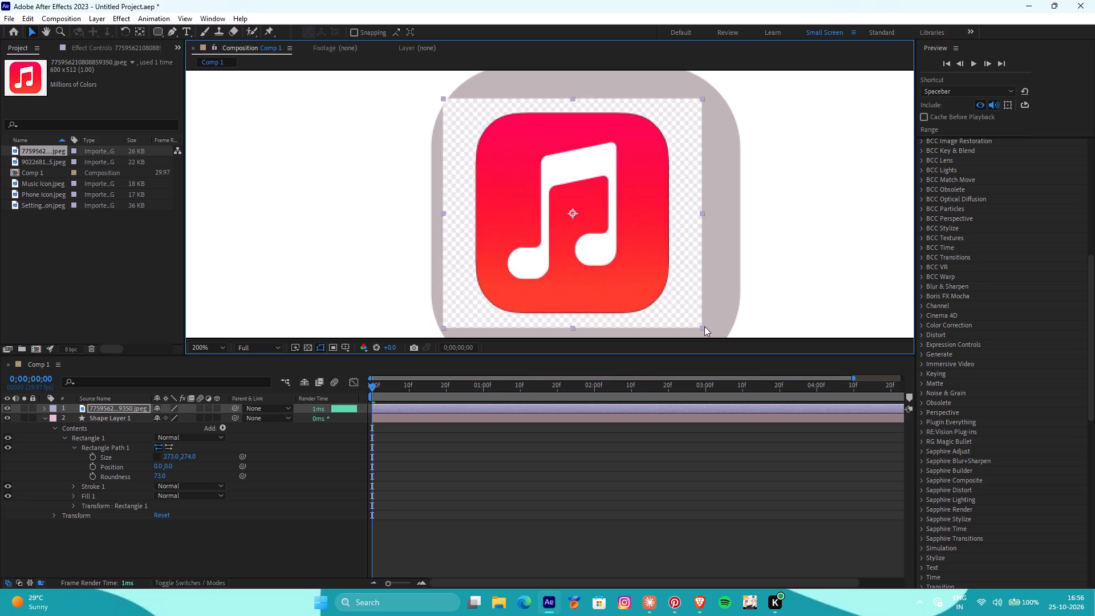
{"action": "left_click_drag", "start_coordinate": [704, 326], "coordinate": [712, 329]}
Draw a rounded rectangle mask over the music icon's upper-left area and expand the mask's properties.
{"action": "left_click", "coordinate": [157, 28]}
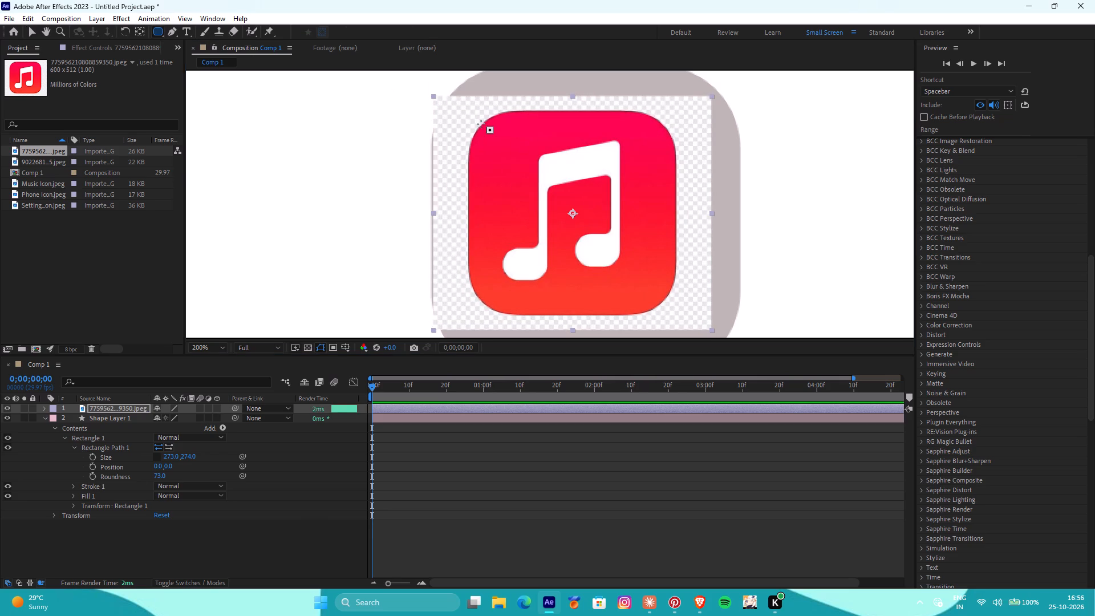
{"action": "left_click_drag", "start_coordinate": [481, 125], "coordinate": [485, 128], "text": "ctrl"}
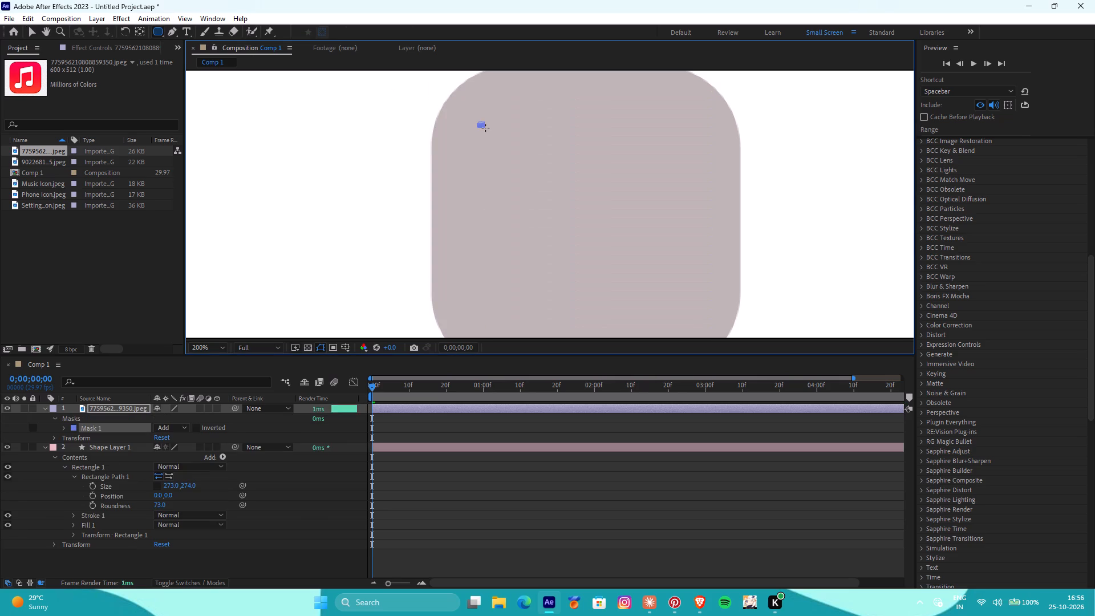
{"action": "left_click_drag", "start_coordinate": [485, 128], "coordinate": [486, 128], "text": "ctrl"}
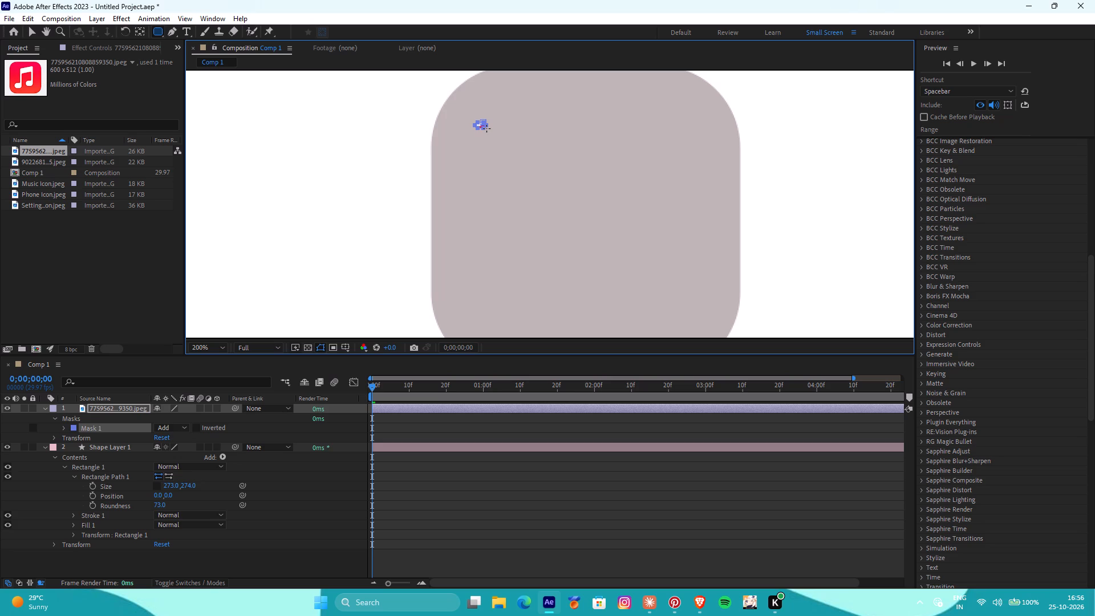
{"action": "left_click_drag", "start_coordinate": [486, 128], "coordinate": [491, 141], "text": "ctrl"}
{"action": "left_click_drag", "start_coordinate": [491, 141], "coordinate": [613, 219], "text": "ctrl"}
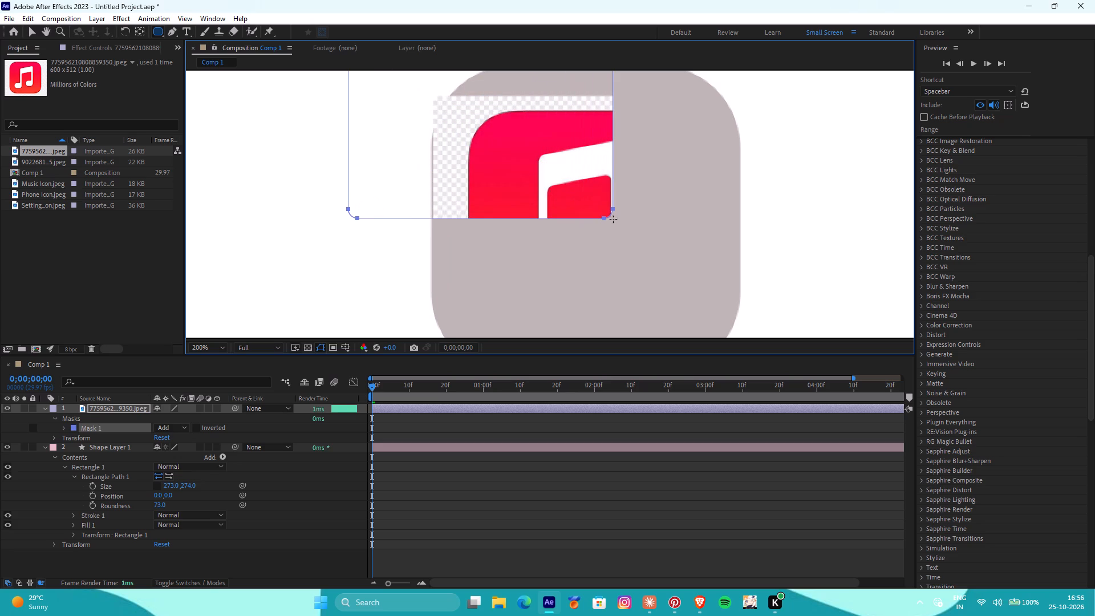
{"action": "left_click_drag", "start_coordinate": [613, 219], "coordinate": [608, 213], "text": "ctrl"}
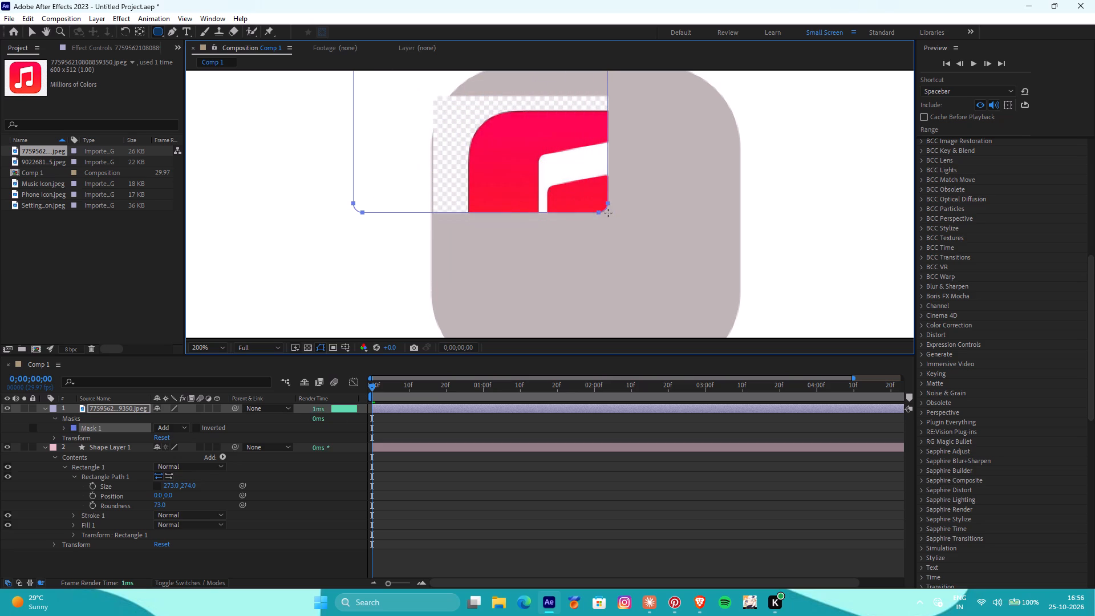
{"action": "left_click_drag", "start_coordinate": [608, 213], "coordinate": [602, 212], "text": "ctrl"}
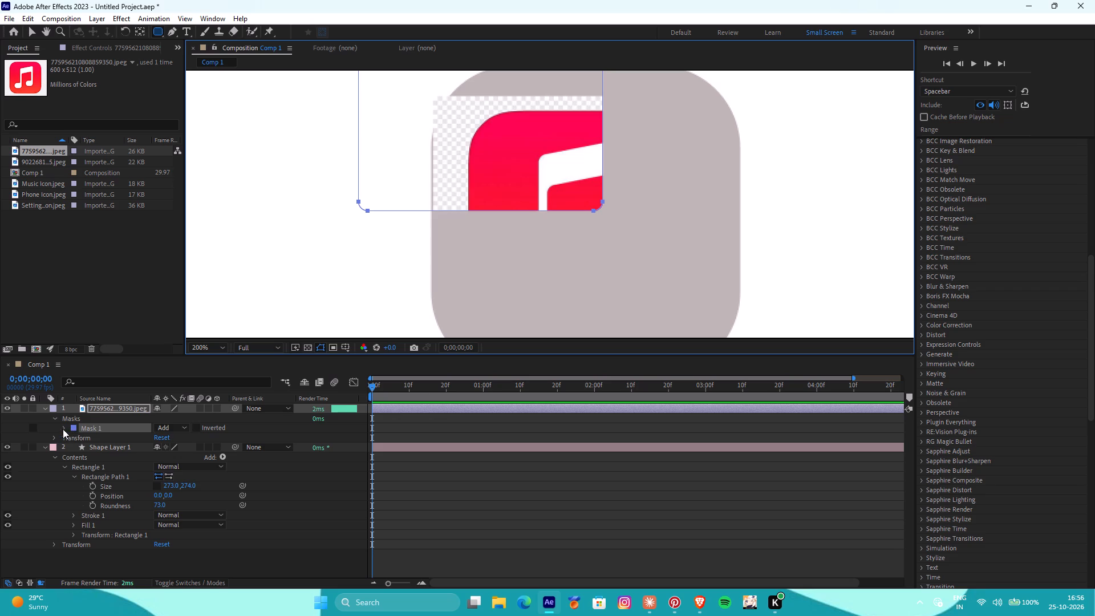
{"action": "left_click", "coordinate": [63, 427]}
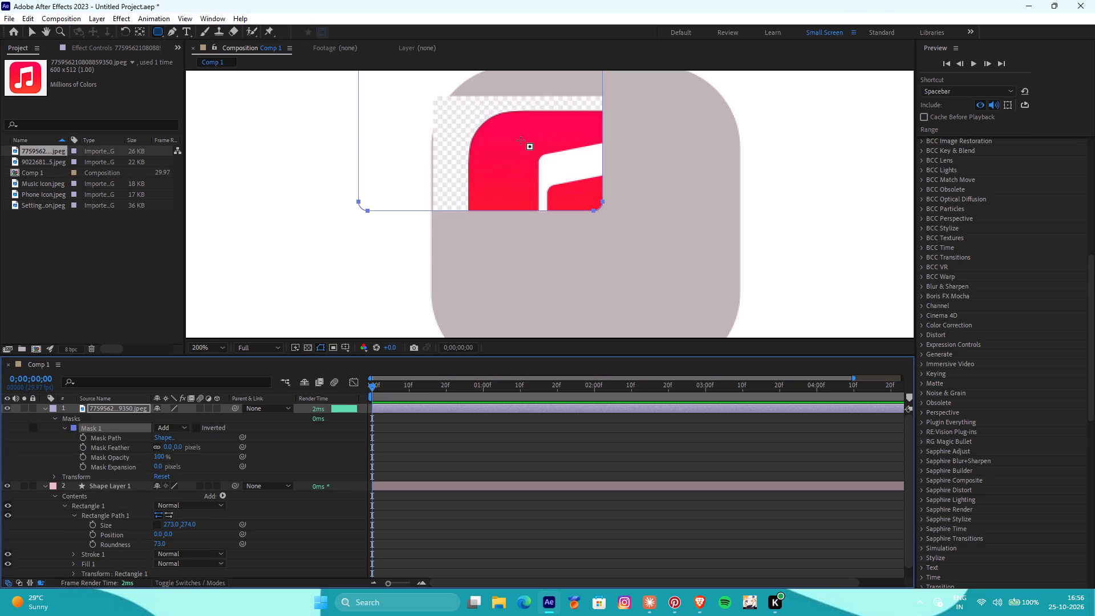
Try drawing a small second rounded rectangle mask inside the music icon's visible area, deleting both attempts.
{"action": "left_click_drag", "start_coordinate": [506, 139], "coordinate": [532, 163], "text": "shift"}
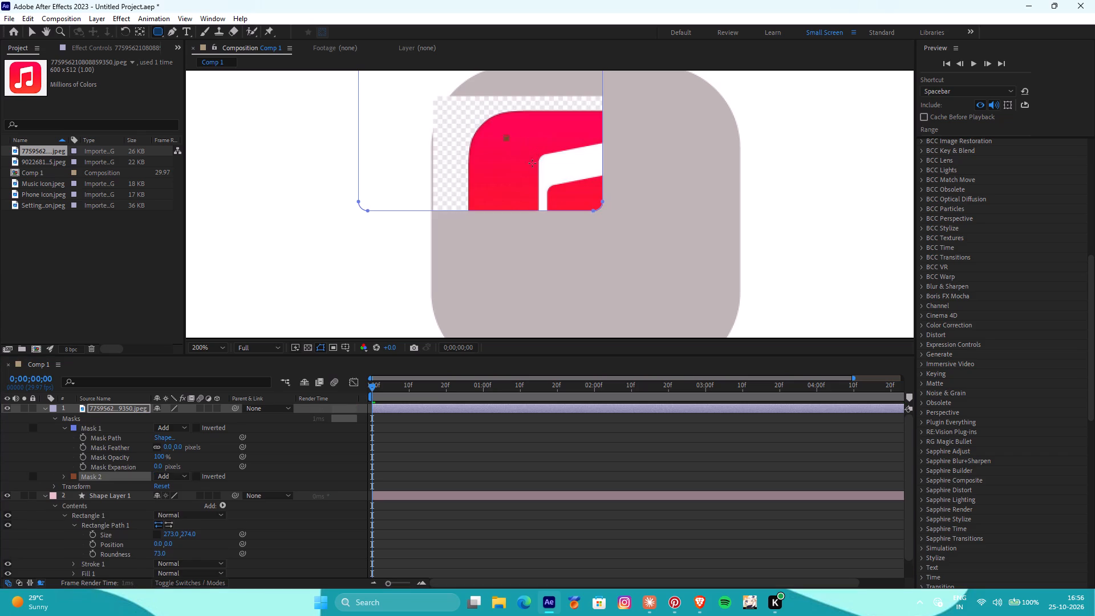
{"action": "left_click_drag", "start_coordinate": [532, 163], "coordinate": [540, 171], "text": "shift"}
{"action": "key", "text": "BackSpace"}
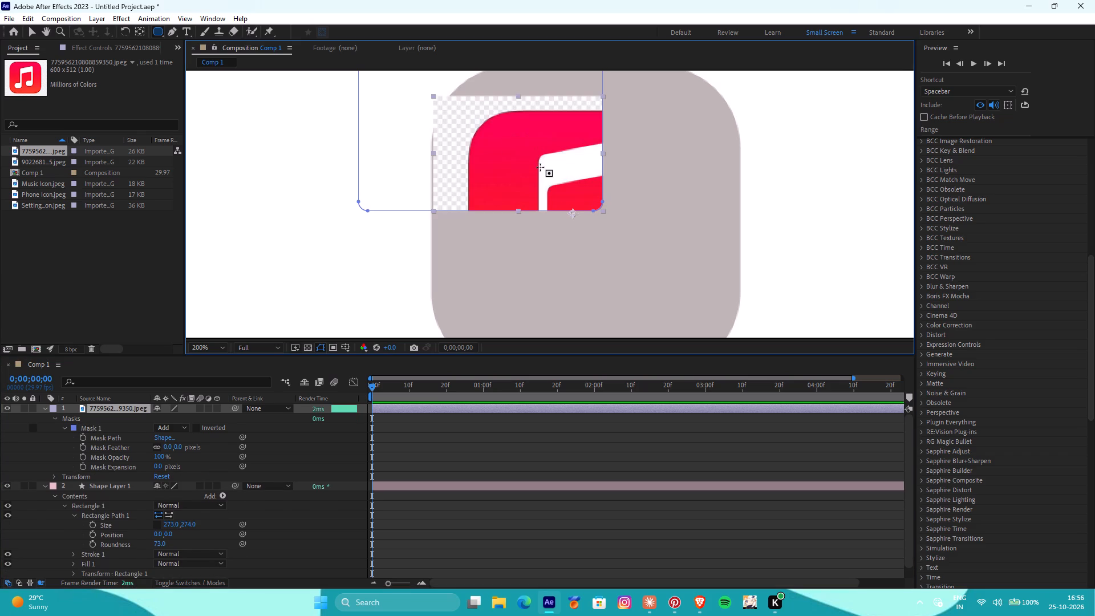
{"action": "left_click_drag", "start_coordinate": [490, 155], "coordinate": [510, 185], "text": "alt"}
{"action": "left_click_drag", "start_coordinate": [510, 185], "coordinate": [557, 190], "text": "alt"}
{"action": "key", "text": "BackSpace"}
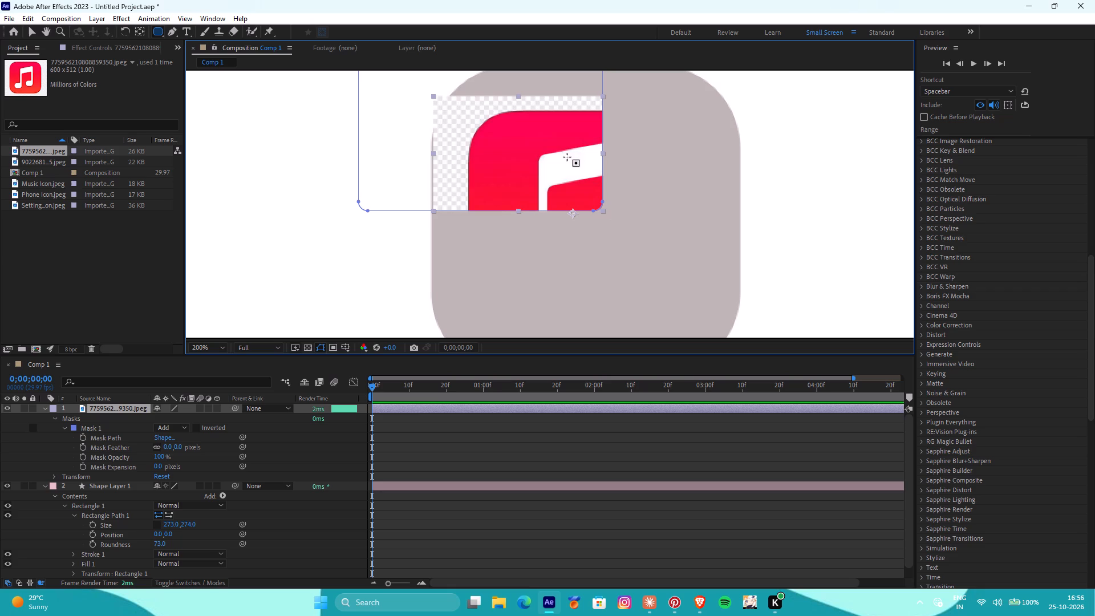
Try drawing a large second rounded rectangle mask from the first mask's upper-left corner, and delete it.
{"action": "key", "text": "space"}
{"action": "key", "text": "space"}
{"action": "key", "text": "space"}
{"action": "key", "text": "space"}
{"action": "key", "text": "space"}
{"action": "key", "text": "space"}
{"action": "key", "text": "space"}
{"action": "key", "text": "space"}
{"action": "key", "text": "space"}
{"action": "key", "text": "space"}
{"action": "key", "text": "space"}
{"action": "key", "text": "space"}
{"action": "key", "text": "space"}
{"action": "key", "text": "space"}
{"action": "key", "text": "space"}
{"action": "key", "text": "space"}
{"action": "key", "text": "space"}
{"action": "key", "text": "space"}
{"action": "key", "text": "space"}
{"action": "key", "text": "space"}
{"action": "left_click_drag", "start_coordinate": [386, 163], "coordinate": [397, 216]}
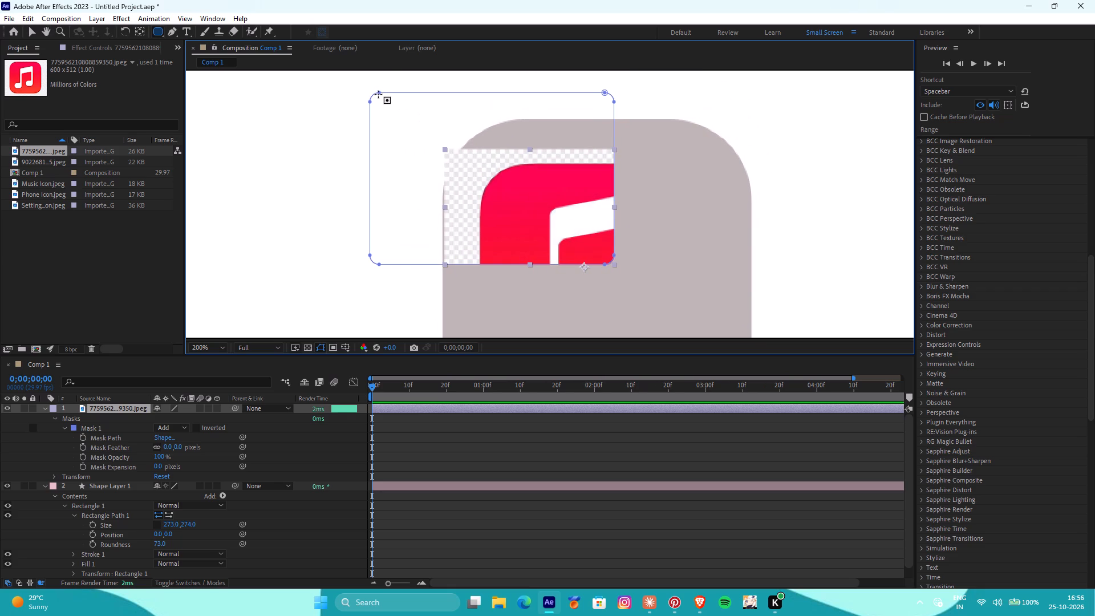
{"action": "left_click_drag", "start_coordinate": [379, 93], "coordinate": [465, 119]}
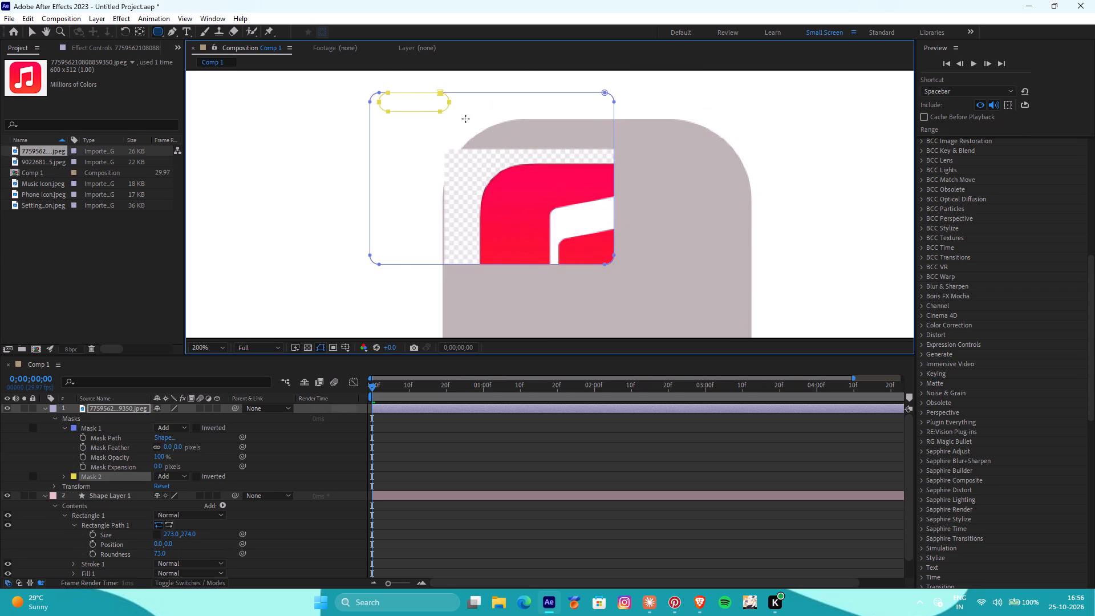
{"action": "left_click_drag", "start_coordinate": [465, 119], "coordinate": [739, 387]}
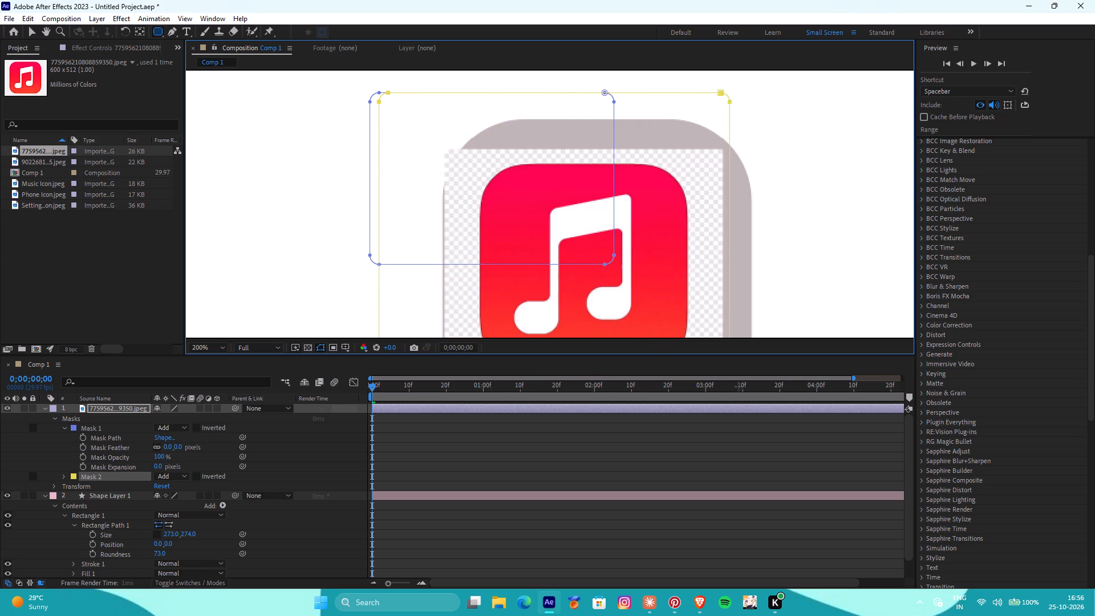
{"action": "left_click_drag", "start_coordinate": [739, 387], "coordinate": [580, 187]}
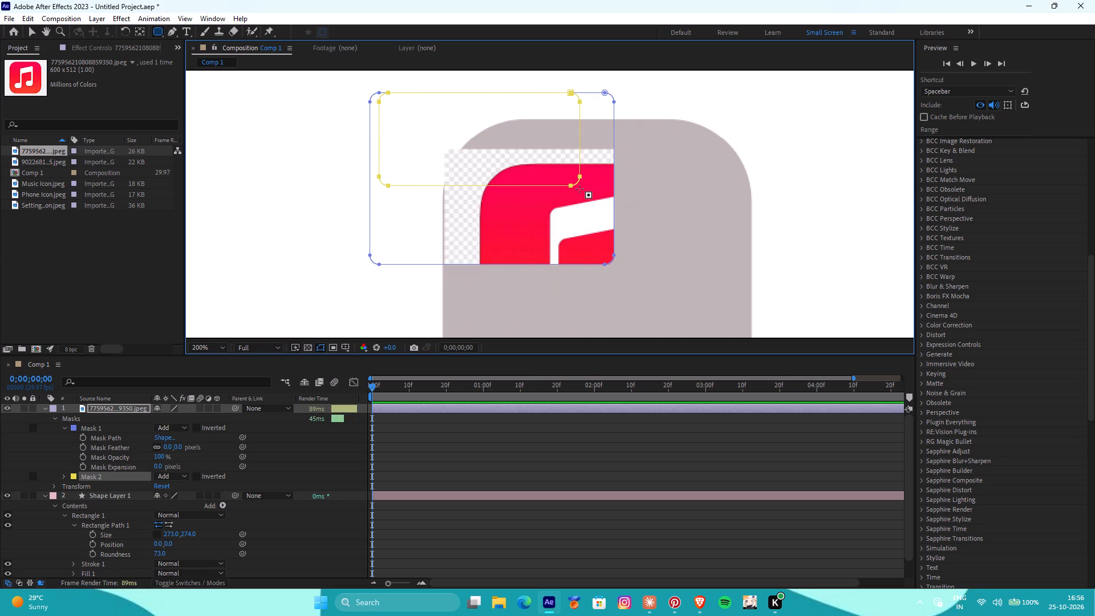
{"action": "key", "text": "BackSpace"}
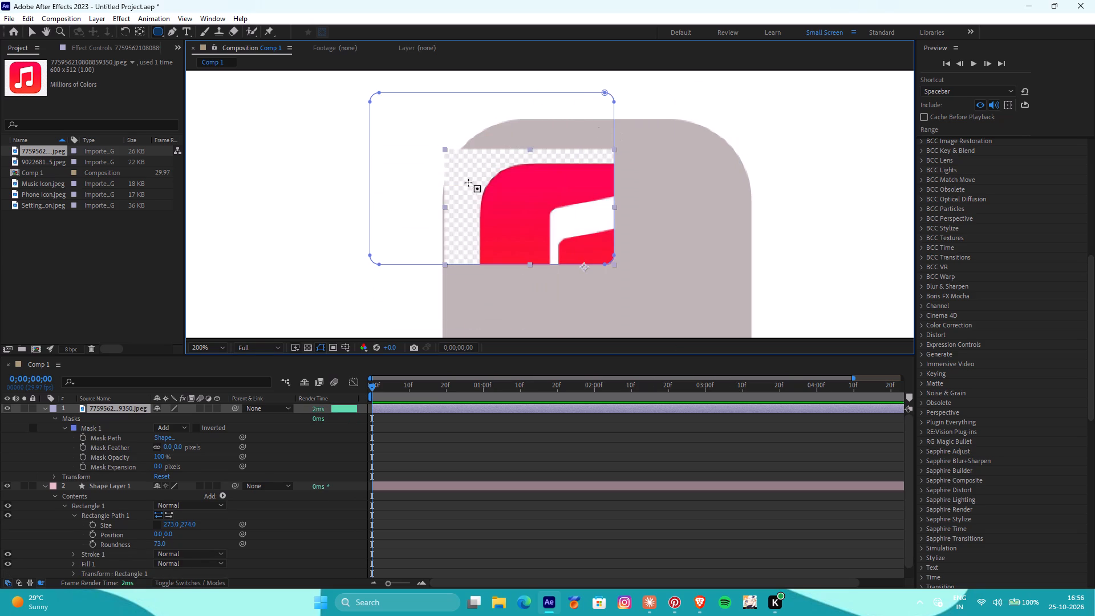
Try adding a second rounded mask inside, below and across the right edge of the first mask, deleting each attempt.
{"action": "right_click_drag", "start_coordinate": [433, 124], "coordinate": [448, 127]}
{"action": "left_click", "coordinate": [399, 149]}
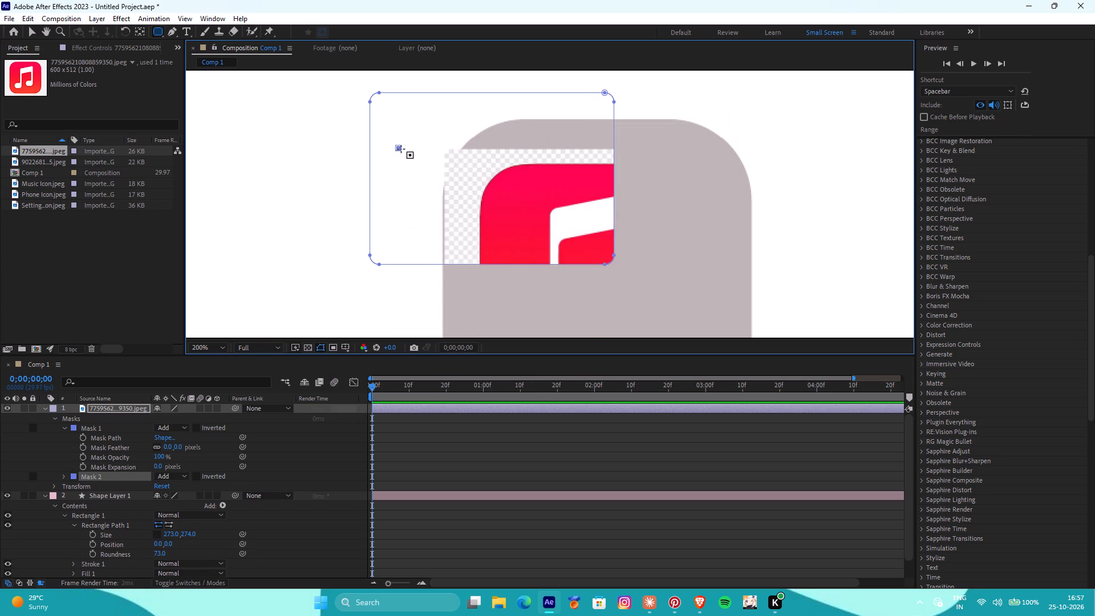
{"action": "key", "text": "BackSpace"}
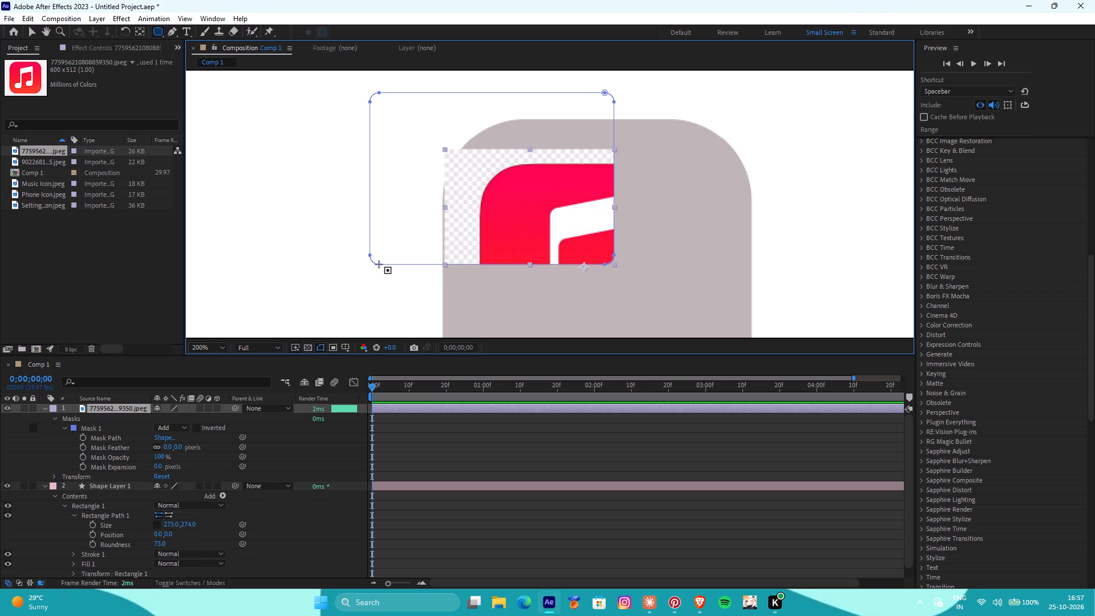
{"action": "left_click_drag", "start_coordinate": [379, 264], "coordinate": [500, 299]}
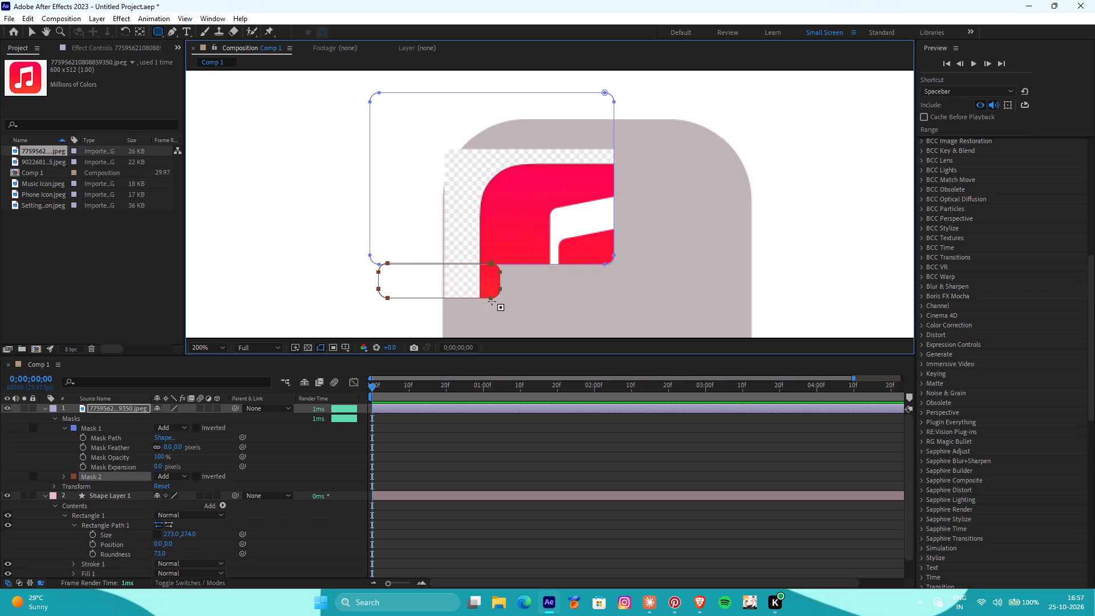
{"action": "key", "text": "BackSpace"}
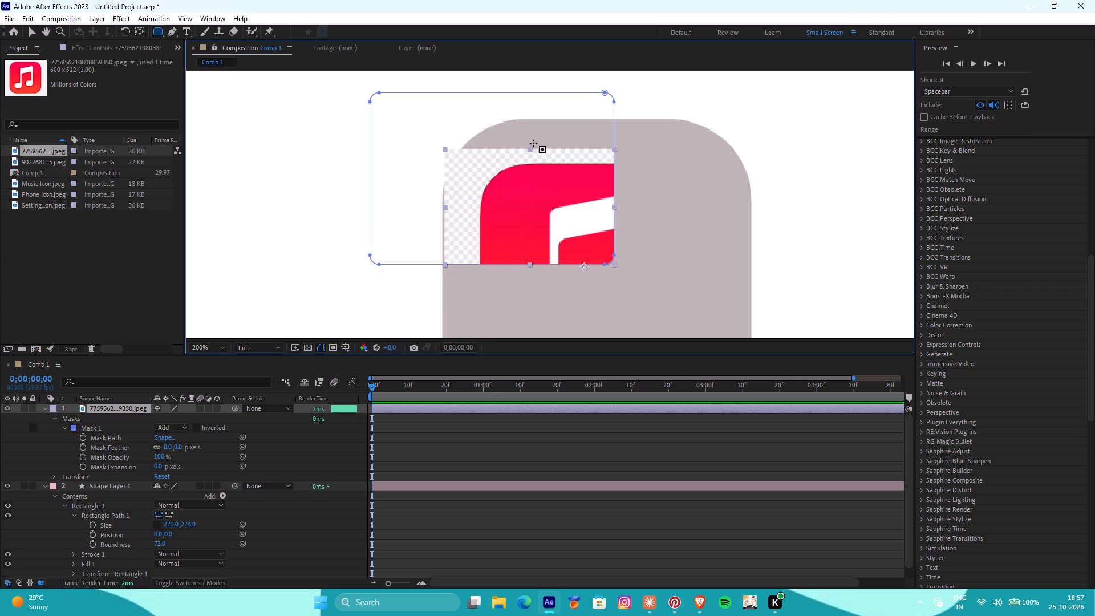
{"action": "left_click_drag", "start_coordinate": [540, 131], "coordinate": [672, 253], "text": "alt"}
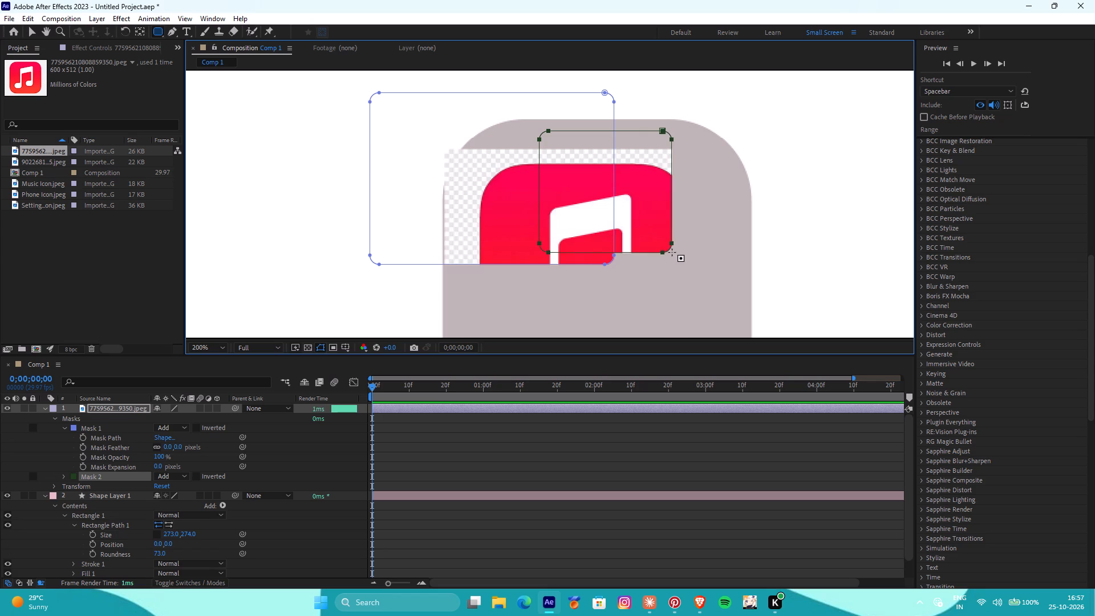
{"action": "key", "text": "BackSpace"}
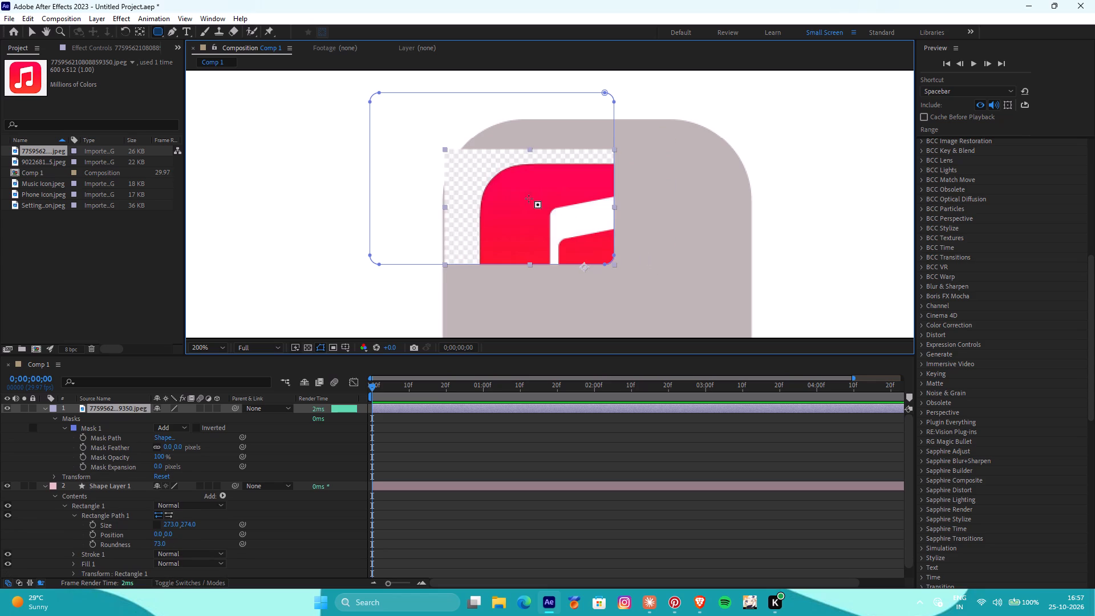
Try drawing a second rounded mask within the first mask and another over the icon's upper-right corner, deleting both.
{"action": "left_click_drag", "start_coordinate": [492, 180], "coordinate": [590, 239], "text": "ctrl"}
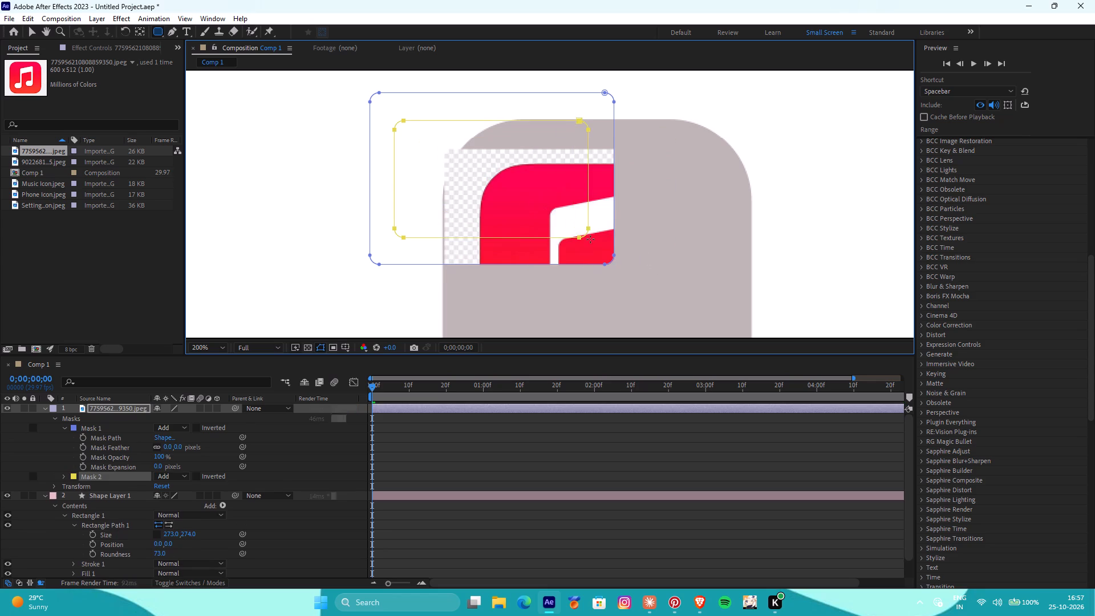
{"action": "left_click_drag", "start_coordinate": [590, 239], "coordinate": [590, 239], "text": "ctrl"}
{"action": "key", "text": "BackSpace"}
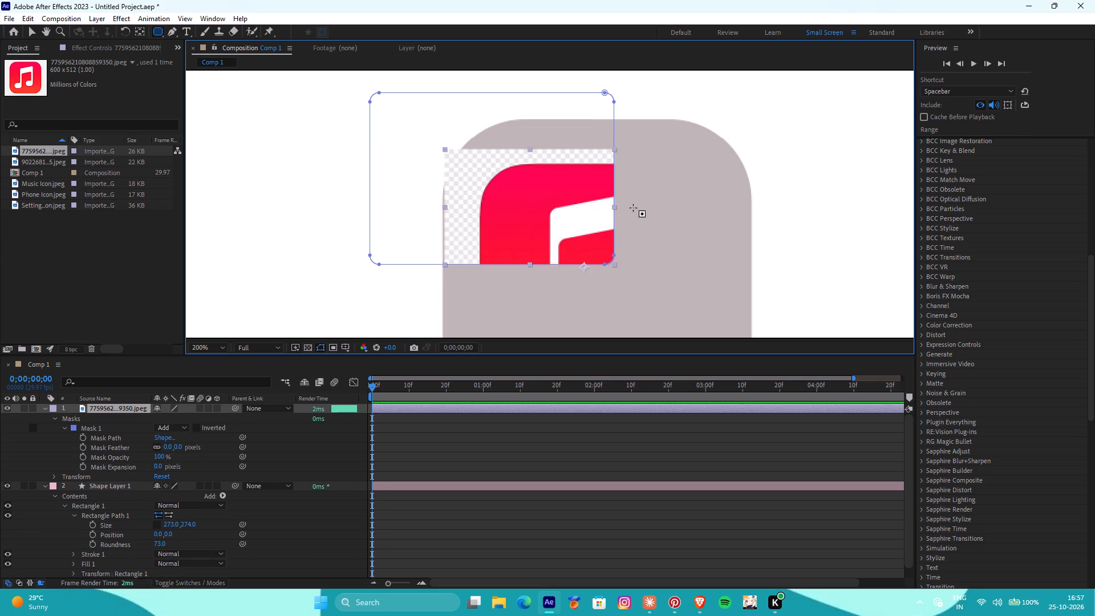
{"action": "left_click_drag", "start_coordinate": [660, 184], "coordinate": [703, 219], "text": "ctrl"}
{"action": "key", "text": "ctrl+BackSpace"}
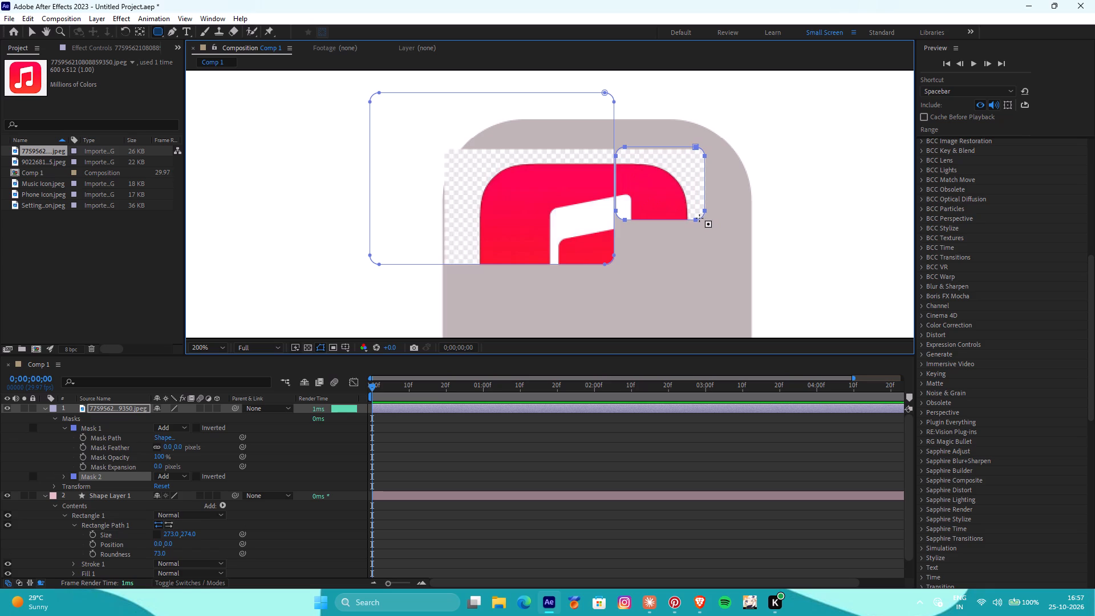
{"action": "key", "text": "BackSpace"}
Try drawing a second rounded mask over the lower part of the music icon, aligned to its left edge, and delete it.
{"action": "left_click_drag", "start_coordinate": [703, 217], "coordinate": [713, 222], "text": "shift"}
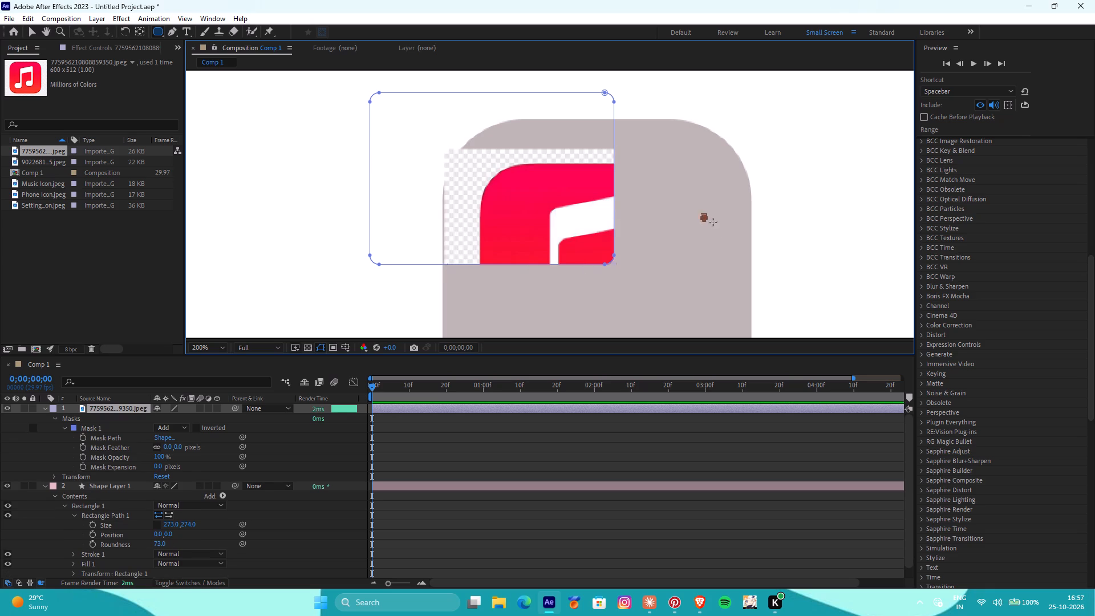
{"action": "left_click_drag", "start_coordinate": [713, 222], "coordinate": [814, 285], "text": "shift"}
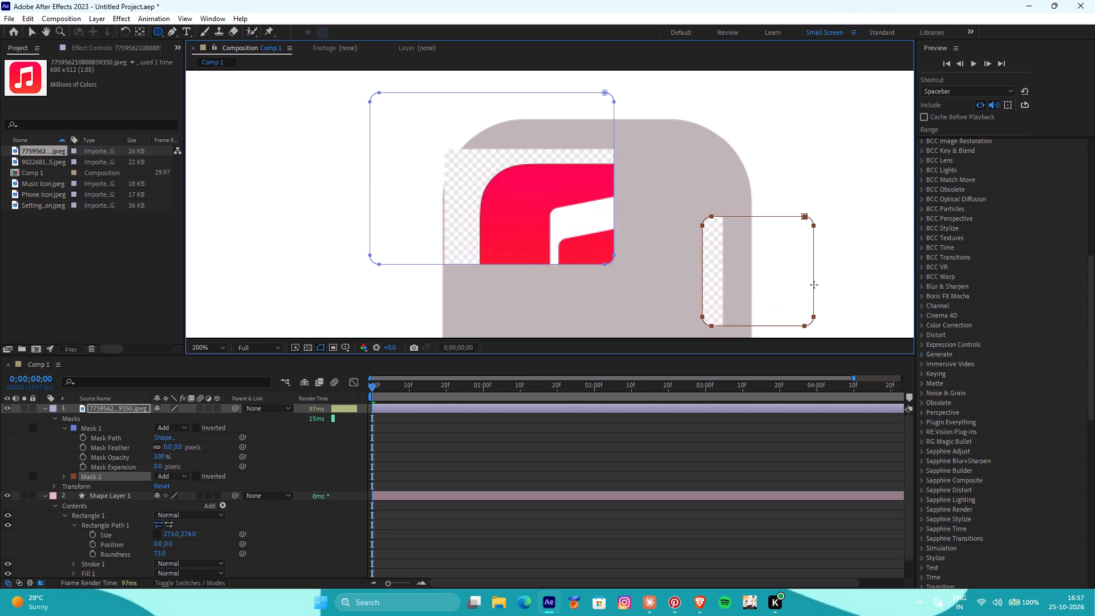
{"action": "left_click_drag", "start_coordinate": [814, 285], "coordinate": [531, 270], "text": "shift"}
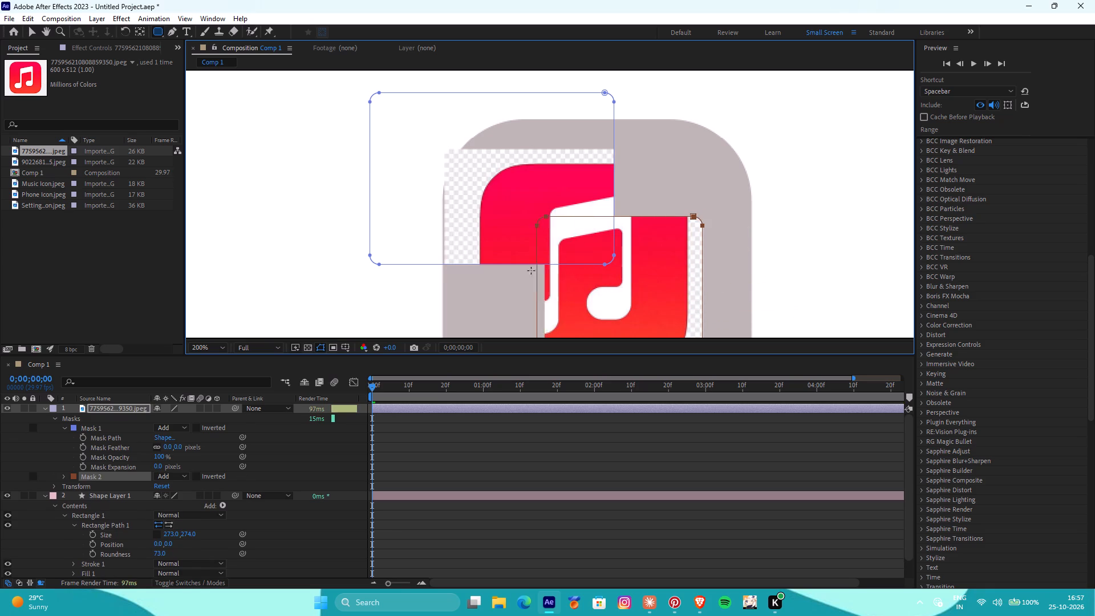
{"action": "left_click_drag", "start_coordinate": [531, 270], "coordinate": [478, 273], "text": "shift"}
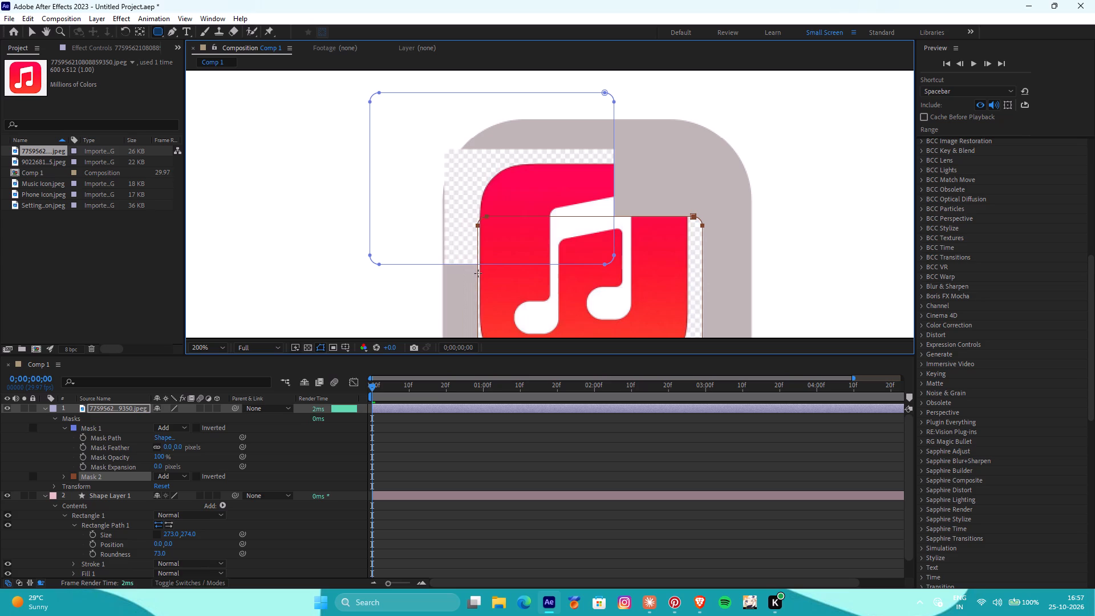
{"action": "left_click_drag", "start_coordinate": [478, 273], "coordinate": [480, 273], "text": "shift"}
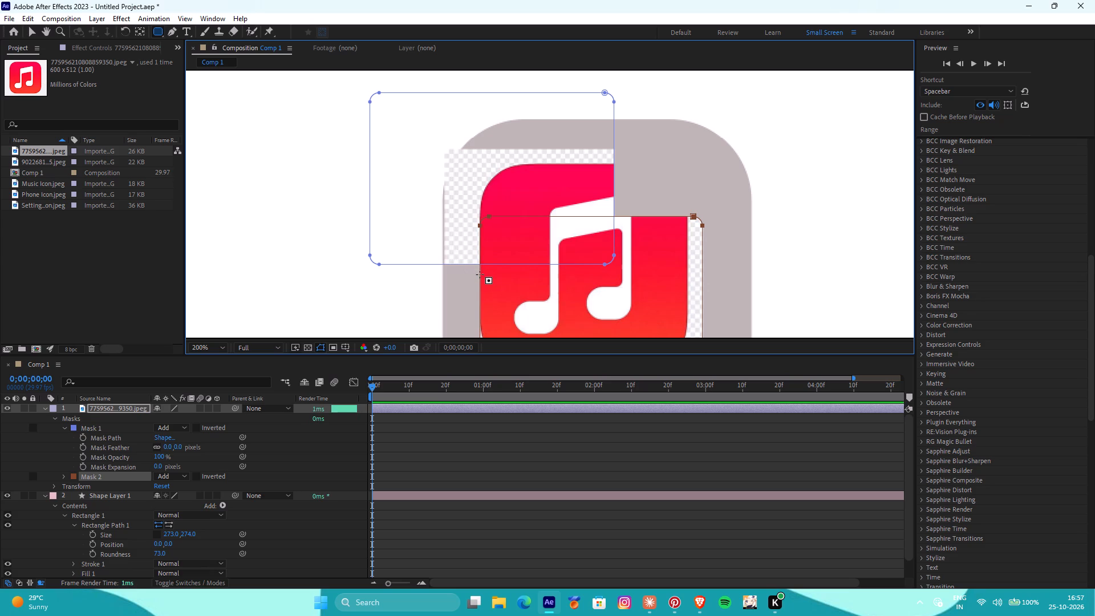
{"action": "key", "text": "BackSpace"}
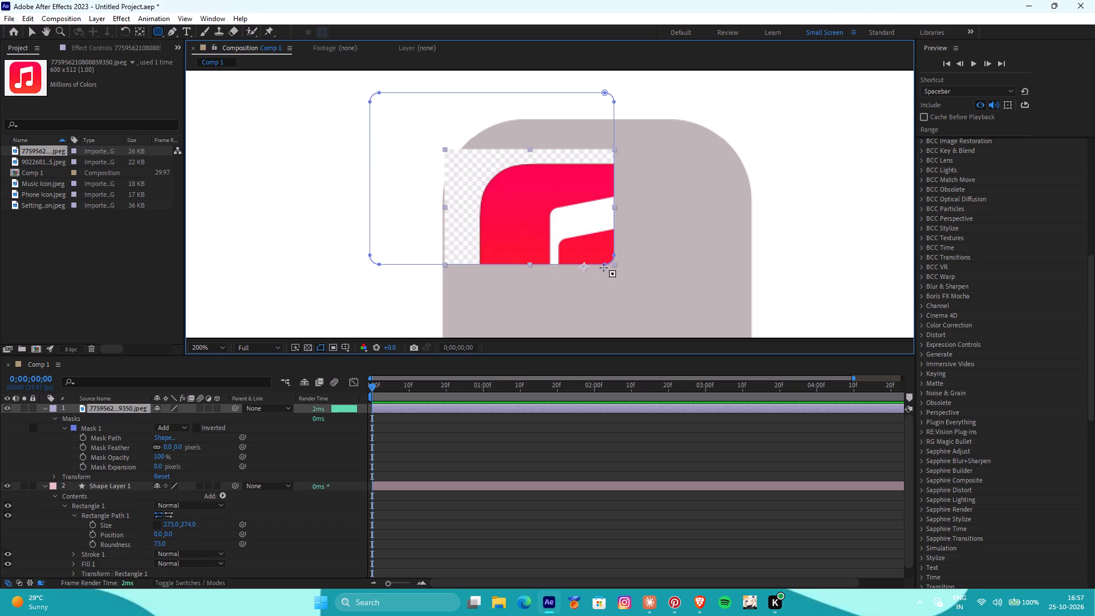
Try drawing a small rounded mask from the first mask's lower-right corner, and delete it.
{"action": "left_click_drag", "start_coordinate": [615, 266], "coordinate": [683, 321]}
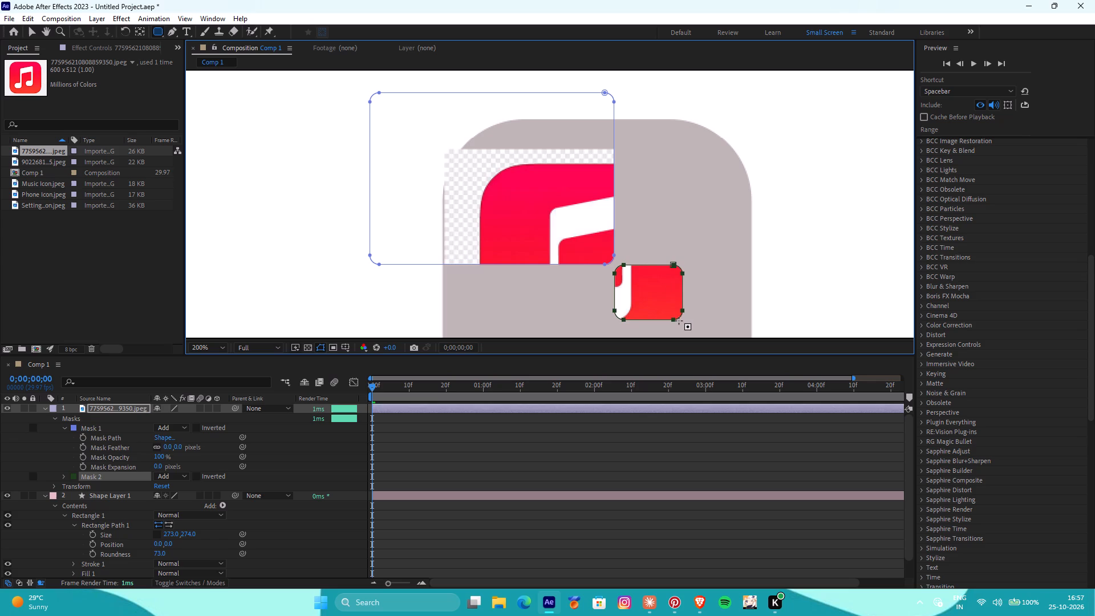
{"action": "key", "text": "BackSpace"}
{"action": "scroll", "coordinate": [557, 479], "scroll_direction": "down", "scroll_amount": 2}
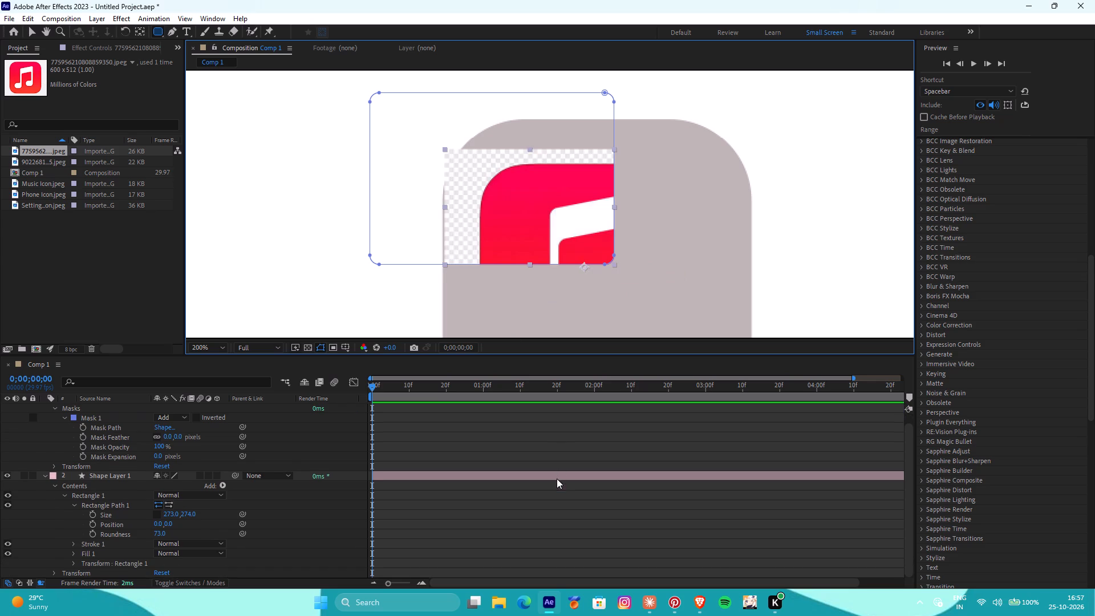
Remove all masks from the red music icon layer.
{"action": "scroll", "coordinate": [557, 479], "scroll_direction": "down", "scroll_amount": 3}
{"action": "scroll", "coordinate": [556, 484], "scroll_direction": "up", "scroll_amount": 5}
{"action": "right_click_drag", "start_coordinate": [537, 182], "coordinate": [562, 202]}
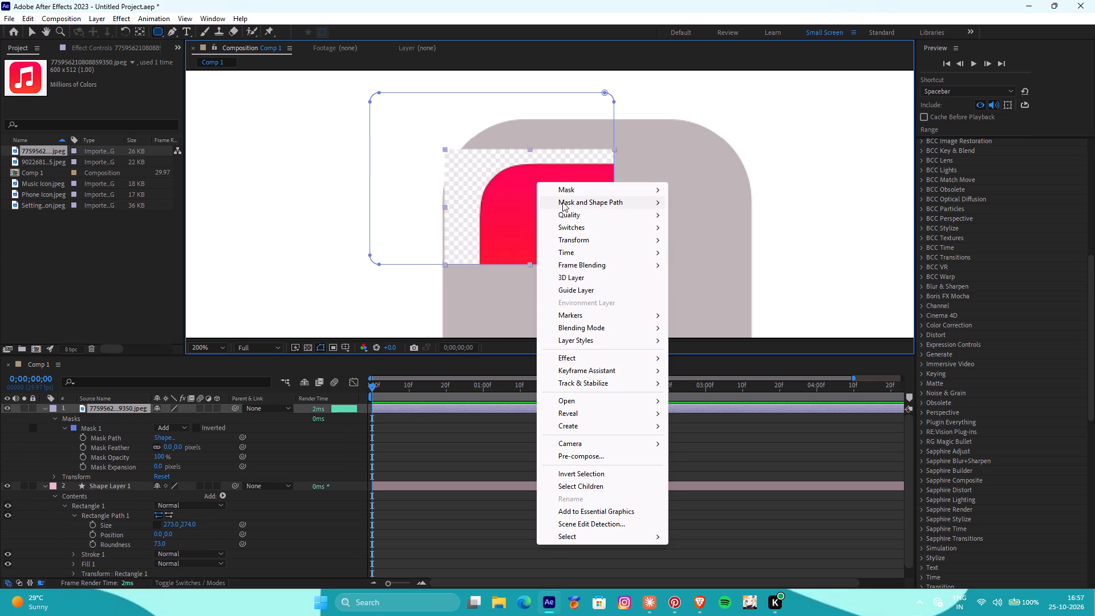
{"action": "right_click_drag", "start_coordinate": [562, 202], "coordinate": [544, 203]}
{"action": "left_click", "coordinate": [567, 191]}
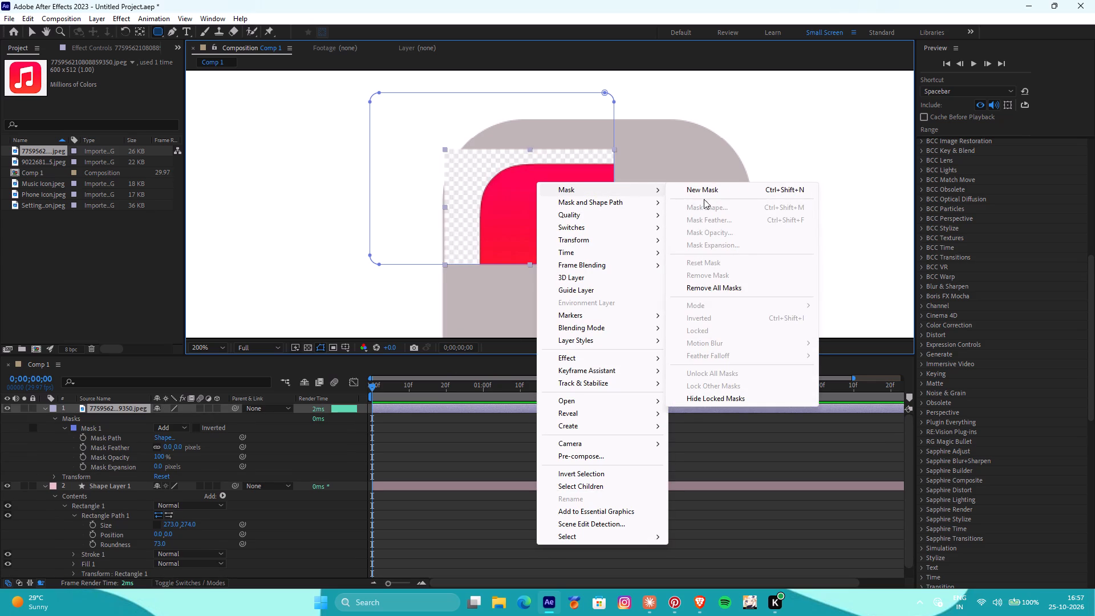
{"action": "left_click", "coordinate": [750, 293]}
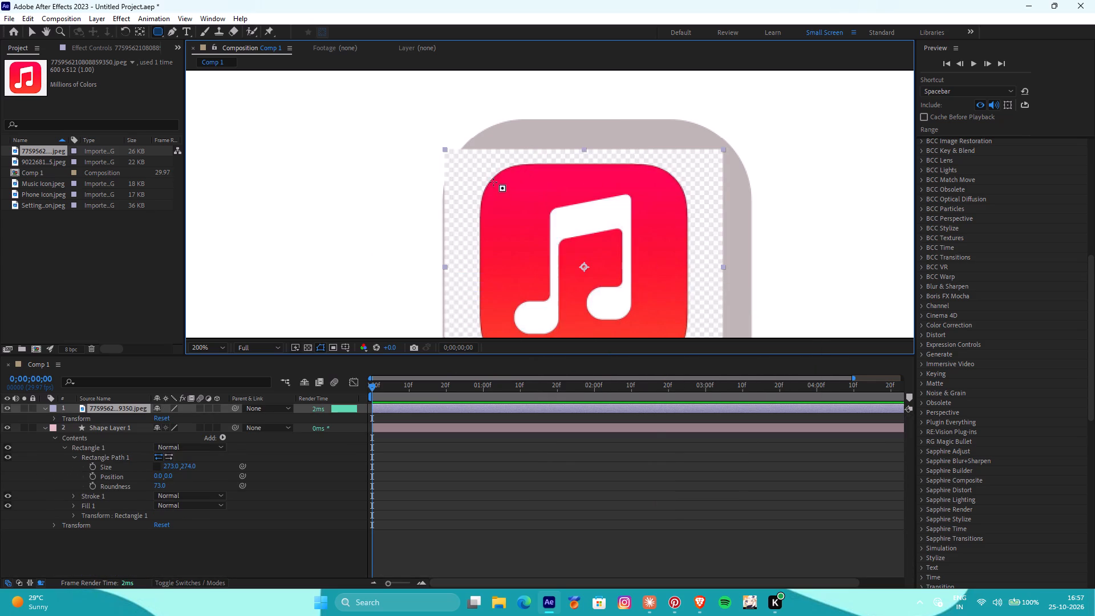
Draw a new rounded rectangle mask around the white music note, just inside the red icon's upper-left and right edges and slightly past its bottom.
{"action": "left_click_drag", "start_coordinate": [496, 175], "coordinate": [542, 225]}
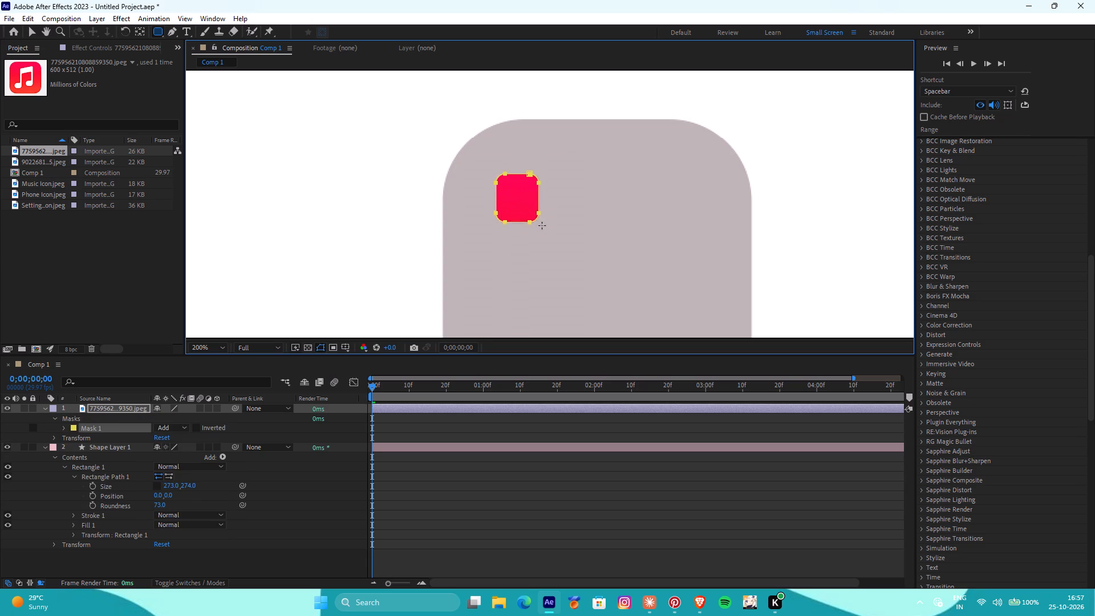
{"action": "left_click_drag", "start_coordinate": [542, 225], "coordinate": [652, 294]}
{"action": "scroll", "coordinate": [645, 294], "scroll_direction": "down", "scroll_amount": 1}
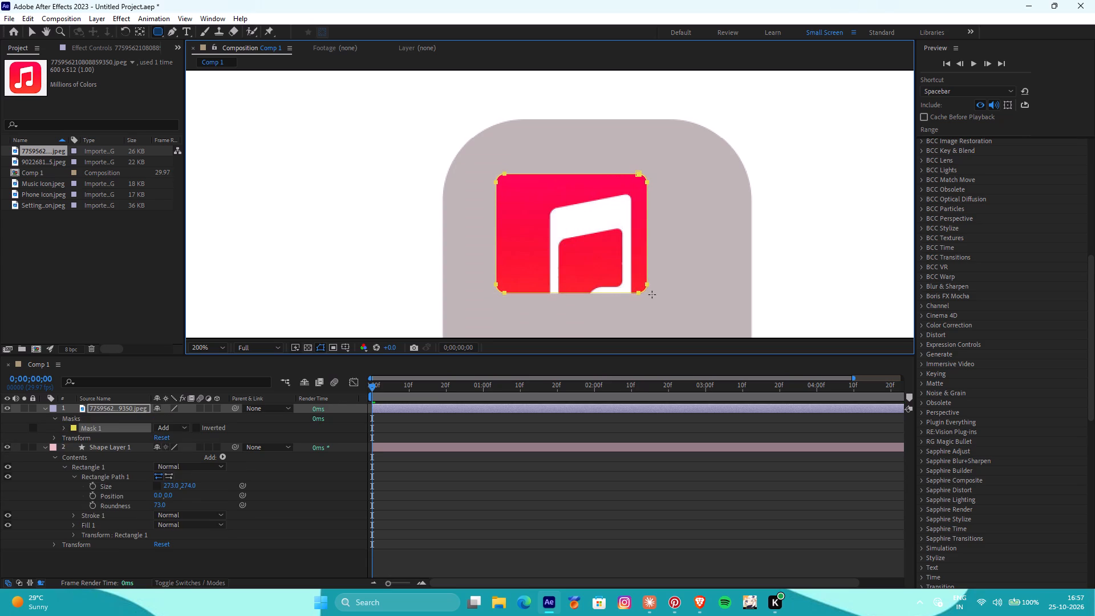
{"action": "left_click_drag", "start_coordinate": [652, 294], "coordinate": [683, 325]}
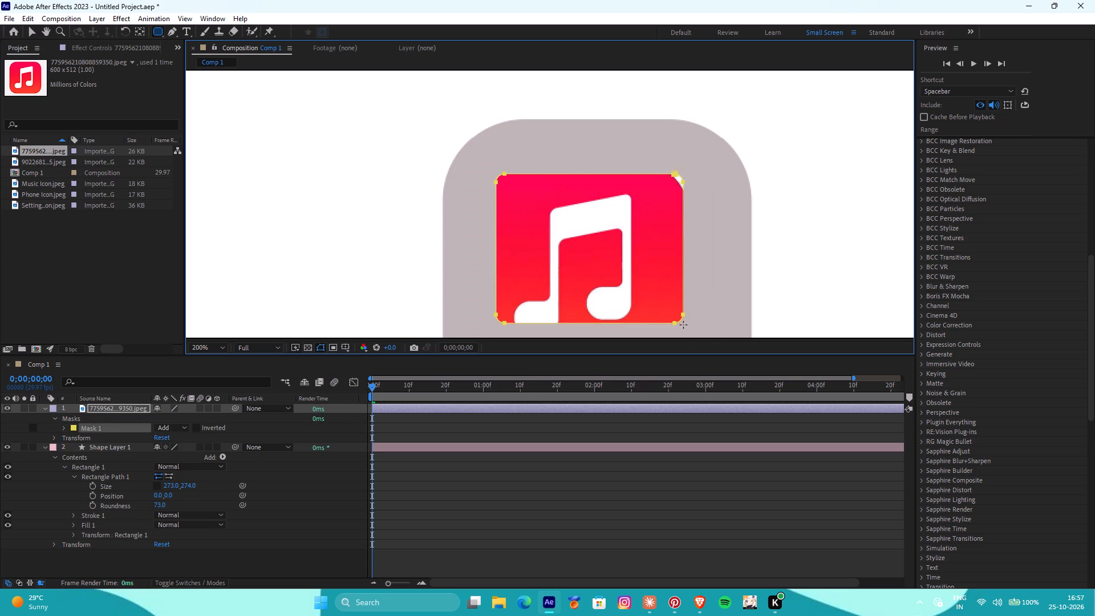
{"action": "left_click_drag", "start_coordinate": [683, 325], "coordinate": [684, 349]}
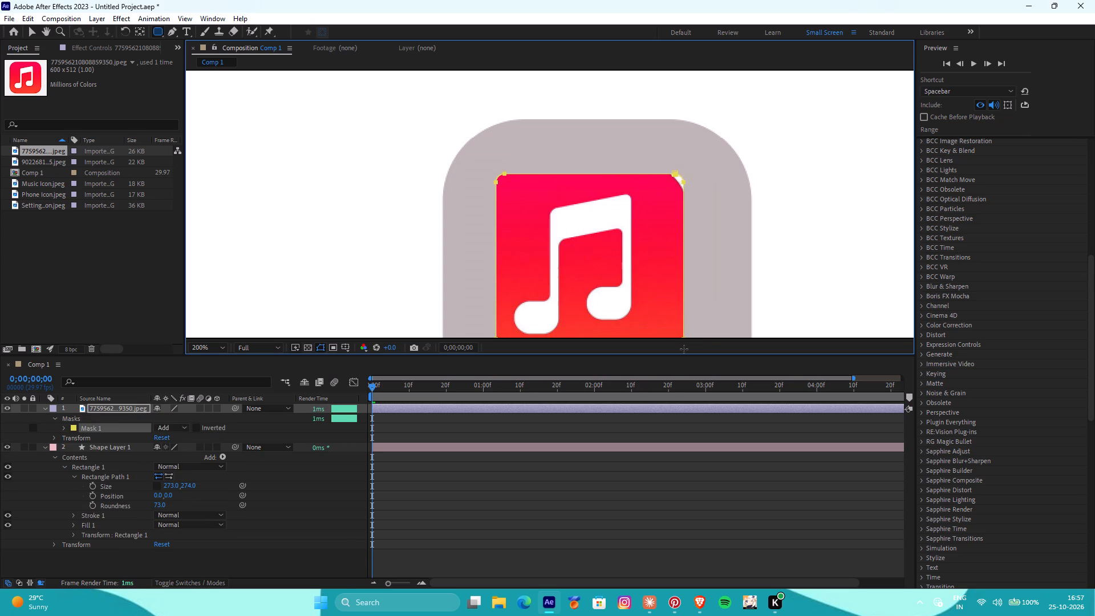
{"action": "left_click_drag", "start_coordinate": [684, 349], "coordinate": [679, 333]}
{"action": "key", "text": "space"}
{"action": "key", "text": "space"}
{"action": "key", "text": "space"}
{"action": "key", "text": "space"}
{"action": "key", "text": "space"}
{"action": "scroll", "coordinate": [679, 335], "scroll_direction": "down", "scroll_amount": 1}
{"action": "scroll", "coordinate": [679, 333], "scroll_direction": "down", "scroll_amount": 1, "text": "alt"}
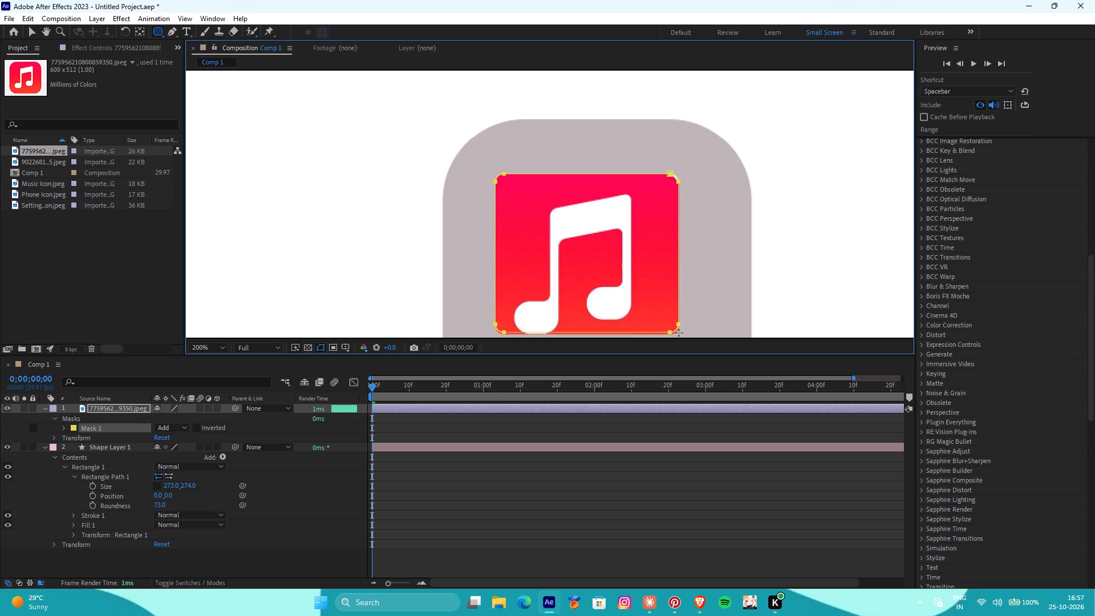
{"action": "scroll", "coordinate": [679, 333], "scroll_direction": "down", "scroll_amount": 2, "text": "alt"}
{"action": "left_click_drag", "start_coordinate": [679, 333], "coordinate": [695, 372]}
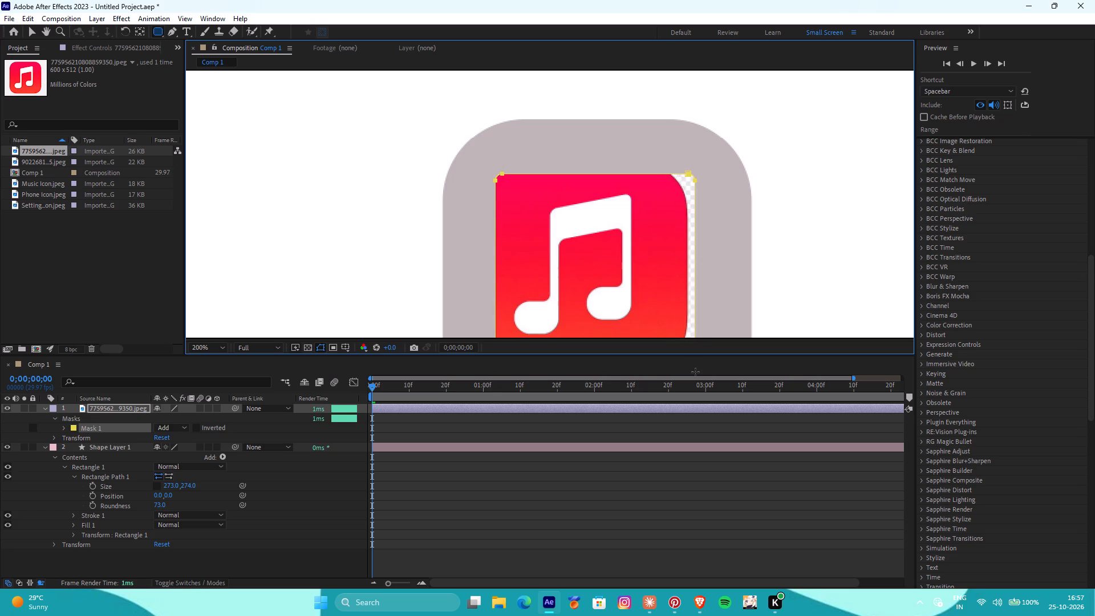
{"action": "left_click_drag", "start_coordinate": [695, 372], "coordinate": [684, 375]}
{"action": "right_click", "coordinate": [686, 375]}
{"action": "scroll", "coordinate": [684, 375], "scroll_direction": "down", "scroll_amount": 2}
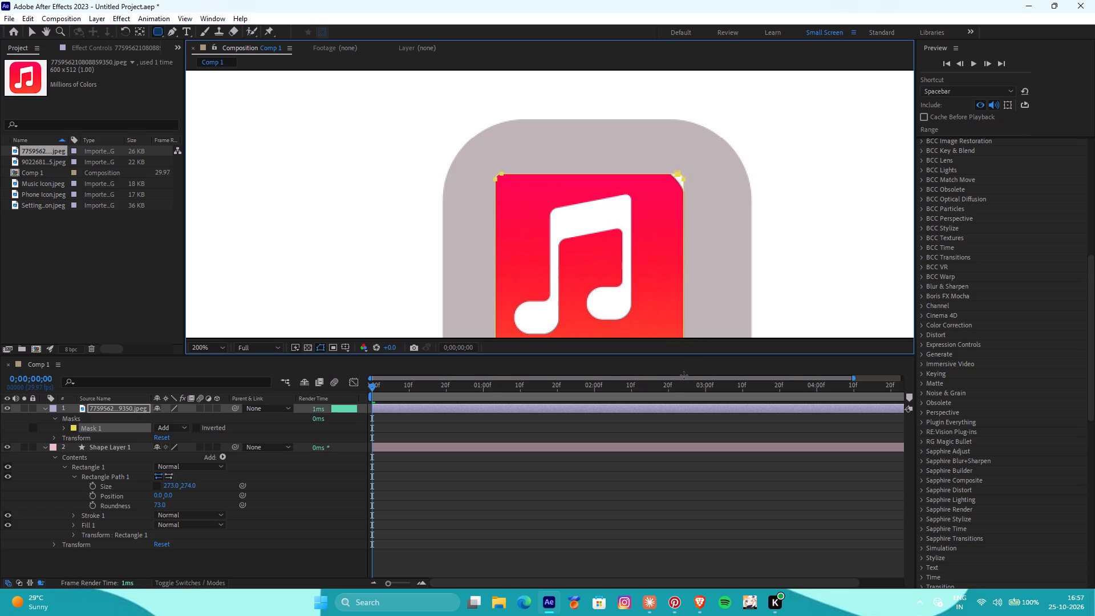
{"action": "left_click_drag", "start_coordinate": [684, 375], "coordinate": [684, 375]}
Reshape the mask's lower-left corner with the Pen tool, adding a bottom-edge point along the icon's curve and pulling the side point outward.
{"action": "scroll", "coordinate": [691, 274], "scroll_direction": "down", "scroll_amount": 1}
{"action": "scroll", "coordinate": [618, 285], "scroll_direction": "up", "scroll_amount": 1}
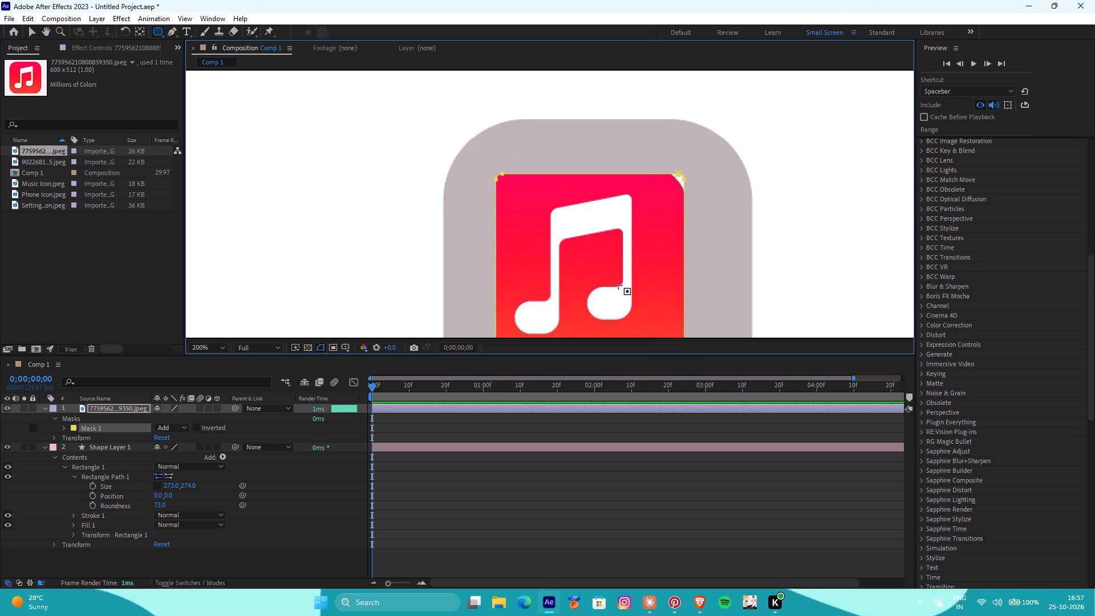
{"action": "scroll", "coordinate": [626, 285], "scroll_direction": "down", "scroll_amount": 1}
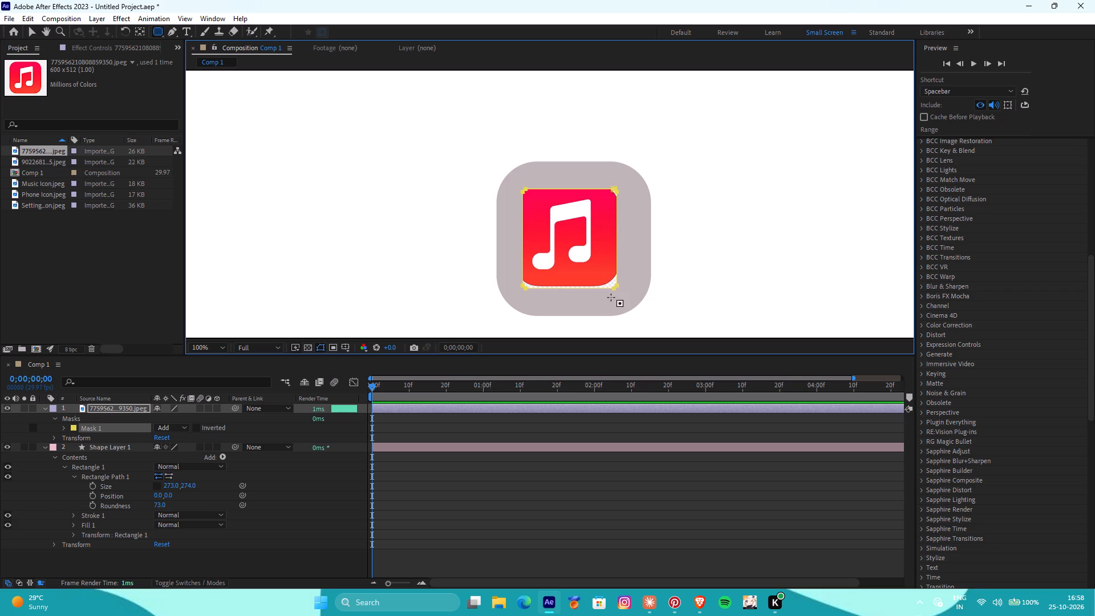
{"action": "scroll", "coordinate": [534, 295], "scroll_direction": "up", "scroll_amount": 4, "text": "alt"}
{"action": "scroll", "coordinate": [533, 295], "scroll_direction": "down", "scroll_amount": 1, "text": "alt"}
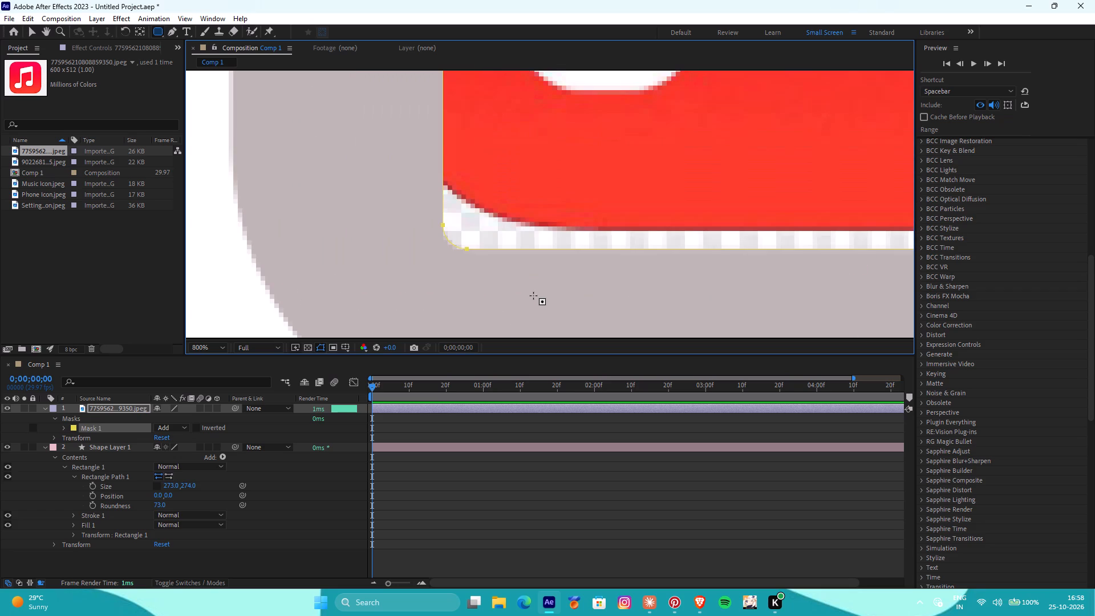
{"action": "key", "text": "g"}
{"action": "left_click_drag", "start_coordinate": [468, 249], "coordinate": [472, 213]}
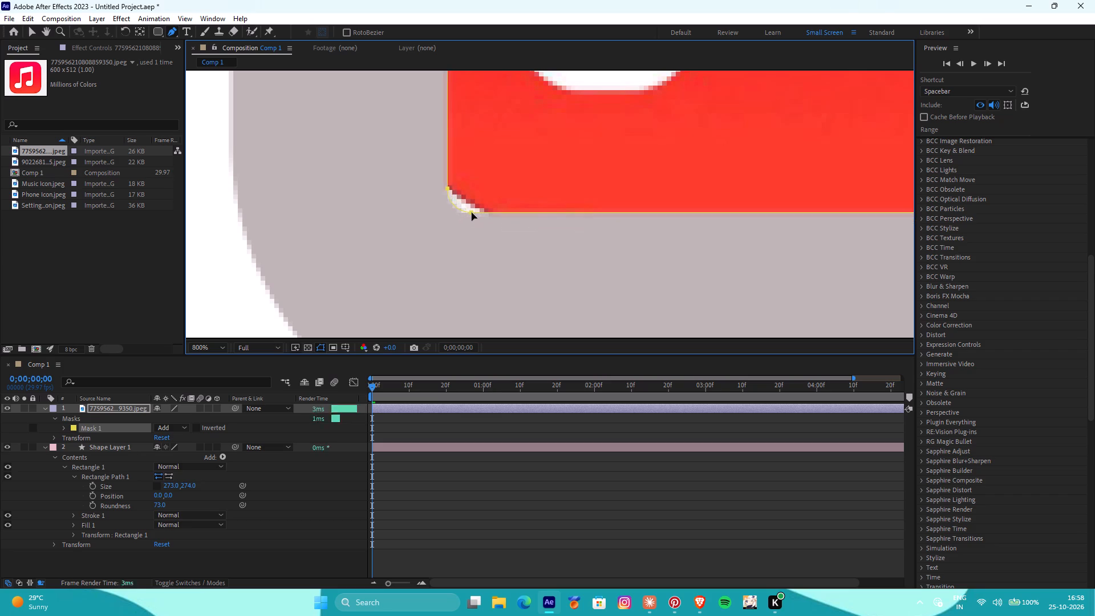
{"action": "left_click_drag", "start_coordinate": [472, 213], "coordinate": [482, 213]}
{"action": "left_click", "coordinate": [529, 213]}
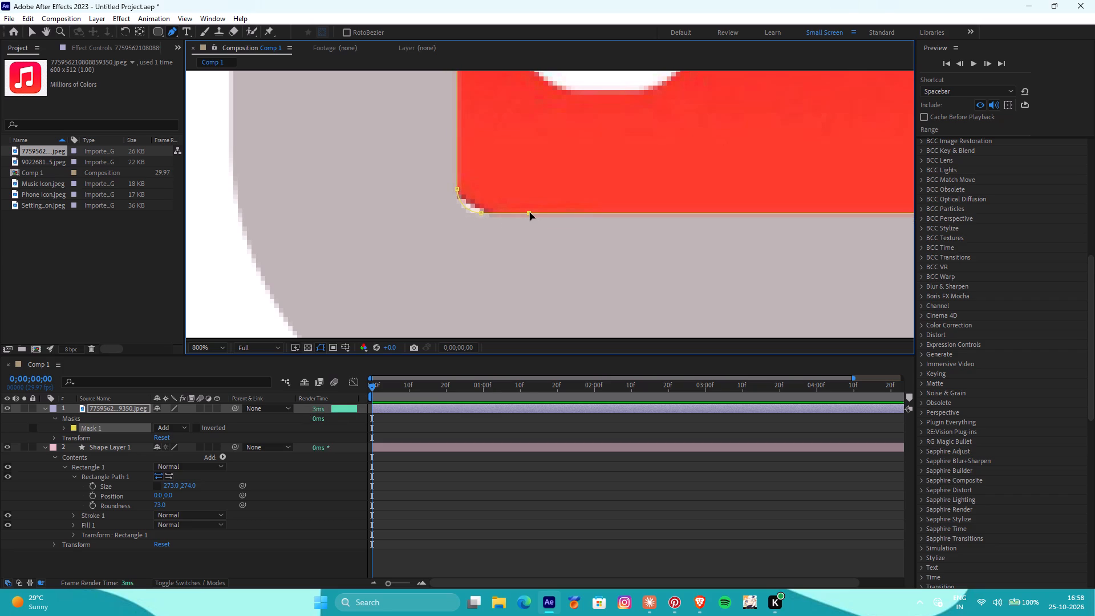
{"action": "left_click_drag", "start_coordinate": [530, 213], "coordinate": [553, 235]}
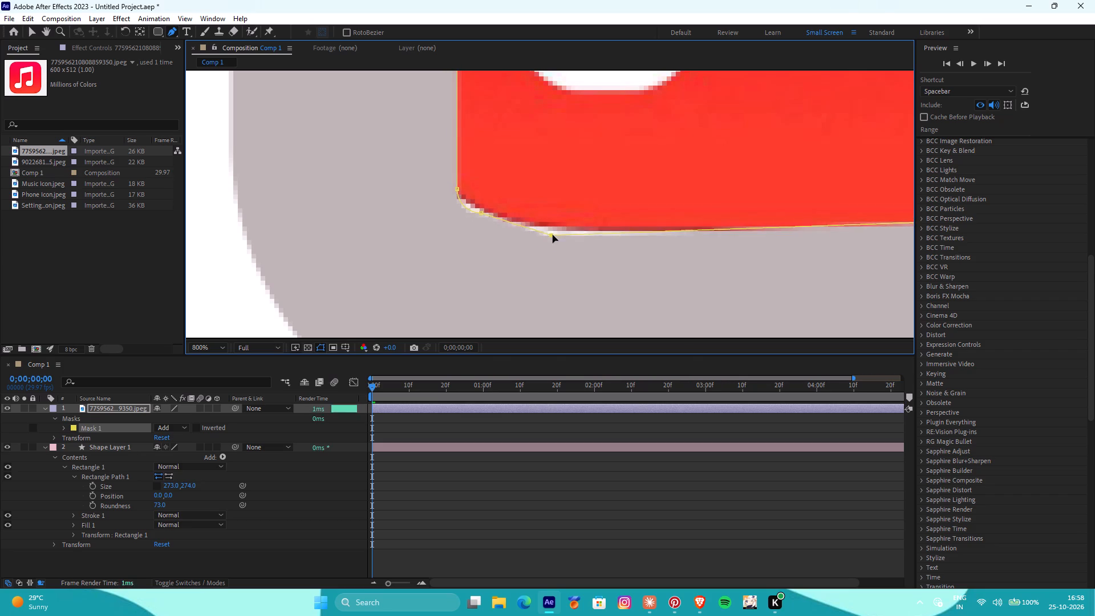
{"action": "left_click_drag", "start_coordinate": [553, 235], "coordinate": [553, 232]}
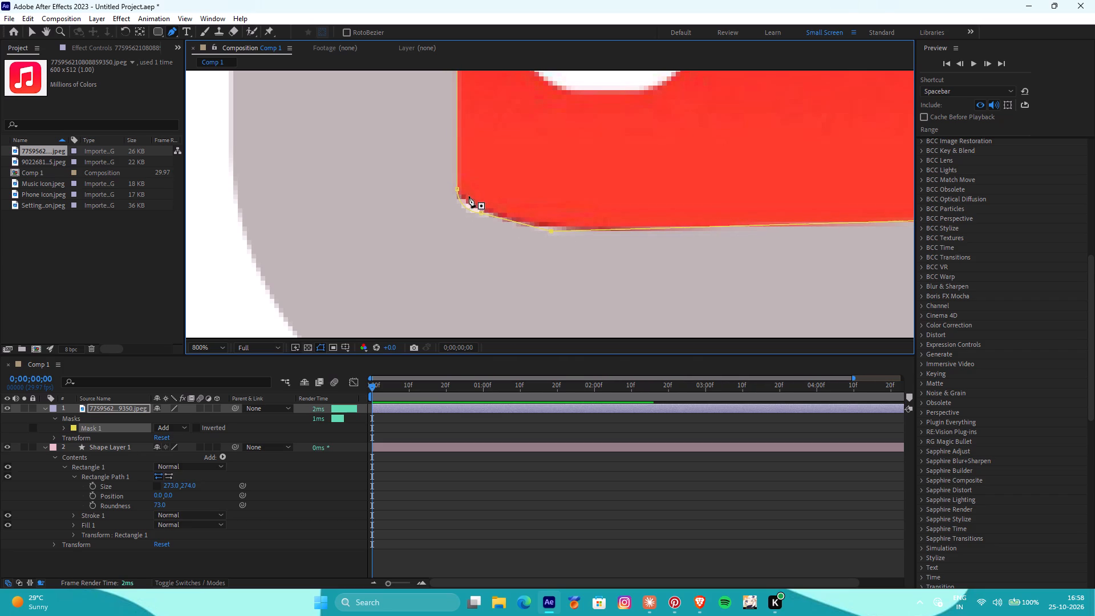
{"action": "left_click_drag", "start_coordinate": [458, 189], "coordinate": [390, 179]}
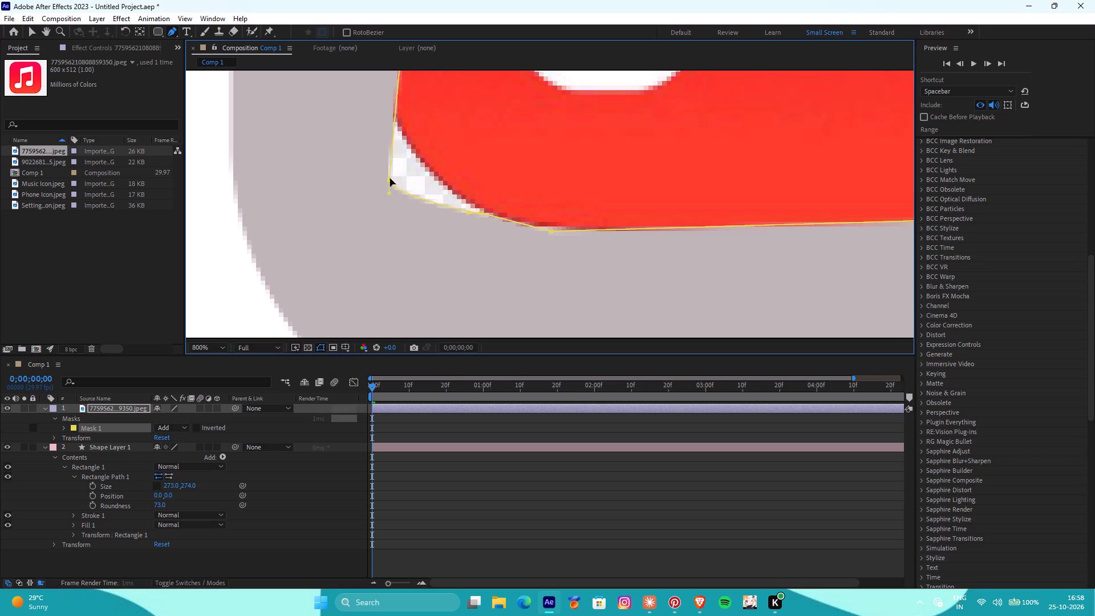
{"action": "left_click_drag", "start_coordinate": [390, 179], "coordinate": [373, 170]}
Move the top point of the mask's upper-left corner slightly up and inward, and adjust its curve handle.
{"action": "scroll", "coordinate": [411, 158], "scroll_direction": "down", "scroll_amount": 1}
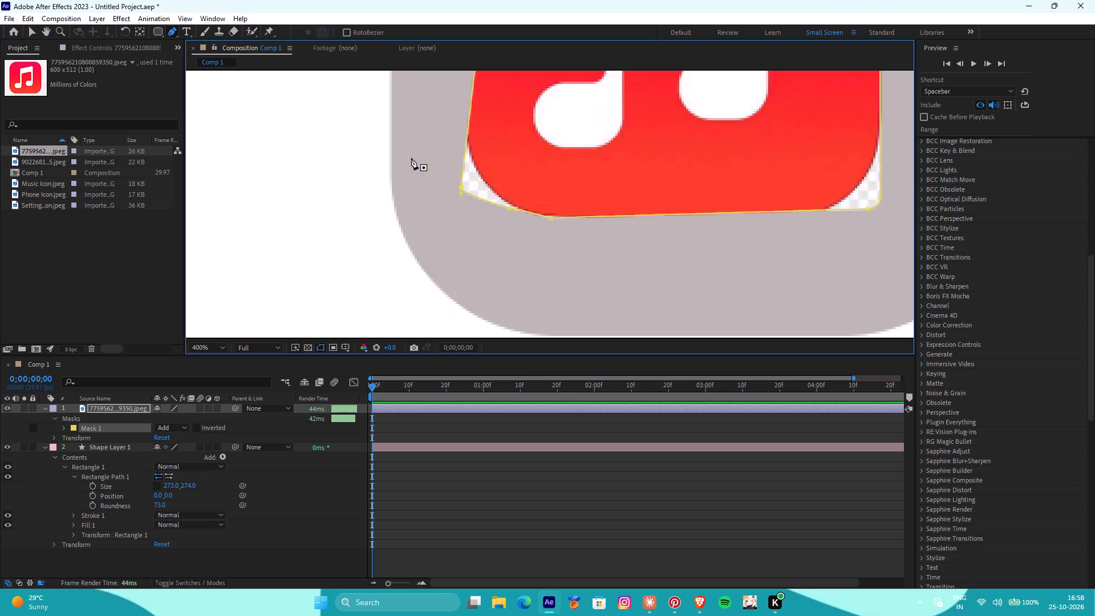
{"action": "scroll", "coordinate": [526, 109], "scroll_direction": "up", "scroll_amount": 2}
{"action": "scroll", "coordinate": [526, 109], "scroll_direction": "down", "scroll_amount": 4}
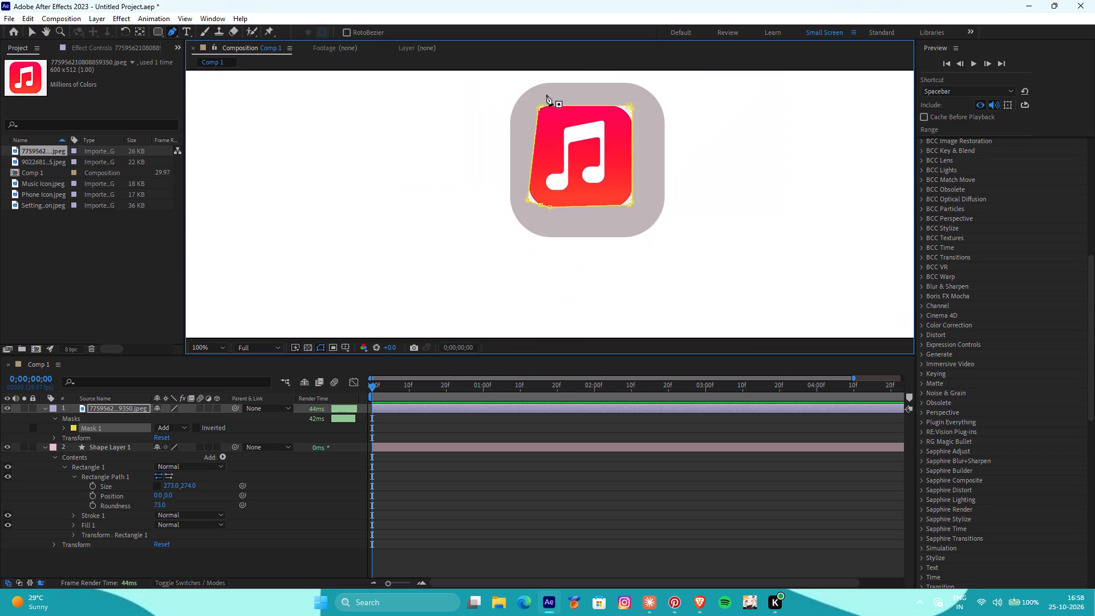
{"action": "scroll", "coordinate": [546, 95], "scroll_direction": "up", "scroll_amount": 4, "text": "alt"}
{"action": "scroll", "coordinate": [541, 176], "scroll_direction": "down", "scroll_amount": 1, "text": "alt"}
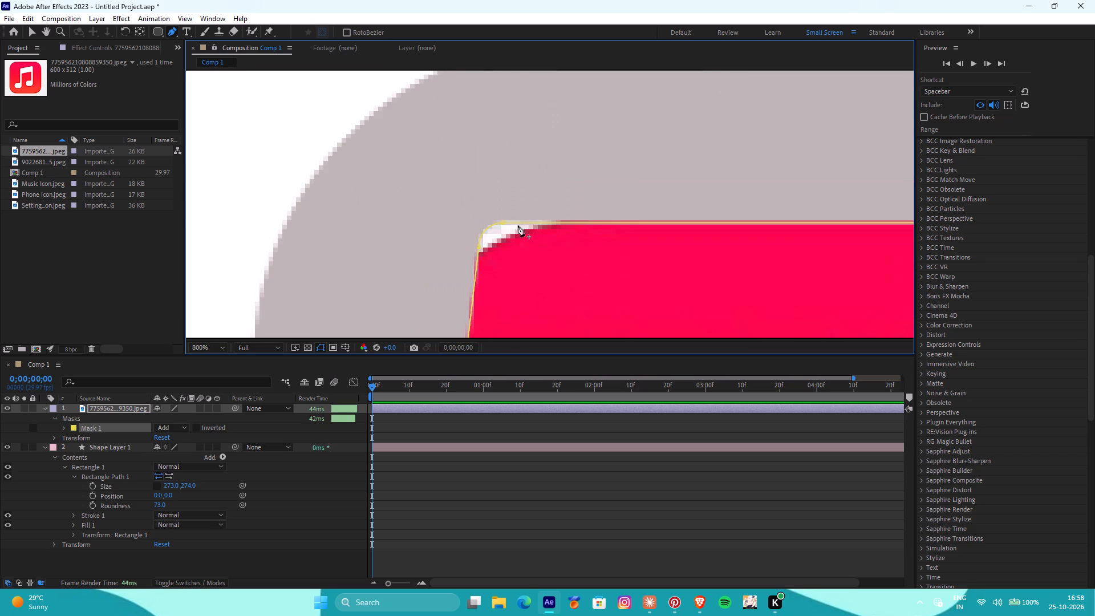
{"action": "scroll", "coordinate": [521, 227], "scroll_direction": "up", "scroll_amount": 1}
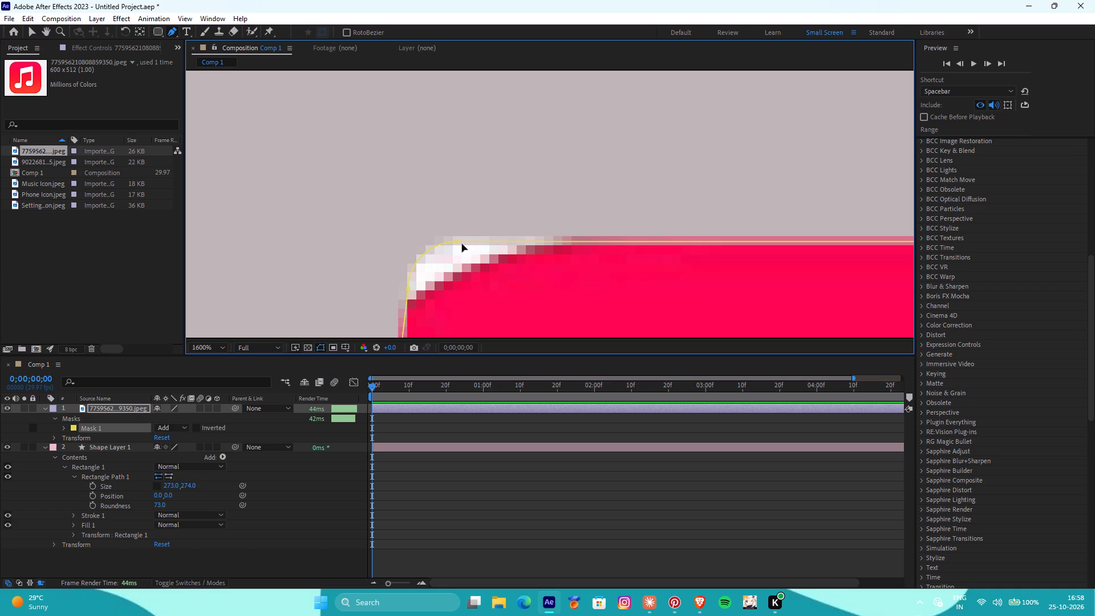
{"action": "left_click_drag", "start_coordinate": [457, 240], "coordinate": [465, 232]}
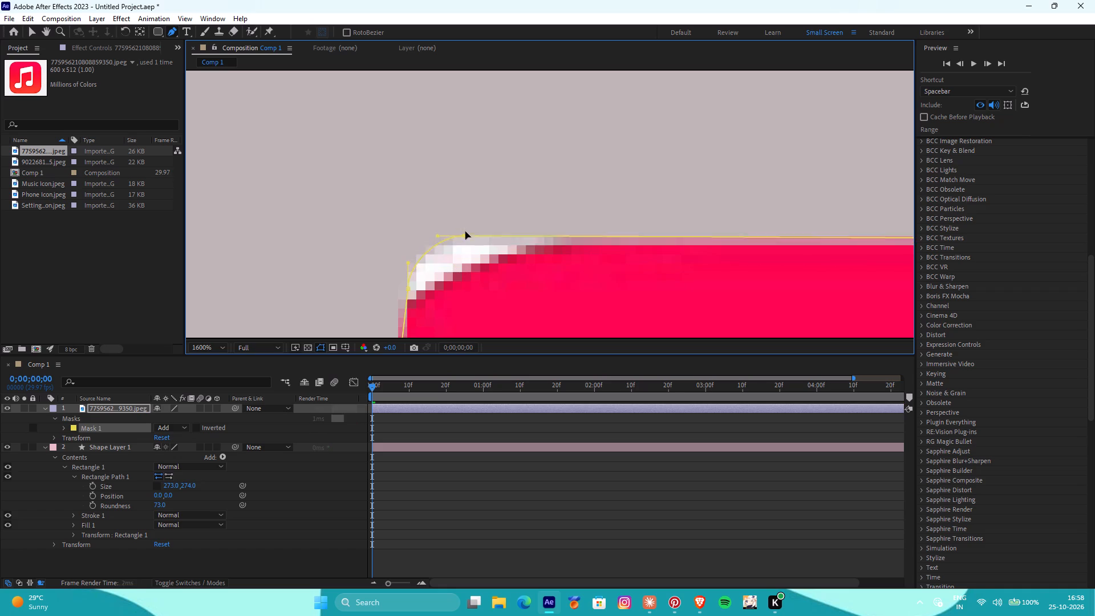
{"action": "left_click_drag", "start_coordinate": [465, 232], "coordinate": [478, 232]}
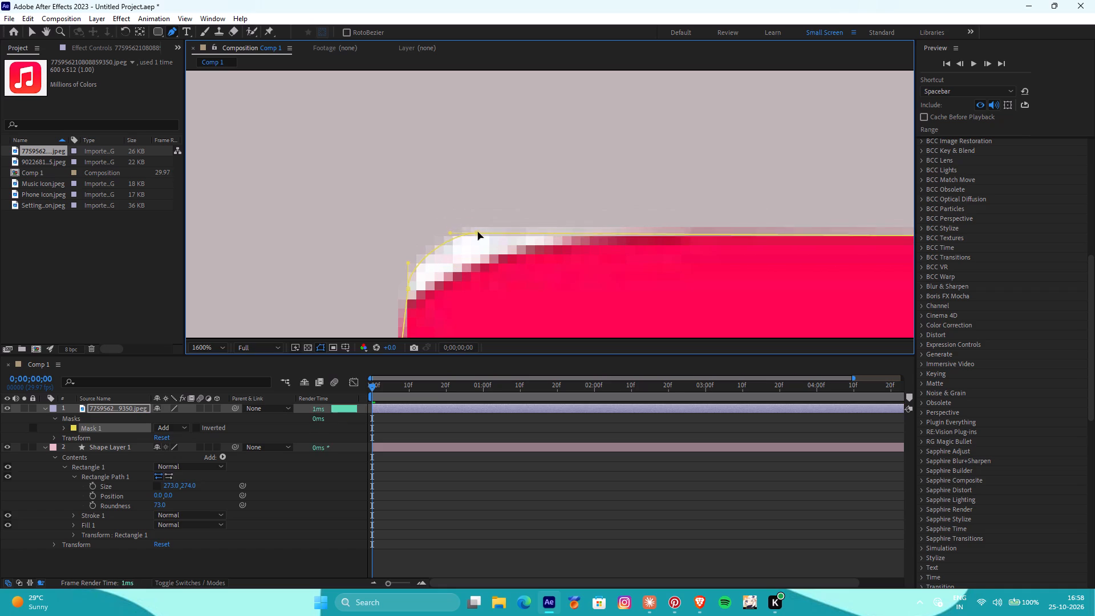
{"action": "left_click_drag", "start_coordinate": [478, 232], "coordinate": [478, 233]}
{"action": "left_click_drag", "start_coordinate": [451, 234], "coordinate": [440, 236]}
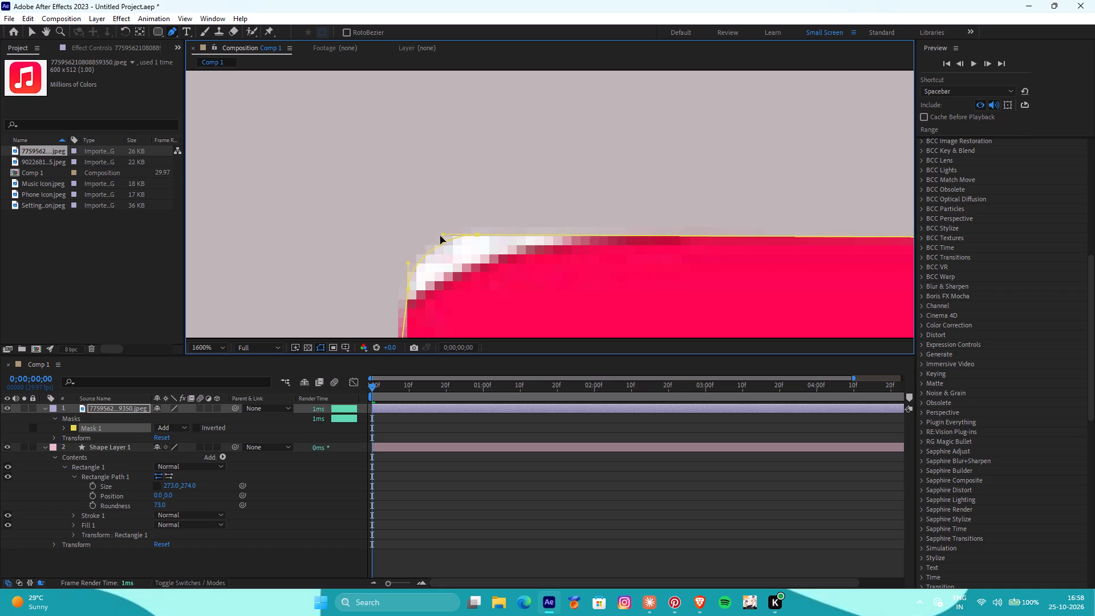
{"action": "left_click_drag", "start_coordinate": [440, 236], "coordinate": [423, 306]}
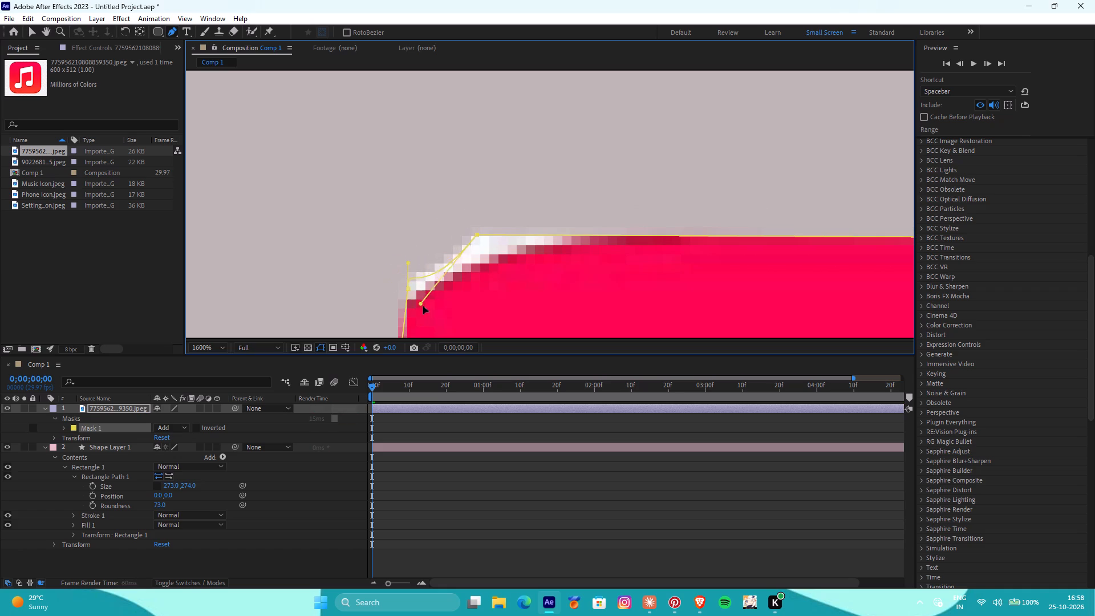
{"action": "left_click_drag", "start_coordinate": [423, 306], "coordinate": [400, 236]}
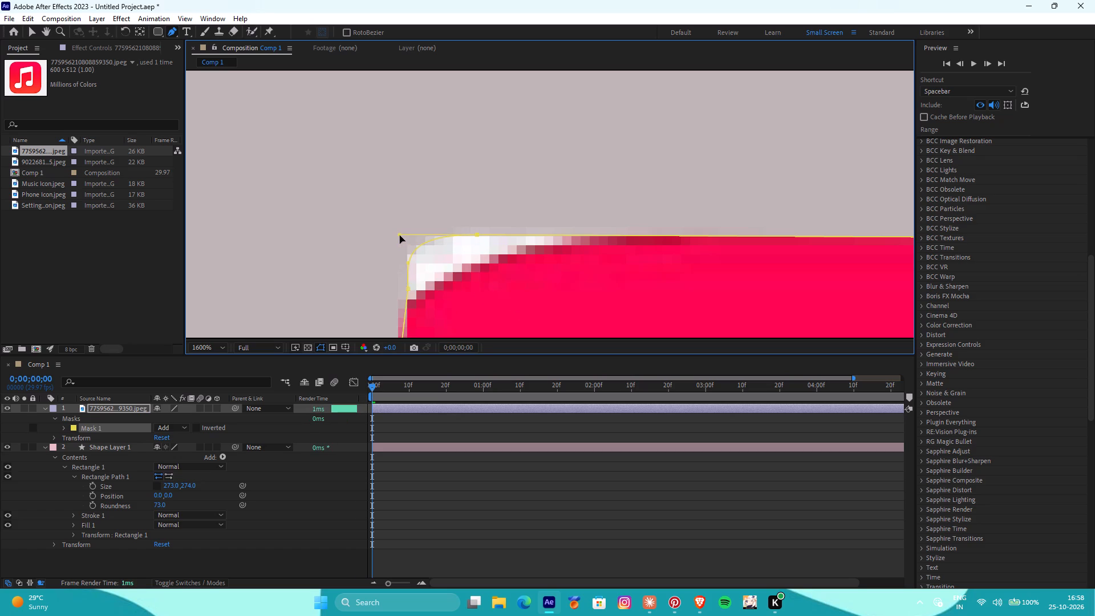
{"action": "left_click_drag", "start_coordinate": [400, 236], "coordinate": [398, 246]}
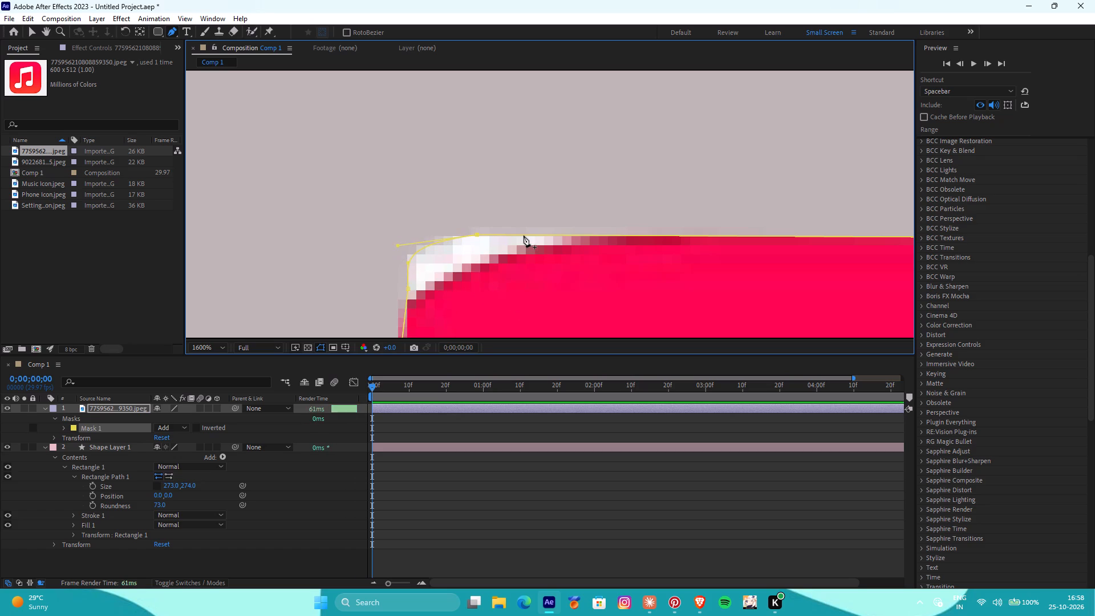
Add two points along the mask's top edge near the upper-left corner and lower the corner's top points onto the icon's curve.
{"action": "left_click", "coordinate": [524, 236]}
{"action": "left_click", "coordinate": [523, 236]}
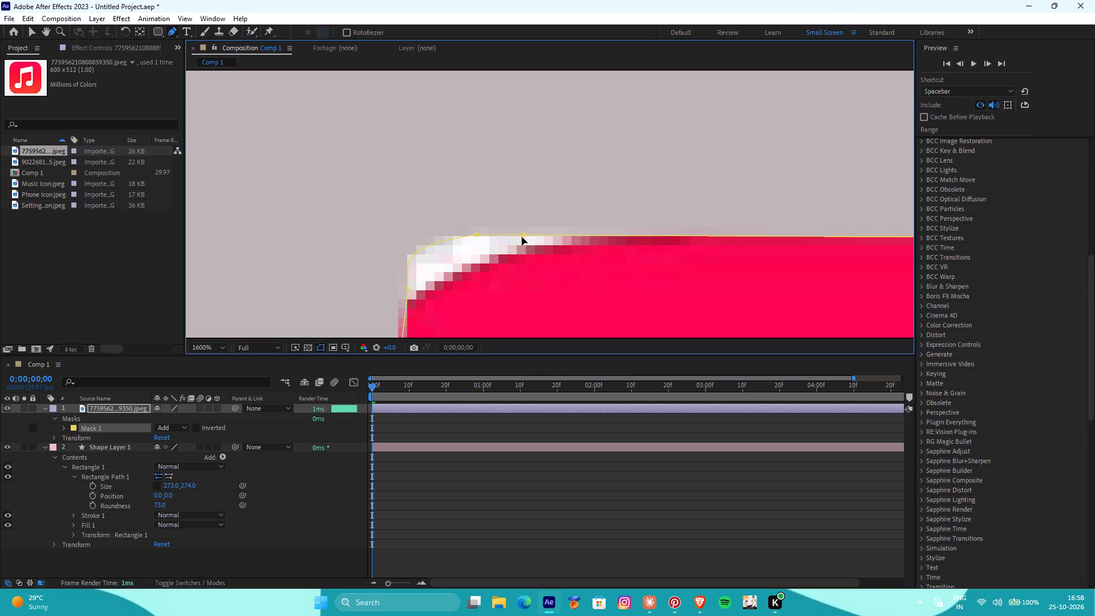
{"action": "left_click_drag", "start_coordinate": [480, 236], "coordinate": [480, 257]}
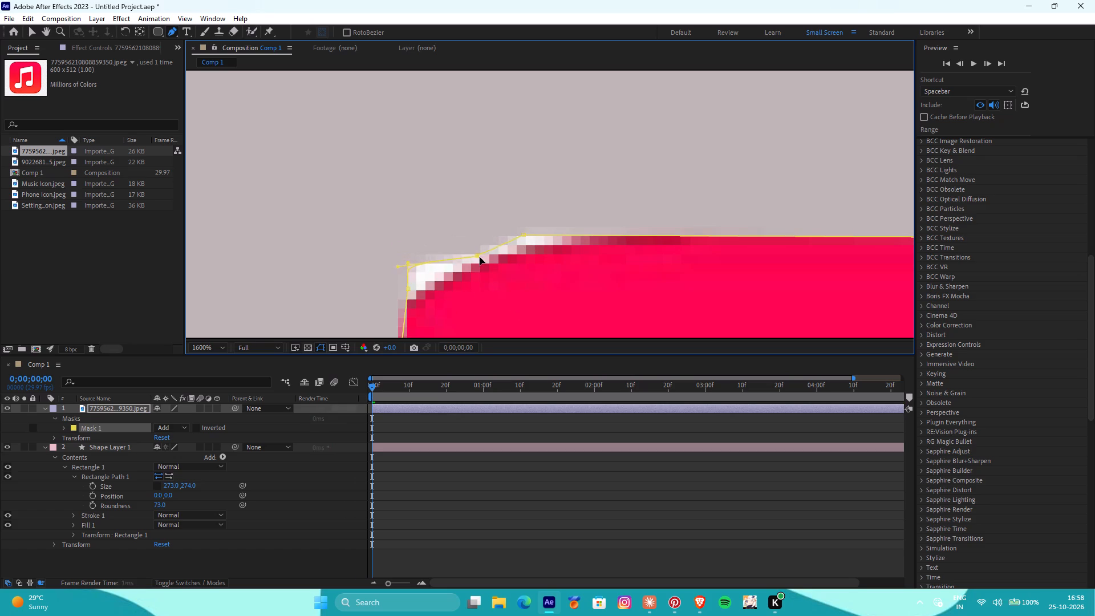
{"action": "left_click_drag", "start_coordinate": [480, 257], "coordinate": [477, 257]}
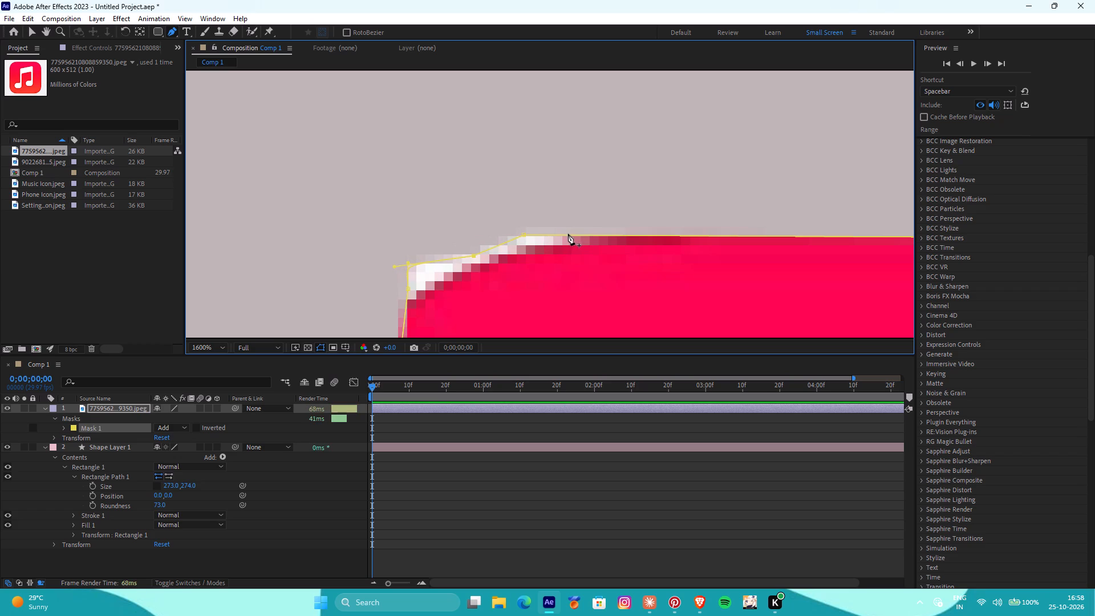
{"action": "left_click", "coordinate": [575, 234]}
{"action": "left_click_drag", "start_coordinate": [524, 234], "coordinate": [526, 245]}
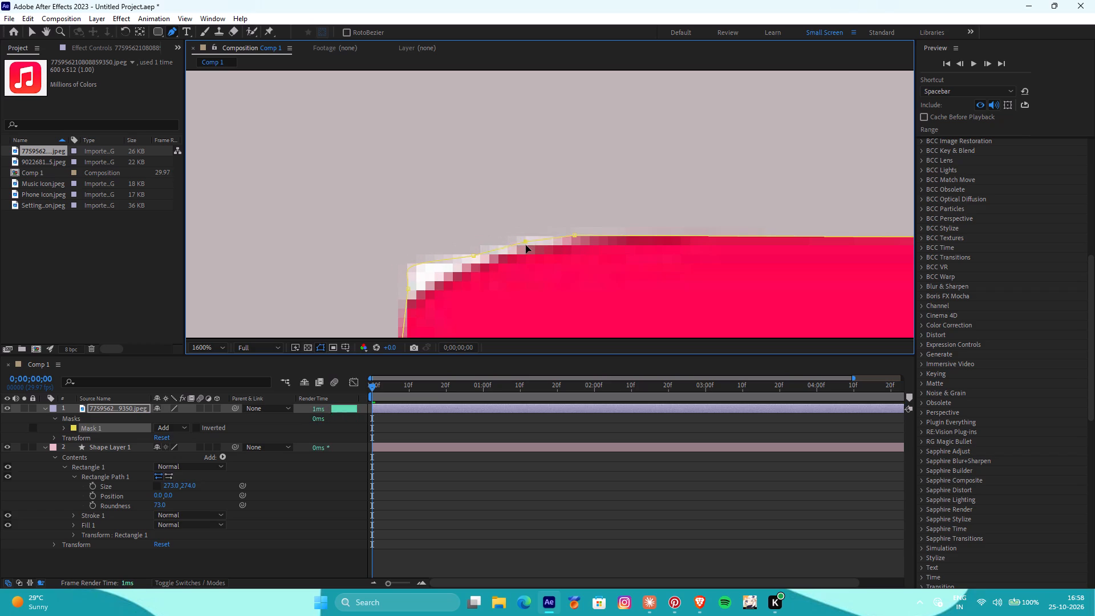
{"action": "left_click_drag", "start_coordinate": [526, 245], "coordinate": [524, 242]}
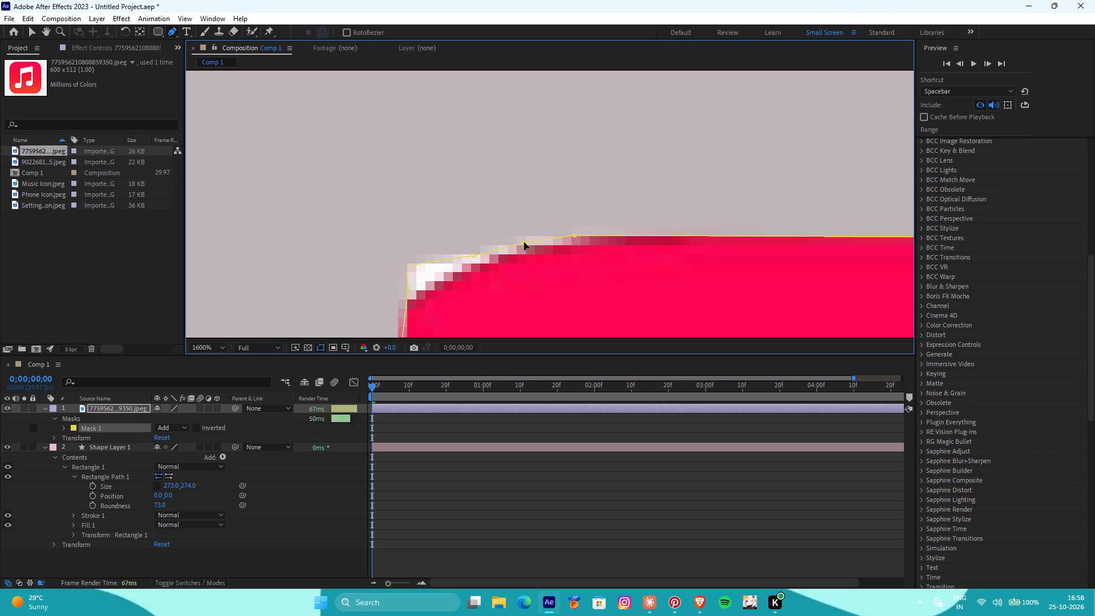
{"action": "left_click_drag", "start_coordinate": [524, 242], "coordinate": [528, 242]}
{"action": "left_click_drag", "start_coordinate": [550, 240], "coordinate": [547, 238]}
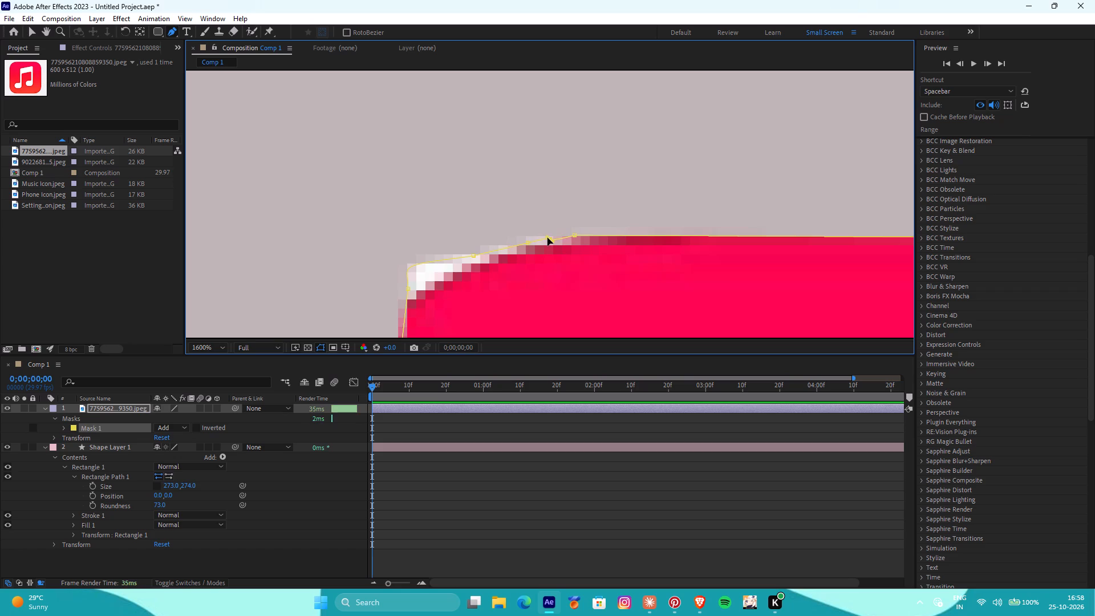
{"action": "left_click_drag", "start_coordinate": [547, 238], "coordinate": [545, 241]}
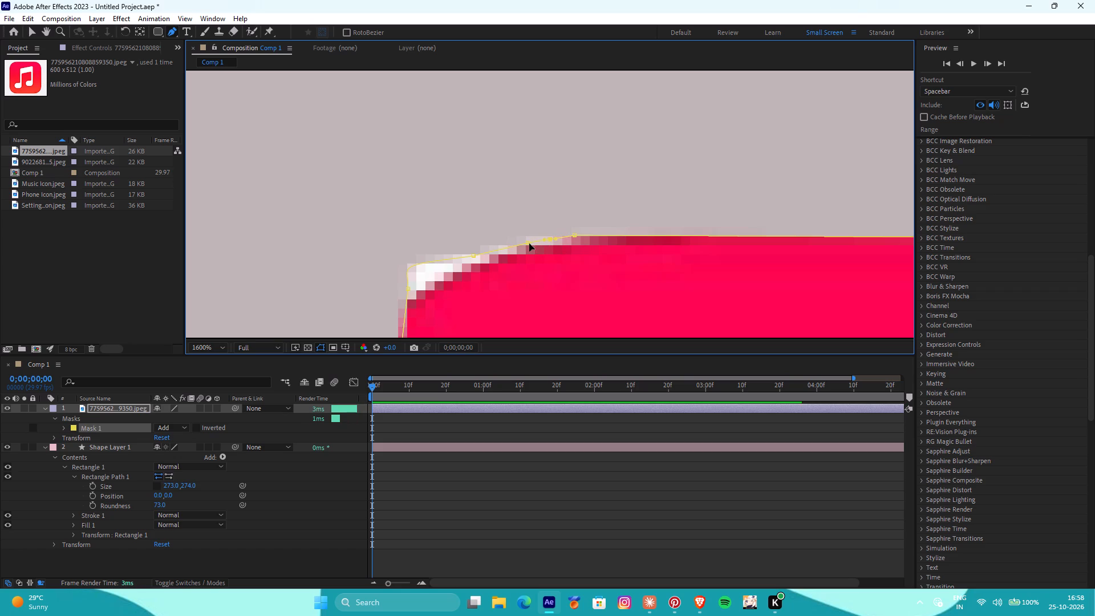
Add more points along the upper-left corner's slope and adjust them and their curve handles inward to follow the red edge.
{"action": "left_click_drag", "start_coordinate": [505, 247], "coordinate": [498, 250]}
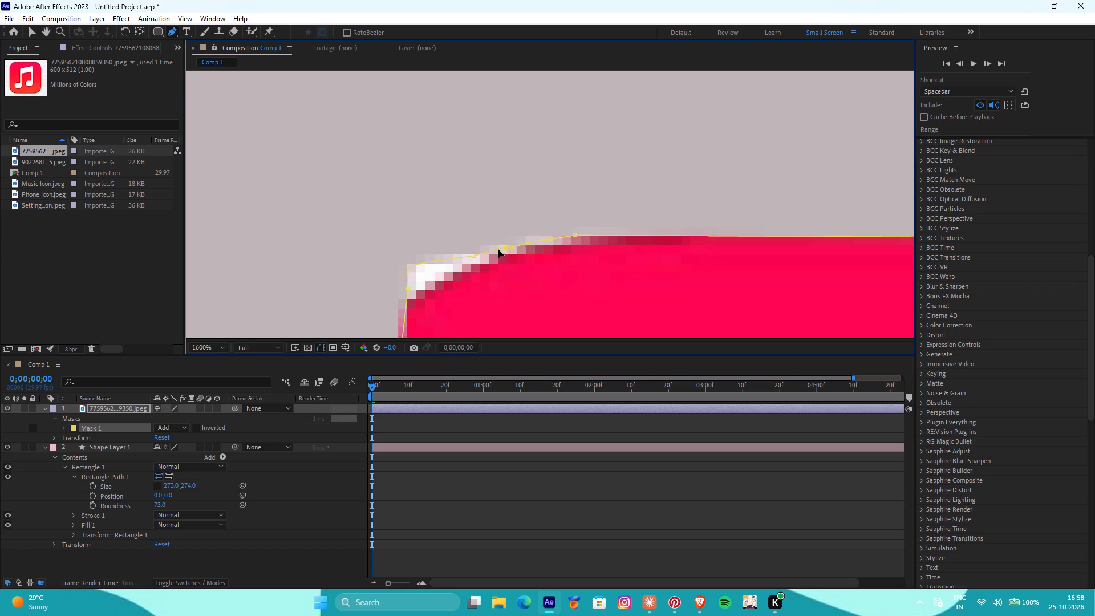
{"action": "left_click_drag", "start_coordinate": [498, 250], "coordinate": [464, 271]}
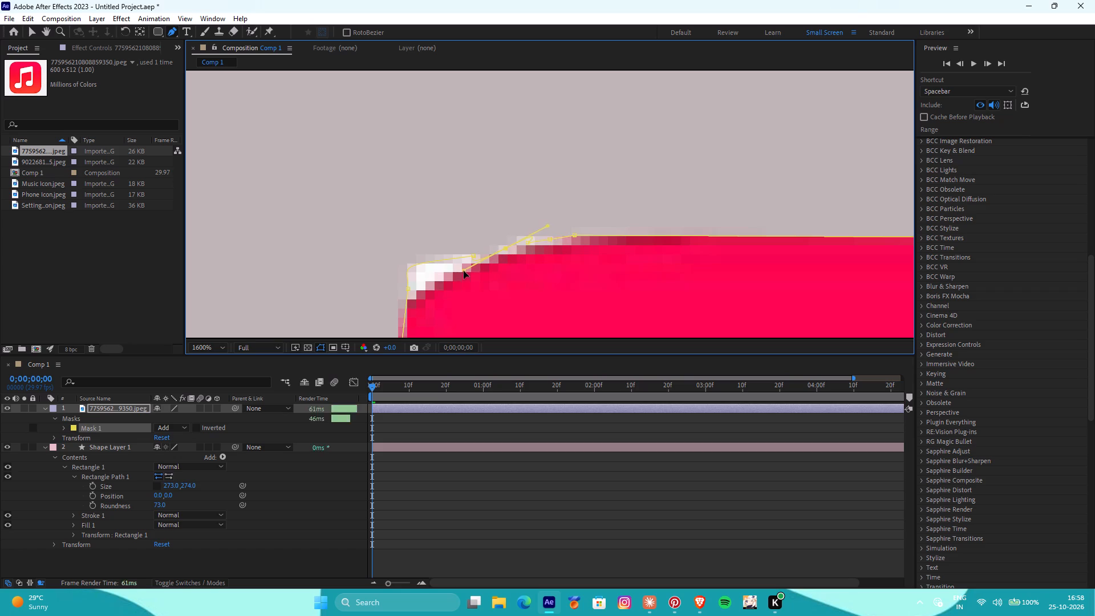
{"action": "left_click_drag", "start_coordinate": [464, 271], "coordinate": [456, 268]}
{"action": "scroll", "coordinate": [497, 267], "scroll_direction": "up", "scroll_amount": 3}
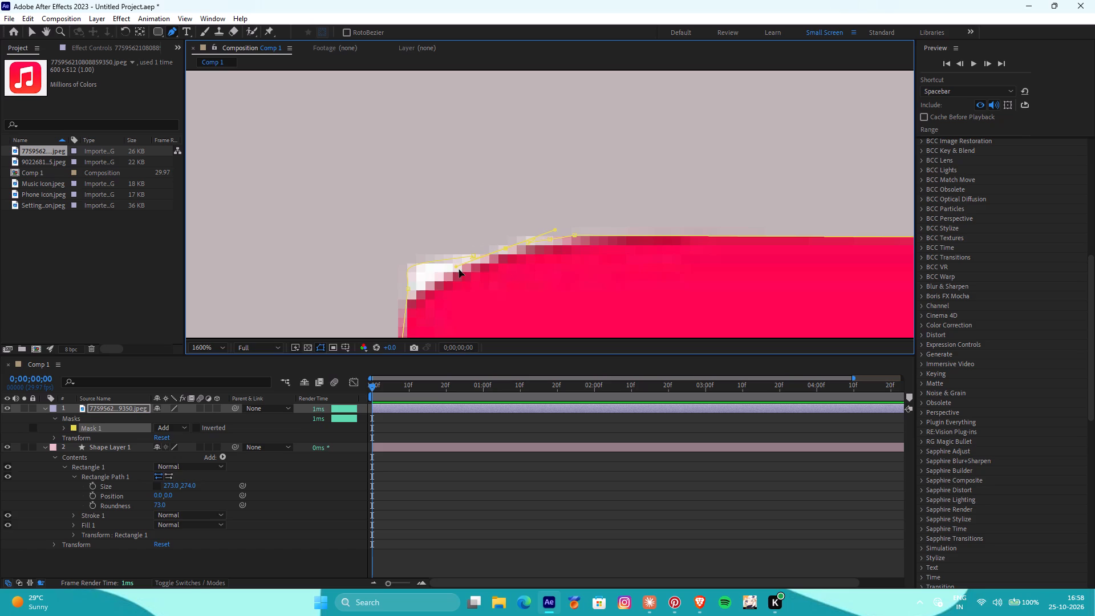
{"action": "left_click_drag", "start_coordinate": [440, 260], "coordinate": [435, 272]}
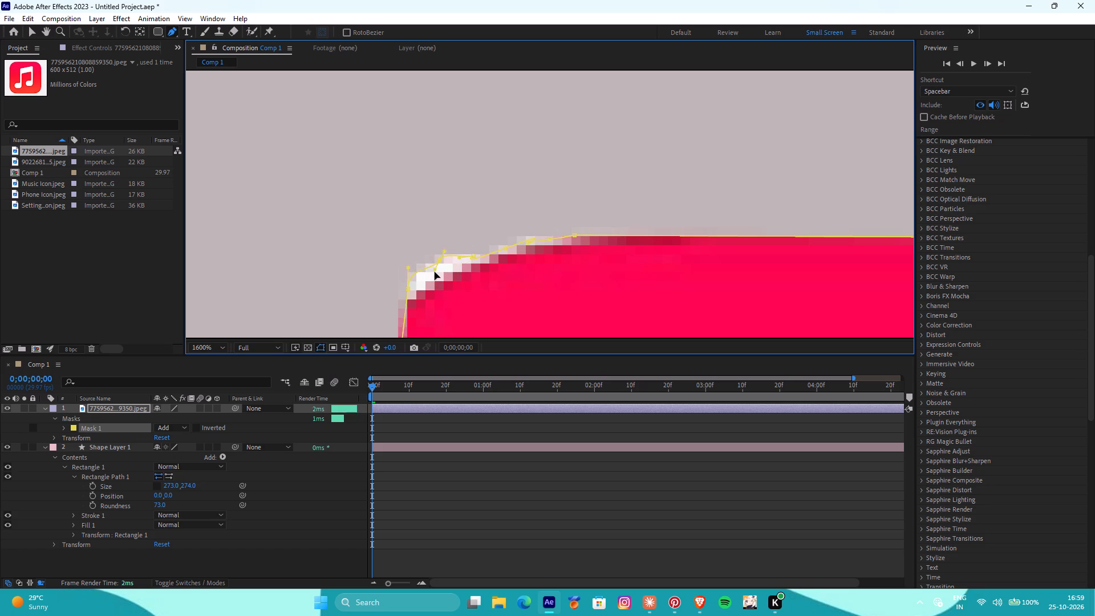
{"action": "left_click_drag", "start_coordinate": [435, 272], "coordinate": [427, 267]}
{"action": "left_click_drag", "start_coordinate": [436, 260], "coordinate": [436, 268]}
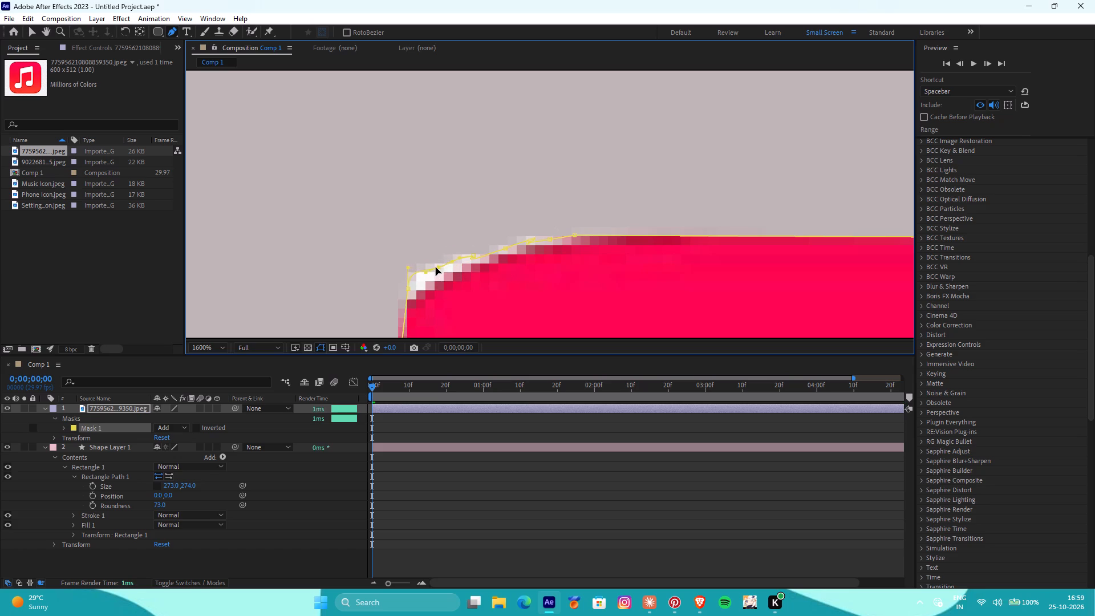
{"action": "left_click_drag", "start_coordinate": [436, 268], "coordinate": [435, 281]}
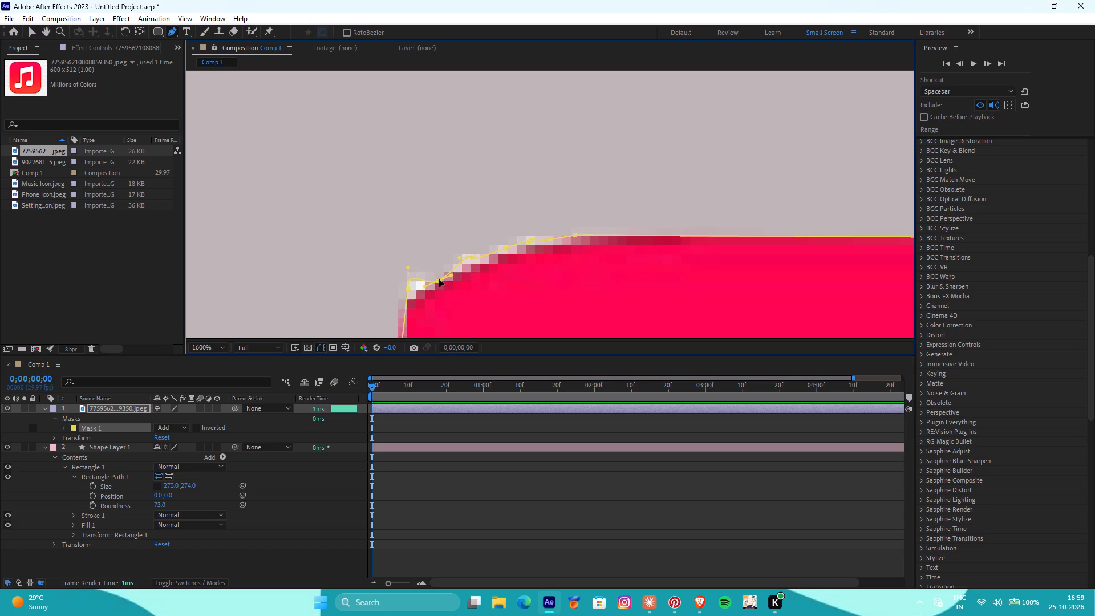
{"action": "left_click_drag", "start_coordinate": [465, 260], "coordinate": [467, 268]}
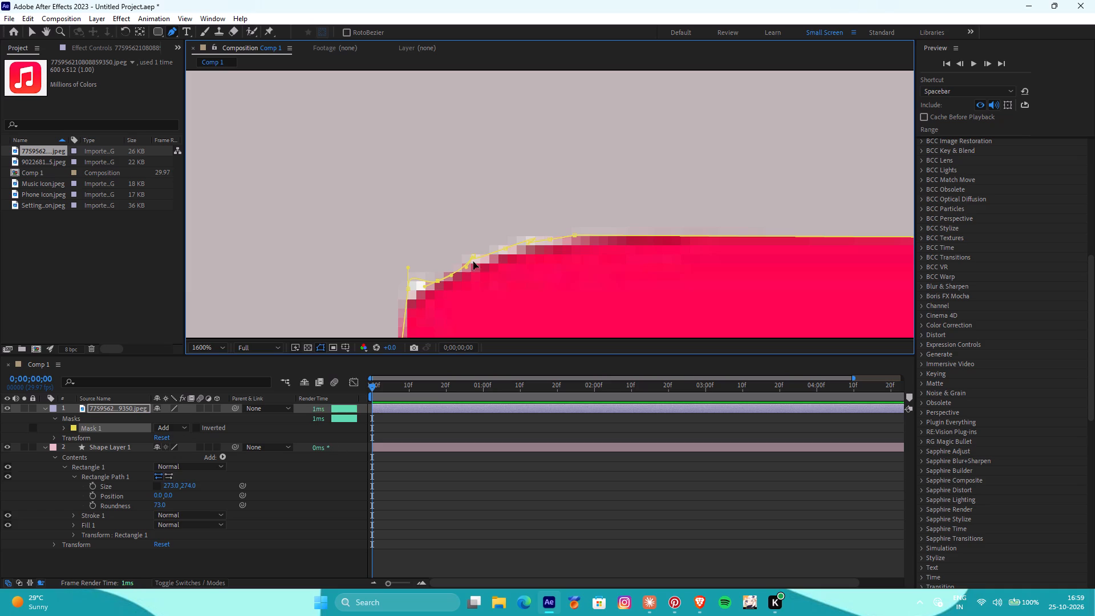
{"action": "left_click", "coordinate": [473, 257]}
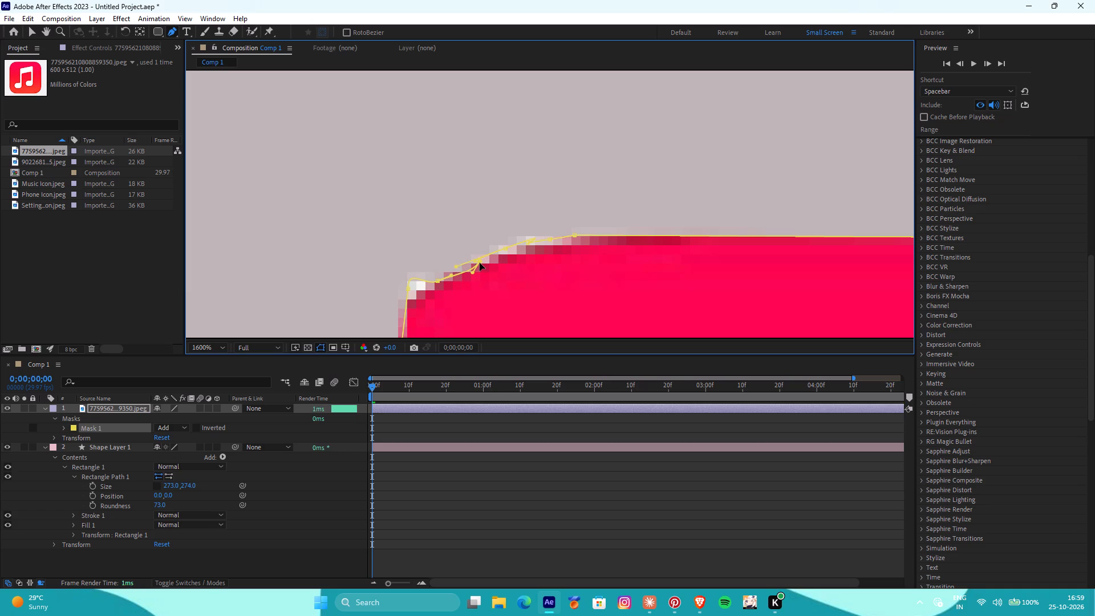
{"action": "left_click_drag", "start_coordinate": [490, 254], "coordinate": [494, 255]}
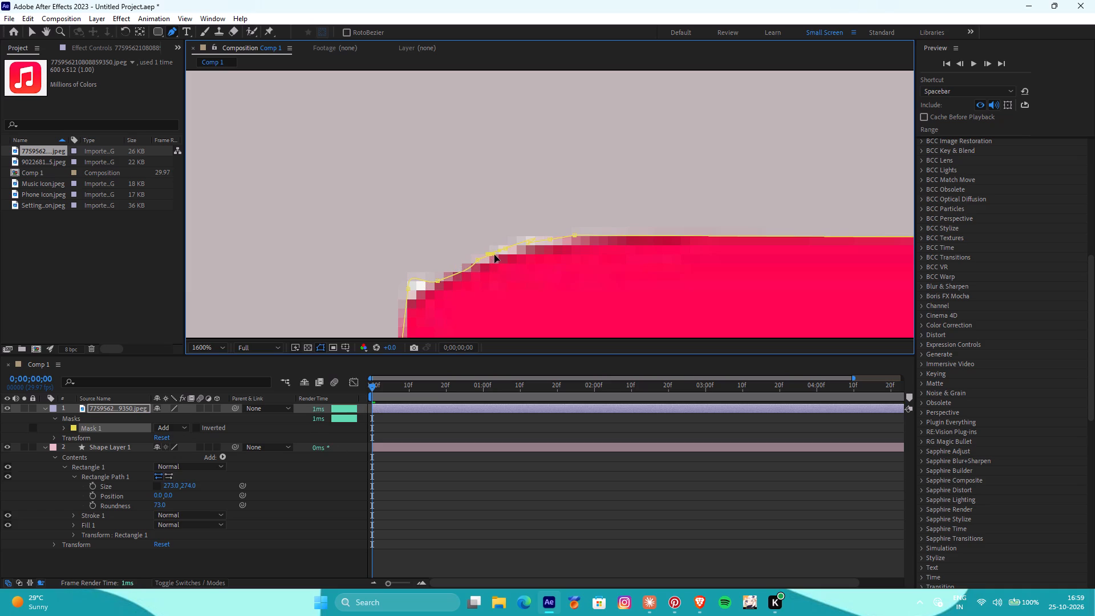
{"action": "left_click_drag", "start_coordinate": [494, 255], "coordinate": [508, 244]}
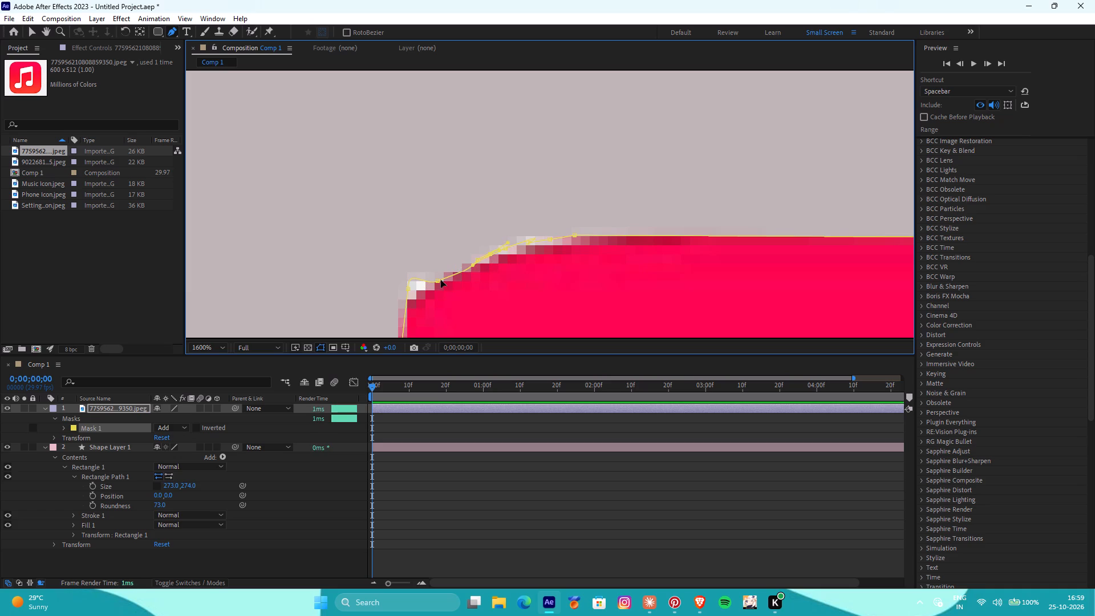
Move the side point of the mask's upper-left corner down and outward along the icon's curve, just inside its white fringe.
{"action": "left_click_drag", "start_coordinate": [408, 288], "coordinate": [407, 309]}
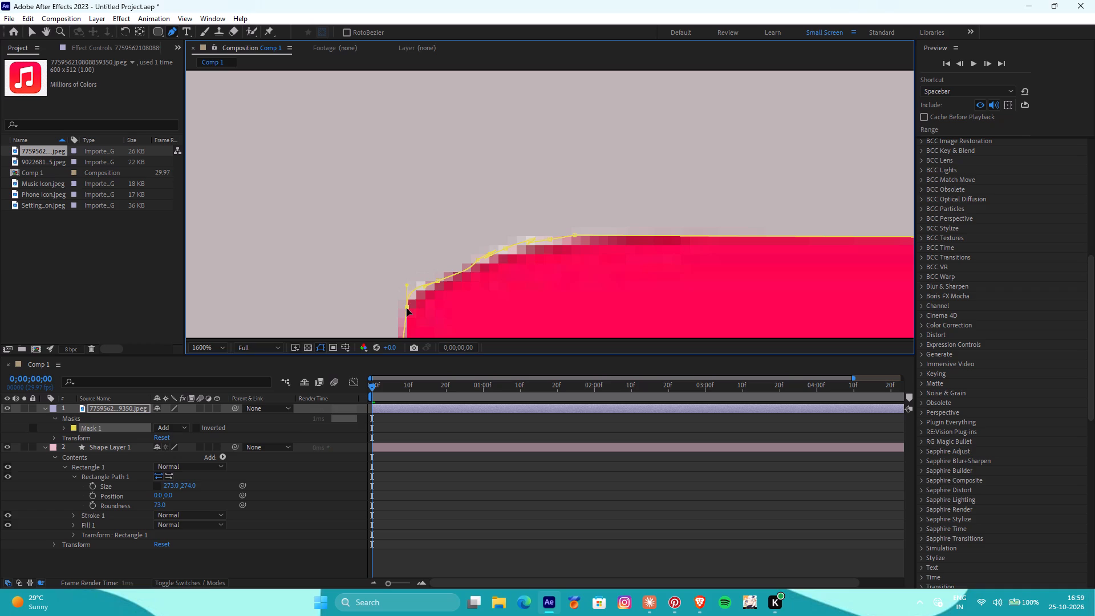
{"action": "left_click_drag", "start_coordinate": [407, 309], "coordinate": [405, 325]}
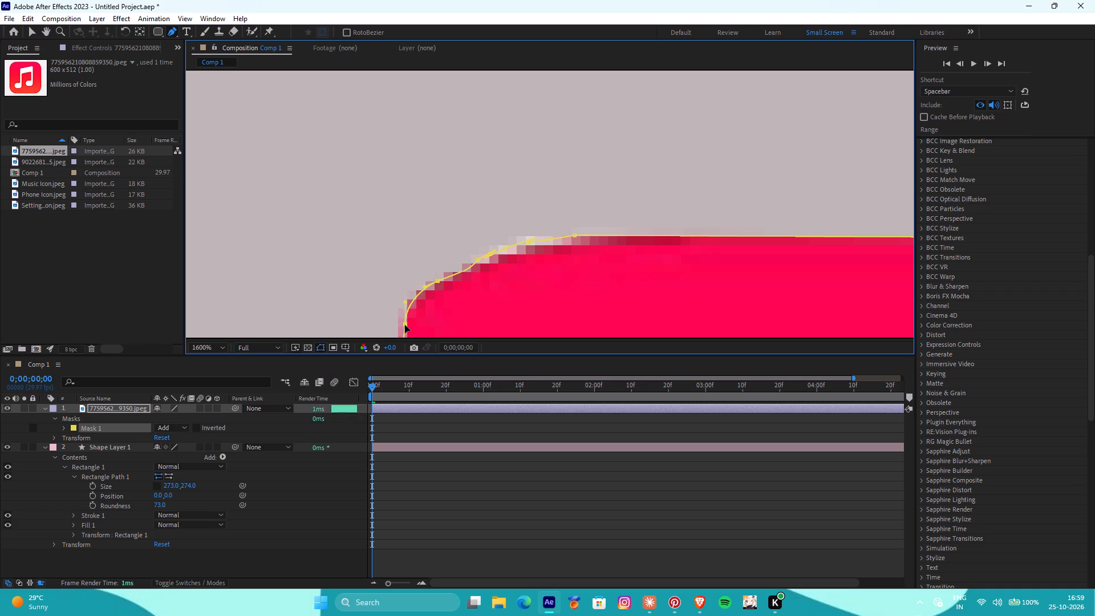
{"action": "left_click_drag", "start_coordinate": [405, 325], "coordinate": [396, 335]}
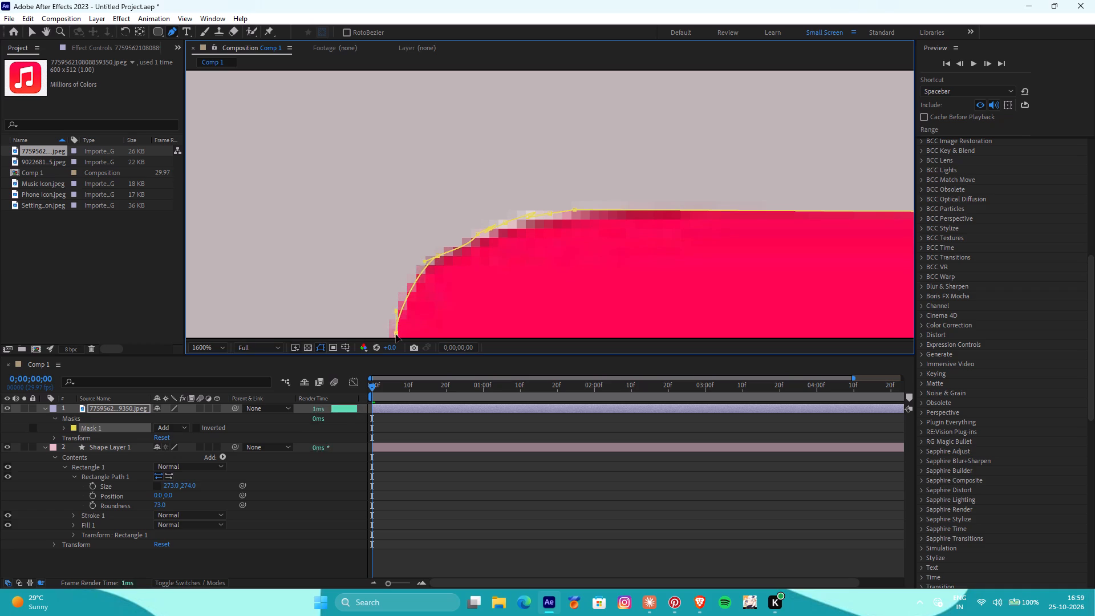
{"action": "left_click_drag", "start_coordinate": [396, 335], "coordinate": [339, 189]}
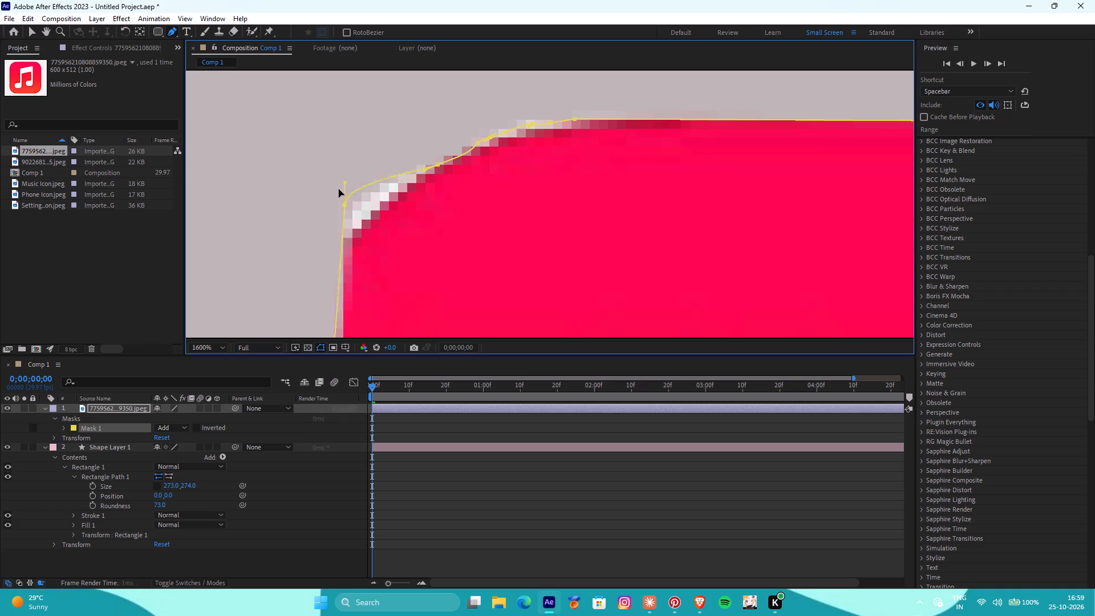
{"action": "left_click_drag", "start_coordinate": [339, 189], "coordinate": [259, 335]}
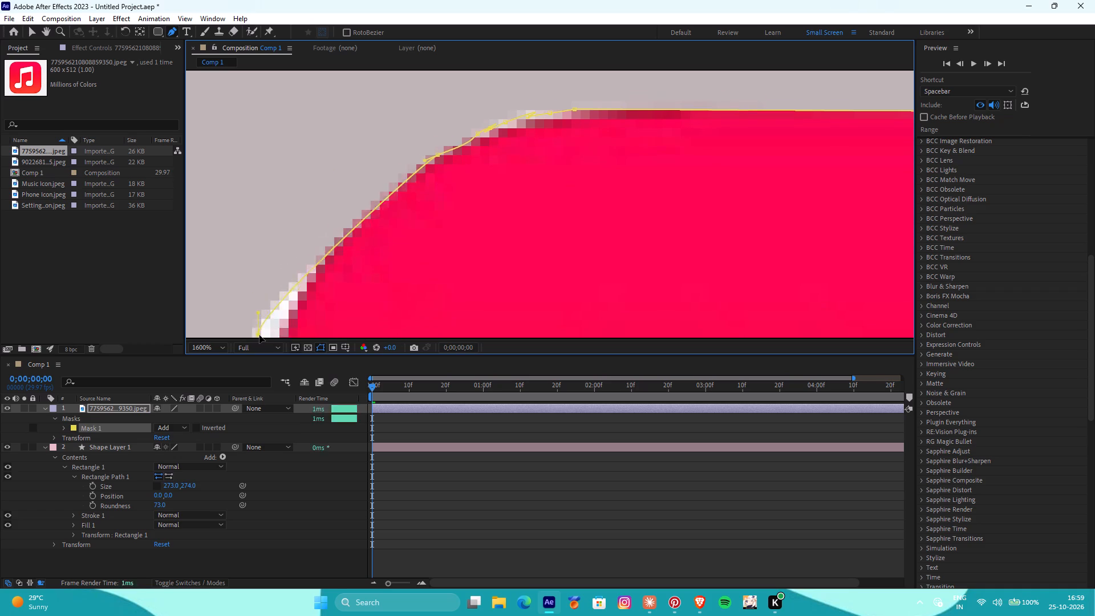
{"action": "left_click_drag", "start_coordinate": [259, 335], "coordinate": [281, 293]}
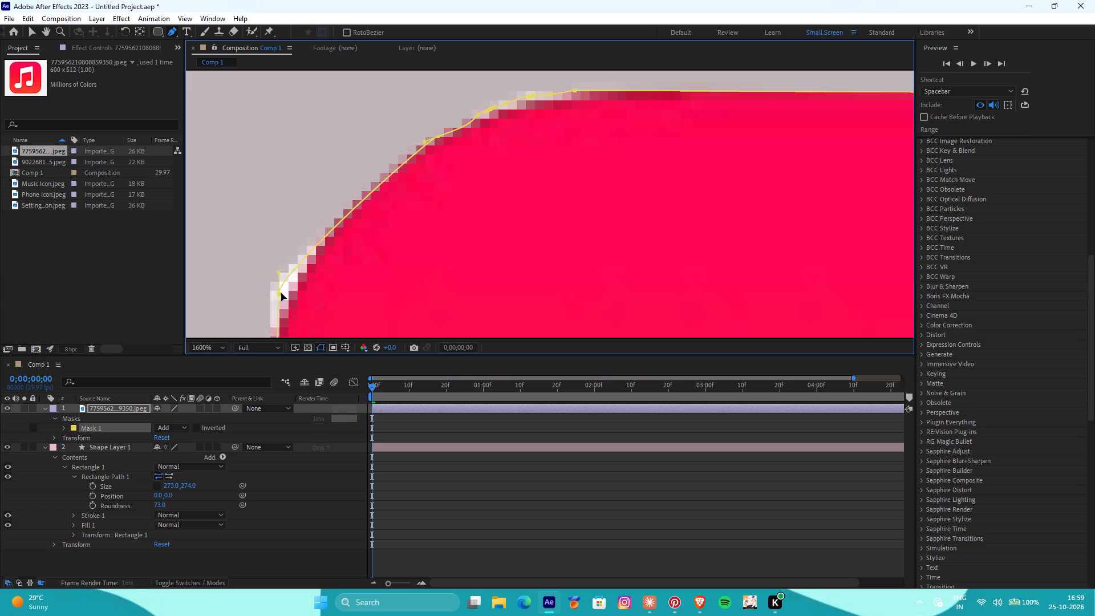
{"action": "left_click_drag", "start_coordinate": [281, 293], "coordinate": [292, 291]}
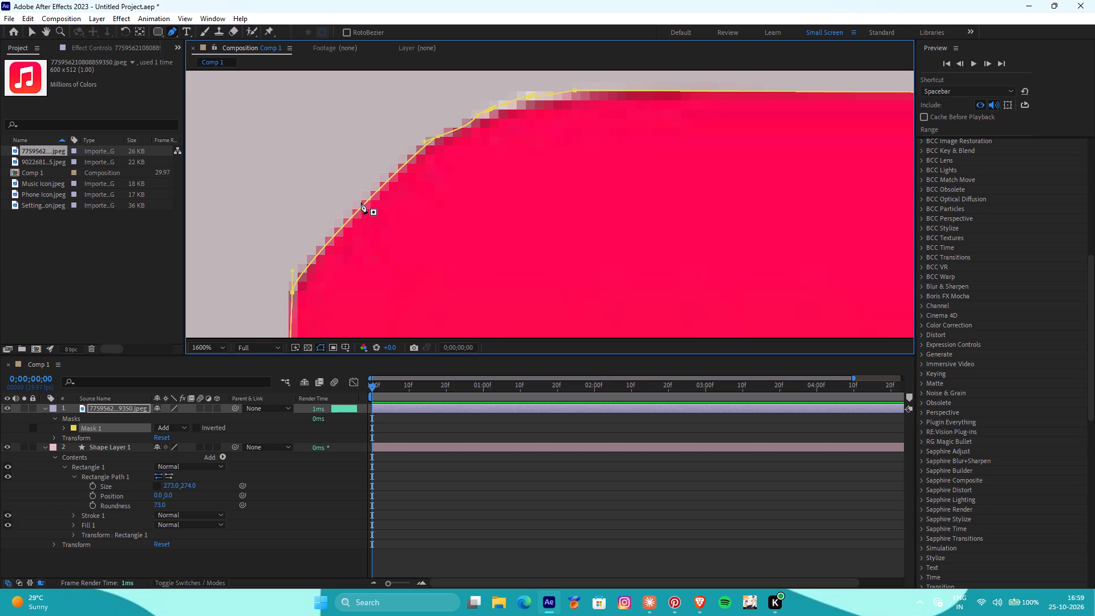
Add a point midway along the corner's long diagonal segment and move it slightly outward to round the mask.
{"action": "left_click_drag", "start_coordinate": [363, 206], "coordinate": [358, 204]}
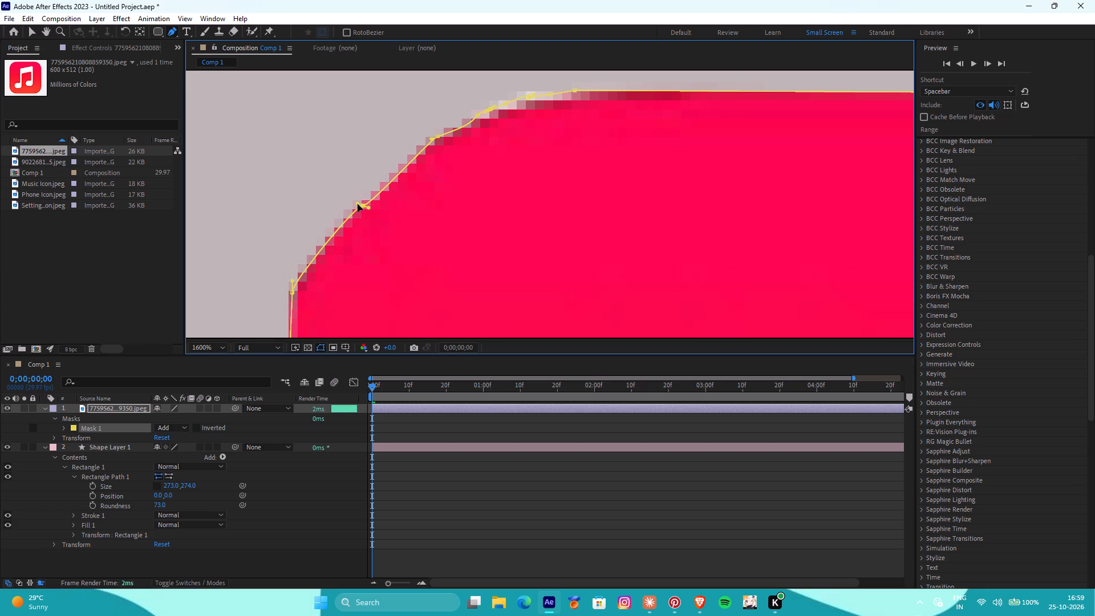
{"action": "left_click_drag", "start_coordinate": [358, 204], "coordinate": [355, 215]}
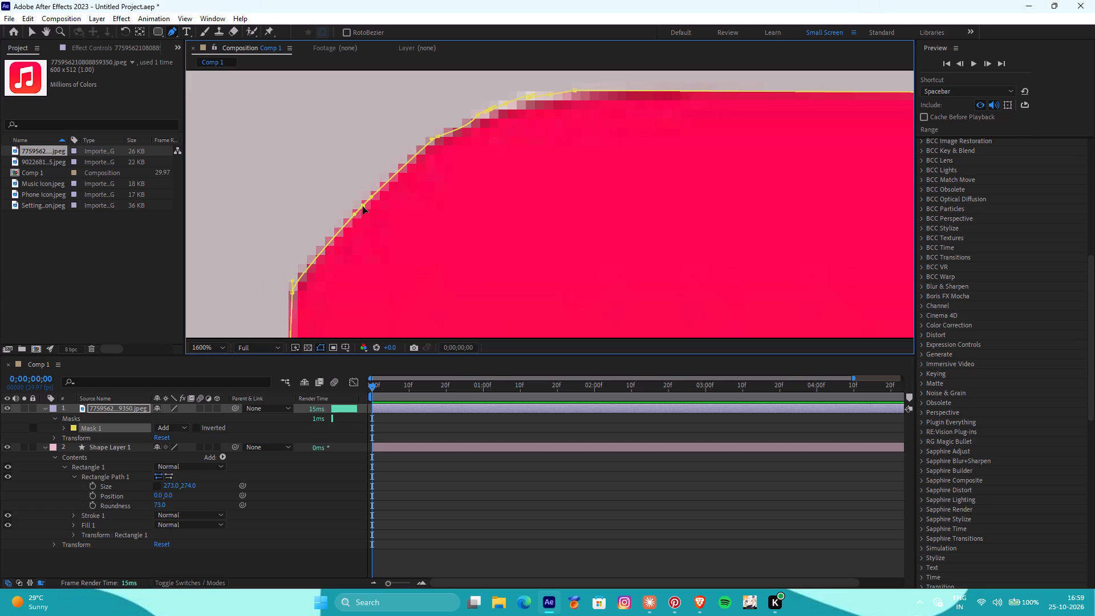
{"action": "left_click_drag", "start_coordinate": [363, 206], "coordinate": [356, 196]}
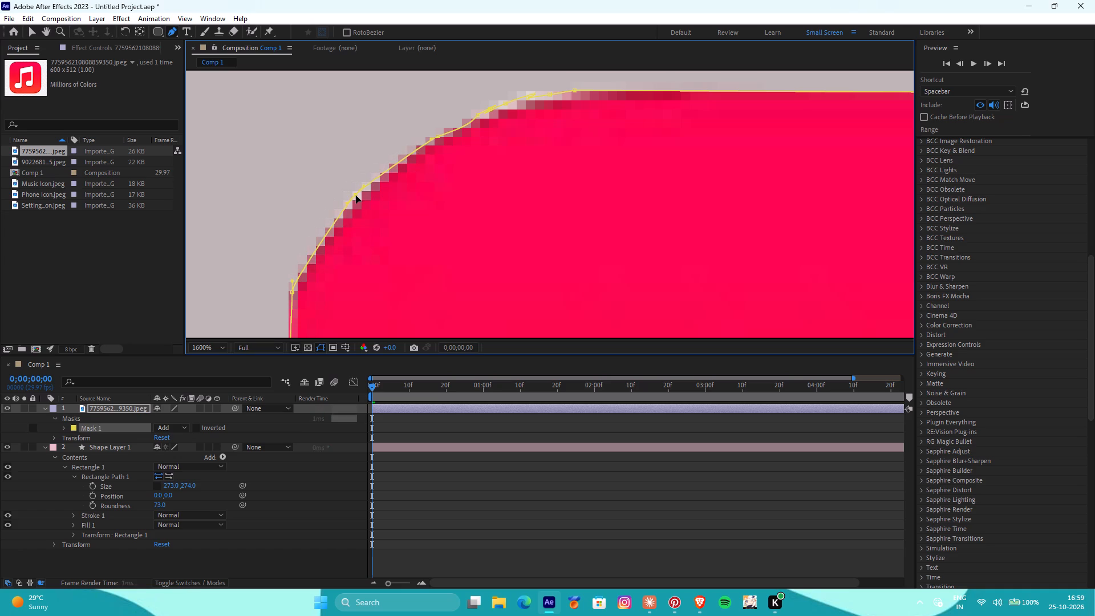
{"action": "left_click_drag", "start_coordinate": [356, 196], "coordinate": [358, 196]}
Add and adjust mask points along the upper-left corner's upper slope, smoothing the bend between them along the icon's edge.
{"action": "left_click", "coordinate": [436, 136]}
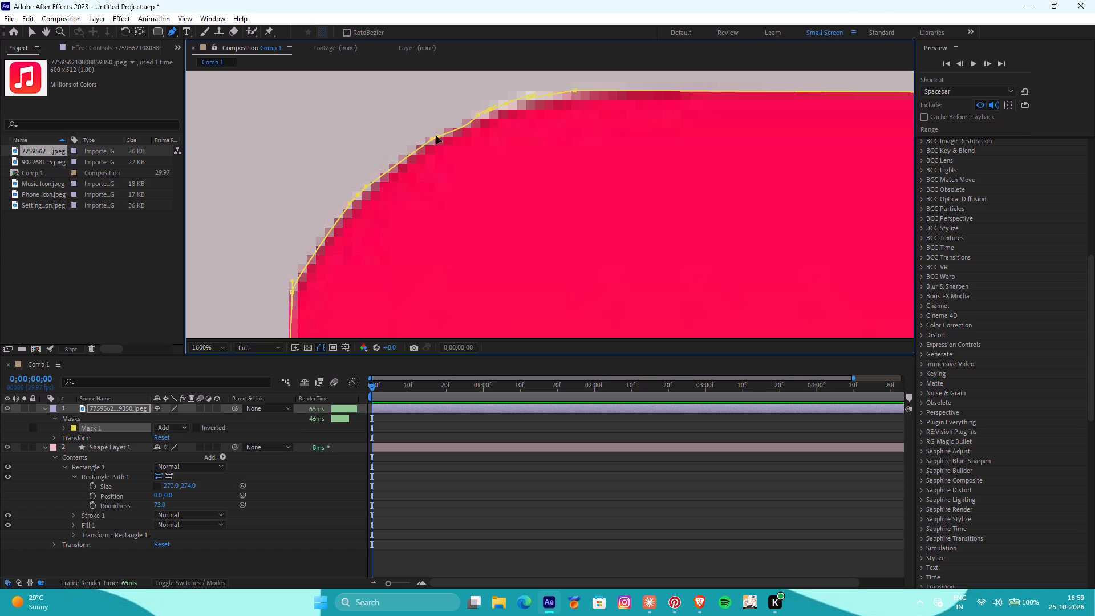
{"action": "left_click", "coordinate": [477, 115]}
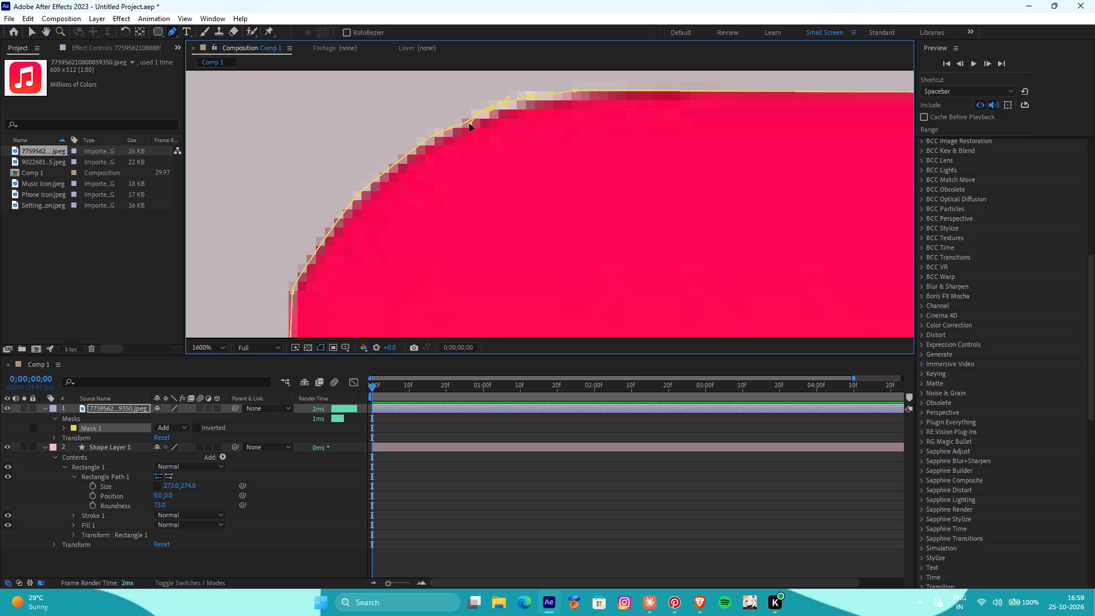
{"action": "left_click", "coordinate": [478, 112], "text": "alt"}
{"action": "left_click", "coordinate": [449, 127], "text": "alt"}
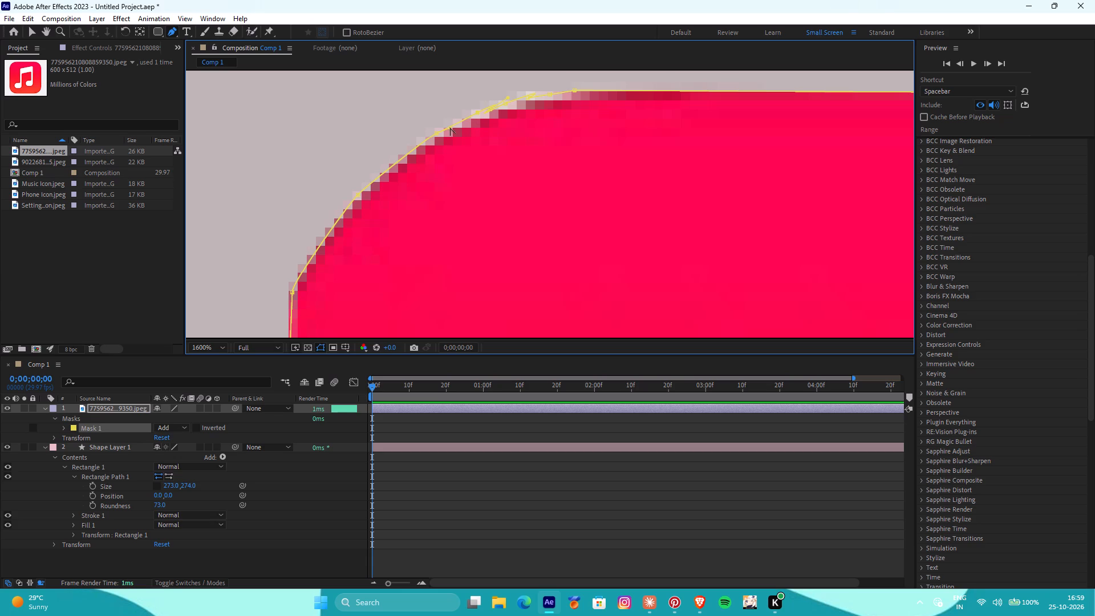
{"action": "left_click", "coordinate": [451, 129], "text": "alt"}
{"action": "left_click", "coordinate": [450, 127], "text": "alt"}
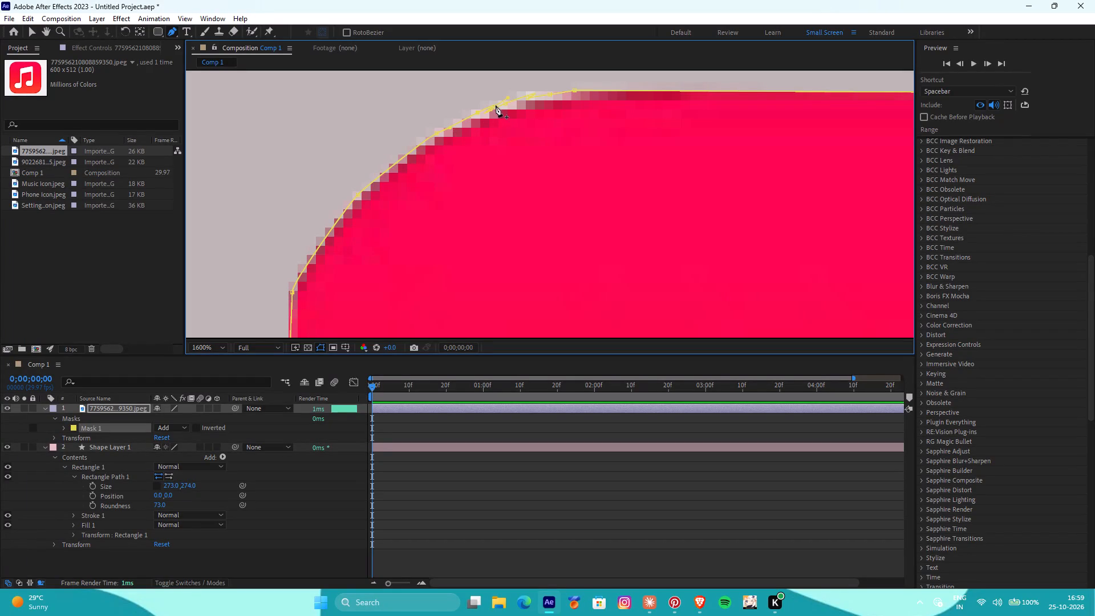
{"action": "left_click", "coordinate": [494, 106], "text": "alt"}
Add a point between the upper-left corner's two topmost mask points and adjust the curve handles of the neighbouring point.
{"action": "scroll", "coordinate": [502, 103], "scroll_direction": "up", "scroll_amount": 4, "text": "alt"}
{"action": "scroll", "coordinate": [498, 111], "scroll_direction": "up", "scroll_amount": 3}
{"action": "scroll", "coordinate": [498, 112], "scroll_direction": "down", "scroll_amount": 2}
{"action": "scroll", "coordinate": [498, 112], "scroll_direction": "up", "scroll_amount": 5}
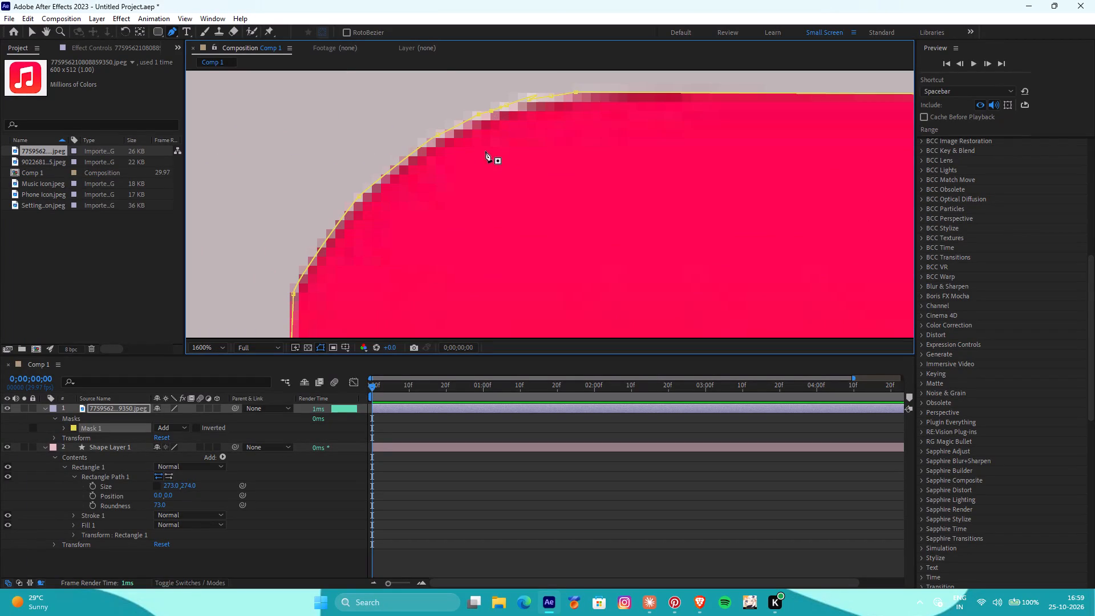
{"action": "left_click", "coordinate": [550, 94], "text": "alt"}
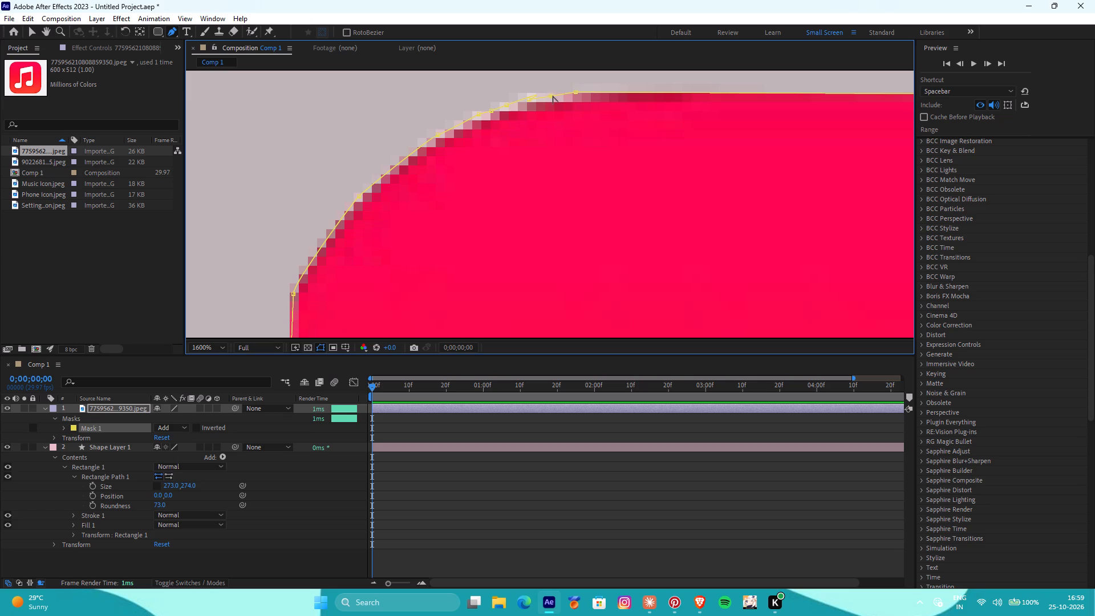
{"action": "left_click", "coordinate": [553, 96], "text": "alt"}
{"action": "left_click", "coordinate": [551, 95], "text": "alt"}
{"action": "left_click", "coordinate": [550, 96], "text": "alt"}
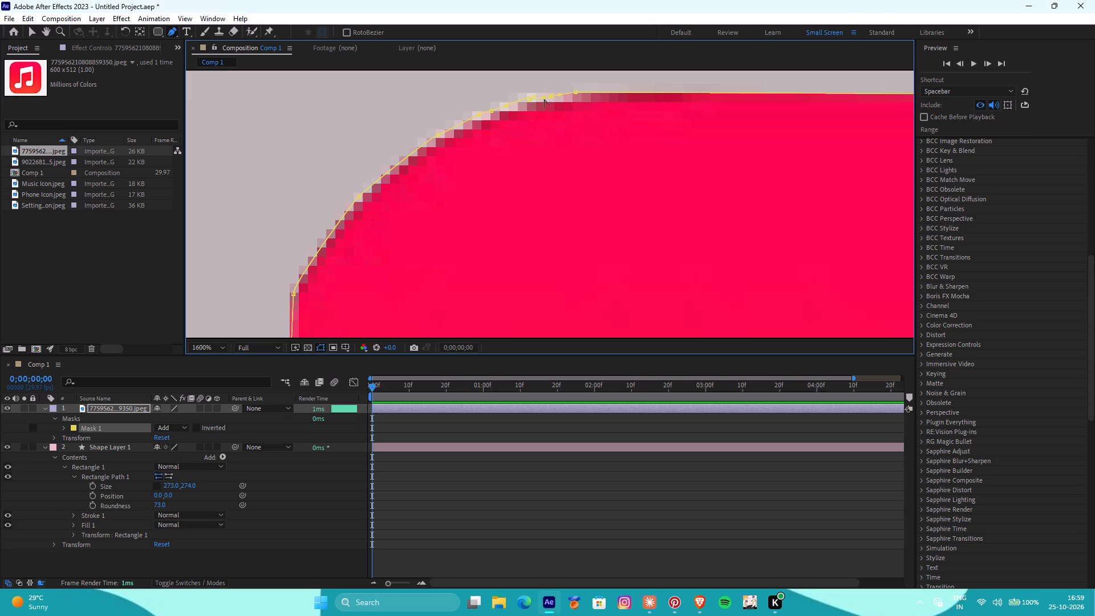
{"action": "left_click", "coordinate": [551, 96], "text": "alt"}
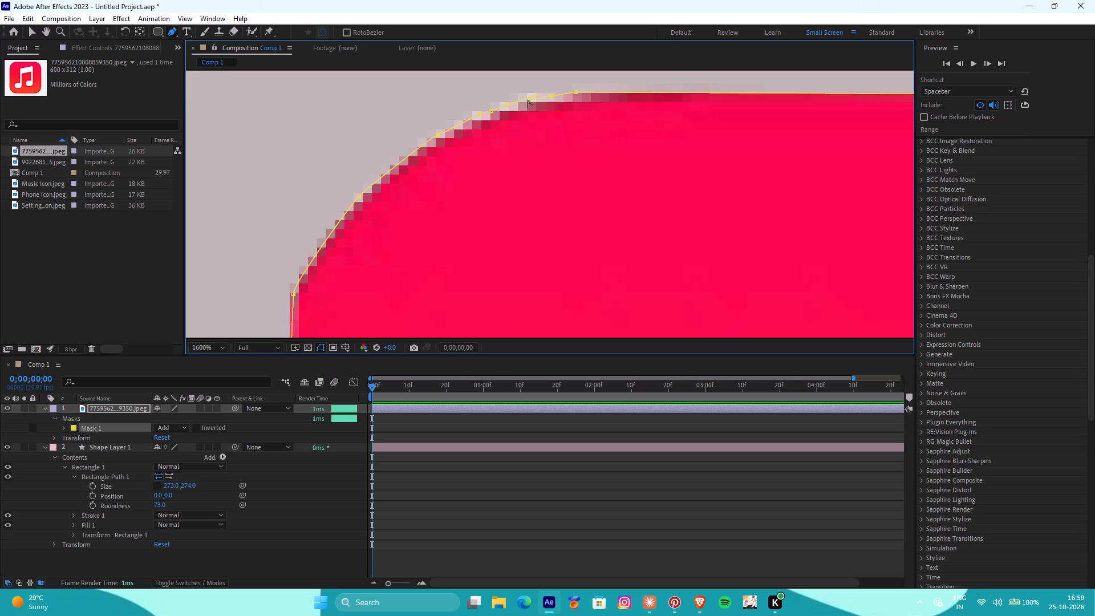
{"action": "left_click", "coordinate": [528, 99], "text": "alt"}
{"action": "left_click", "coordinate": [532, 99], "text": "alt"}
{"action": "left_click", "coordinate": [529, 99], "text": "alt"}
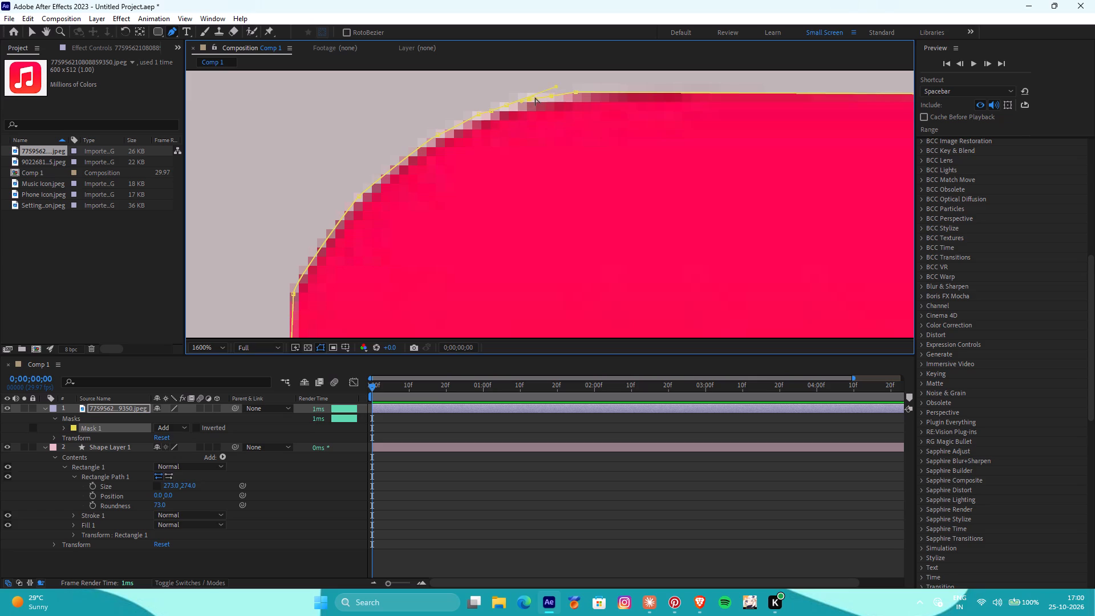
{"action": "left_click", "coordinate": [536, 97], "text": "alt"}
{"action": "left_click", "coordinate": [529, 100], "text": "alt"}
{"action": "scroll", "coordinate": [533, 97], "scroll_direction": "up", "scroll_amount": 4}
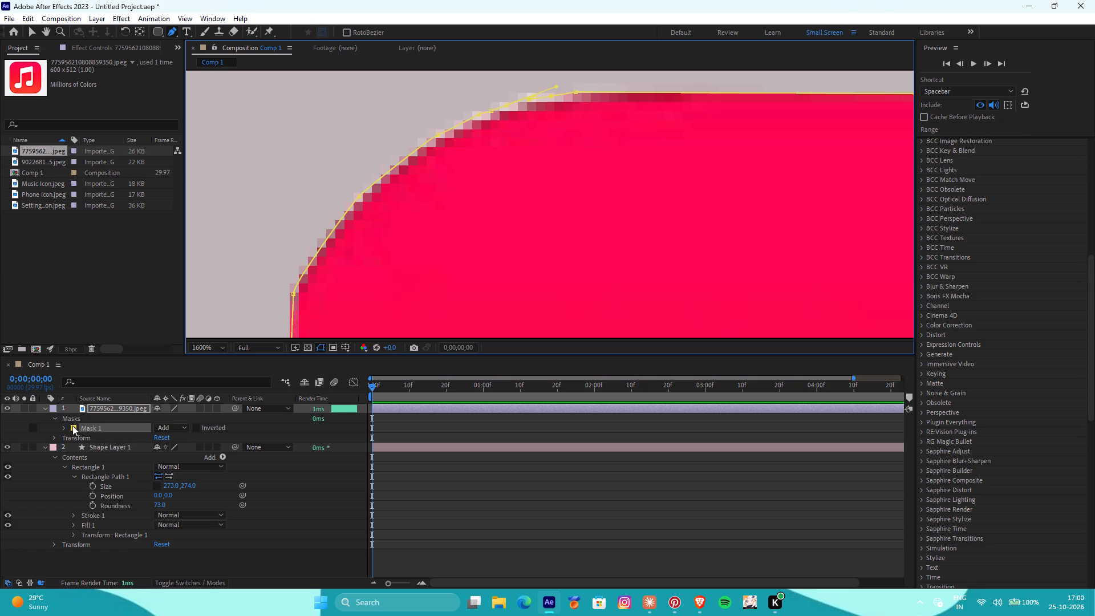
Change the outline colour of Mask 1 to black (000000).
{"action": "left_click", "coordinate": [72, 425]}
{"action": "left_click_drag", "start_coordinate": [472, 295], "coordinate": [414, 378]}
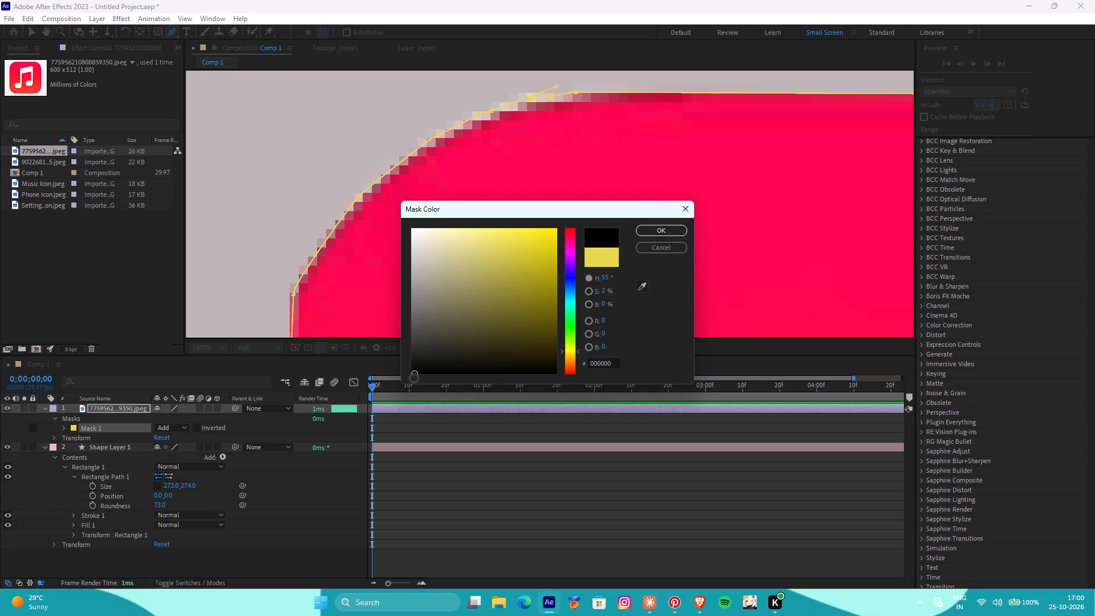
{"action": "left_click_drag", "start_coordinate": [414, 378], "coordinate": [416, 386]}
{"action": "left_click", "coordinate": [648, 232]}
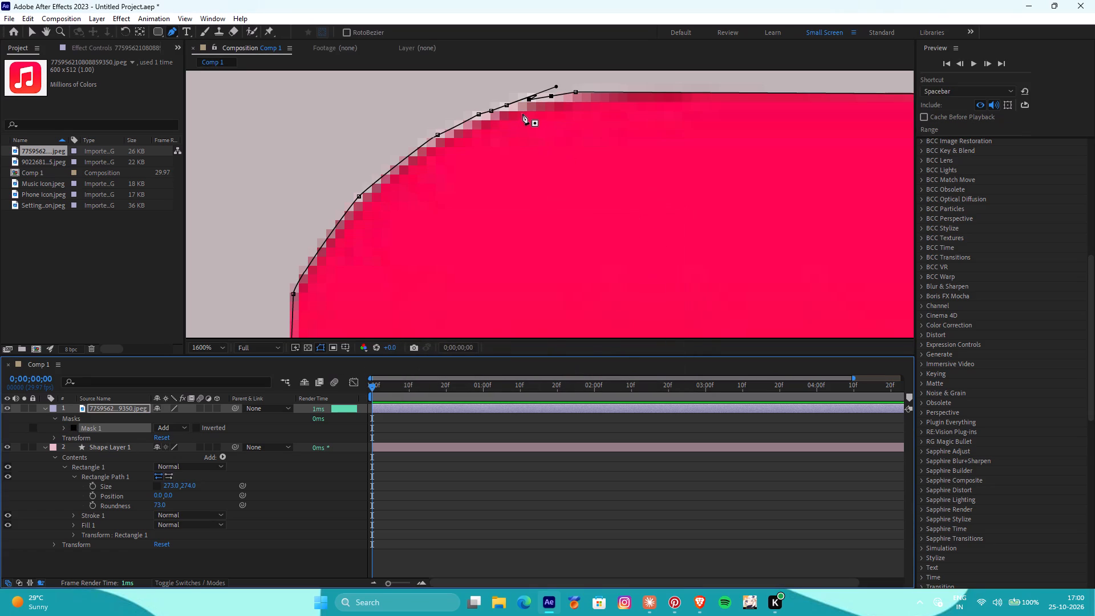
Adjust the overextended curve handle near the upper-left corner's top and straighten the path through its neighbouring points.
{"action": "left_click", "coordinate": [528, 99], "text": "alt"}
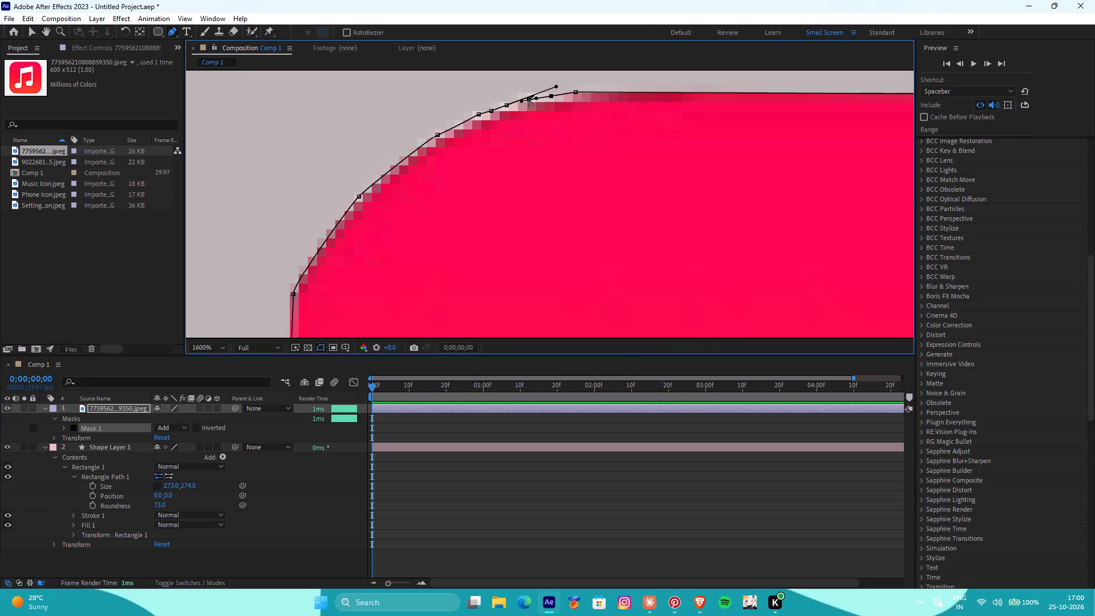
{"action": "left_click", "coordinate": [530, 99], "text": "alt"}
{"action": "left_click_drag", "start_coordinate": [556, 85], "coordinate": [544, 75]}
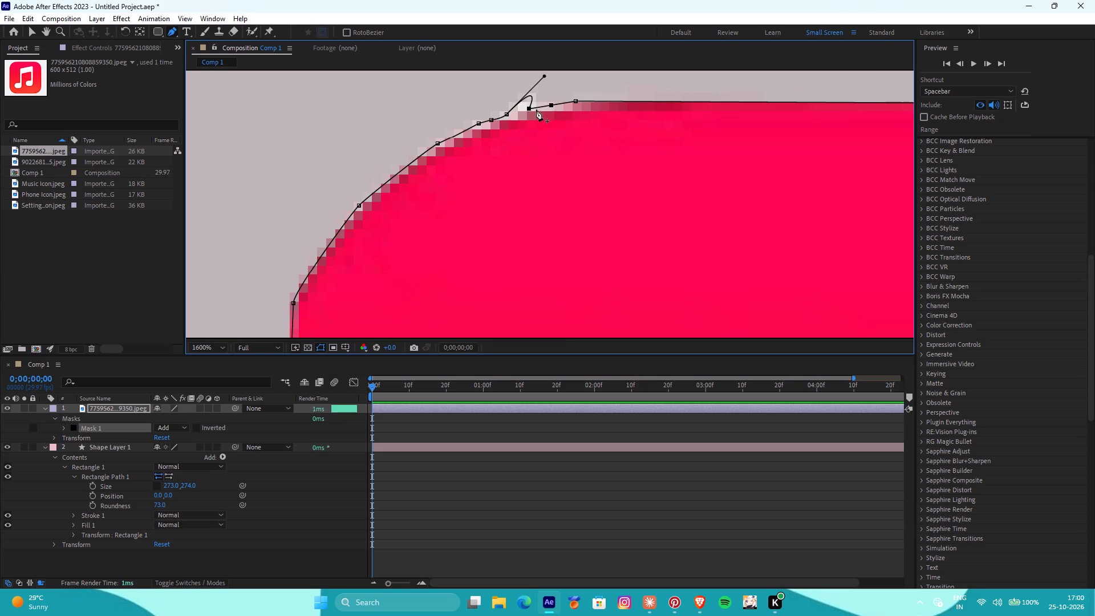
{"action": "left_click", "coordinate": [528, 108], "text": "alt"}
{"action": "left_click", "coordinate": [529, 108], "text": "alt"}
{"action": "left_click", "coordinate": [507, 115], "text": "alt"}
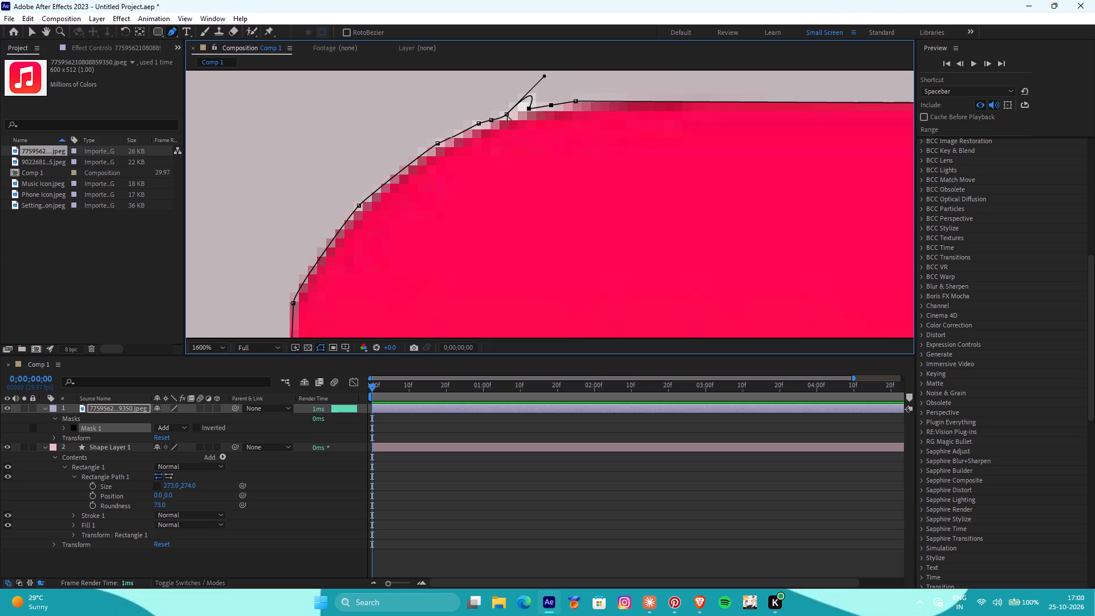
Move the side point of the mask's upper-left corner down and slightly outward onto the icon's curved edge.
{"action": "scroll", "coordinate": [421, 157], "scroll_direction": "down", "scroll_amount": 1}
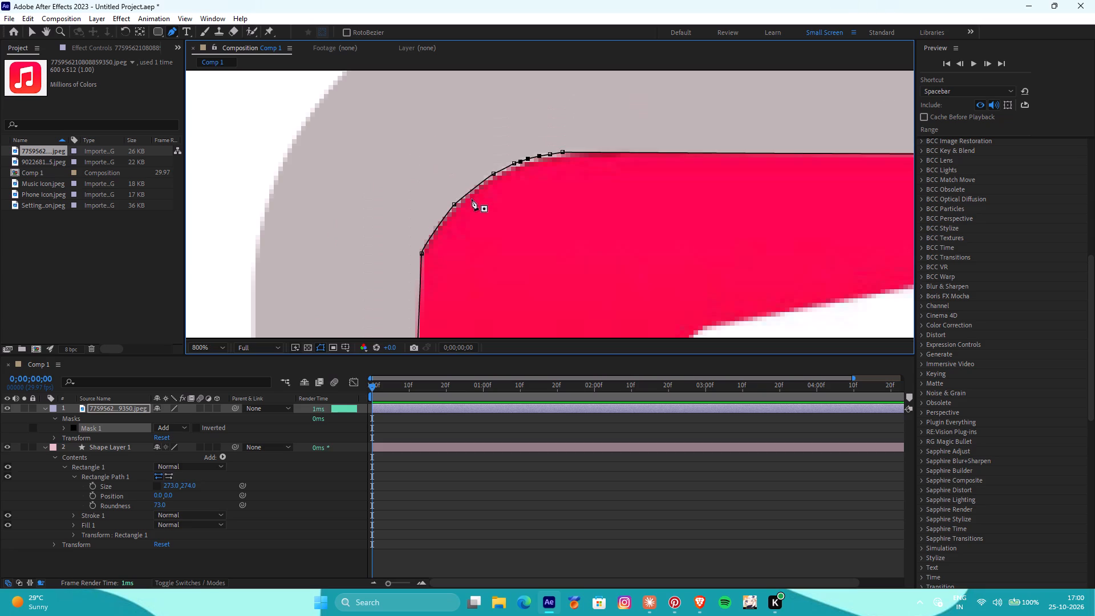
{"action": "scroll", "coordinate": [424, 263], "scroll_direction": "up", "scroll_amount": 4, "text": "alt"}
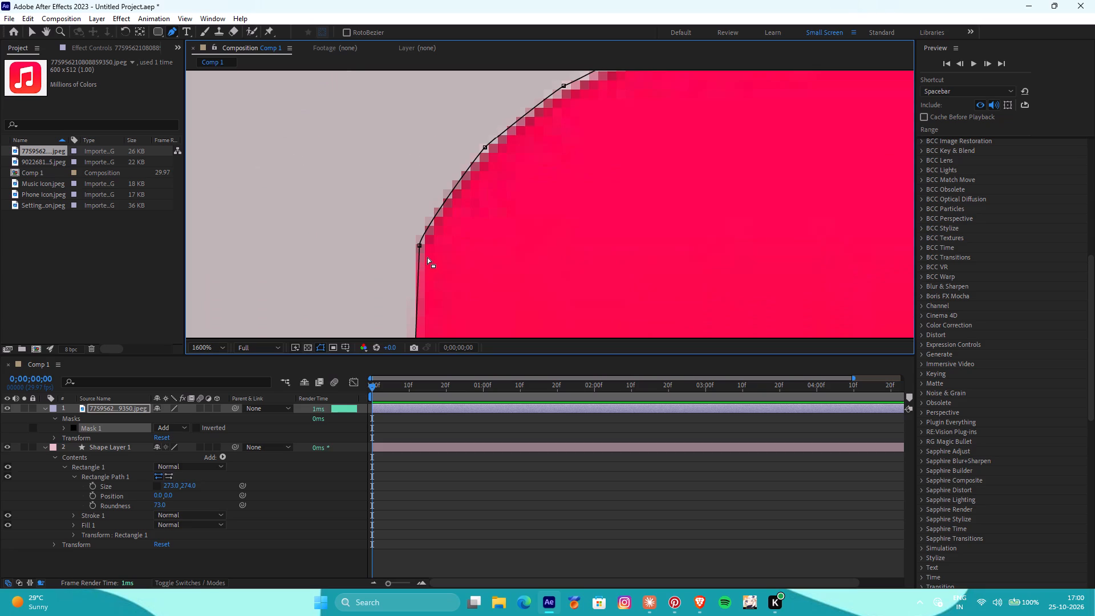
{"action": "scroll", "coordinate": [427, 257], "scroll_direction": "up", "scroll_amount": 3, "text": "alt"}
{"action": "left_click_drag", "start_coordinate": [418, 245], "coordinate": [420, 250]}
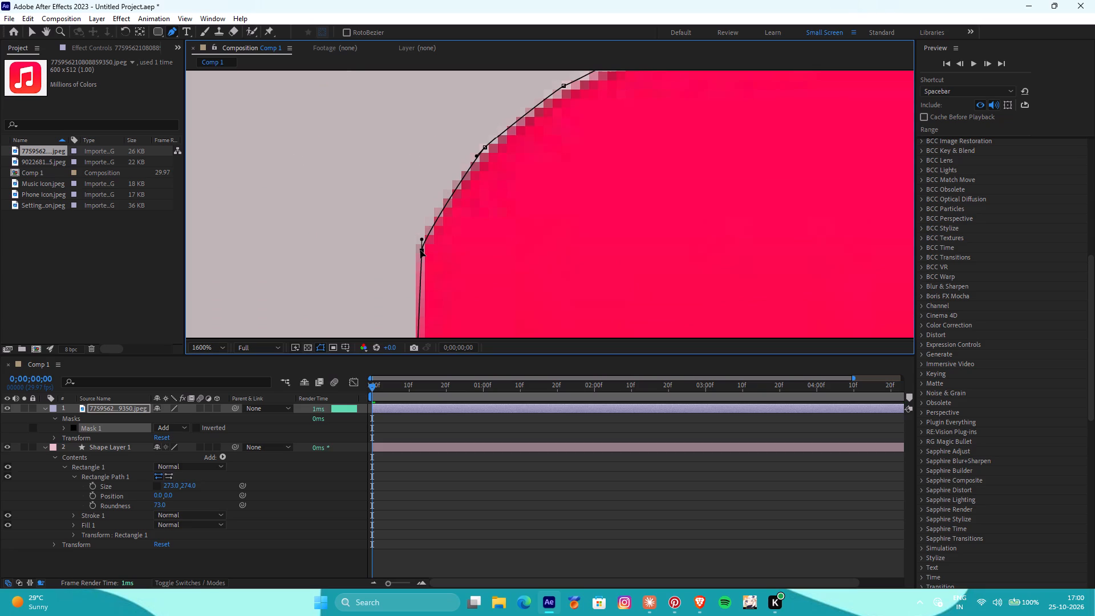
{"action": "left_click_drag", "start_coordinate": [420, 250], "coordinate": [394, 258]}
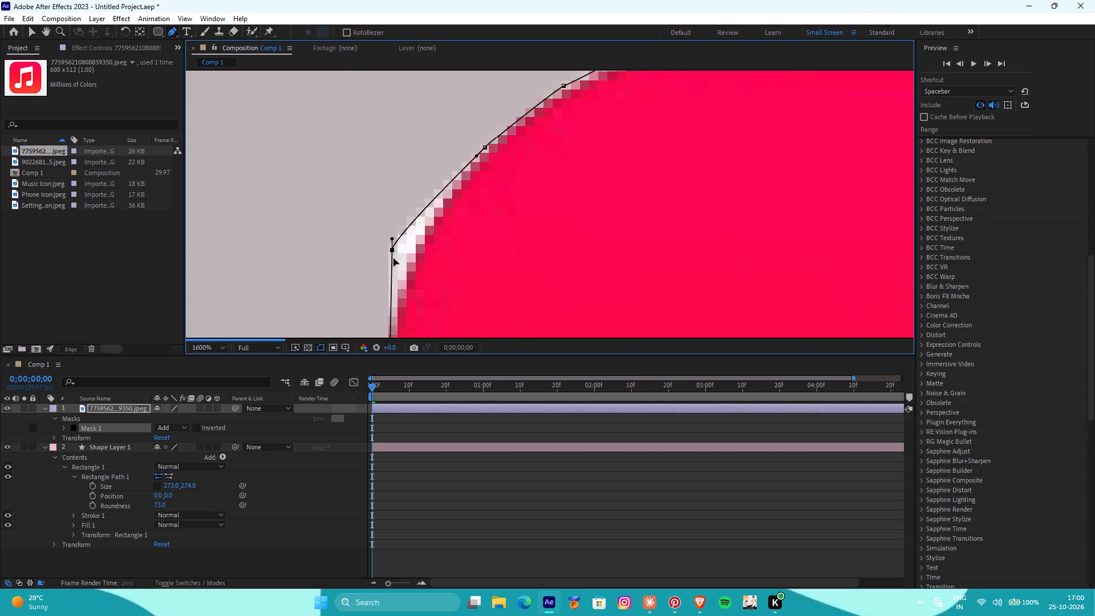
{"action": "left_click_drag", "start_coordinate": [394, 258], "coordinate": [403, 269]}
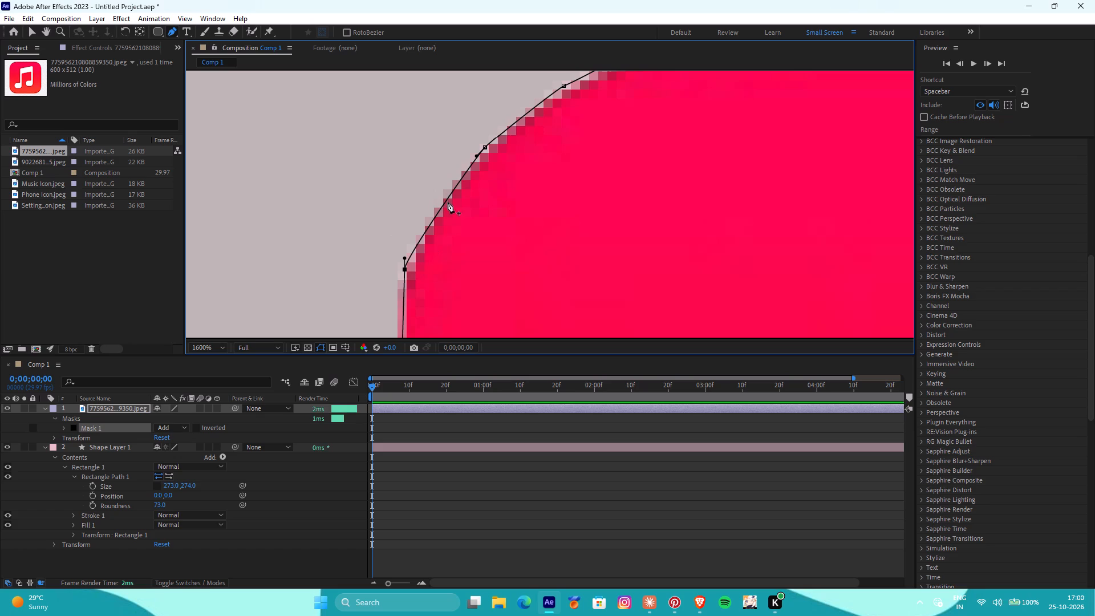
Add a mask point midway between the corner's moved side point and the next point up the slope.
{"action": "left_click", "coordinate": [443, 206], "text": "alt"}
{"action": "left_click", "coordinate": [441, 206], "text": "alt"}
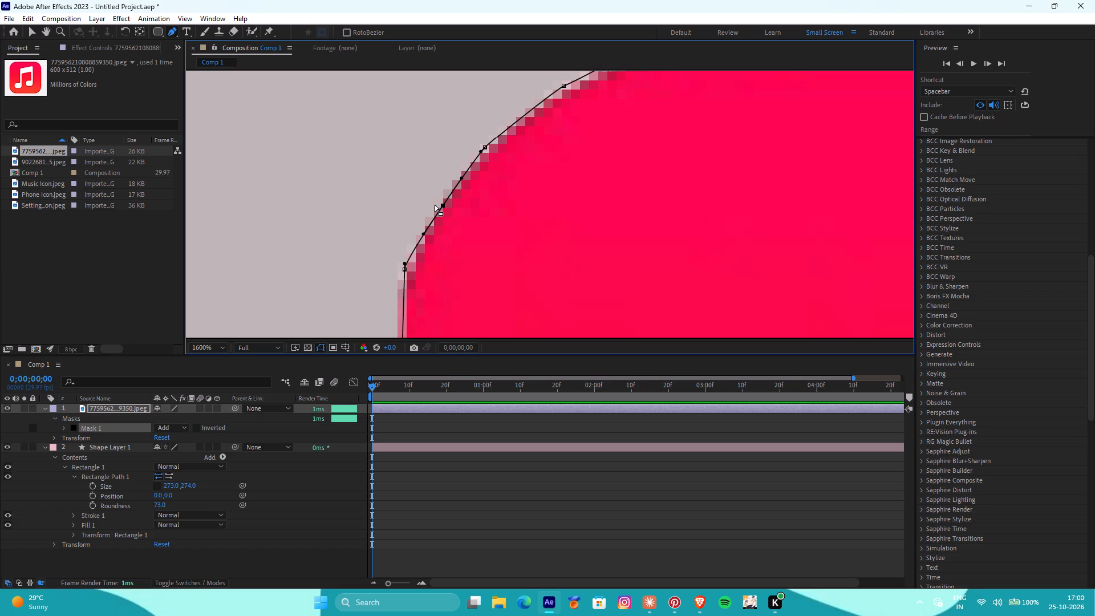
{"action": "left_click_drag", "start_coordinate": [443, 205], "coordinate": [437, 204]}
{"action": "left_click", "coordinate": [443, 205]}
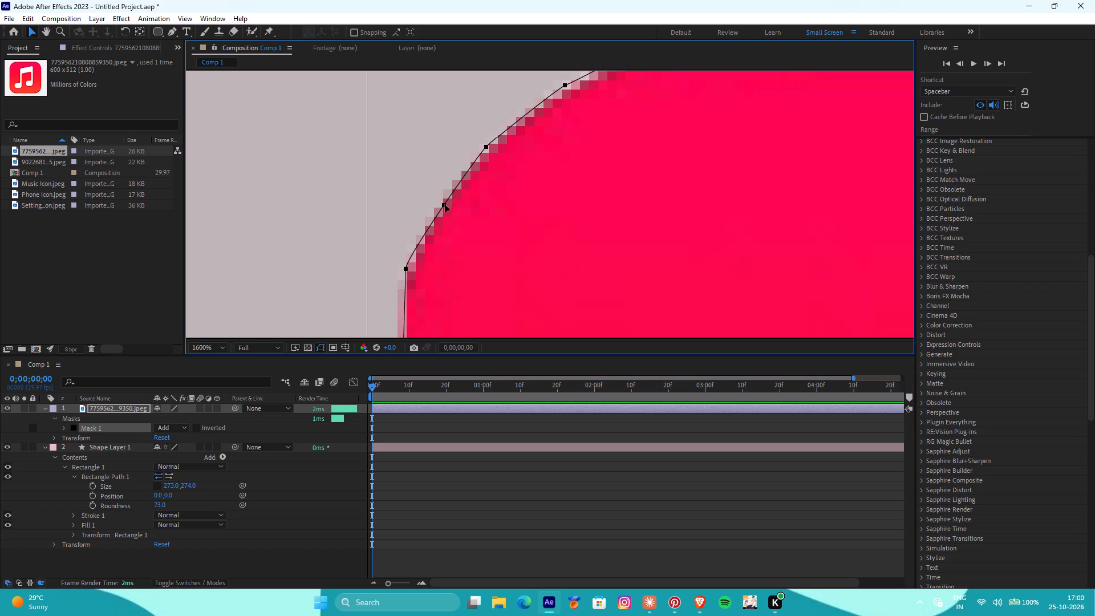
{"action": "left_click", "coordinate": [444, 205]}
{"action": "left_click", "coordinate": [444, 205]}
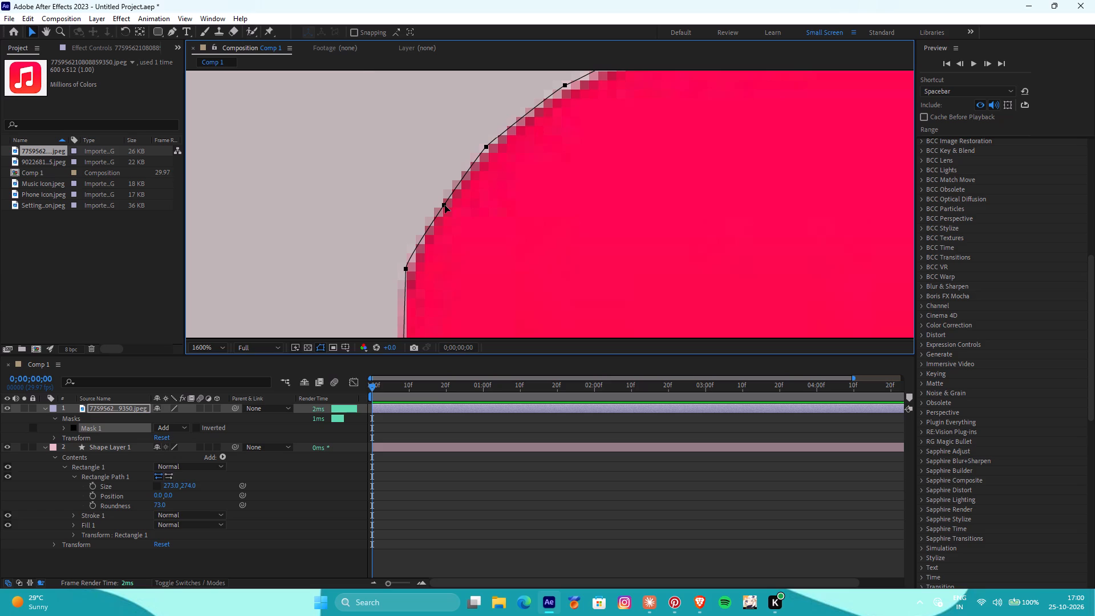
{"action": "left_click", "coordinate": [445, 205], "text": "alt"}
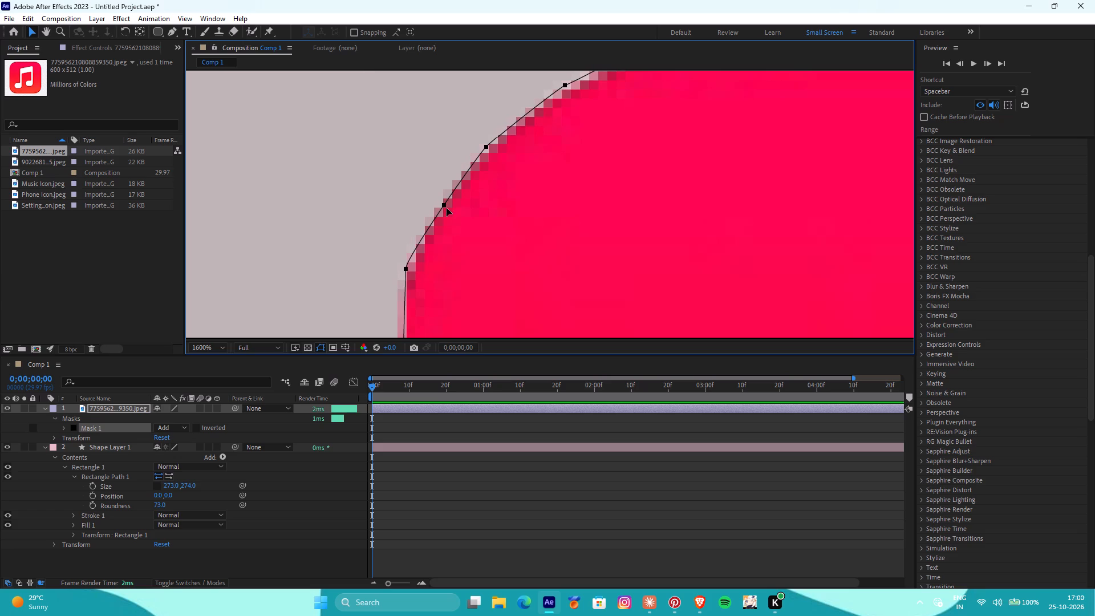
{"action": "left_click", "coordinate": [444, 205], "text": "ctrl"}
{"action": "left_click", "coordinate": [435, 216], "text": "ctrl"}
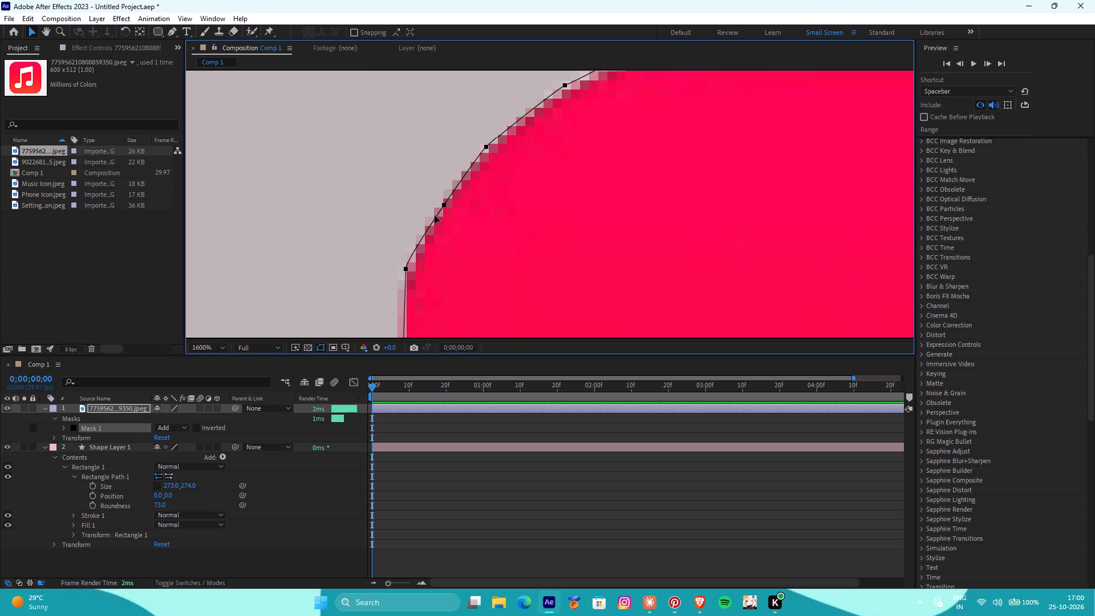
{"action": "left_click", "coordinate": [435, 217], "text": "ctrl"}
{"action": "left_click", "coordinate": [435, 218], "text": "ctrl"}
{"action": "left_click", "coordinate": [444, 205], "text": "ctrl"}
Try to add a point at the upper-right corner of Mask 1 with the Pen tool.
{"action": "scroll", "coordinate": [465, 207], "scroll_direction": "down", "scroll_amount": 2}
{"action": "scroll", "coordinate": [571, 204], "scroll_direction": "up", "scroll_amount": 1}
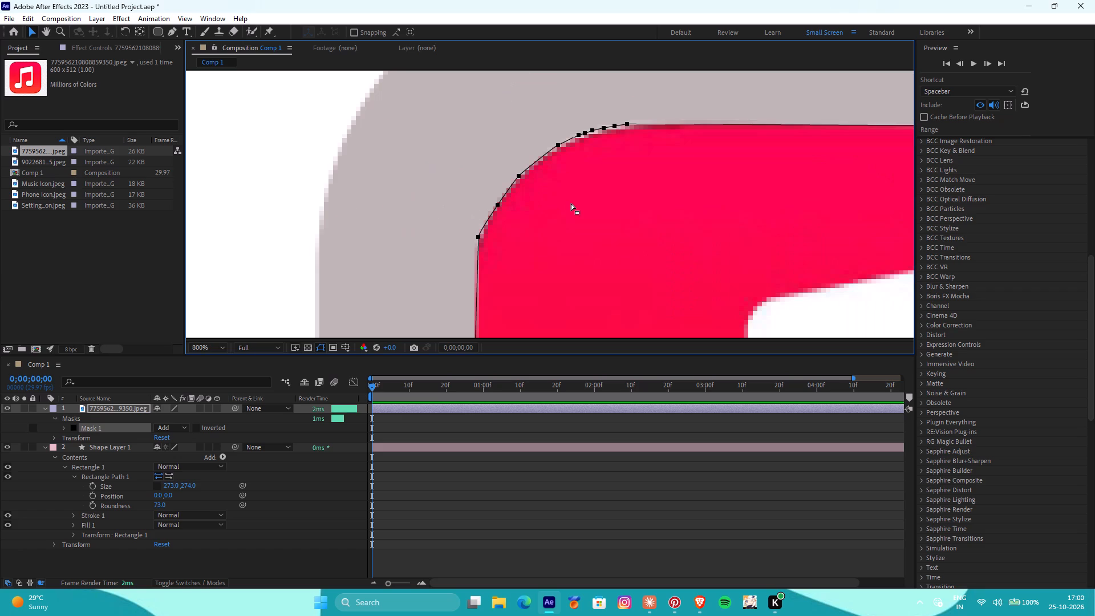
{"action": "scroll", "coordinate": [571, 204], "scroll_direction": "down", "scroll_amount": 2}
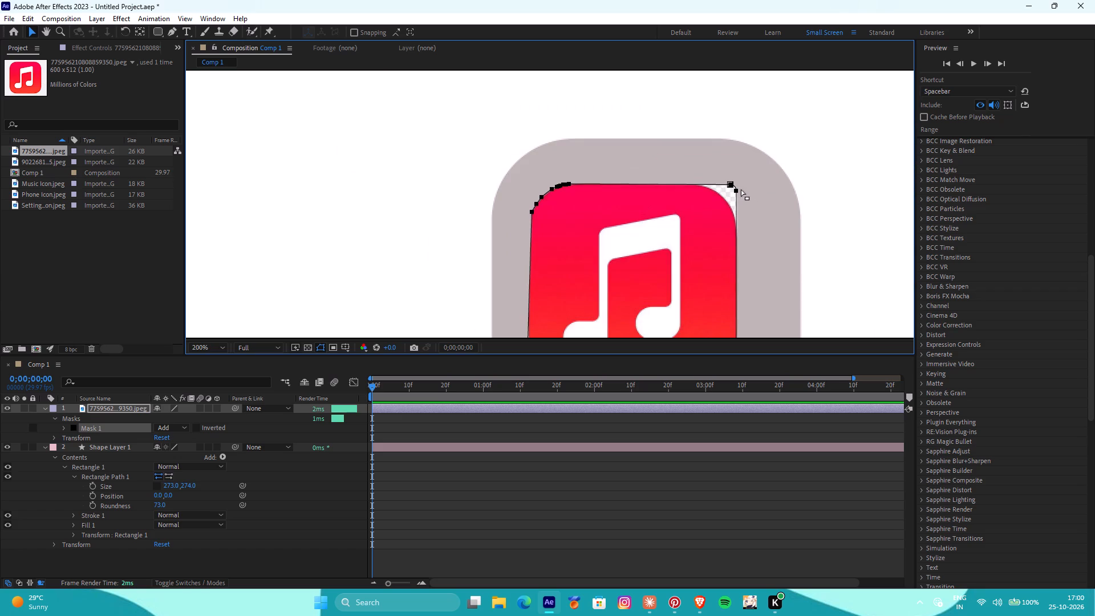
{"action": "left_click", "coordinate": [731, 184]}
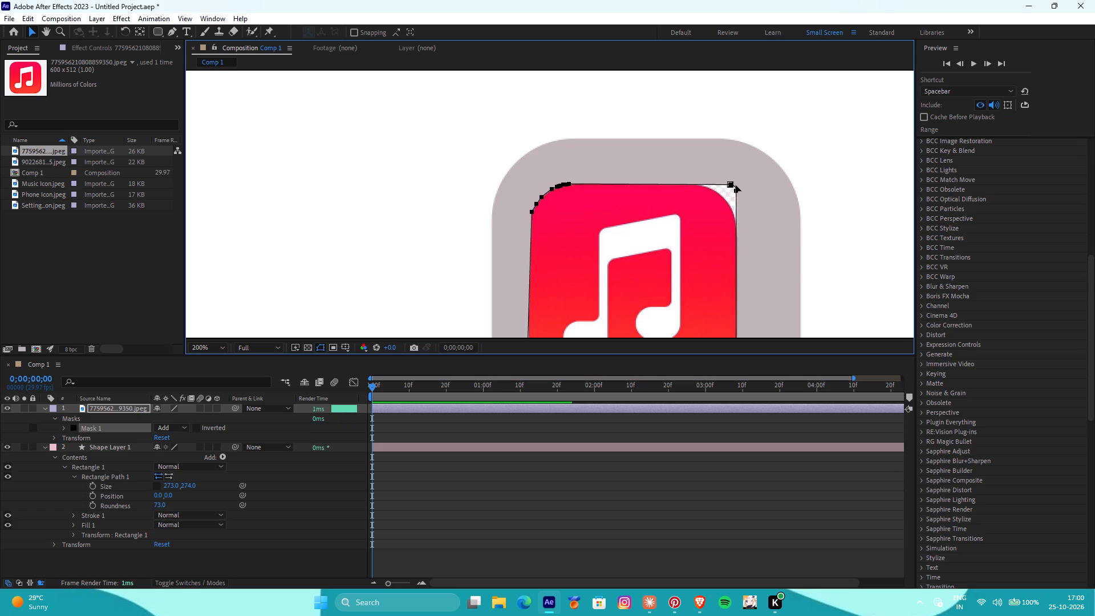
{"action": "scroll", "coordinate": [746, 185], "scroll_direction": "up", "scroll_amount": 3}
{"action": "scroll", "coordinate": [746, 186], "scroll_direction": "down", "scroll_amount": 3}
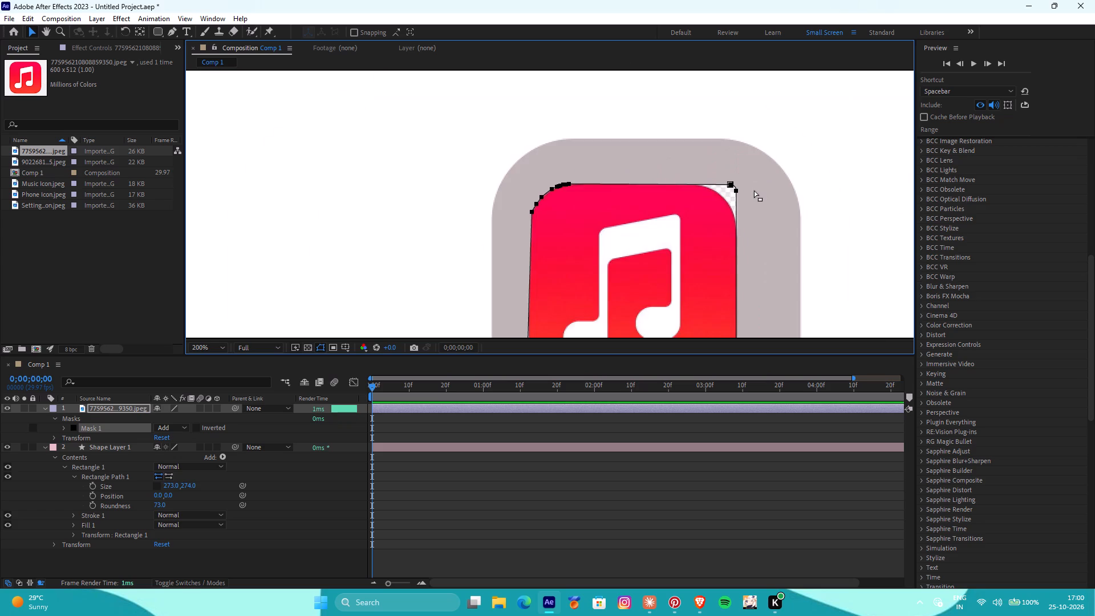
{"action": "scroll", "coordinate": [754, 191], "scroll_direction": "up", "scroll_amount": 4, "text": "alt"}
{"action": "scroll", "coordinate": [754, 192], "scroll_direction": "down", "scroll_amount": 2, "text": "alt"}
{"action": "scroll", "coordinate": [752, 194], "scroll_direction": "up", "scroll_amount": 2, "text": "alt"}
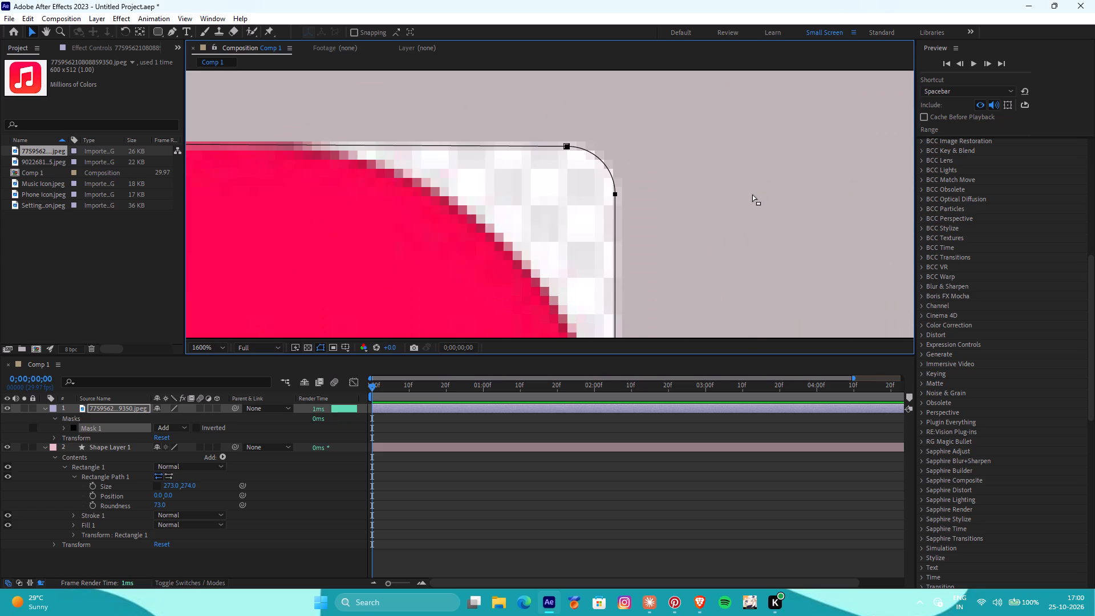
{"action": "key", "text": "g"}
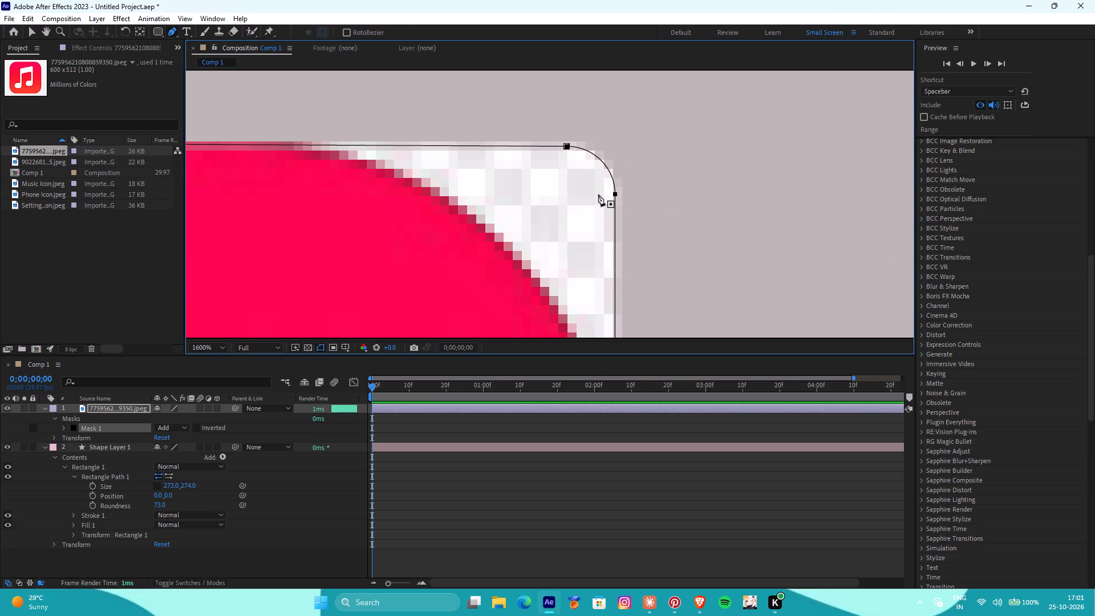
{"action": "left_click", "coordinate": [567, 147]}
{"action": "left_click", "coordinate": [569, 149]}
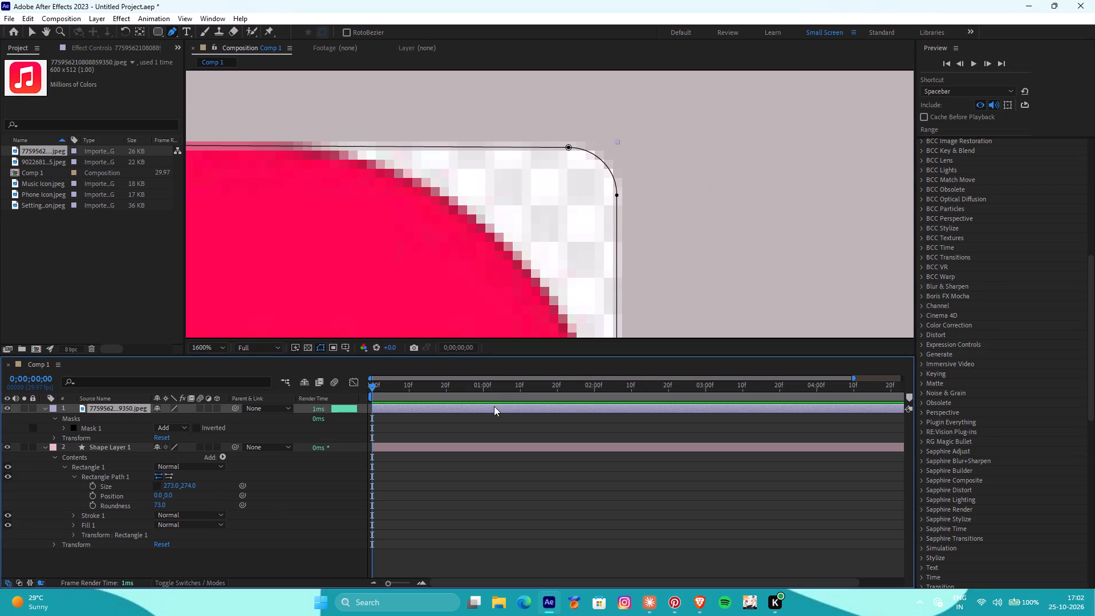
{"action": "left_click", "coordinate": [494, 407]}
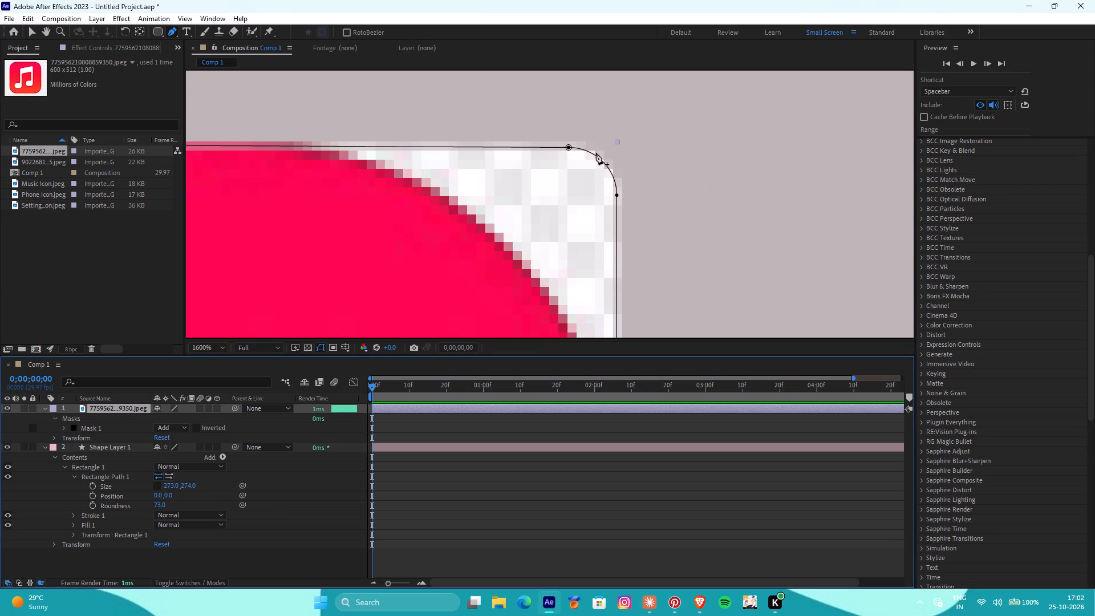
{"action": "left_click", "coordinate": [595, 153]}
{"action": "left_click_drag", "start_coordinate": [567, 147], "coordinate": [568, 148]}
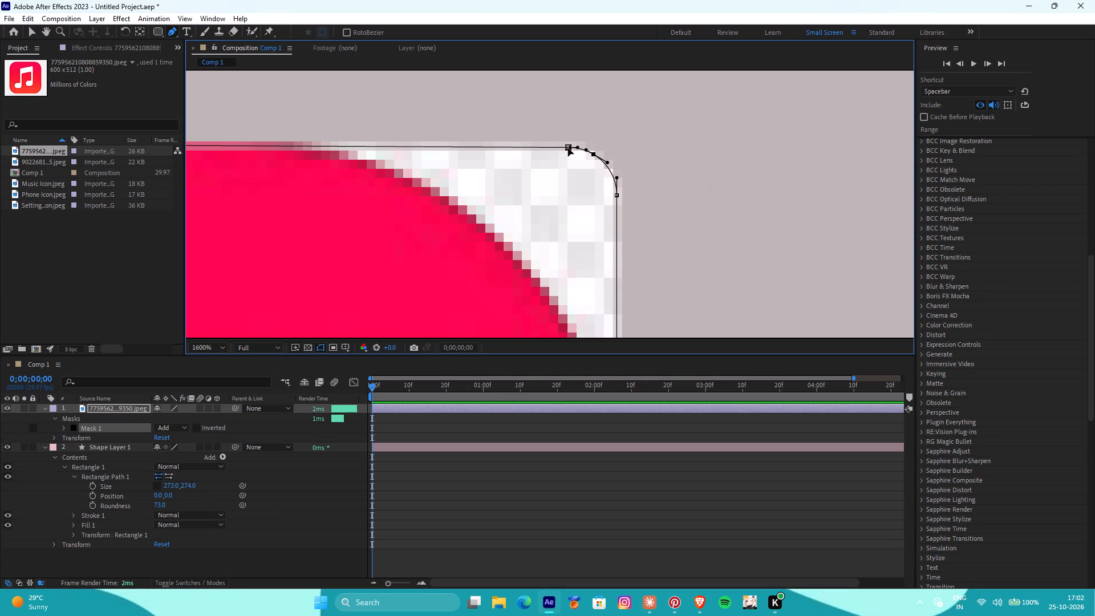
{"action": "left_click_drag", "start_coordinate": [568, 148], "coordinate": [544, 142]}
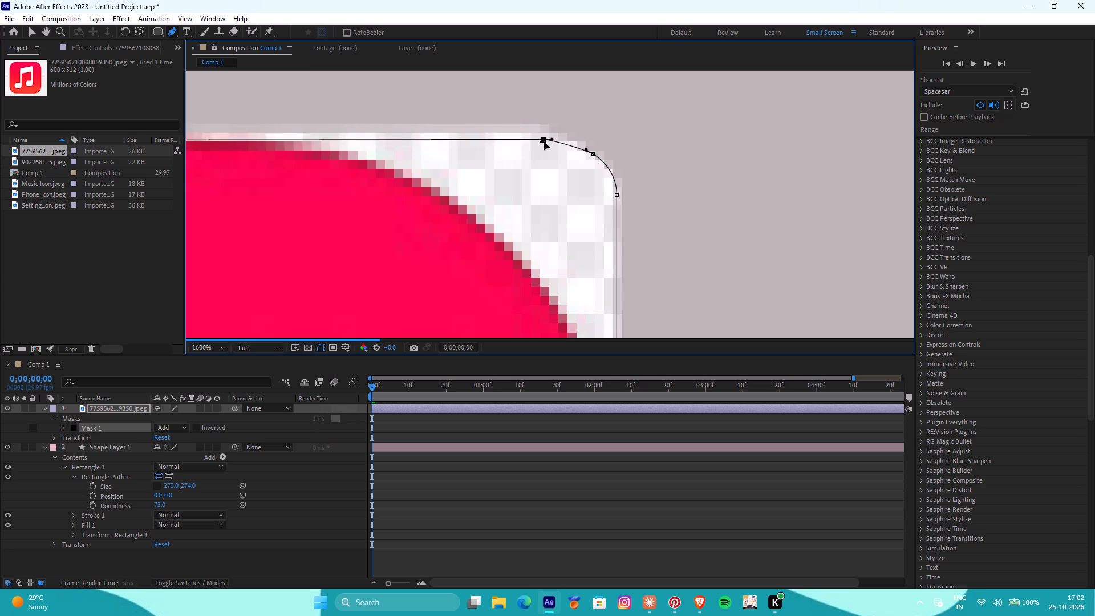
{"action": "left_click_drag", "start_coordinate": [544, 142], "coordinate": [545, 144]}
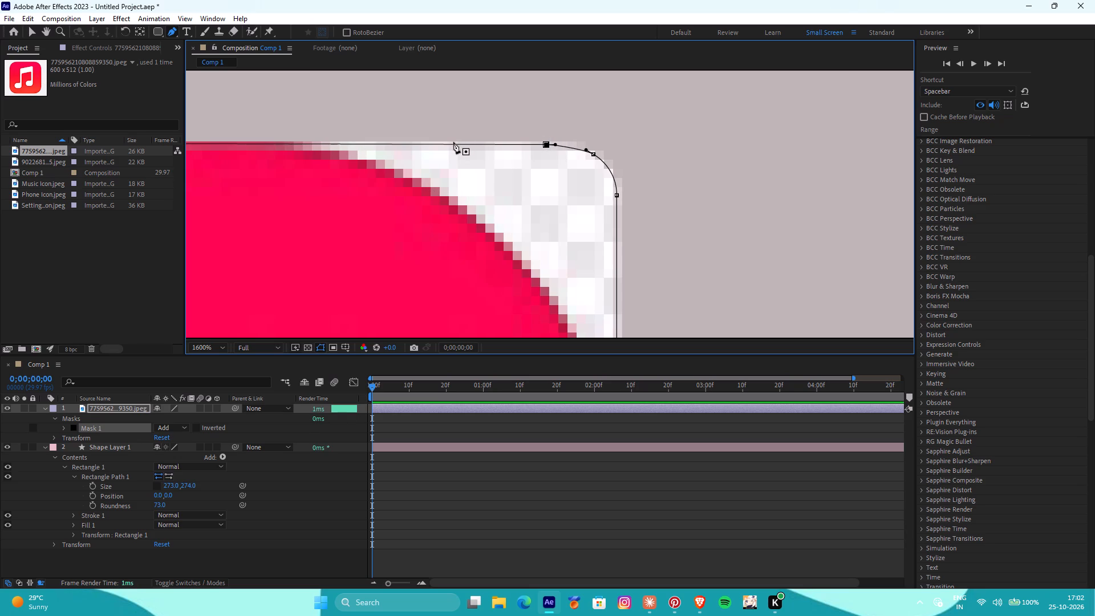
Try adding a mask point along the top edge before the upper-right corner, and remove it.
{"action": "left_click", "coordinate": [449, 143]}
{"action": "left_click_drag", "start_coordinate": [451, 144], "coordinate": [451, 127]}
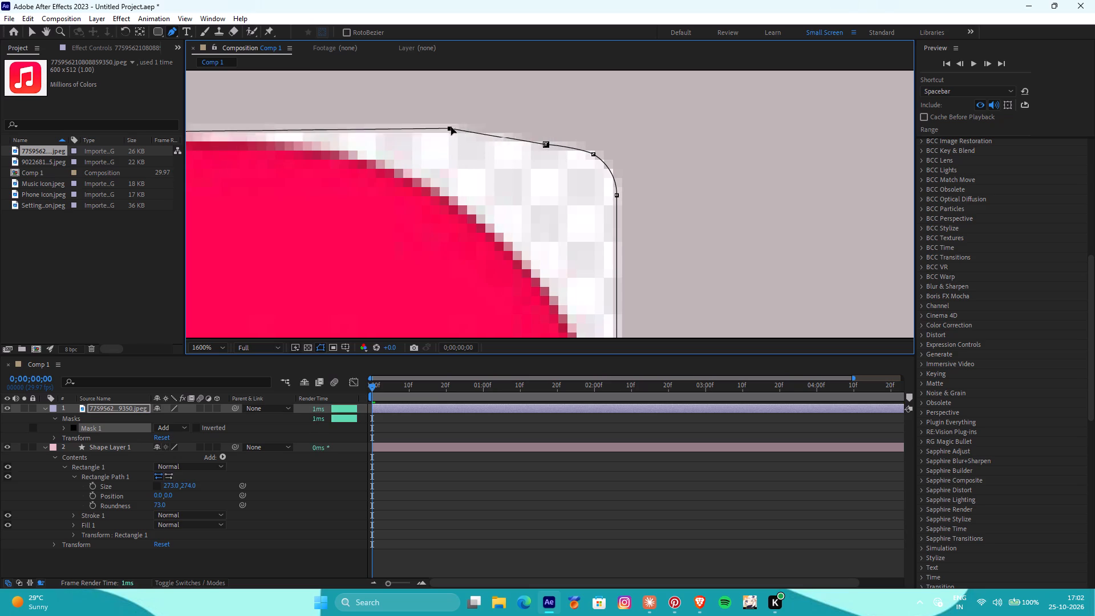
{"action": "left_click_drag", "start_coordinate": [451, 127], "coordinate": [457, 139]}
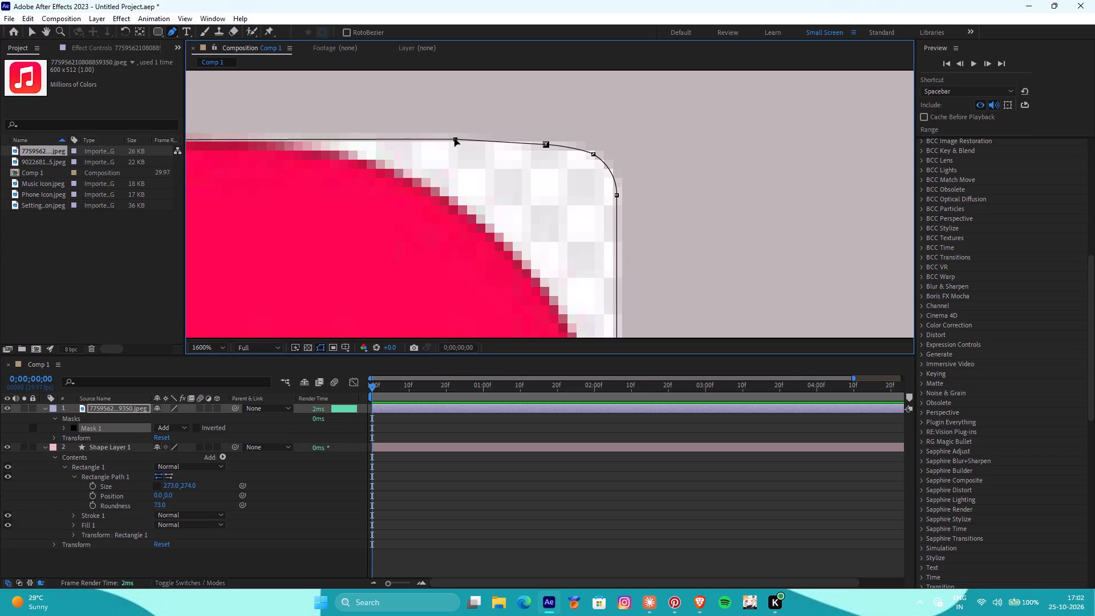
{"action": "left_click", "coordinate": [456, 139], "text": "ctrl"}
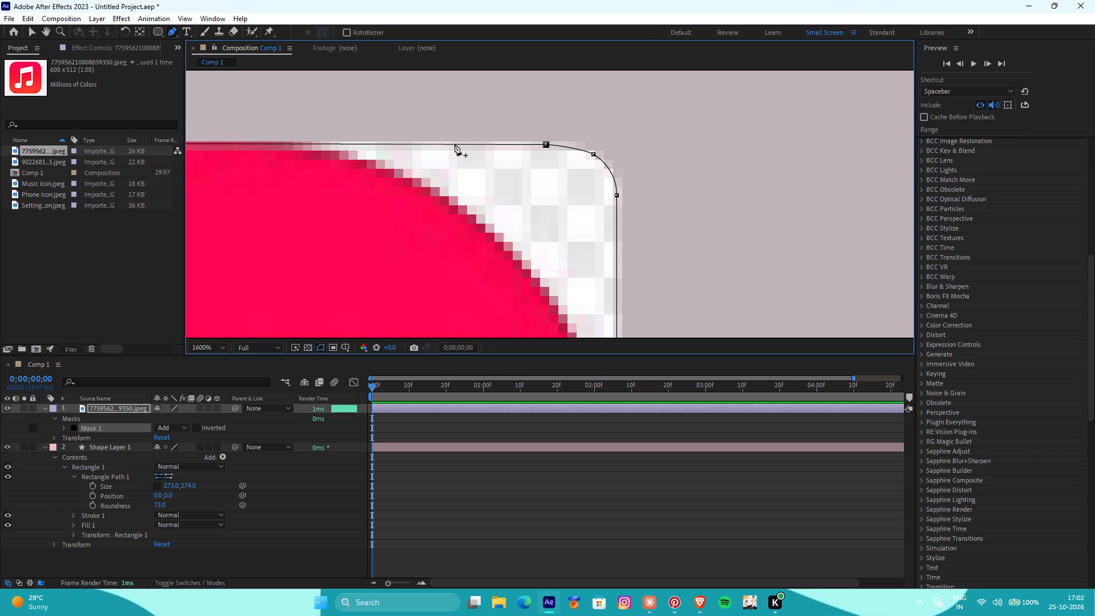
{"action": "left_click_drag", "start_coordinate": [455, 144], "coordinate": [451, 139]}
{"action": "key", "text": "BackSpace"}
Move the top point of the mask's upper-right corner down onto the icon's curved edge.
{"action": "left_click_drag", "start_coordinate": [546, 143], "coordinate": [522, 248]}
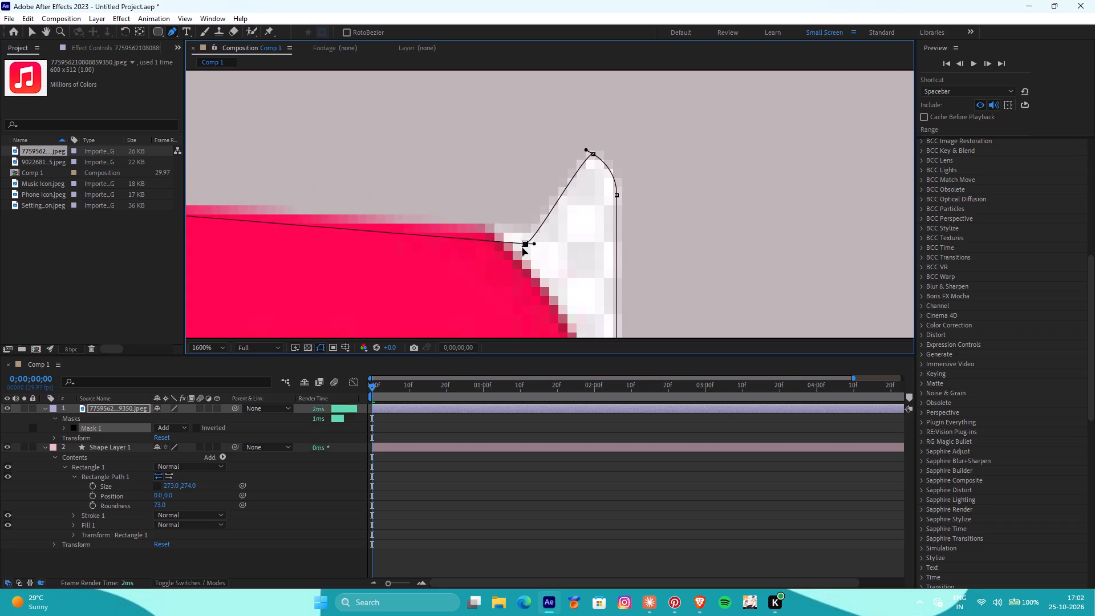
{"action": "left_click_drag", "start_coordinate": [522, 248], "coordinate": [515, 253]}
Add a mask point on the segment before the lowered corner point and move it up to where the icon's upper-right curve begins.
{"action": "left_click", "coordinate": [376, 142]}
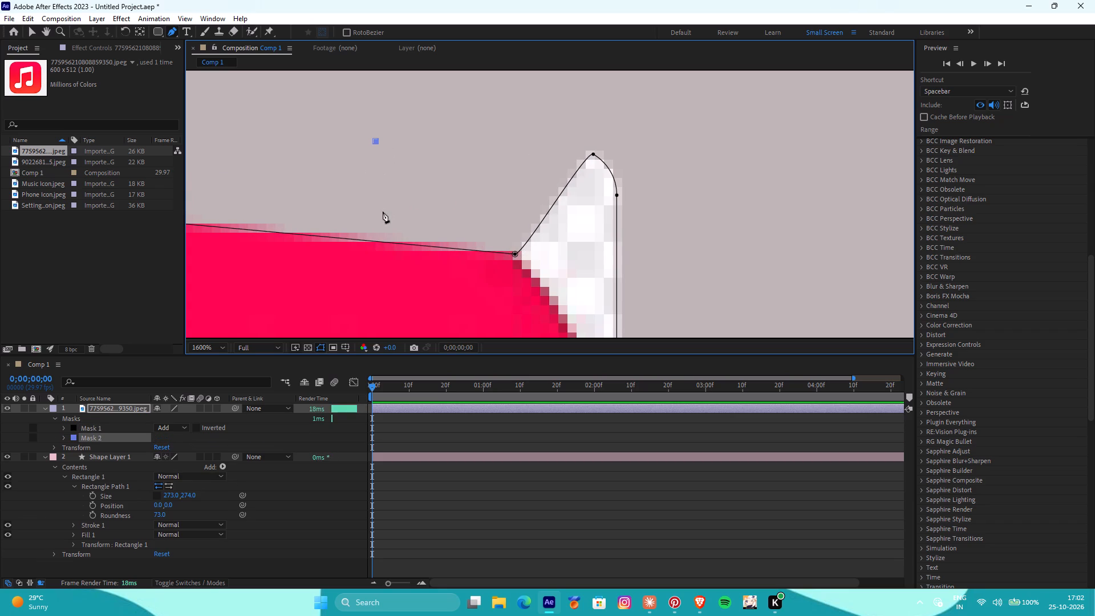
{"action": "key", "text": "BackSpace"}
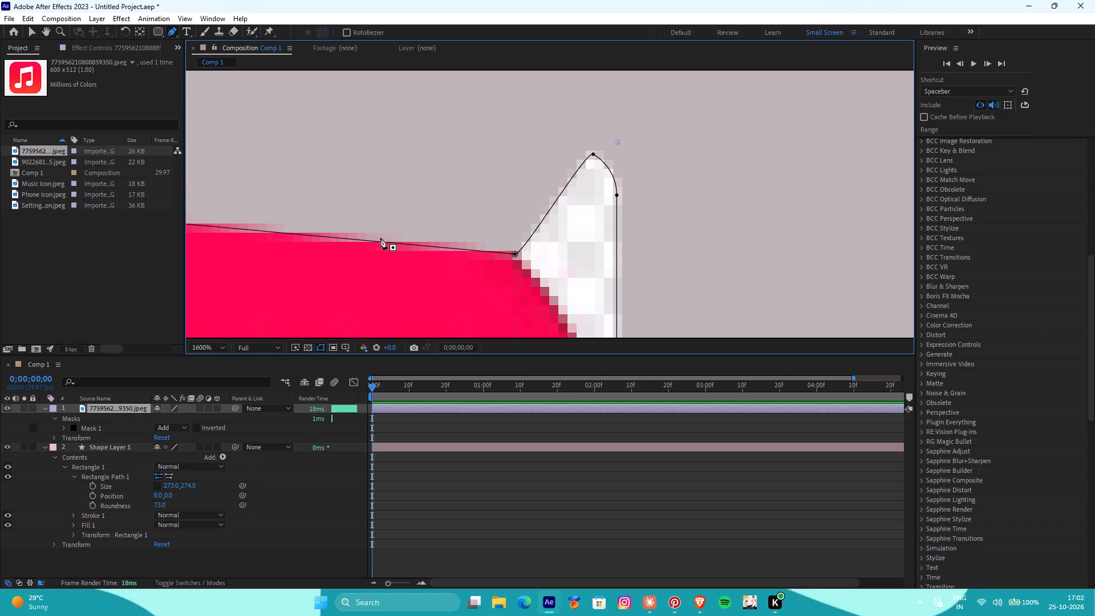
{"action": "left_click", "coordinate": [381, 241]}
{"action": "left_click_drag", "start_coordinate": [381, 241], "coordinate": [399, 212]}
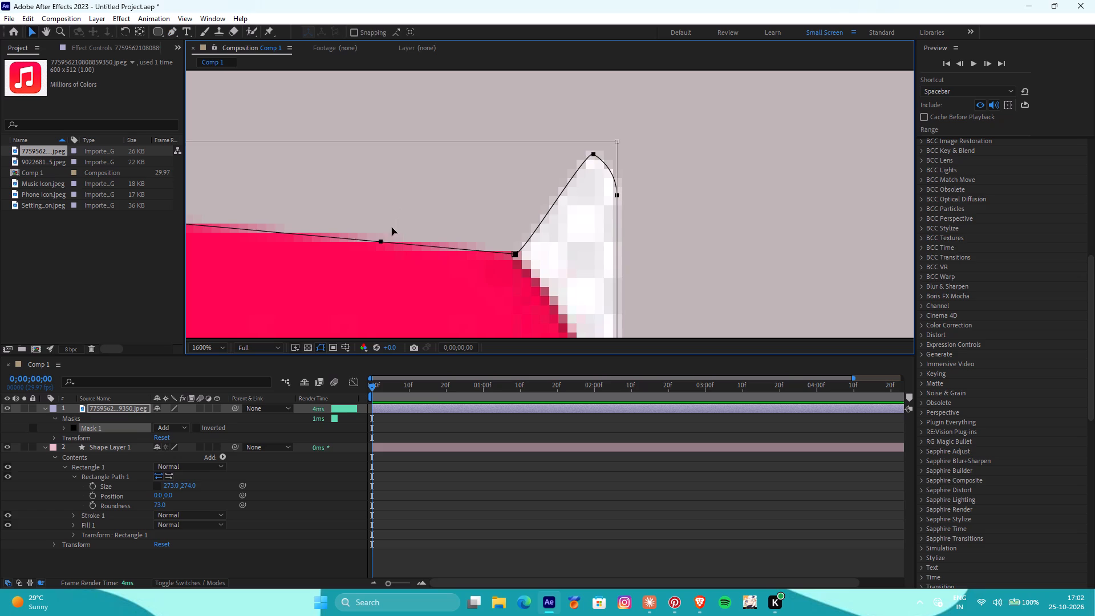
{"action": "left_click_drag", "start_coordinate": [381, 241], "coordinate": [387, 228], "text": "ctrl"}
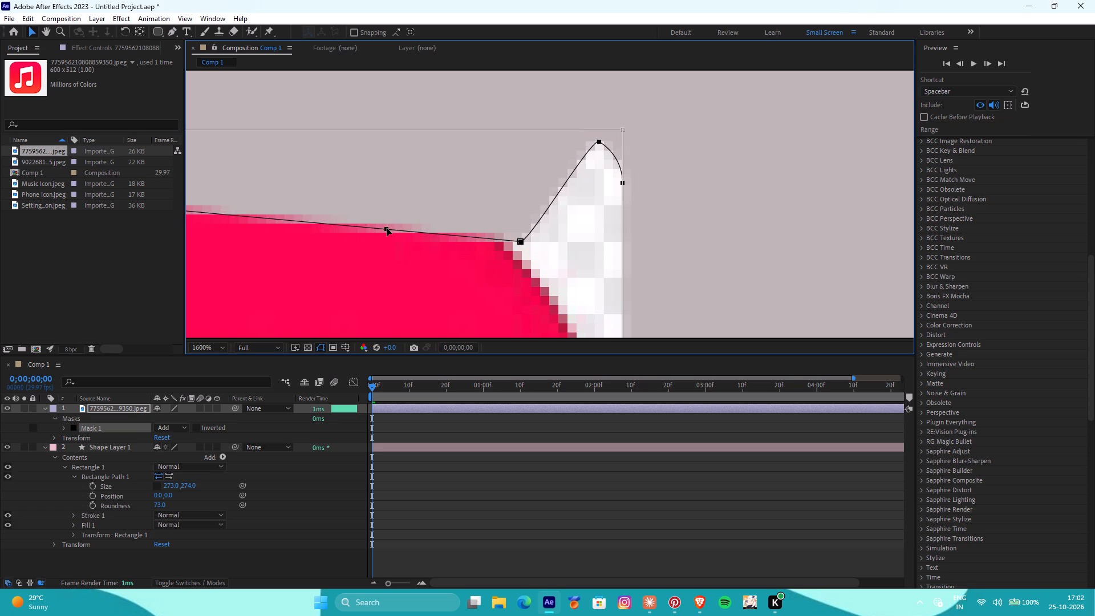
{"action": "left_click_drag", "start_coordinate": [387, 228], "coordinate": [387, 229], "text": "ctrl"}
{"action": "left_click", "coordinate": [392, 404]}
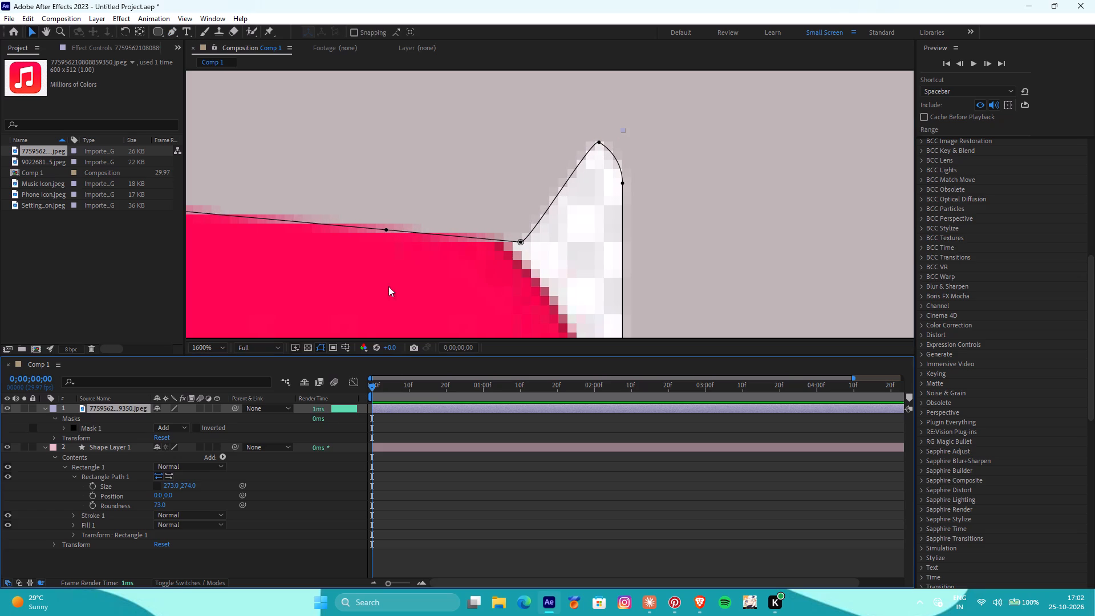
{"action": "left_click_drag", "start_coordinate": [386, 230], "coordinate": [387, 228]}
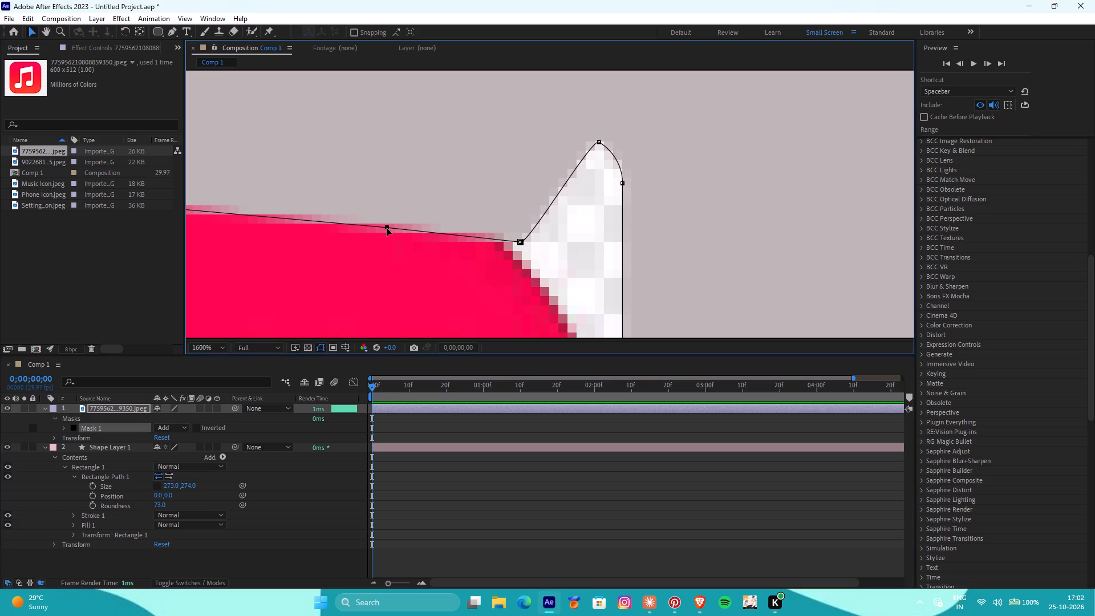
{"action": "left_click_drag", "start_coordinate": [387, 228], "coordinate": [379, 140]}
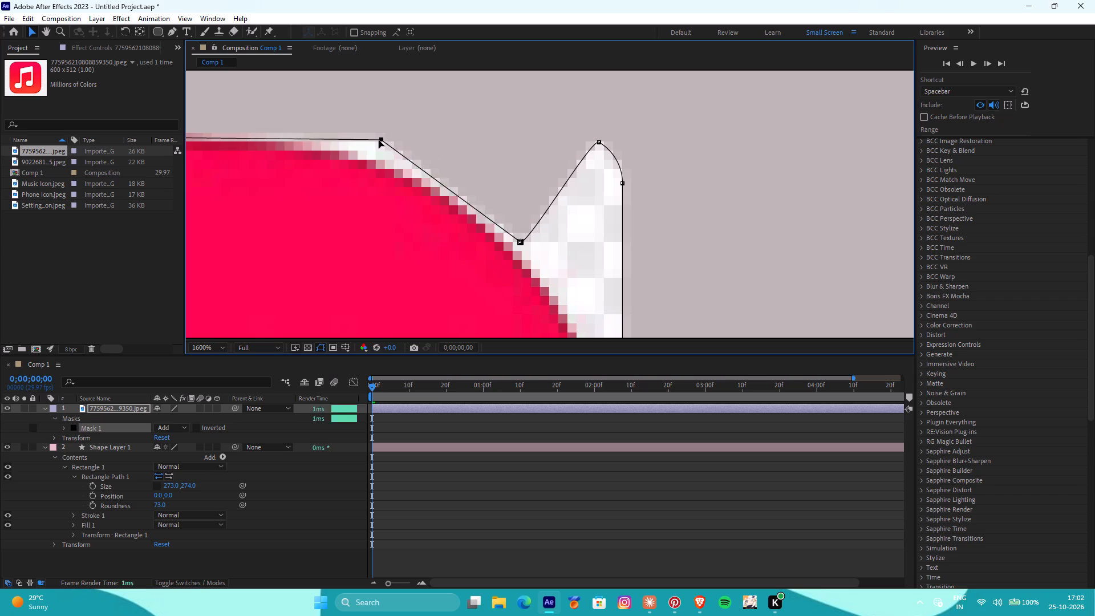
{"action": "left_click_drag", "start_coordinate": [379, 140], "coordinate": [313, 141]}
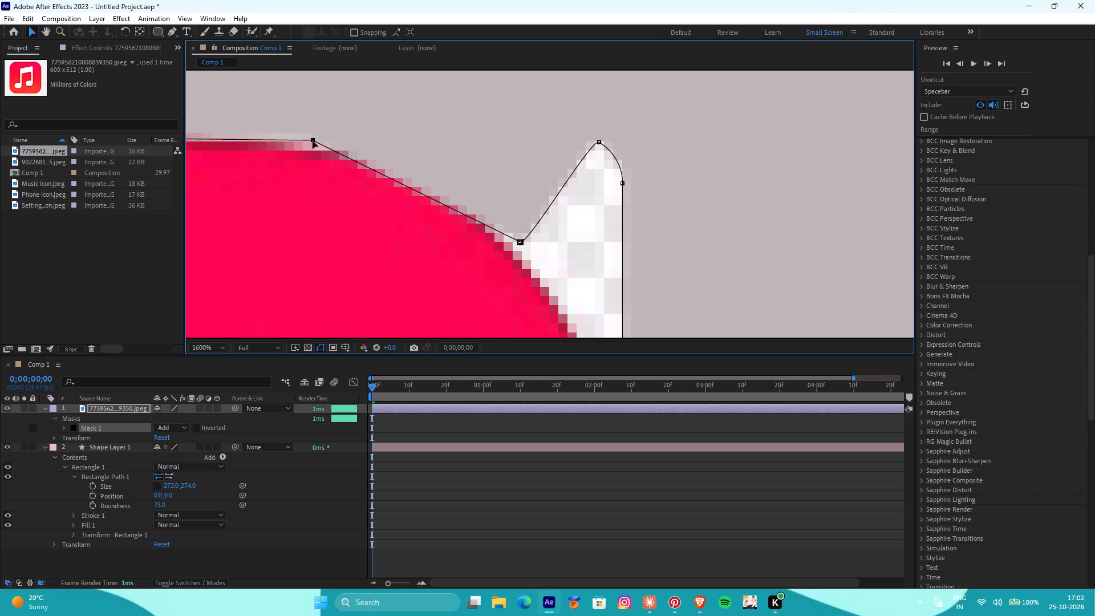
{"action": "left_click_drag", "start_coordinate": [313, 141], "coordinate": [319, 142]}
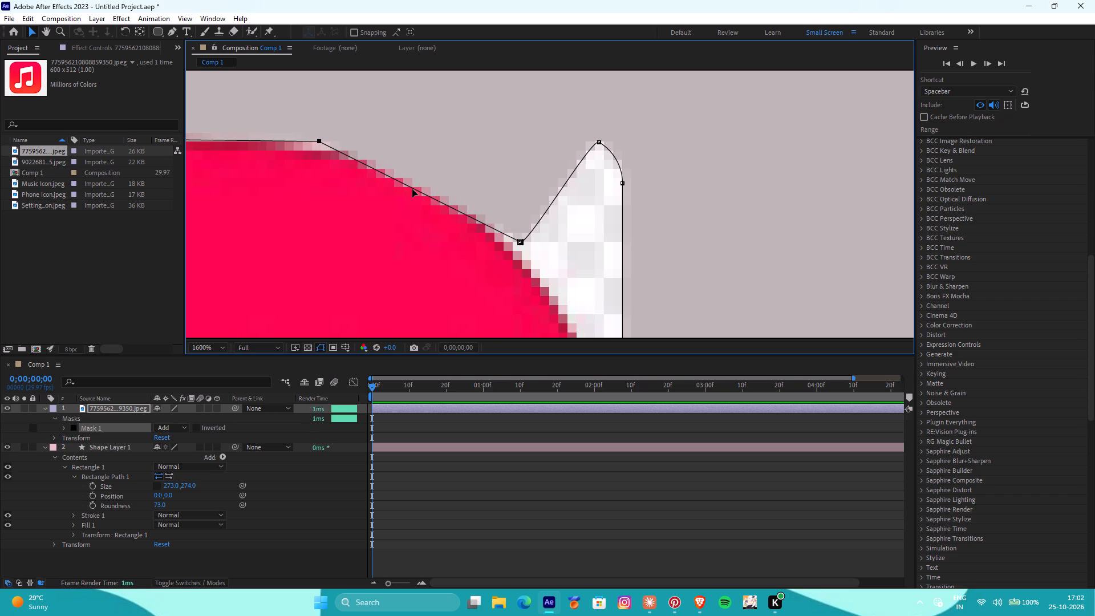
Add a mask point midway along the slanted segment between the two points on the icon's upper-right curve.
{"action": "left_click", "coordinate": [412, 188], "text": "ctrl"}
{"action": "left_click", "coordinate": [412, 188], "text": "ctrl"}
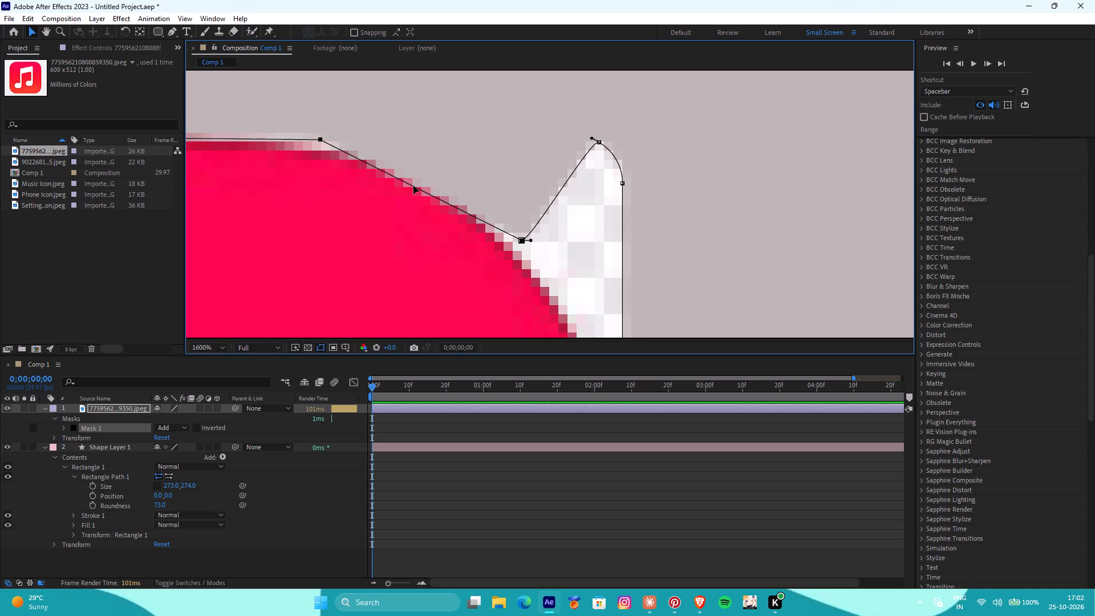
{"action": "left_click", "coordinate": [429, 408]}
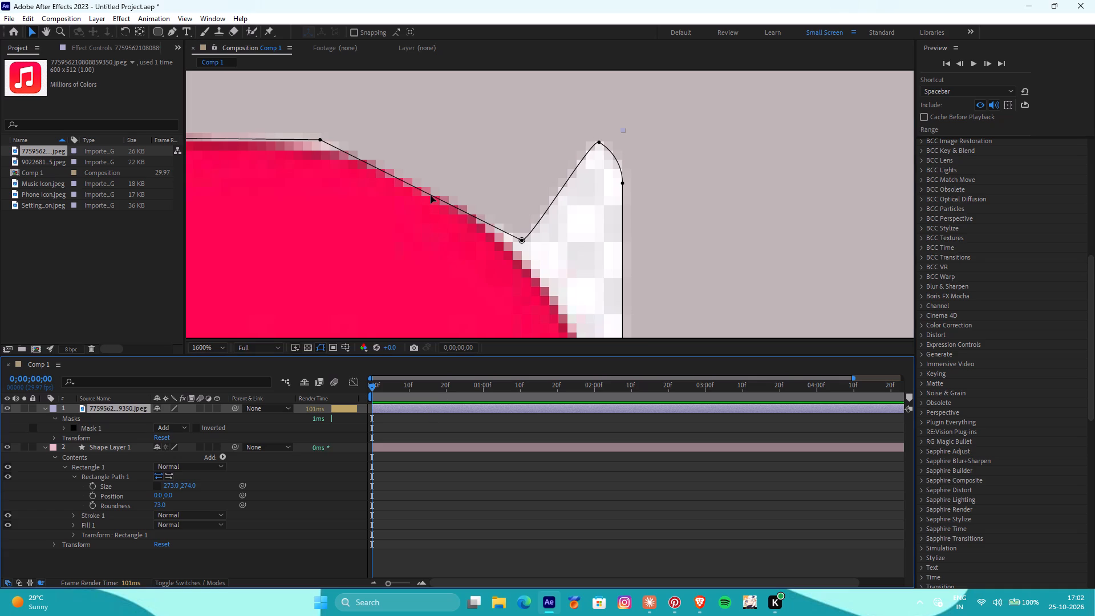
{"action": "left_click", "coordinate": [431, 196]}
{"action": "key", "text": "g"}
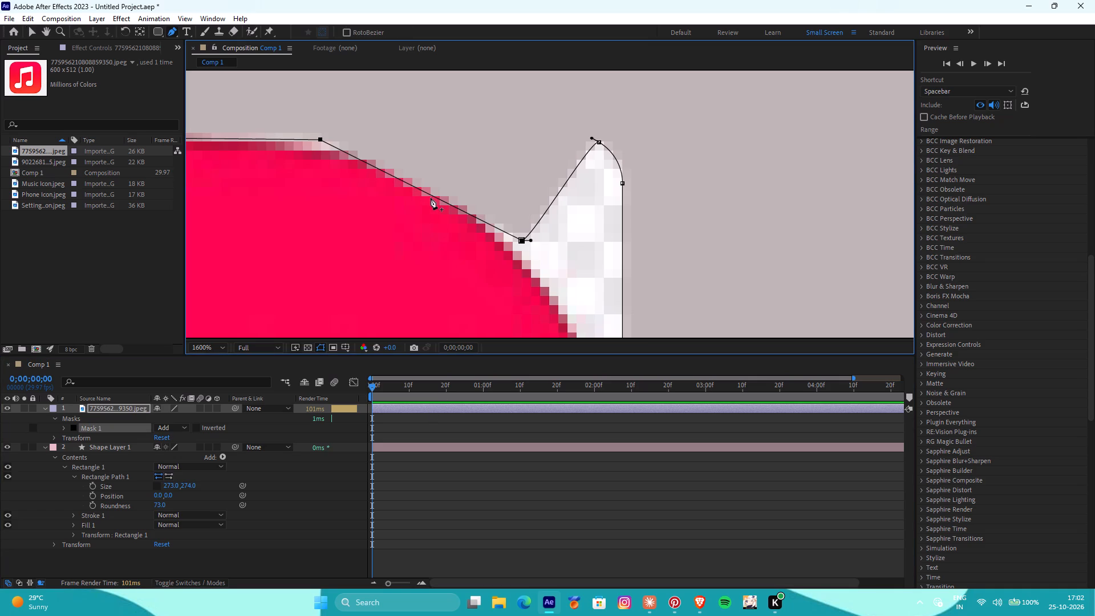
{"action": "left_click", "coordinate": [431, 194]}
{"action": "left_click_drag", "start_coordinate": [431, 194], "coordinate": [431, 188]}
{"action": "left_click", "coordinate": [429, 193]}
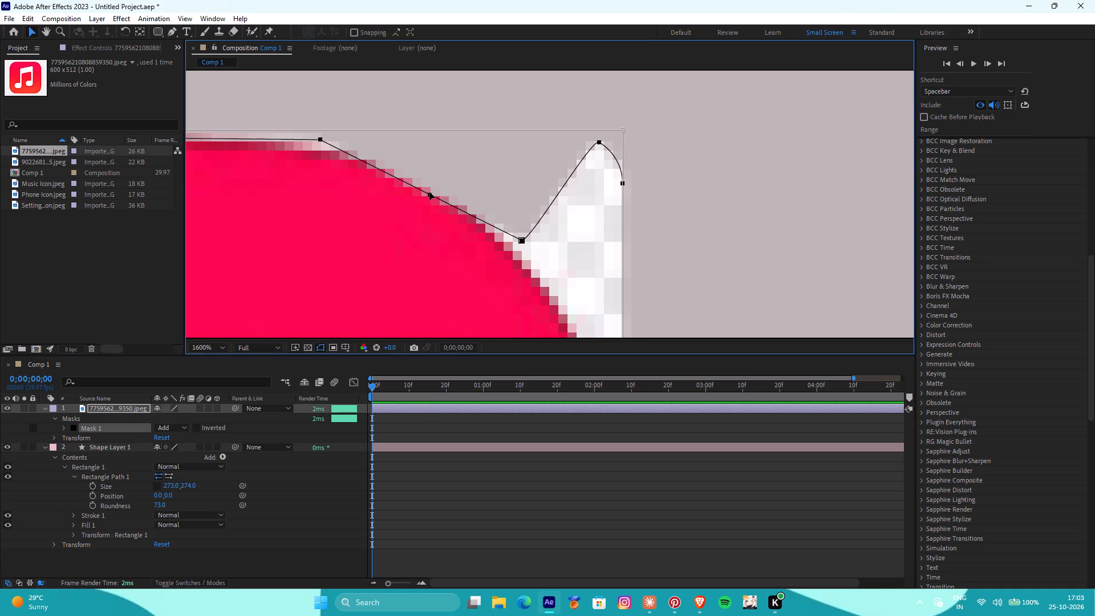
{"action": "left_click", "coordinate": [429, 194]}
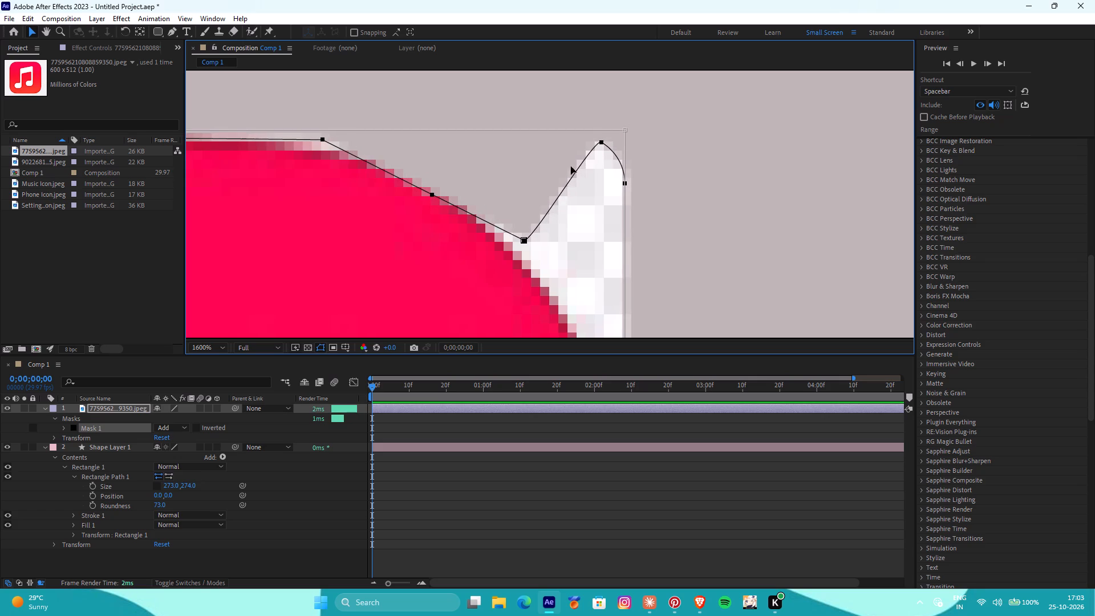
Move the peak point of the mask's upper-right spike down onto the lower end of the icon's rounded corner.
{"action": "left_click", "coordinate": [600, 143]}
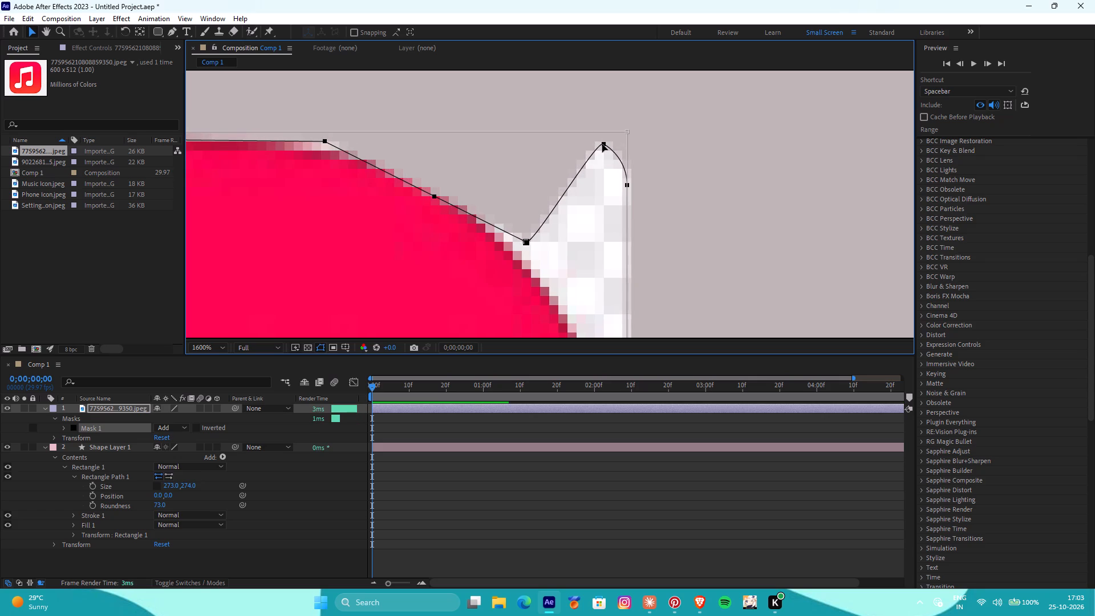
{"action": "key", "text": "g"}
{"action": "key", "text": "g"}
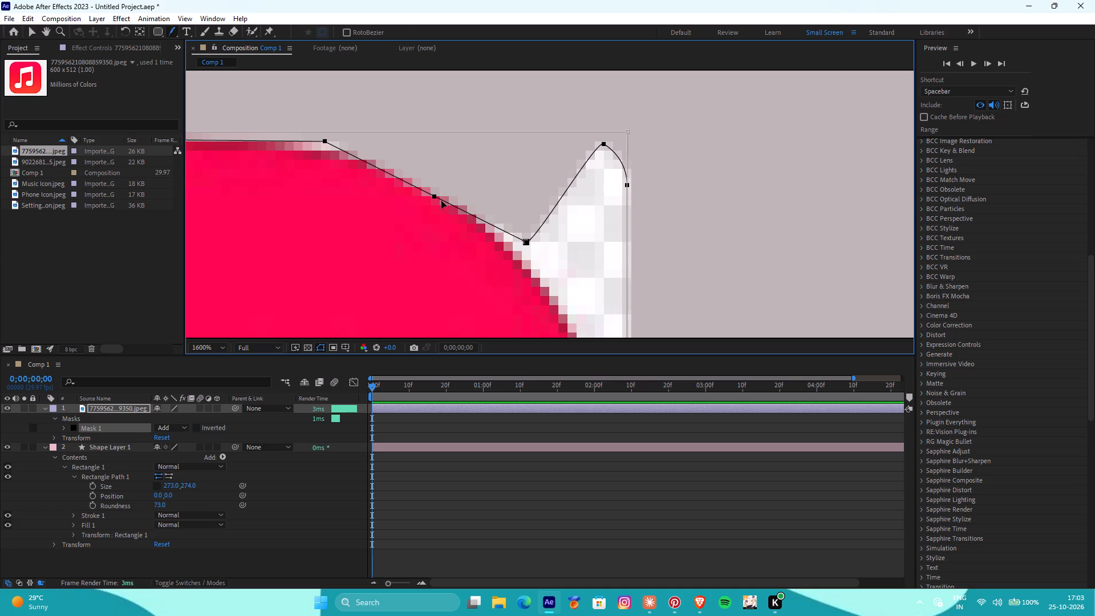
{"action": "key", "text": "g"}
{"action": "left_click", "coordinate": [435, 195]}
{"action": "key", "text": "g"}
{"action": "key", "text": "g"}
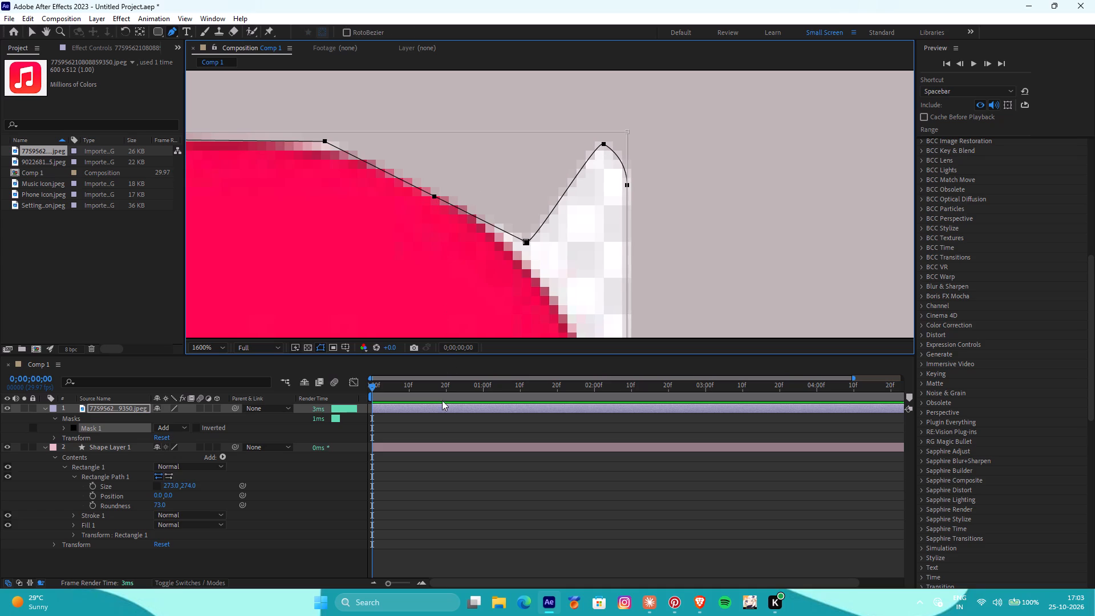
{"action": "left_click", "coordinate": [441, 409]}
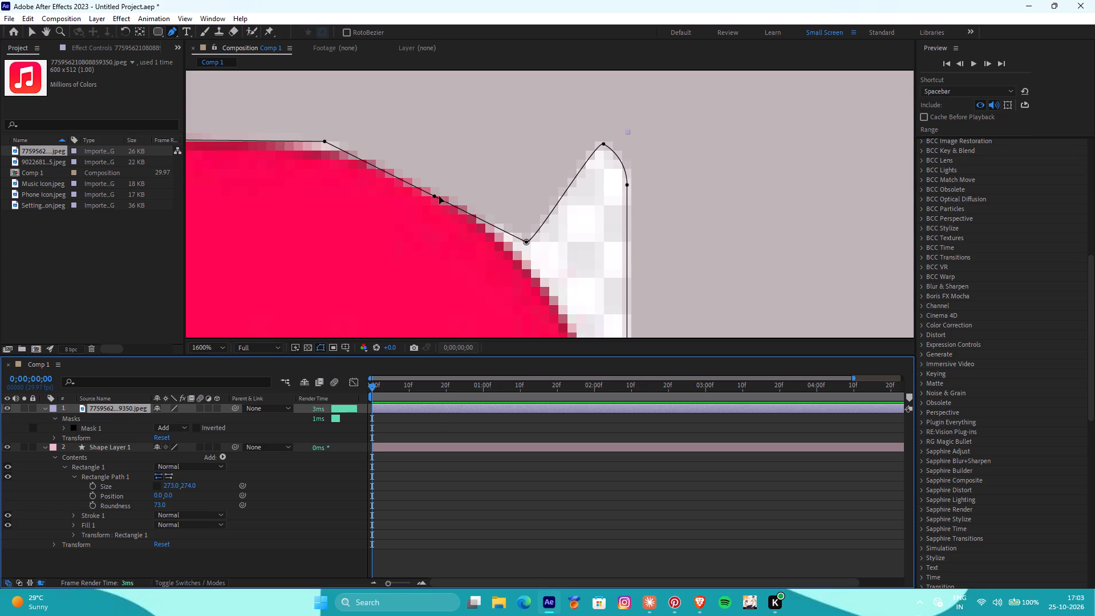
{"action": "key", "text": "g"}
{"action": "key", "text": "g"}
{"action": "left_click_drag", "start_coordinate": [605, 144], "coordinate": [582, 321]}
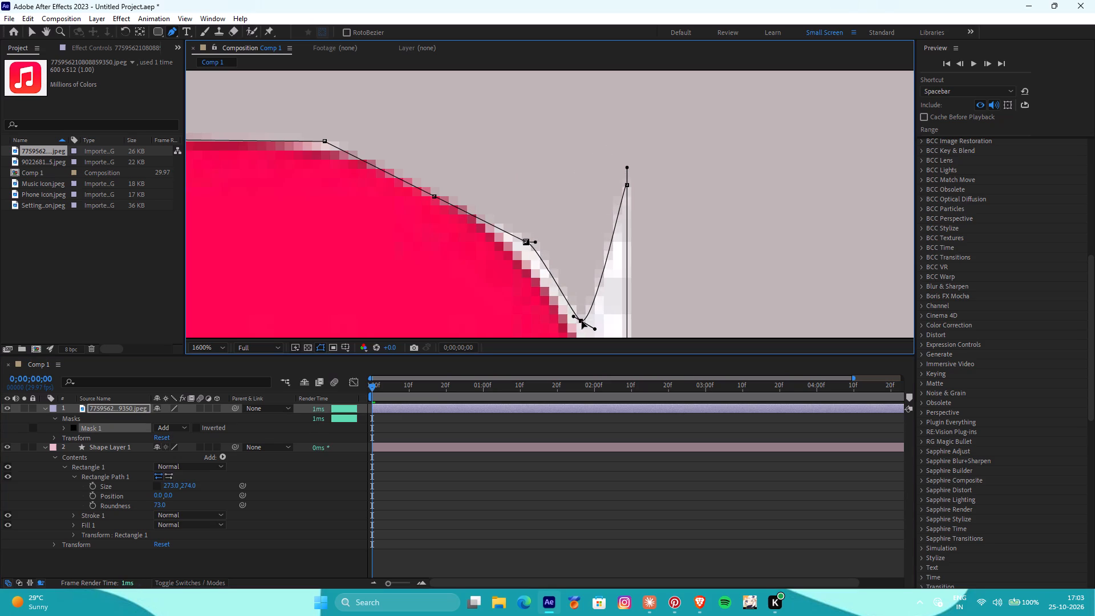
{"action": "left_click_drag", "start_coordinate": [582, 321], "coordinate": [594, 337]}
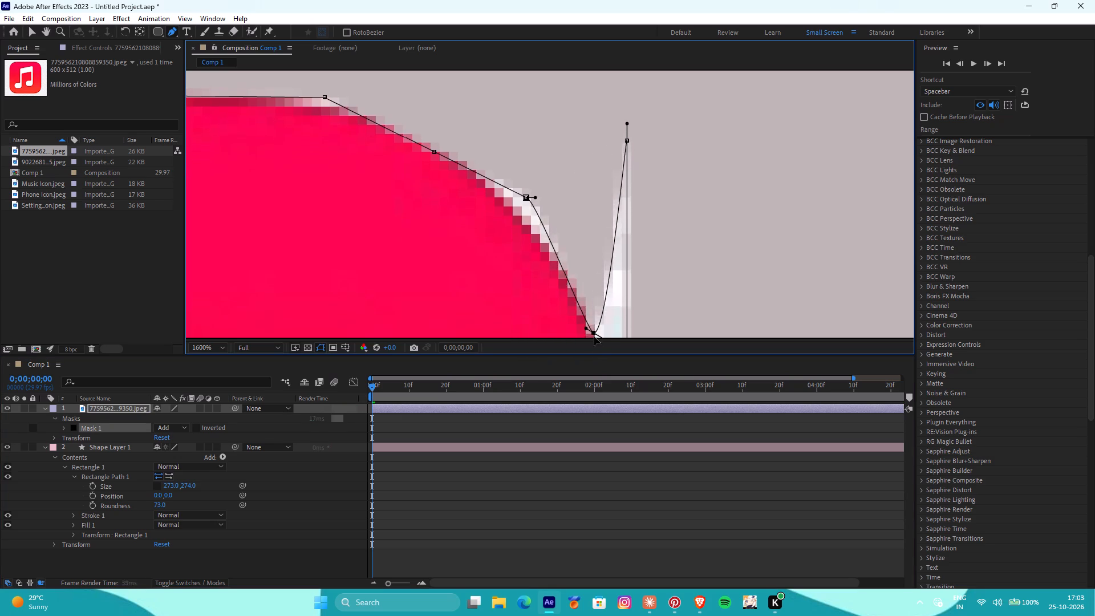
{"action": "left_click_drag", "start_coordinate": [594, 337], "coordinate": [617, 144]}
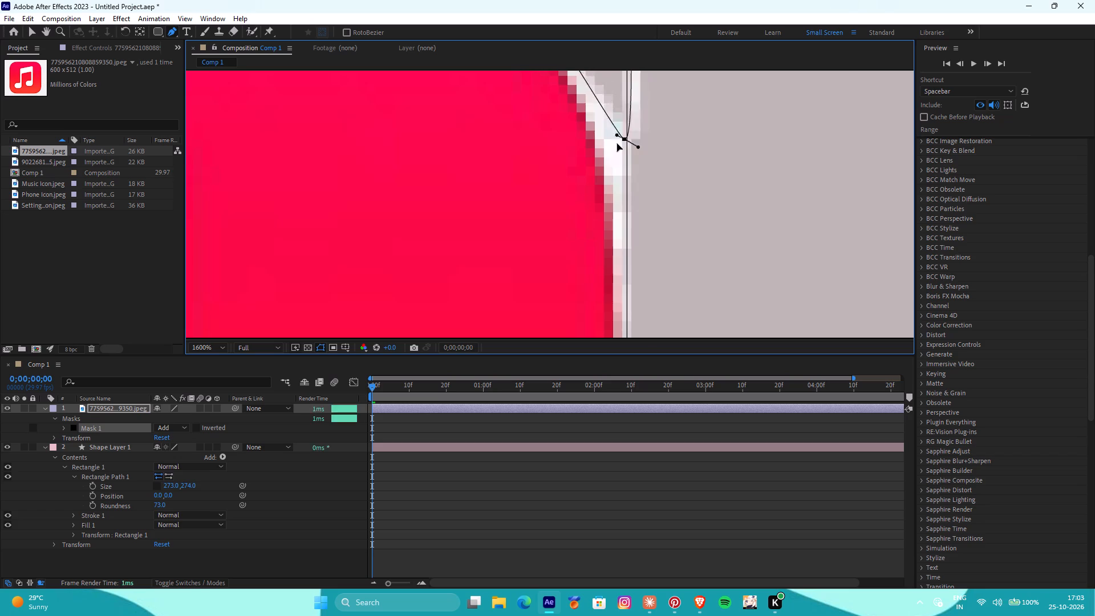
{"action": "left_click_drag", "start_coordinate": [617, 144], "coordinate": [613, 155]}
Add another mask point near the start of the upper-right curve and shift it slightly outward onto the icon's edge.
{"action": "scroll", "coordinate": [614, 133], "scroll_direction": "up", "scroll_amount": 3}
{"action": "scroll", "coordinate": [614, 136], "scroll_direction": "down", "scroll_amount": 2}
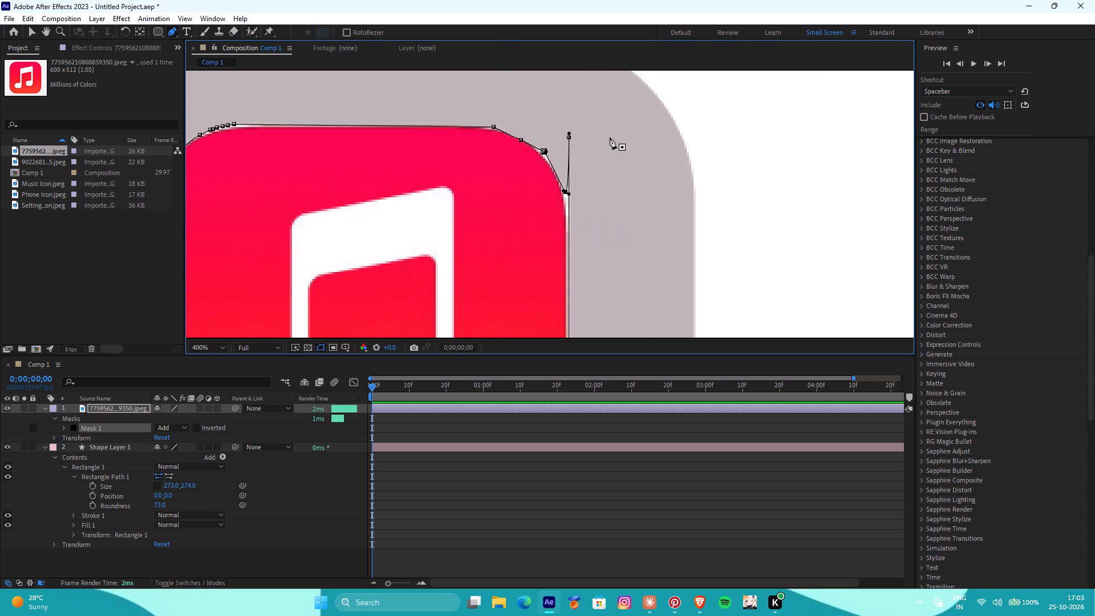
{"action": "scroll", "coordinate": [518, 110], "scroll_direction": "up", "scroll_amount": 2}
{"action": "scroll", "coordinate": [517, 115], "scroll_direction": "down", "scroll_amount": 2}
{"action": "scroll", "coordinate": [516, 108], "scroll_direction": "up", "scroll_amount": 3, "text": "alt"}
{"action": "scroll", "coordinate": [512, 176], "scroll_direction": "up", "scroll_amount": 1, "text": "alt"}
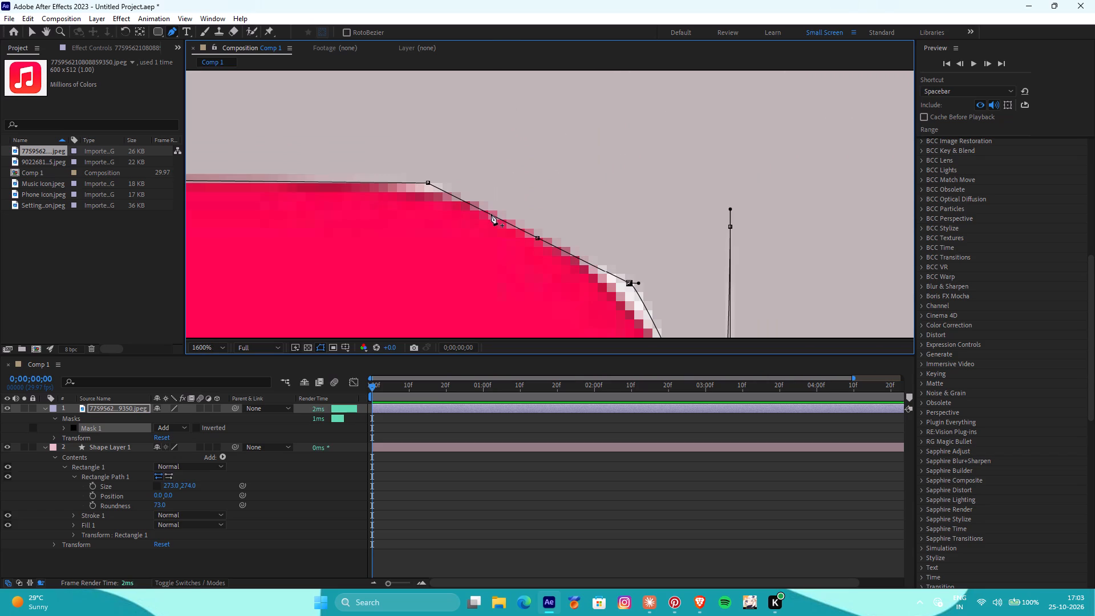
{"action": "left_click", "coordinate": [490, 214]}
{"action": "left_click_drag", "start_coordinate": [490, 214], "coordinate": [500, 202]}
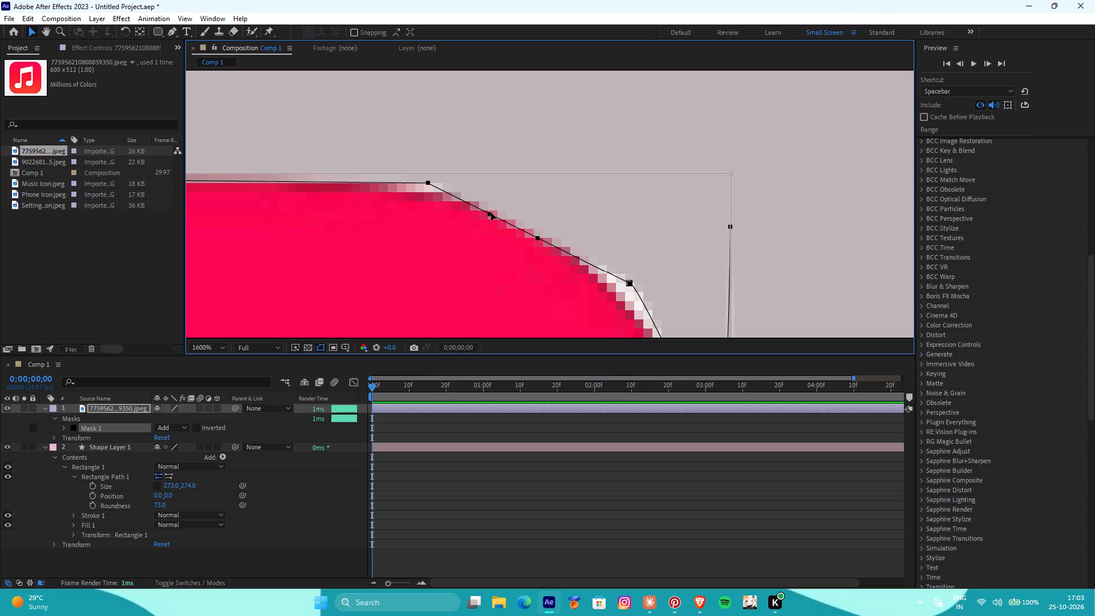
{"action": "left_click", "coordinate": [489, 214]}
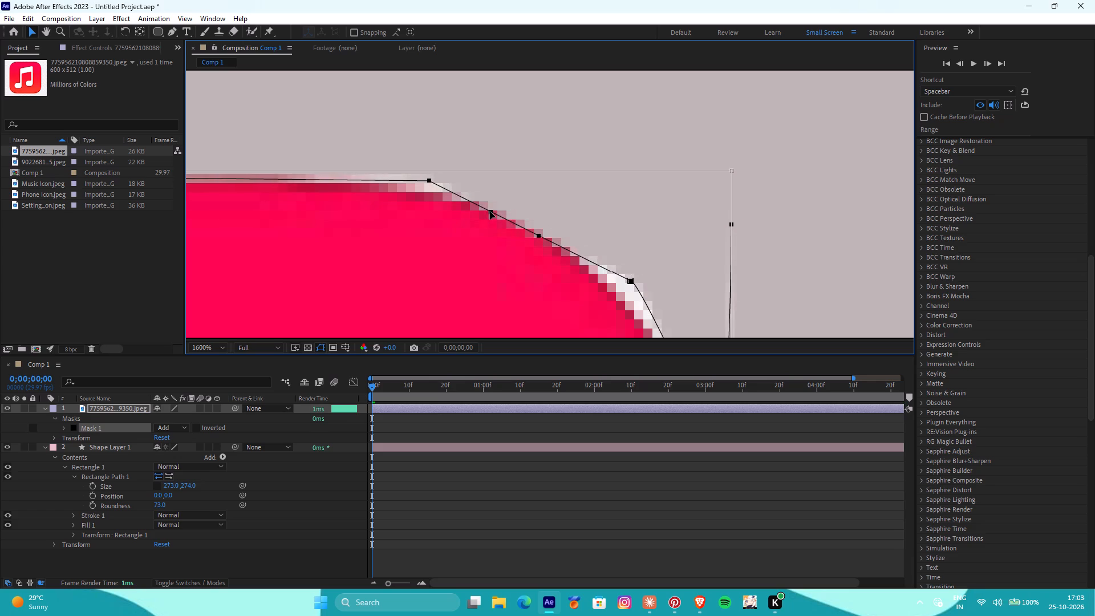
{"action": "left_click", "coordinate": [445, 408]}
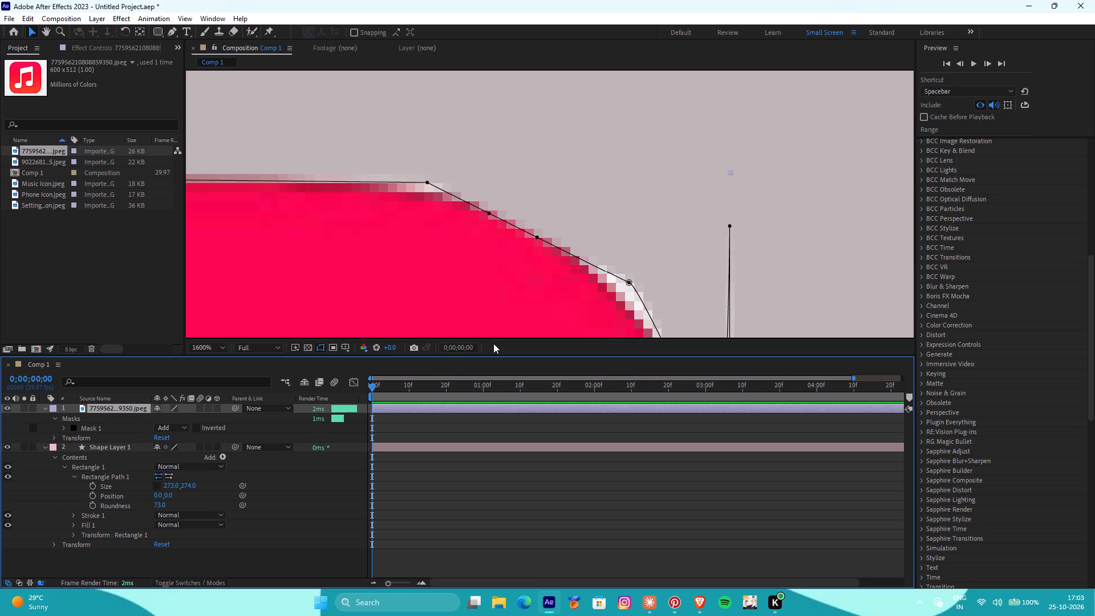
{"action": "left_click_drag", "start_coordinate": [490, 214], "coordinate": [492, 210]}
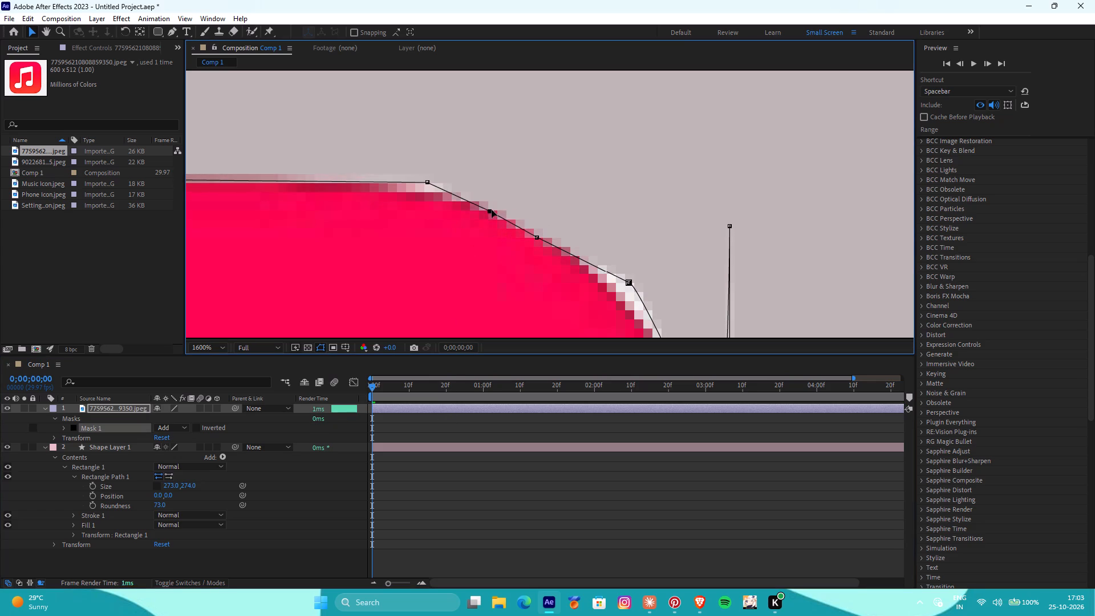
{"action": "left_click_drag", "start_coordinate": [492, 210], "coordinate": [496, 208]}
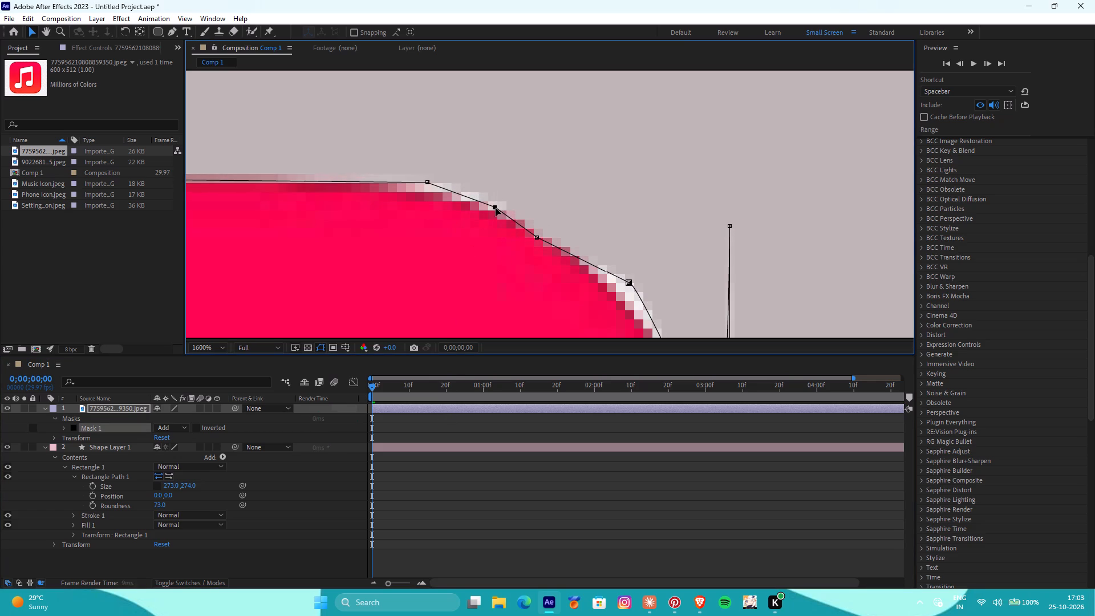
{"action": "left_click_drag", "start_coordinate": [496, 208], "coordinate": [496, 209]}
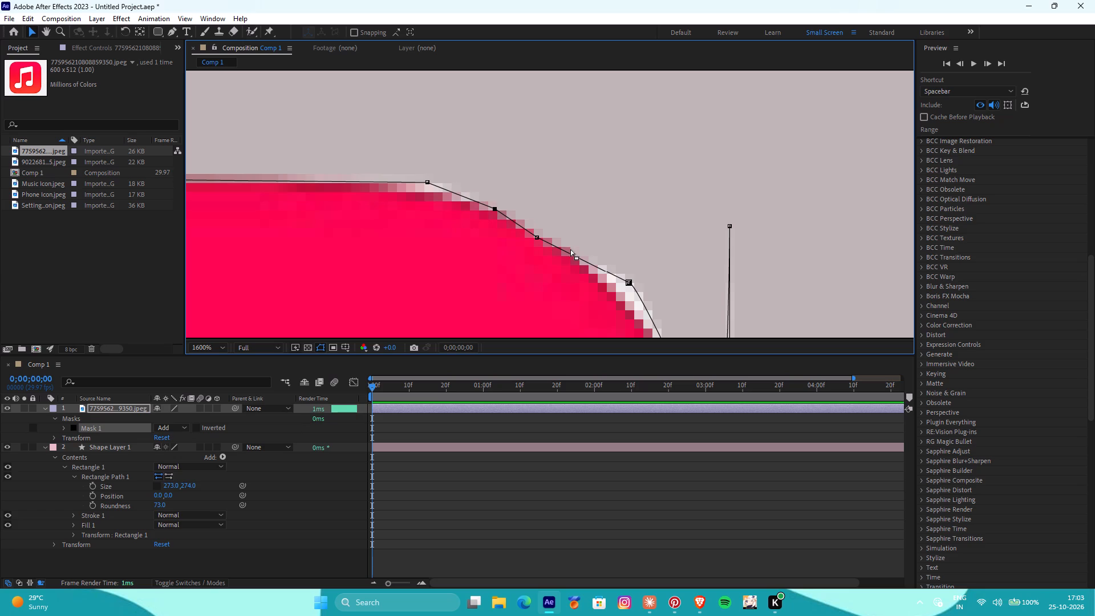
{"action": "left_click_drag", "start_coordinate": [496, 208], "coordinate": [490, 207]}
Move the mask point at the middle of the upper-right corner slightly down and inward onto the red edge.
{"action": "scroll", "coordinate": [619, 272], "scroll_direction": "down", "scroll_amount": 1}
{"action": "left_click_drag", "start_coordinate": [590, 243], "coordinate": [590, 250]}
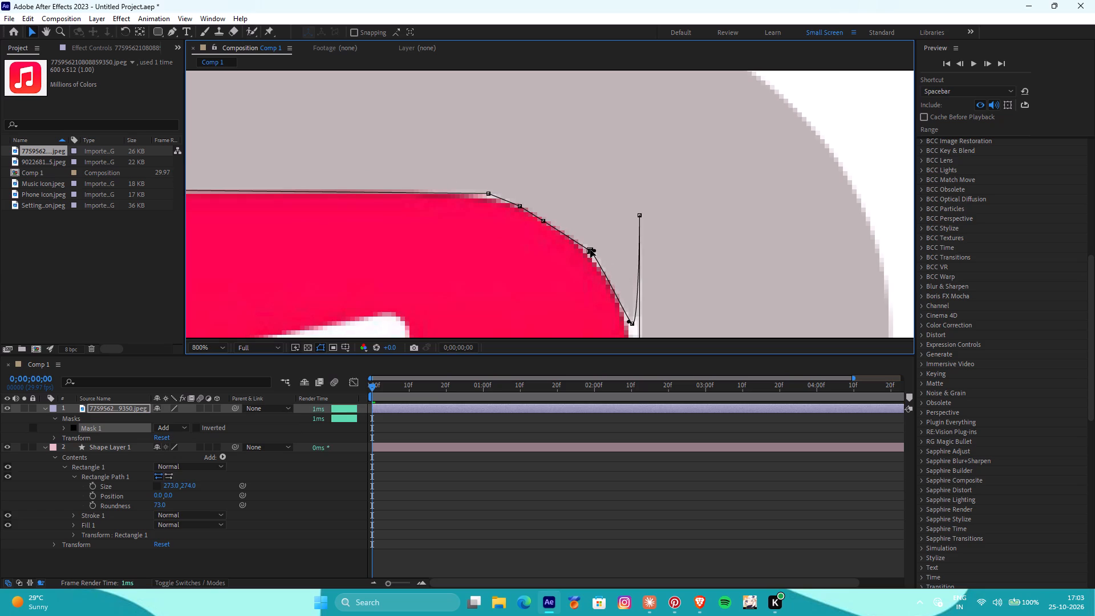
{"action": "left_click_drag", "start_coordinate": [590, 250], "coordinate": [589, 250]}
Lower the first two mask points of the upper-right curve onto the icon's red edge.
{"action": "left_click", "coordinate": [489, 192]}
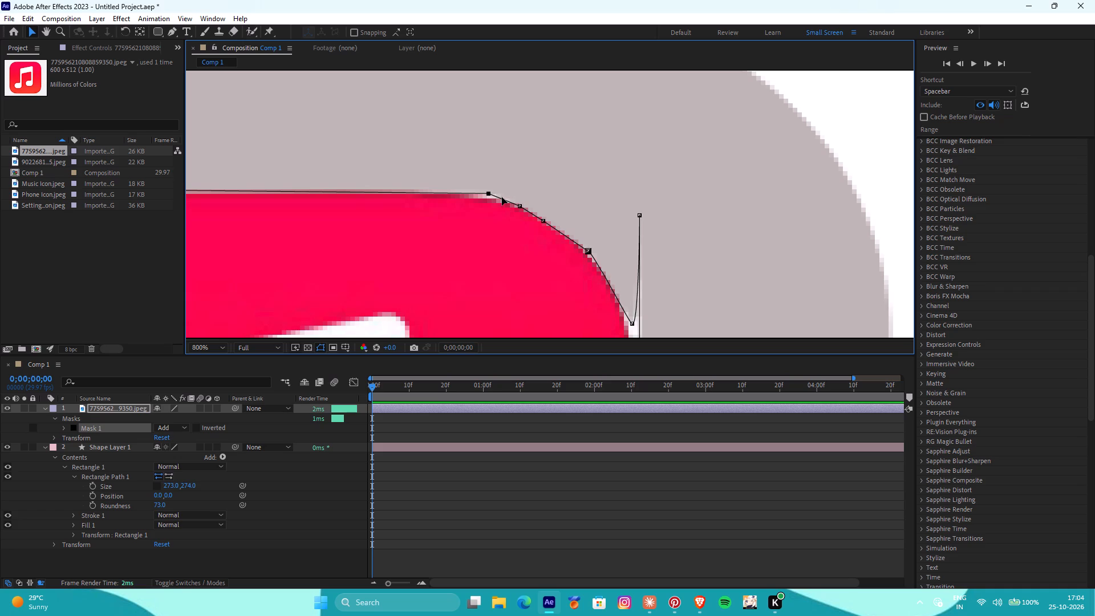
{"action": "left_click", "coordinate": [516, 408]}
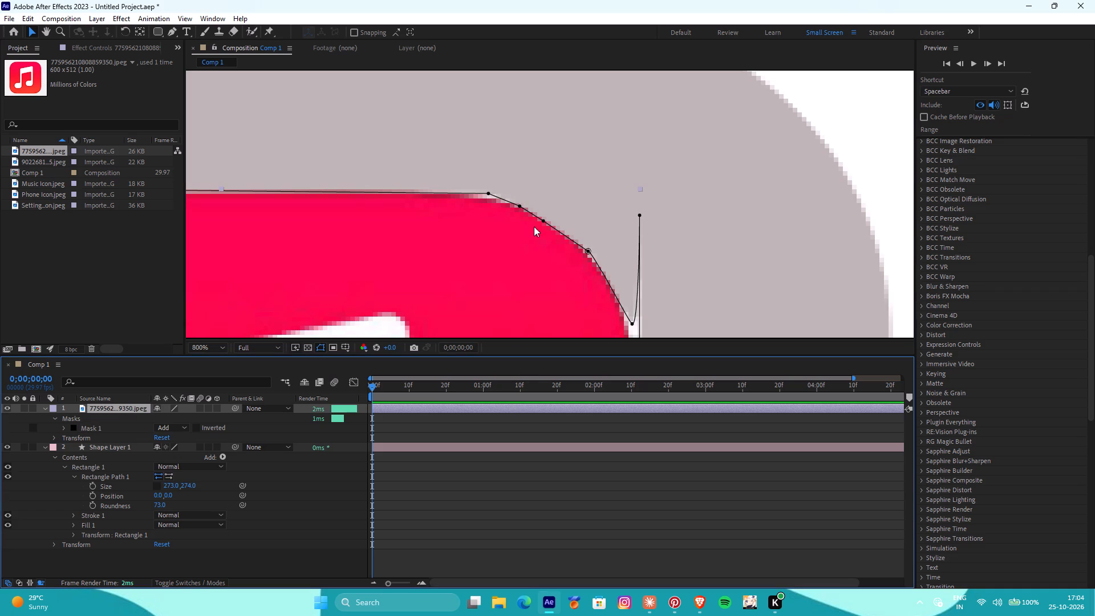
{"action": "left_click", "coordinate": [502, 198], "text": "ctrl"}
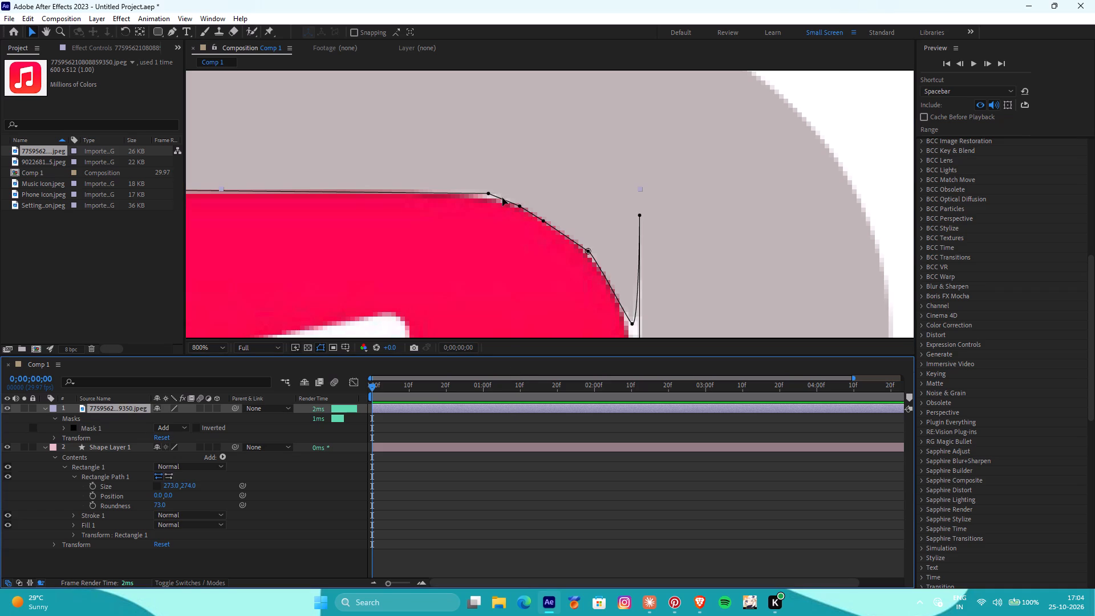
{"action": "left_click", "coordinate": [502, 200], "text": "ctrl"}
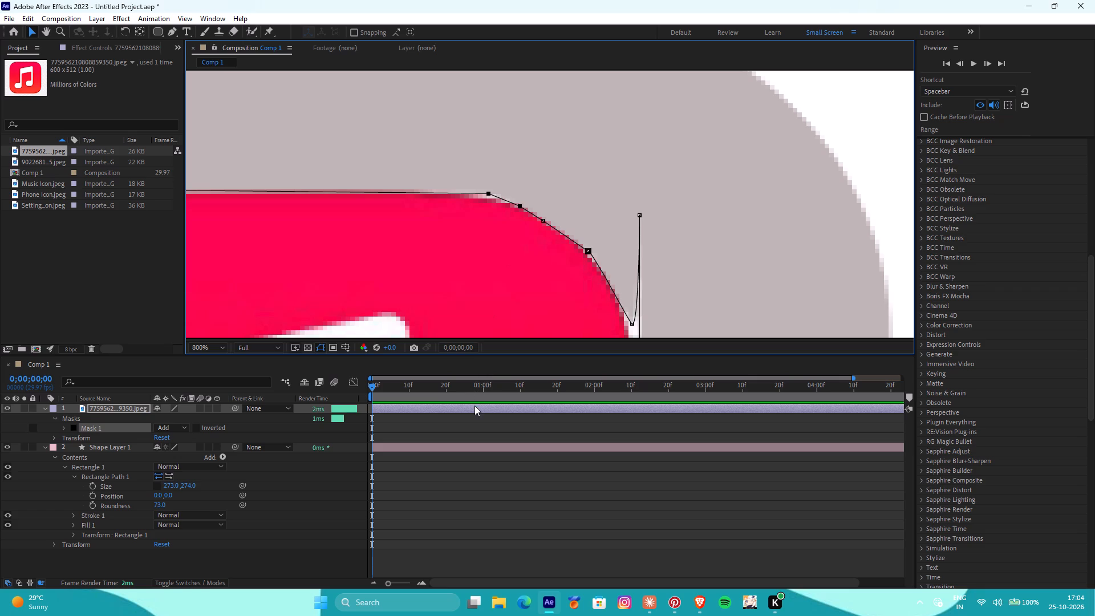
{"action": "left_click", "coordinate": [474, 406], "text": "ctrl"}
{"action": "left_click", "coordinate": [484, 408], "text": "ctrl"}
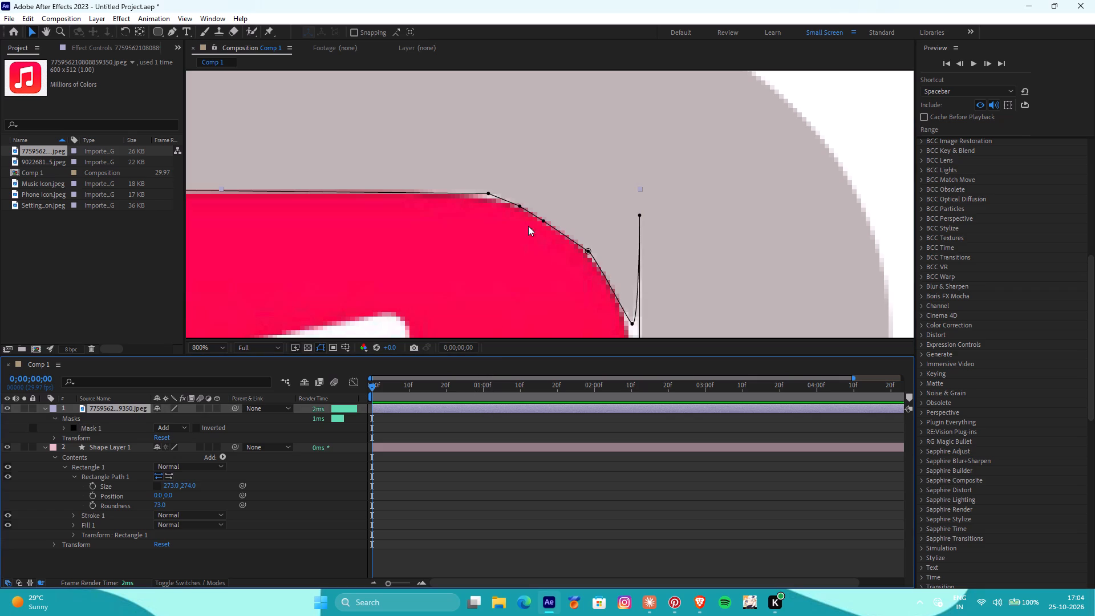
{"action": "left_click", "coordinate": [504, 198], "text": "ctrl"}
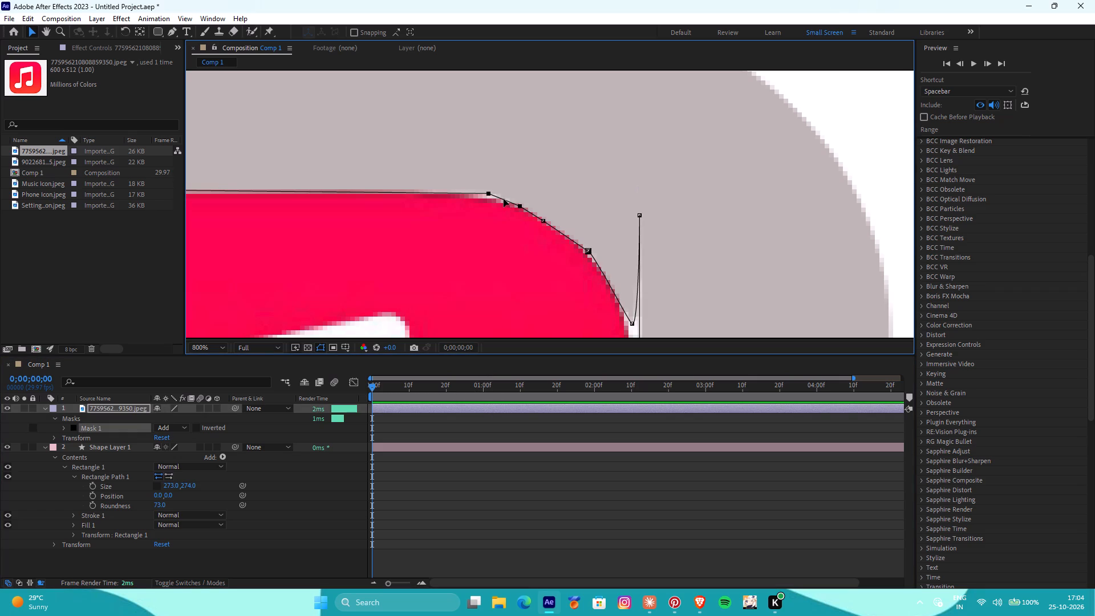
{"action": "left_click", "coordinate": [518, 205]}
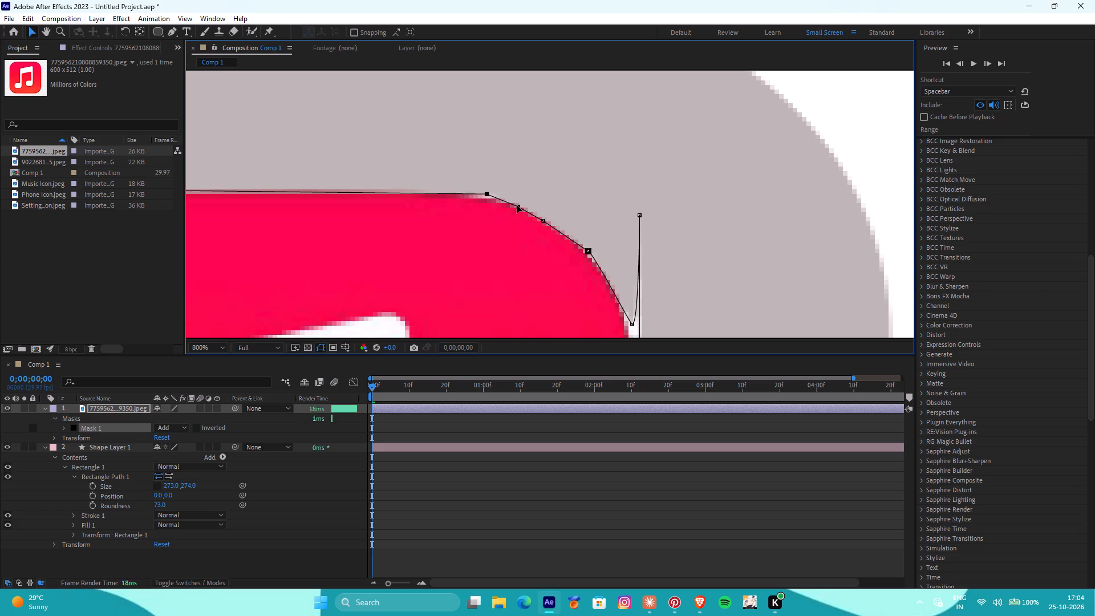
Move the protruding mask point beside the upper-right corner down onto the icon's straight right edge.
{"action": "left_click", "coordinate": [589, 251]}
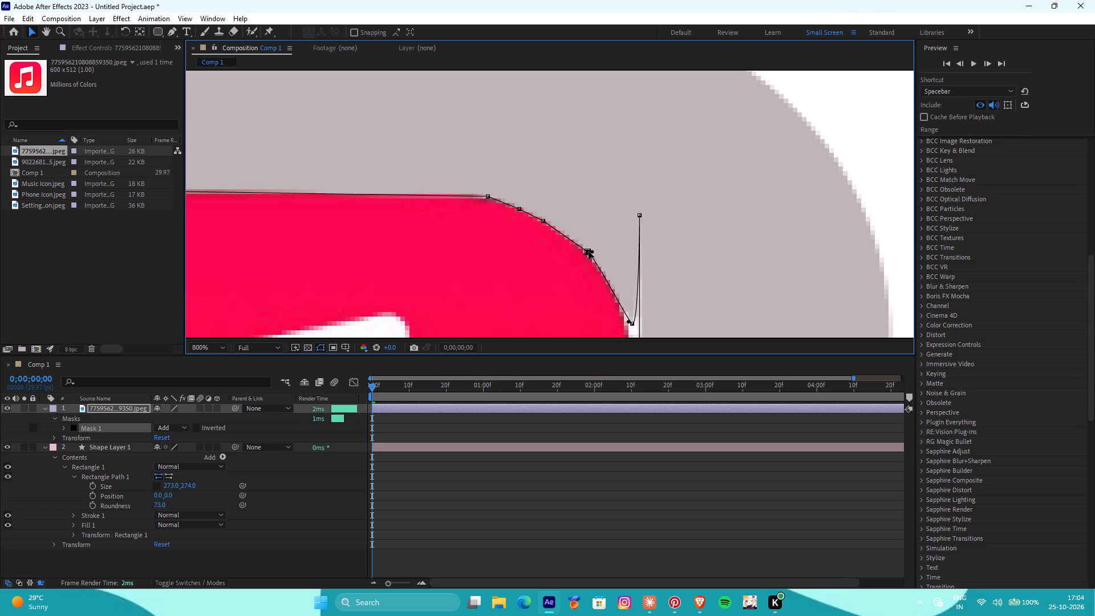
{"action": "scroll", "coordinate": [660, 279], "scroll_direction": "down", "scroll_amount": 1}
{"action": "scroll", "coordinate": [613, 284], "scroll_direction": "up", "scroll_amount": 2}
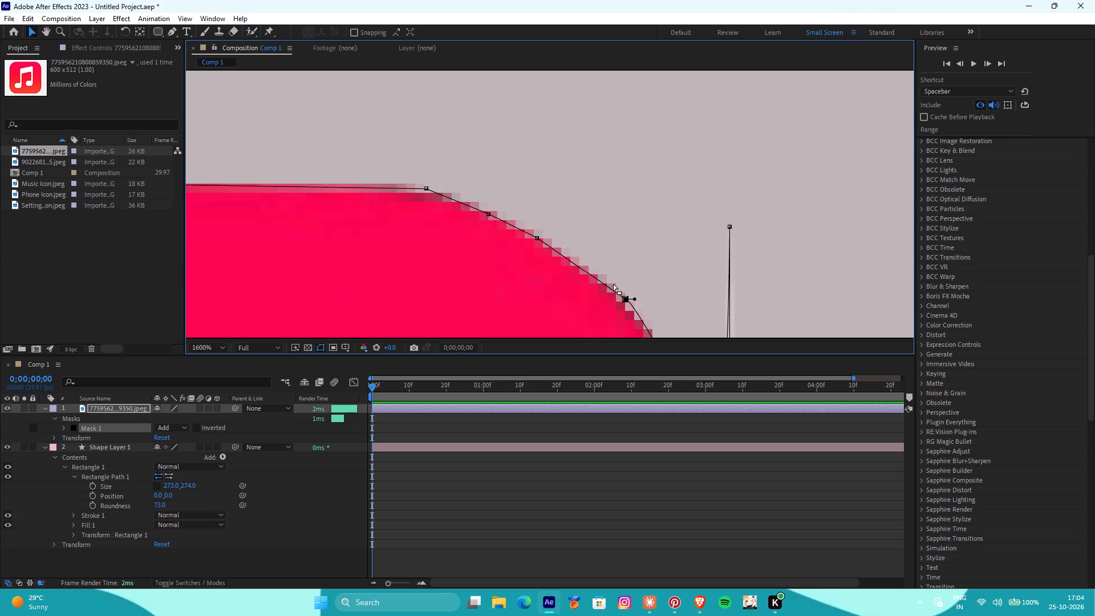
{"action": "scroll", "coordinate": [613, 284], "scroll_direction": "down", "scroll_amount": 2}
{"action": "left_click_drag", "start_coordinate": [594, 209], "coordinate": [593, 293]}
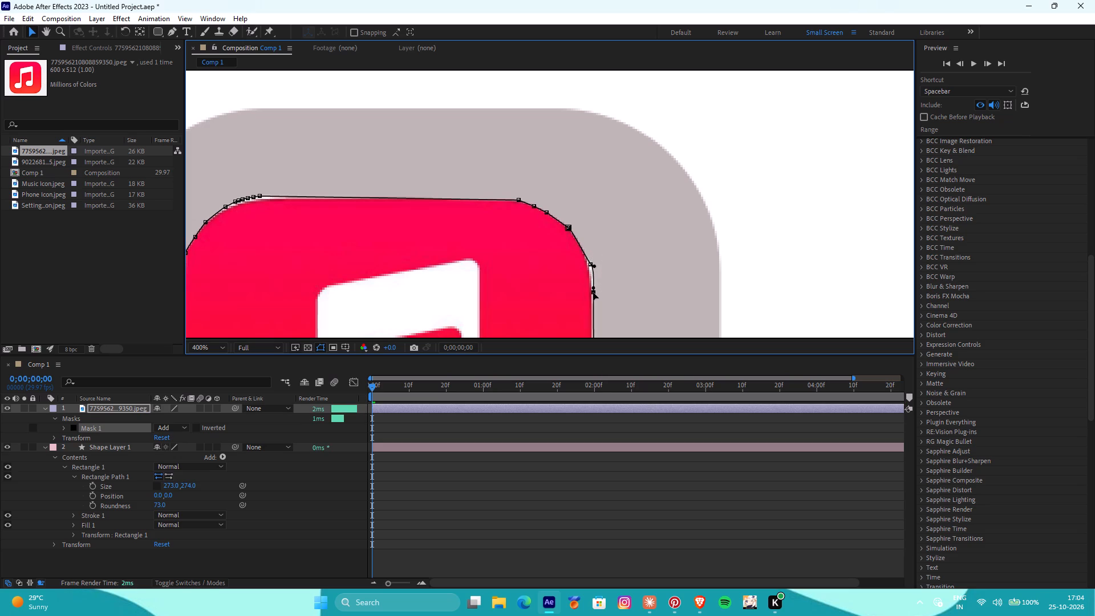
Nudge the two lowest mask points of the upper-right curve slightly inward onto the icon's red edge.
{"action": "left_click_drag", "start_coordinate": [593, 293], "coordinate": [591, 298]}
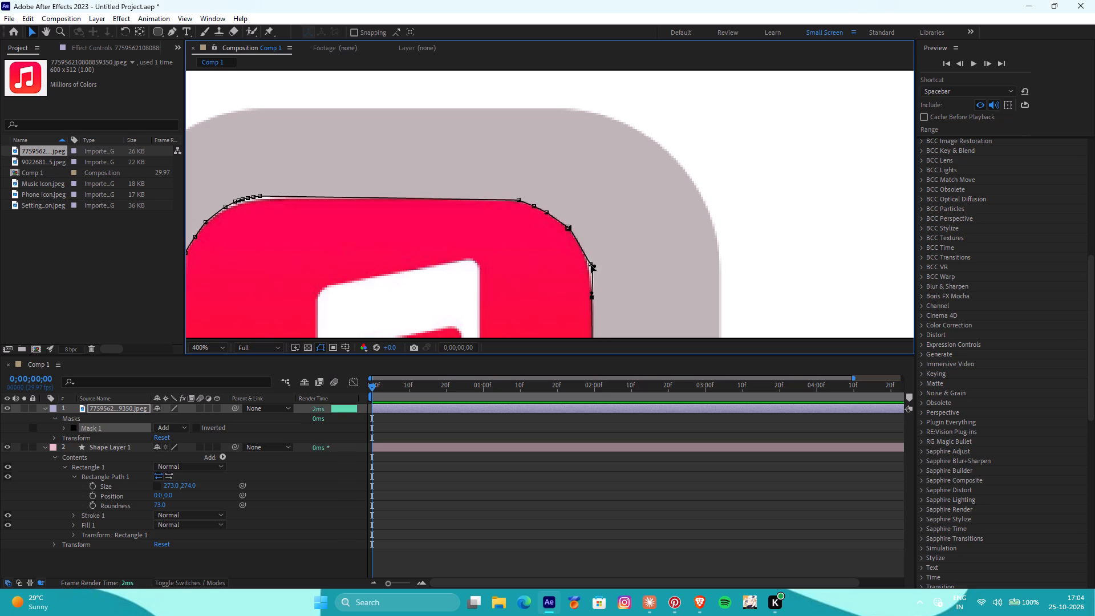
{"action": "left_click", "coordinate": [591, 265]}
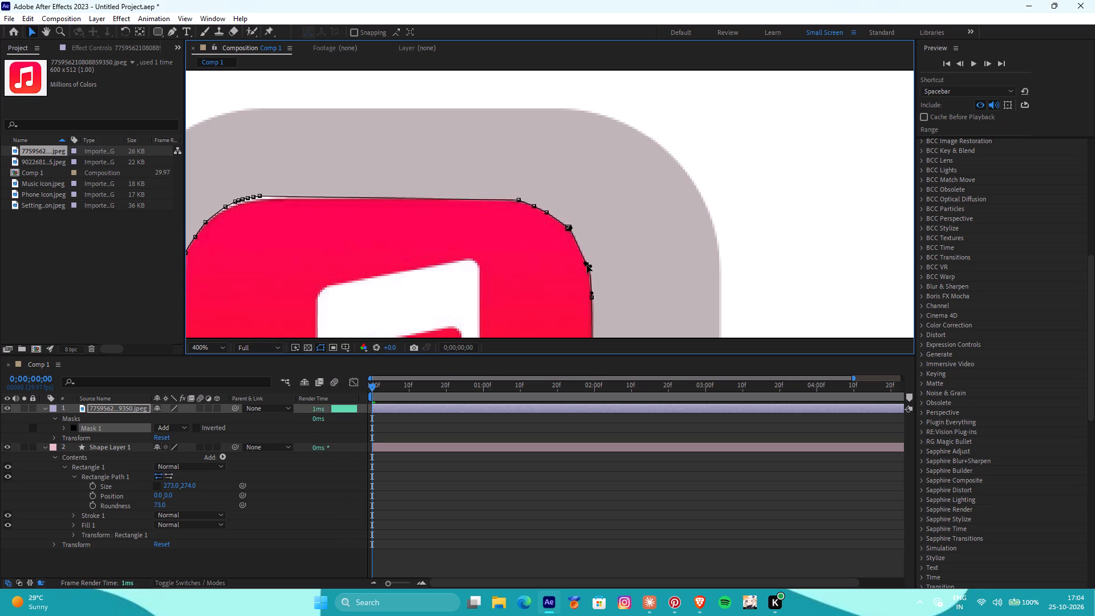
Pull the bulging mask segment between the two lowest points of the upper-right curve inward against the red edge.
{"action": "scroll", "coordinate": [604, 275], "scroll_direction": "up", "scroll_amount": 1}
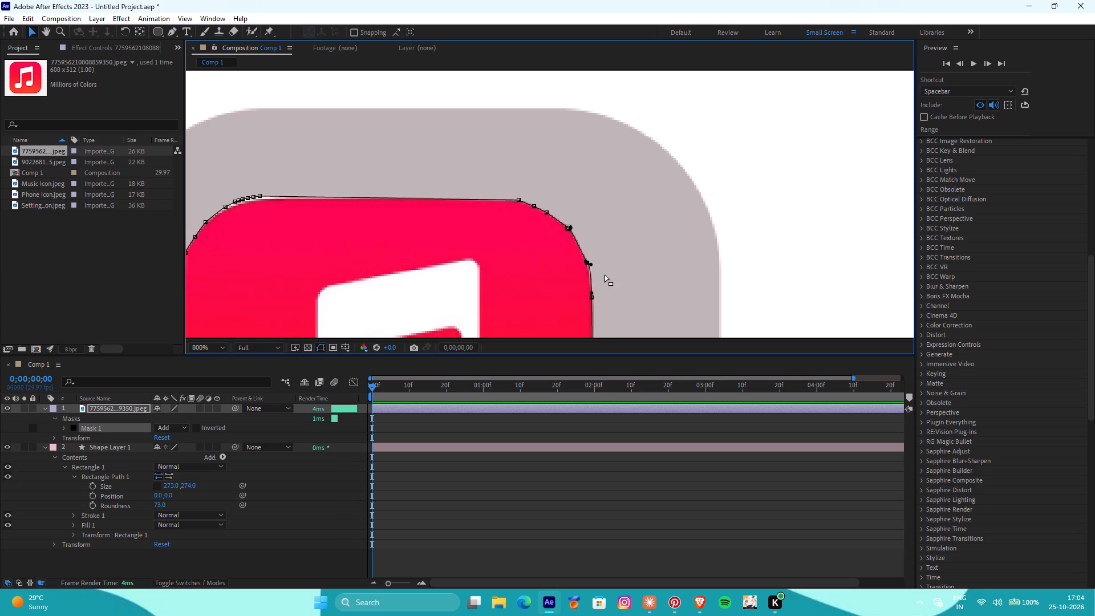
{"action": "scroll", "coordinate": [605, 275], "scroll_direction": "up", "scroll_amount": 1}
{"action": "scroll", "coordinate": [604, 277], "scroll_direction": "down", "scroll_amount": 2}
{"action": "scroll", "coordinate": [606, 281], "scroll_direction": "up", "scroll_amount": 2}
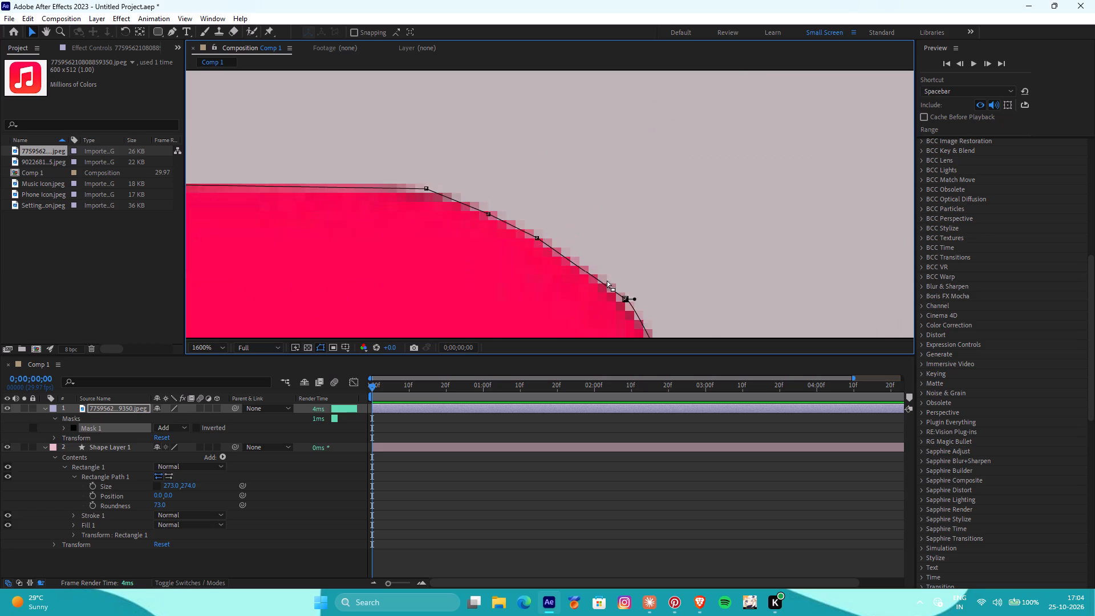
{"action": "scroll", "coordinate": [607, 282], "scroll_direction": "down", "scroll_amount": 2}
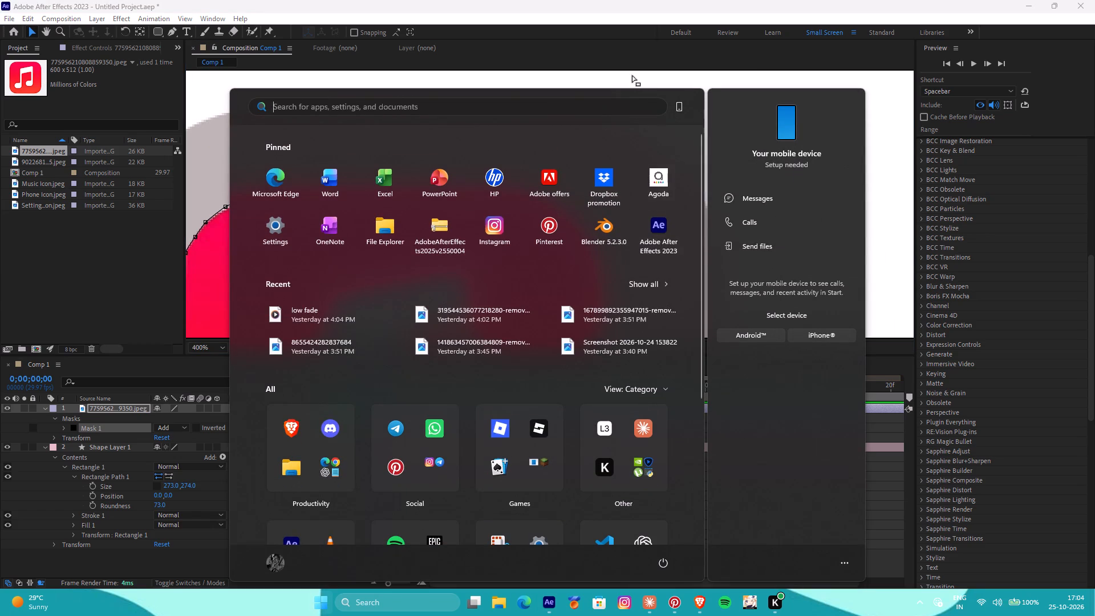
{"action": "left_click", "coordinate": [632, 75]}
{"action": "scroll", "coordinate": [607, 280], "scroll_direction": "up", "scroll_amount": 4, "text": "alt"}
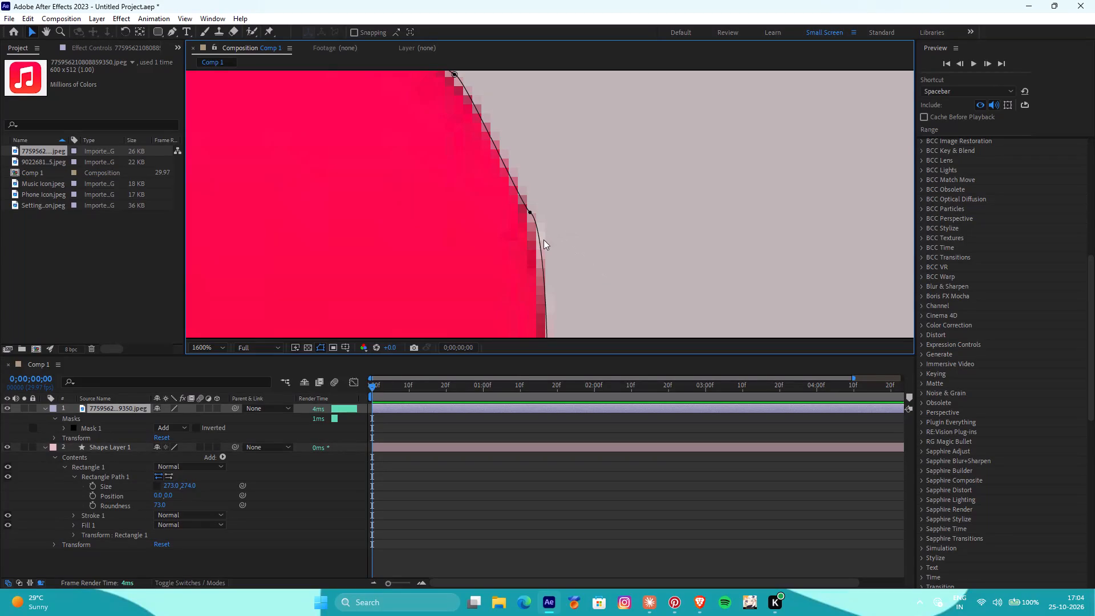
{"action": "left_click", "coordinate": [542, 253], "text": "alt"}
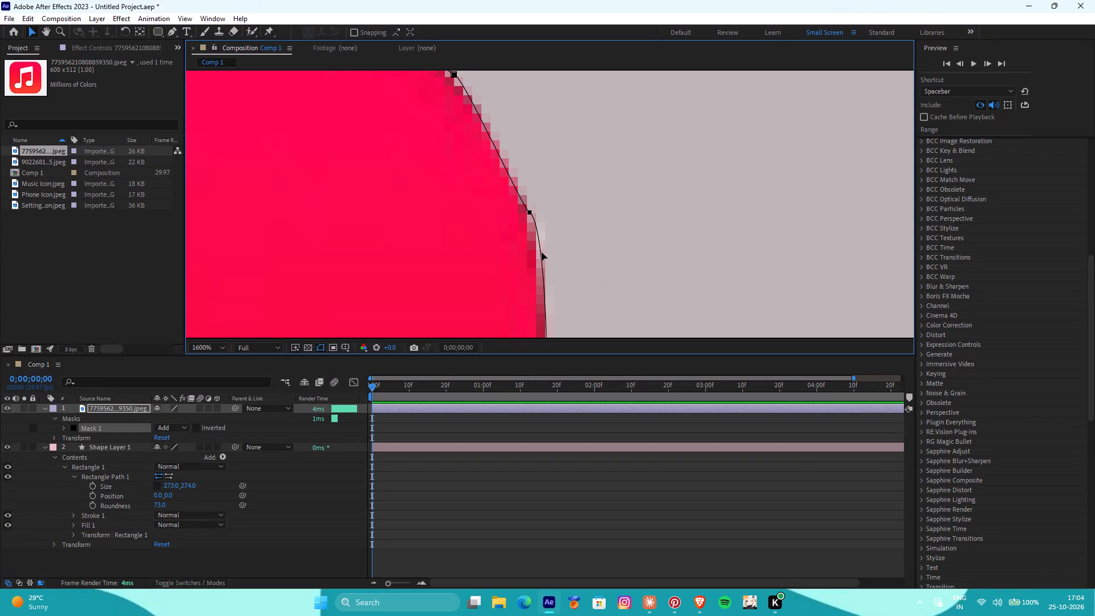
{"action": "left_click", "coordinate": [524, 409]}
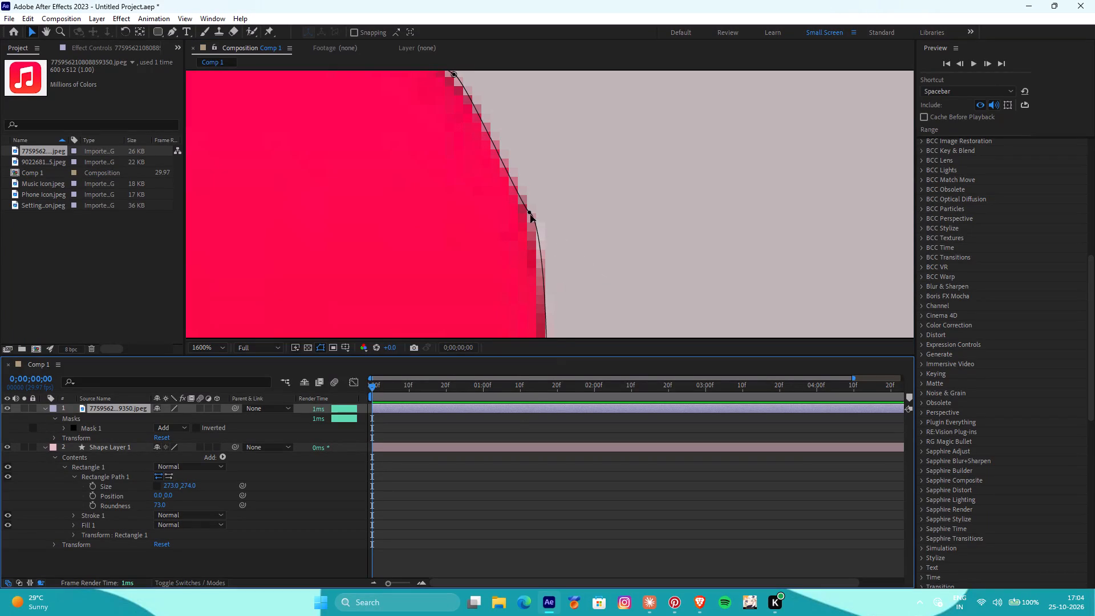
{"action": "left_click", "coordinate": [542, 264]}
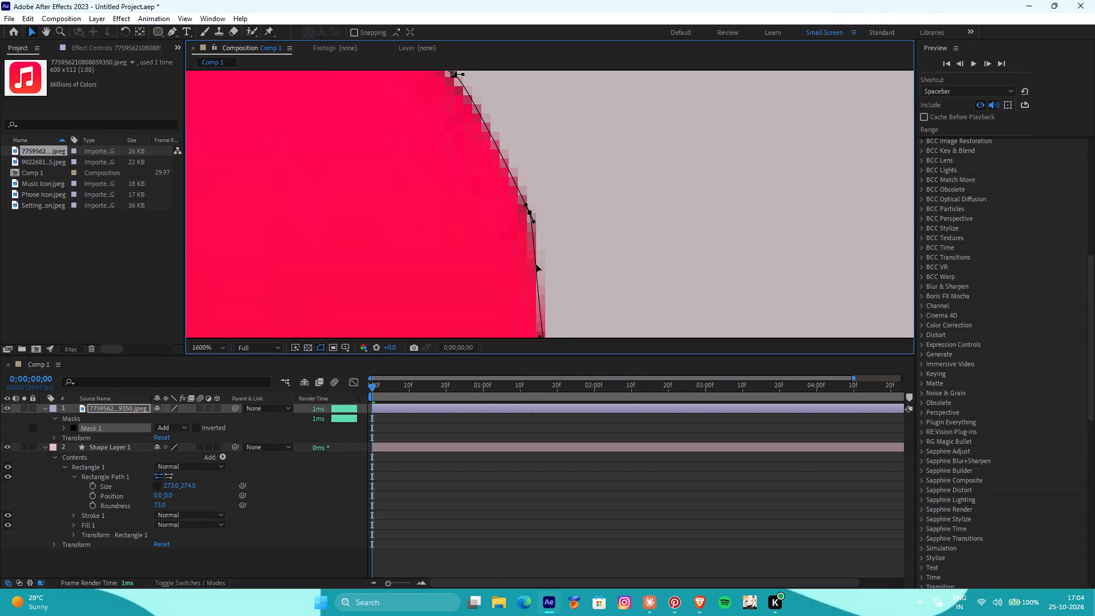
Shift the mask point where the upper-right curve meets the straight right side slightly inward onto the red edge.
{"action": "scroll", "coordinate": [562, 271], "scroll_direction": "down", "scroll_amount": 1}
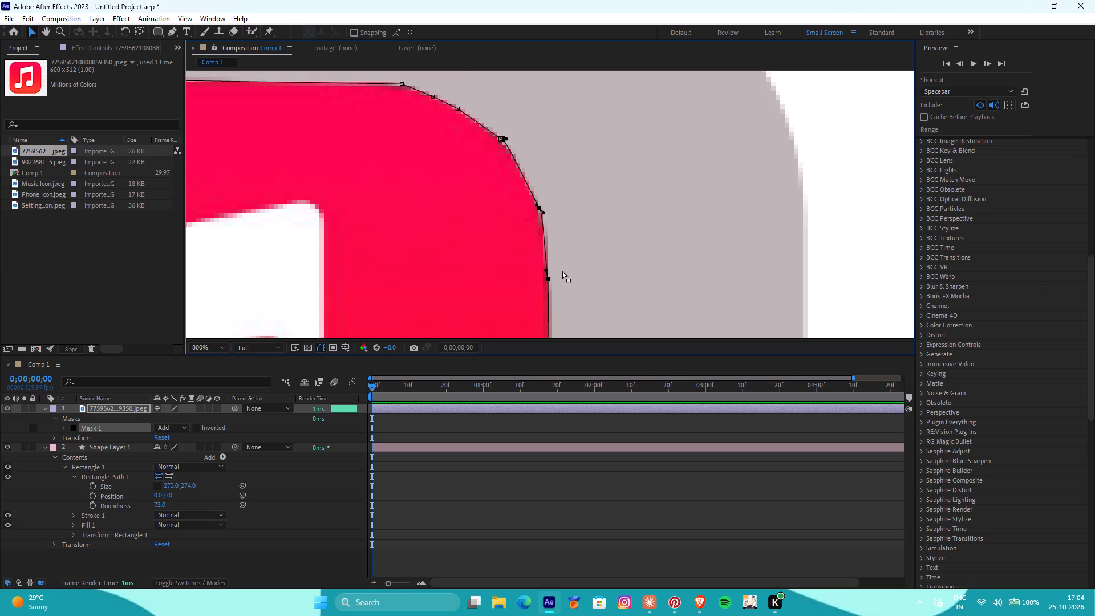
{"action": "scroll", "coordinate": [559, 306], "scroll_direction": "up", "scroll_amount": 2, "text": "alt"}
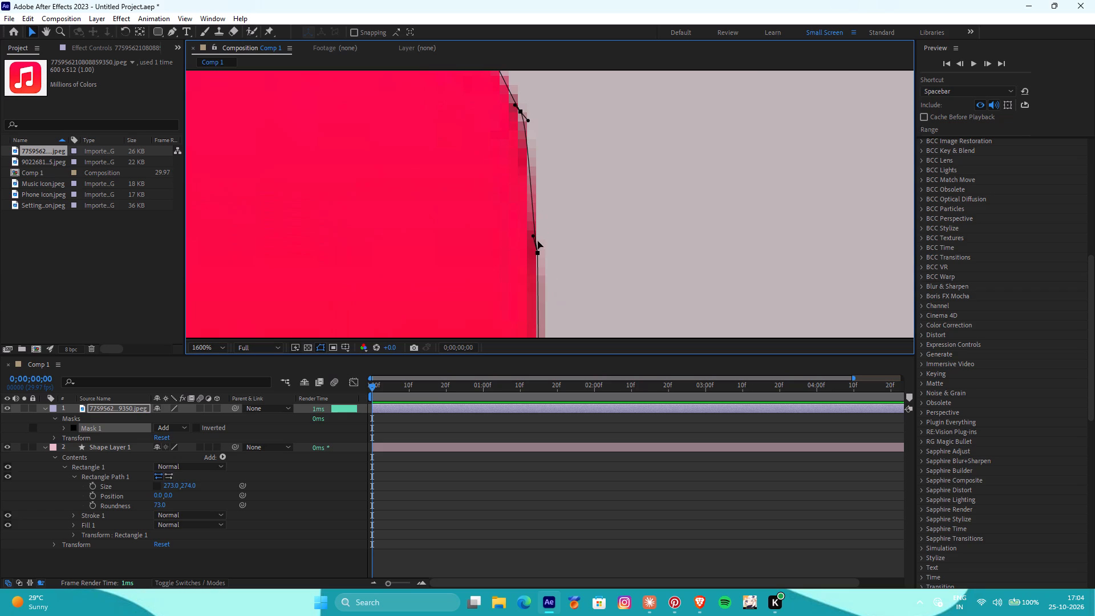
{"action": "left_click", "coordinate": [540, 252]}
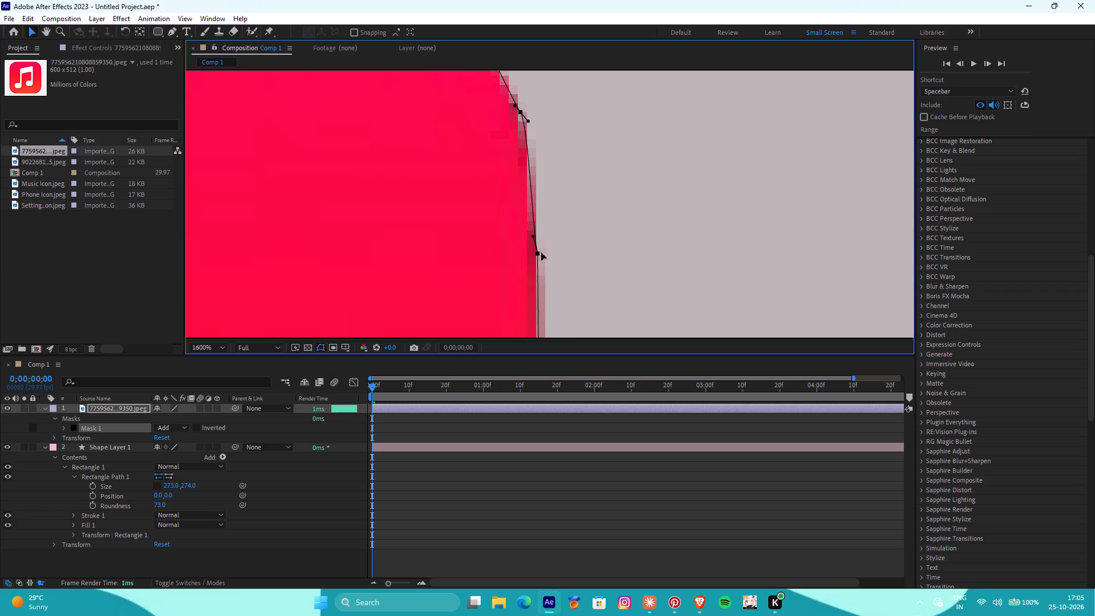
{"action": "left_click", "coordinate": [559, 405]}
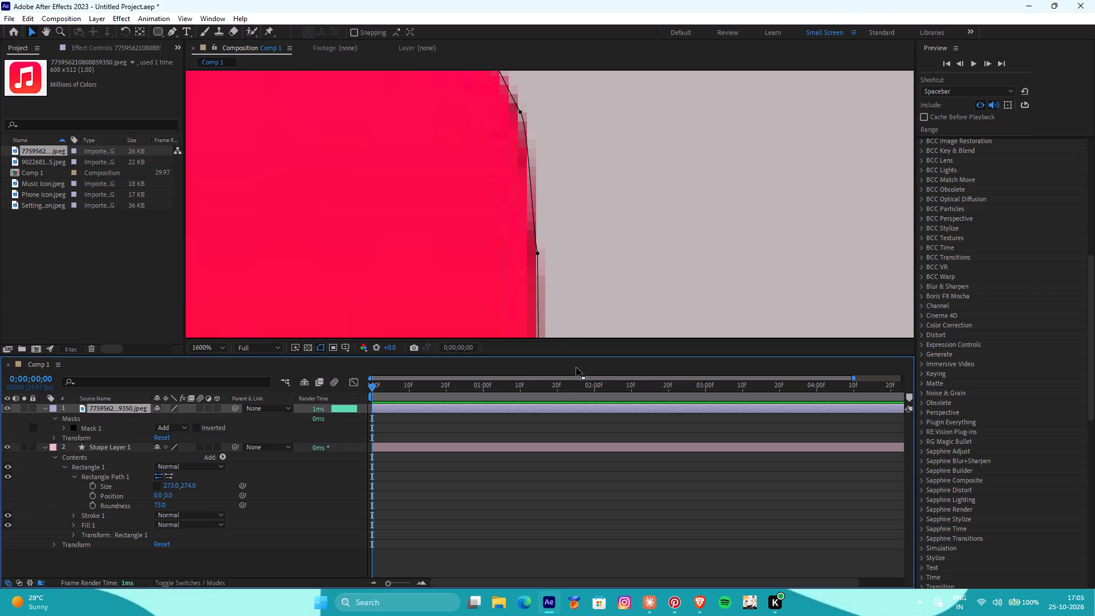
{"action": "left_click_drag", "start_coordinate": [537, 252], "coordinate": [532, 254]}
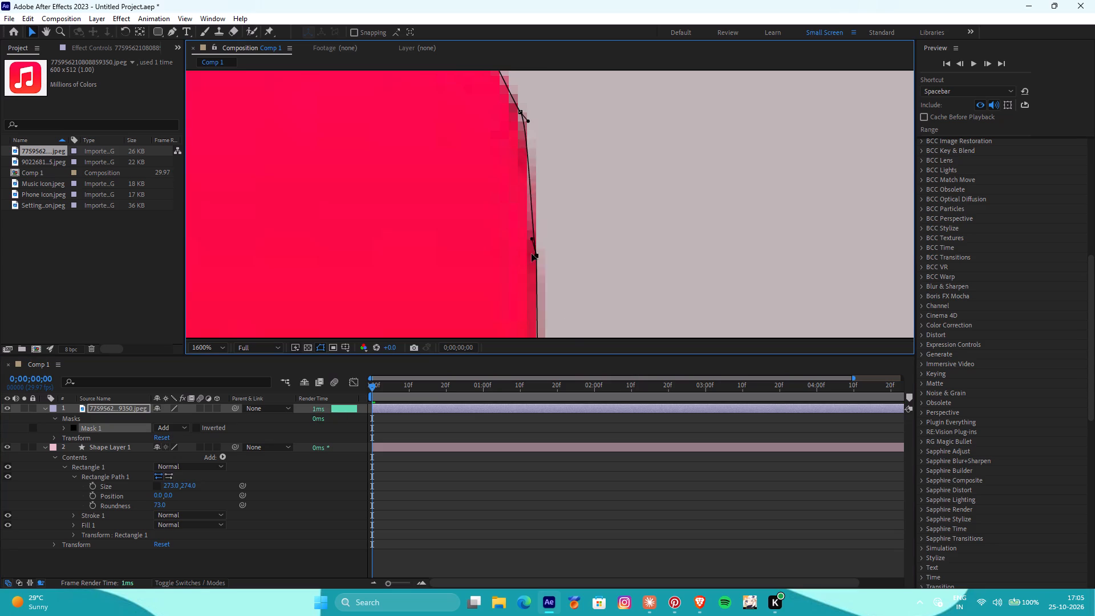
{"action": "left_click_drag", "start_coordinate": [532, 254], "coordinate": [532, 254]}
{"action": "left_click_drag", "start_coordinate": [532, 254], "coordinate": [530, 256]}
Move the upper mask point of the lower-right corner slightly inward, in line with the icon's straight right edge.
{"action": "scroll", "coordinate": [576, 261], "scroll_direction": "down", "scroll_amount": 4}
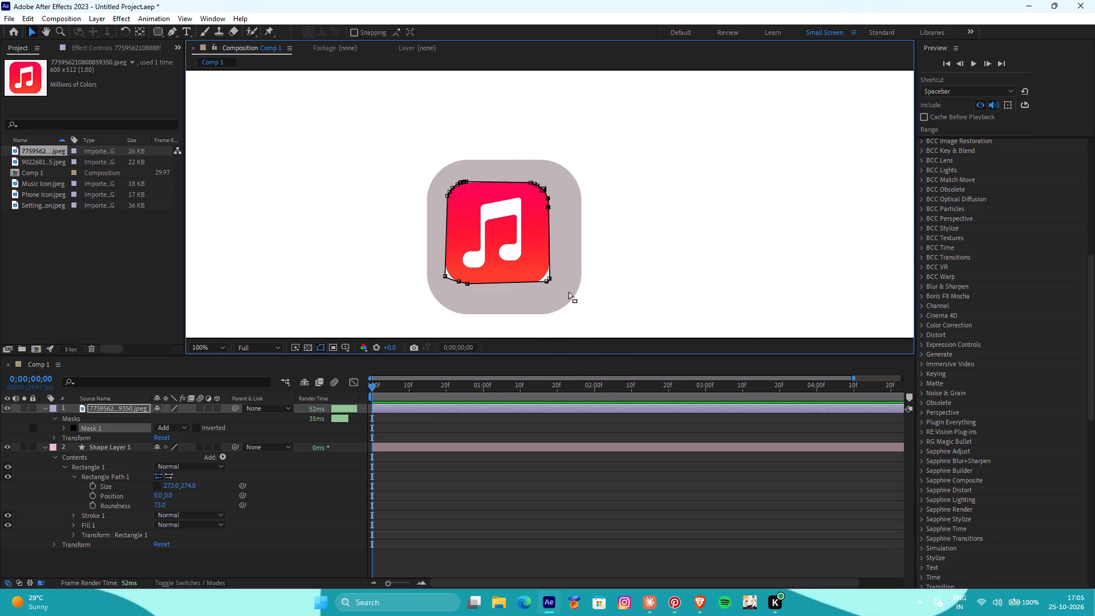
{"action": "scroll", "coordinate": [566, 302], "scroll_direction": "up", "scroll_amount": 3}
{"action": "scroll", "coordinate": [566, 302], "scroll_direction": "down", "scroll_amount": 3, "text": "alt"}
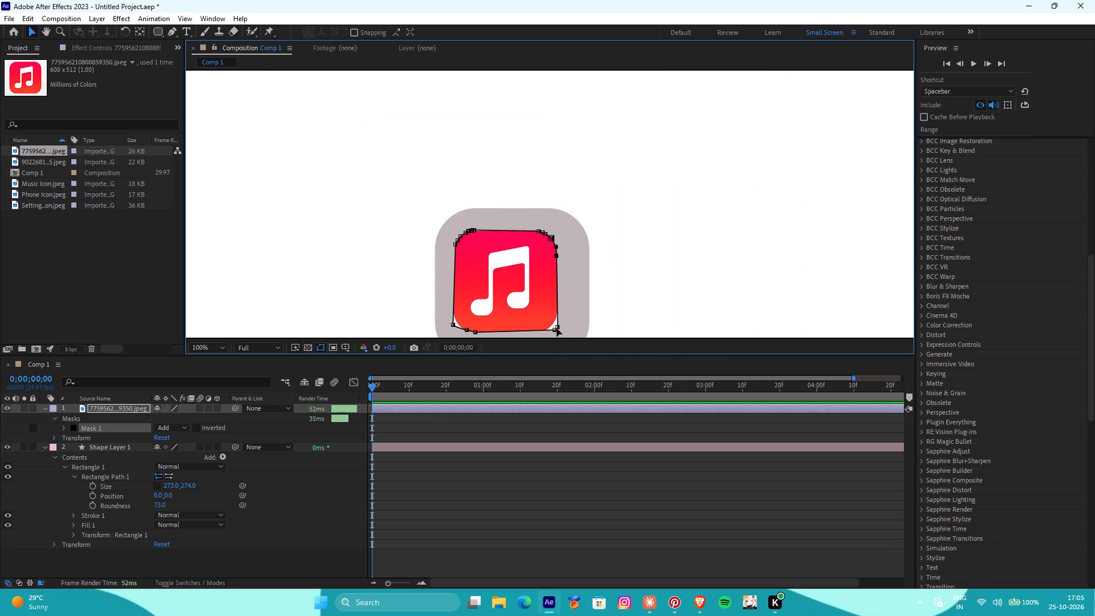
{"action": "scroll", "coordinate": [557, 329], "scroll_direction": "up", "scroll_amount": 4, "text": "alt"}
{"action": "scroll", "coordinate": [557, 329], "scroll_direction": "down", "scroll_amount": 2, "text": "alt"}
{"action": "scroll", "coordinate": [575, 311], "scroll_direction": "down", "scroll_amount": 3}
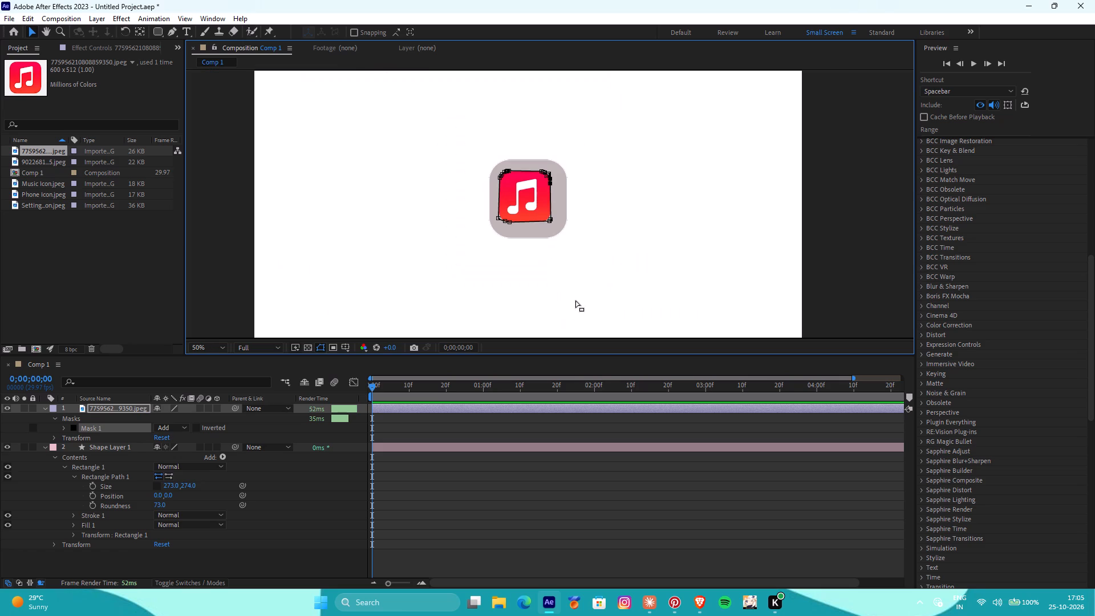
{"action": "scroll", "coordinate": [550, 224], "scroll_direction": "up", "scroll_amount": 4}
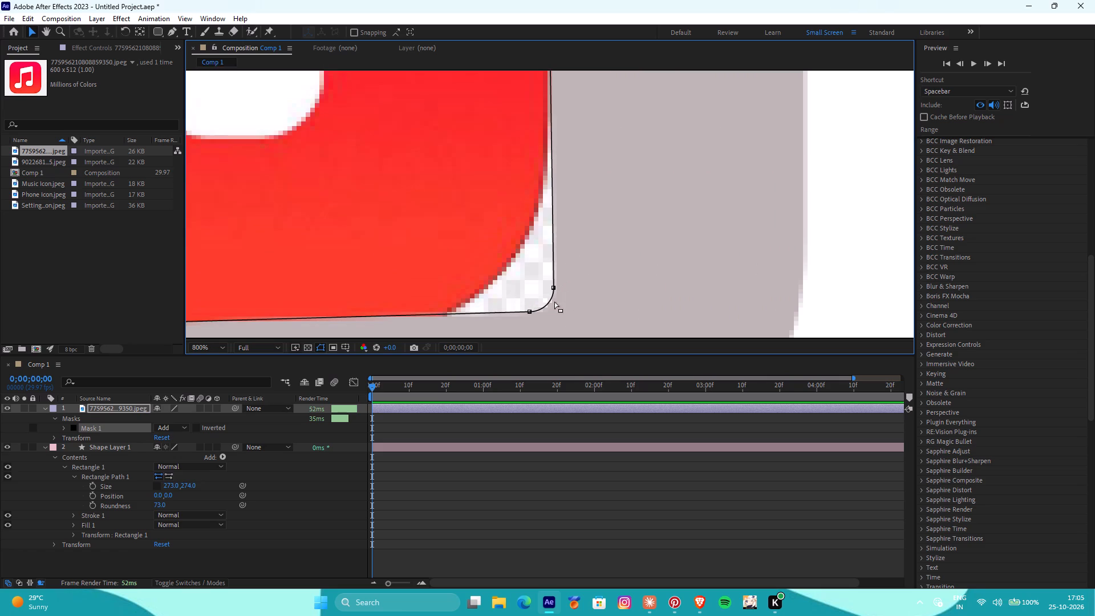
{"action": "left_click_drag", "start_coordinate": [554, 287], "coordinate": [550, 284]}
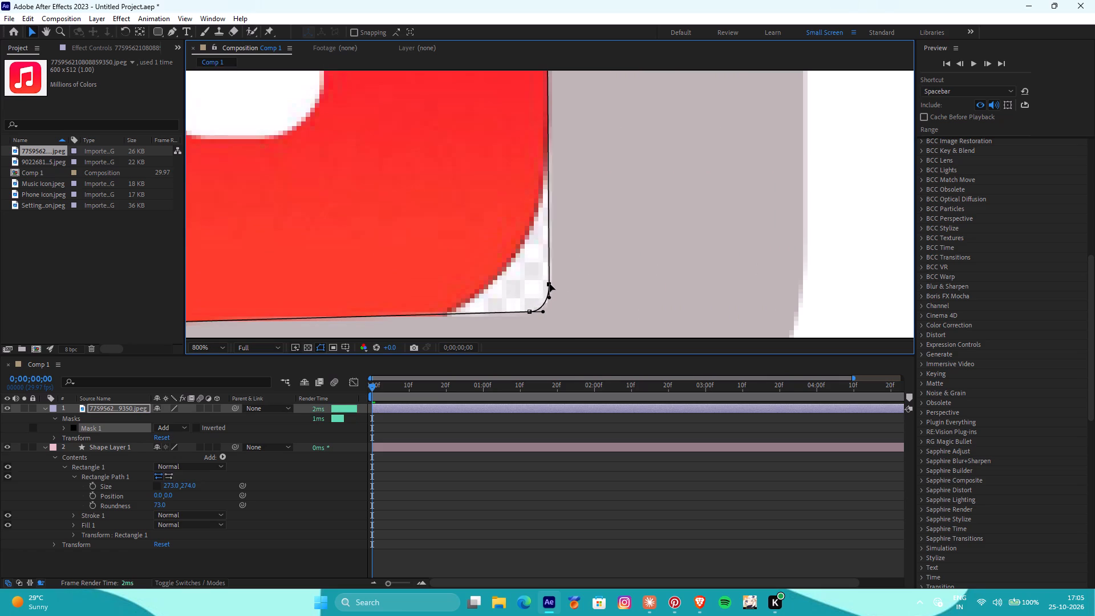
{"action": "left_click_drag", "start_coordinate": [550, 284], "coordinate": [549, 284]}
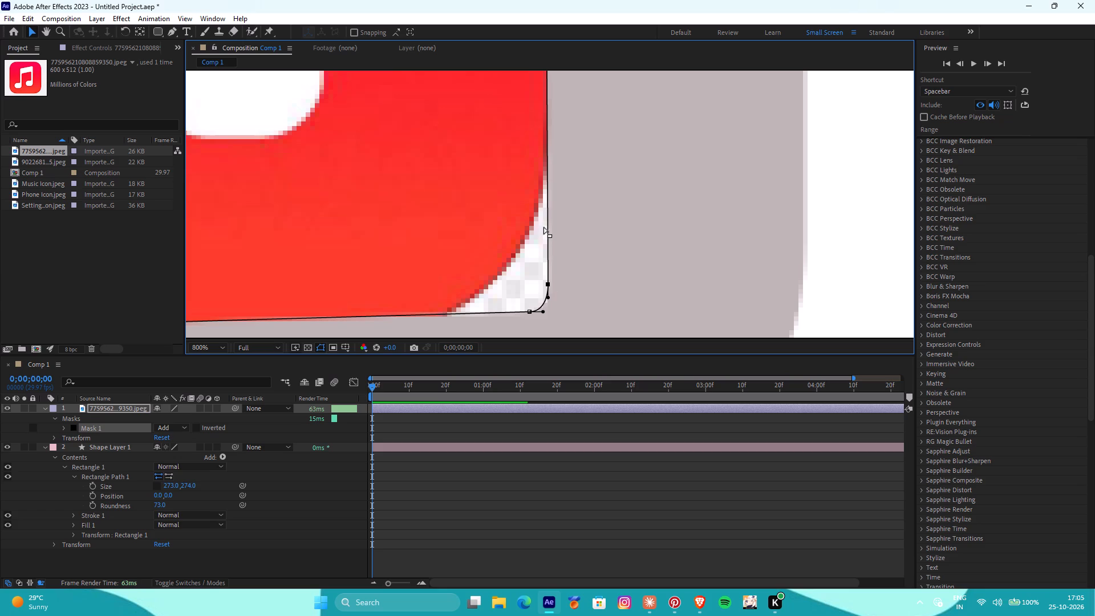
Add two mask points on the right side above the lower-right corner and pull the lower one inward onto the red curve.
{"action": "left_click", "coordinate": [549, 236]}
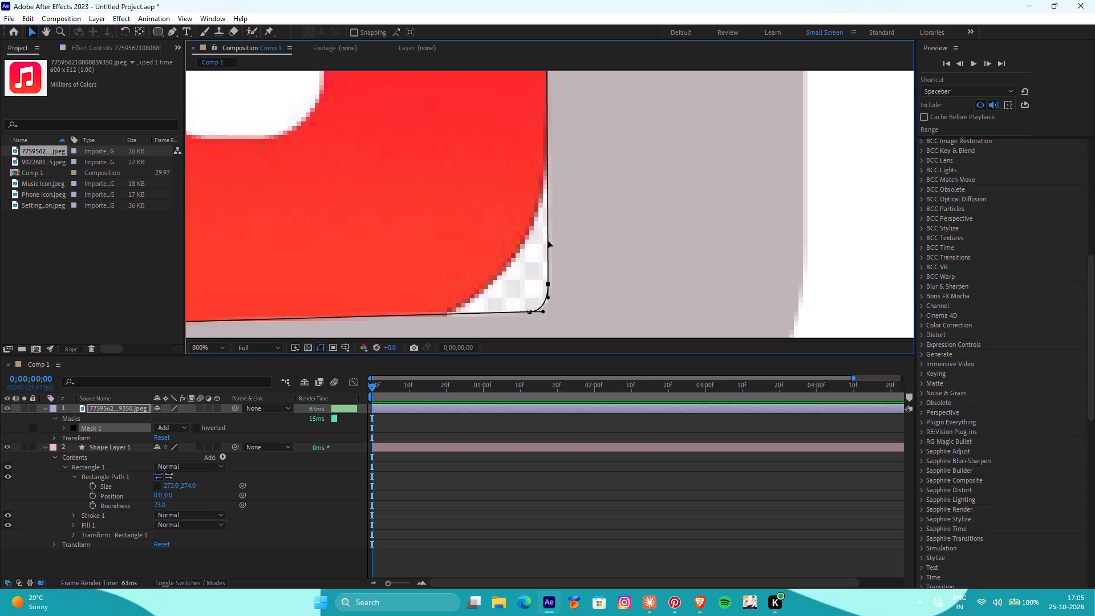
{"action": "left_click", "coordinate": [549, 238], "text": "ctrl"}
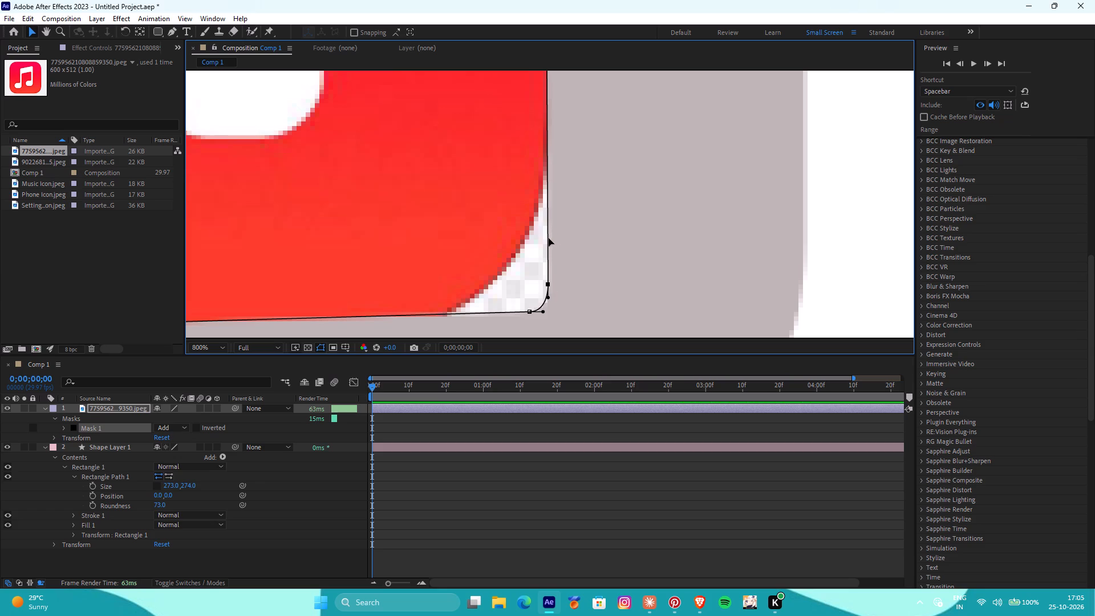
{"action": "left_click", "coordinate": [549, 238], "text": "ctrl"}
{"action": "scroll", "coordinate": [552, 239], "scroll_direction": "up", "scroll_amount": 3}
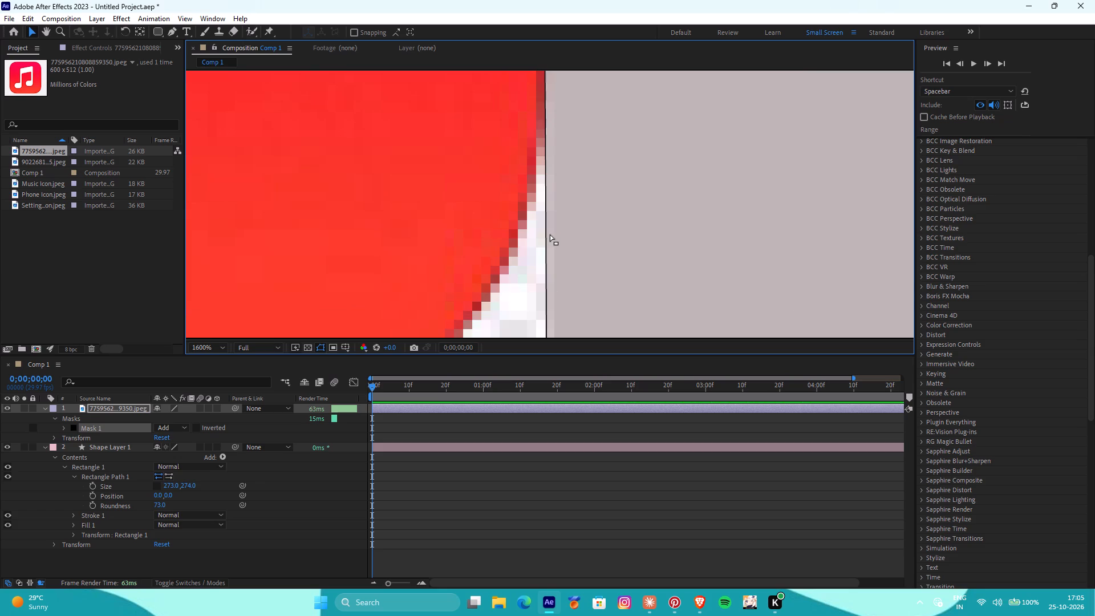
{"action": "key", "text": "g"}
{"action": "left_click", "coordinate": [546, 232]}
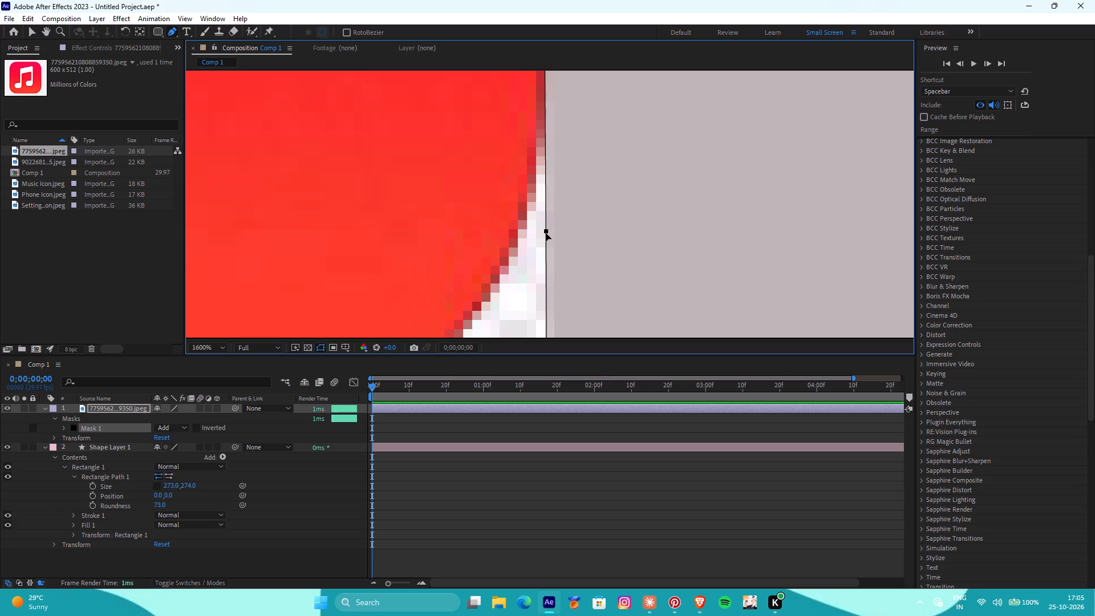
{"action": "left_click", "coordinate": [546, 232]}
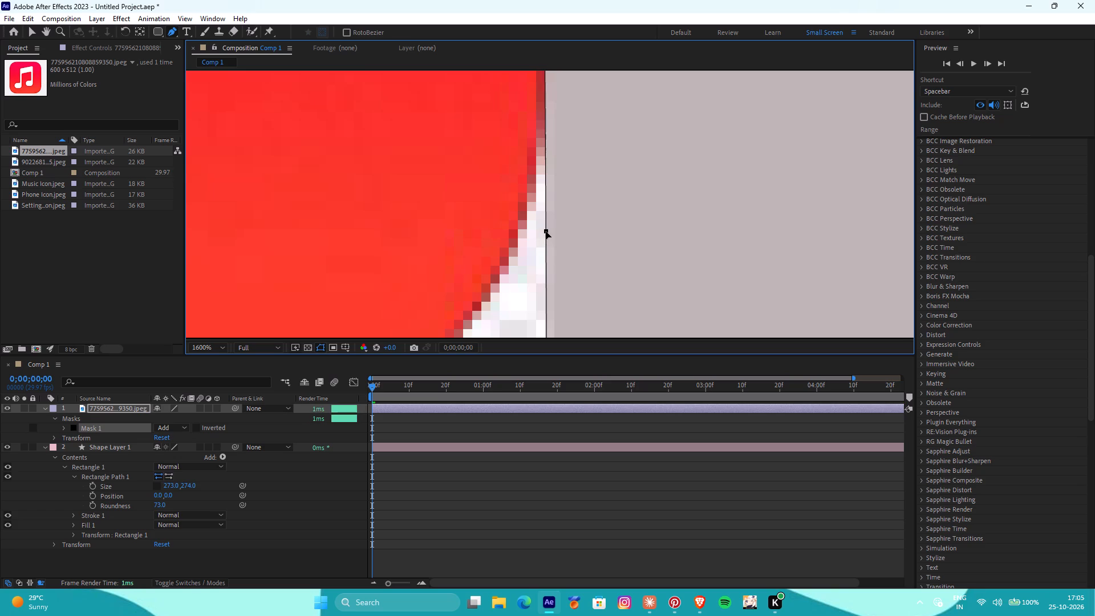
{"action": "left_click", "coordinate": [546, 144]}
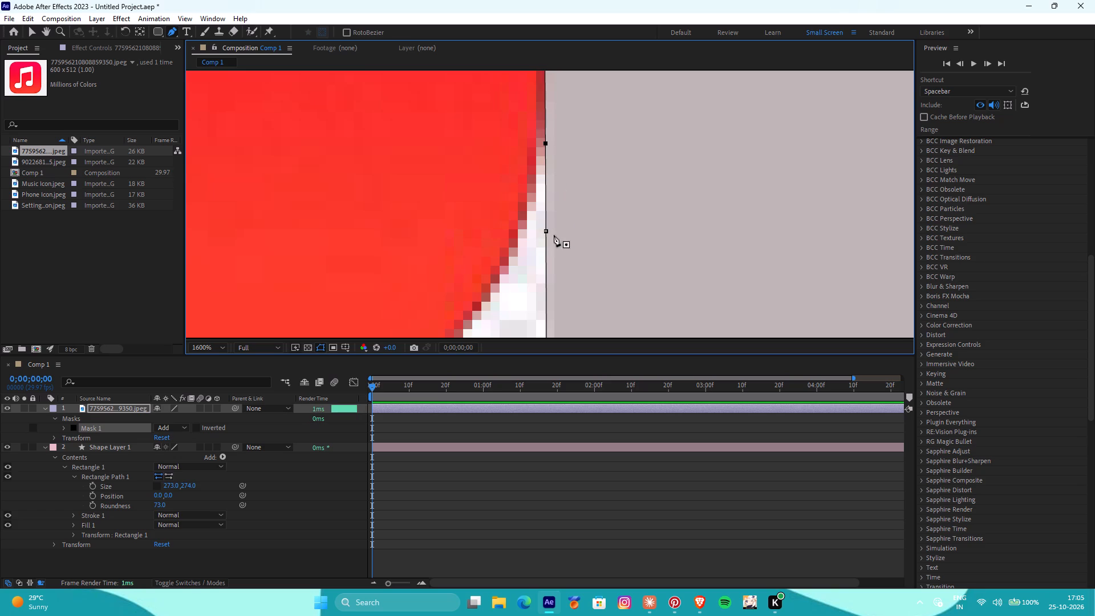
{"action": "left_click_drag", "start_coordinate": [545, 231], "coordinate": [524, 228]}
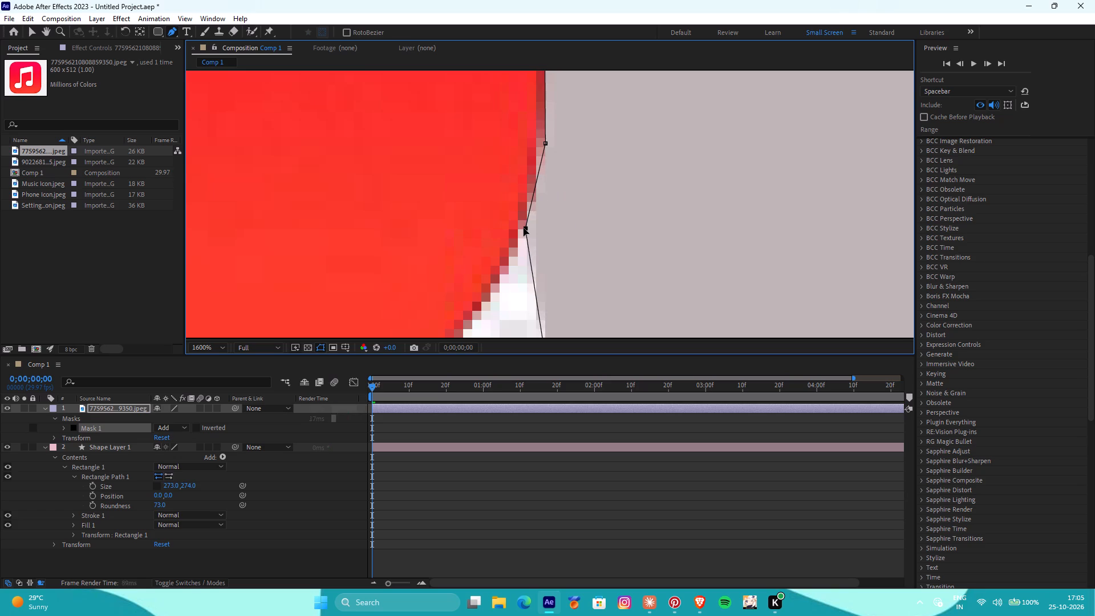
{"action": "left_click_drag", "start_coordinate": [524, 228], "coordinate": [524, 229]}
Move the lower-right corner's upper mask point onto the middle of the red curve and angle its handle along the edge.
{"action": "scroll", "coordinate": [541, 298], "scroll_direction": "down", "scroll_amount": 1}
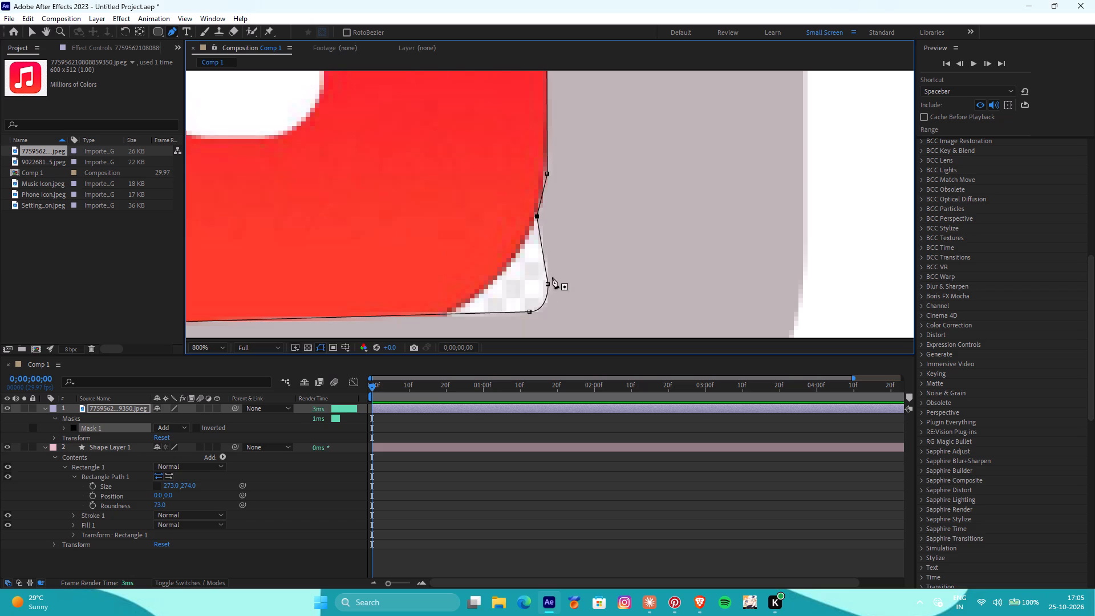
{"action": "left_click_drag", "start_coordinate": [550, 282], "coordinate": [508, 274]}
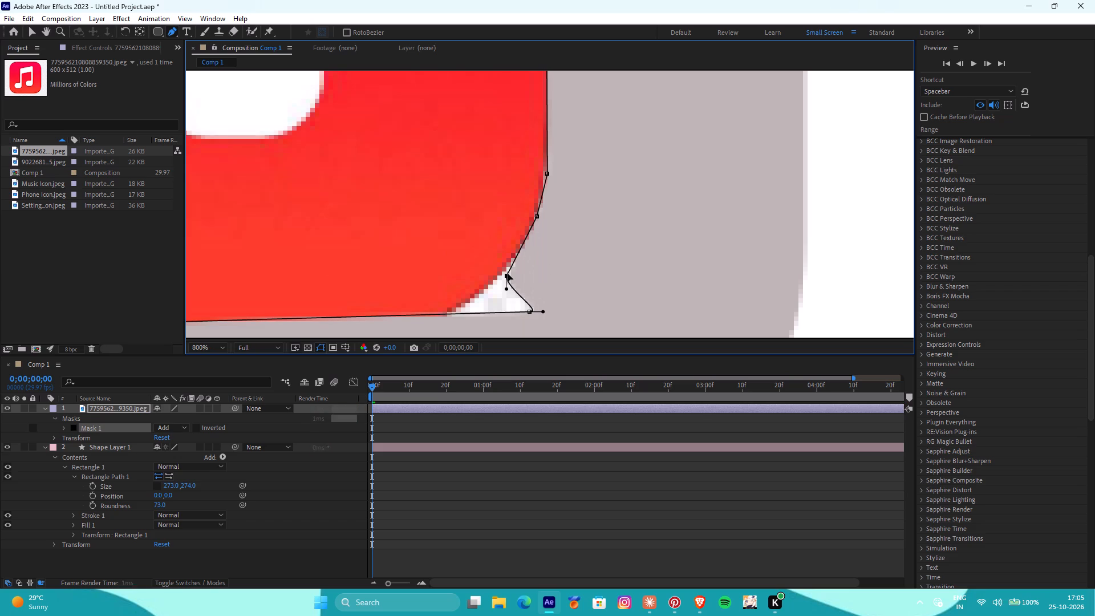
{"action": "left_click_drag", "start_coordinate": [508, 274], "coordinate": [504, 273]}
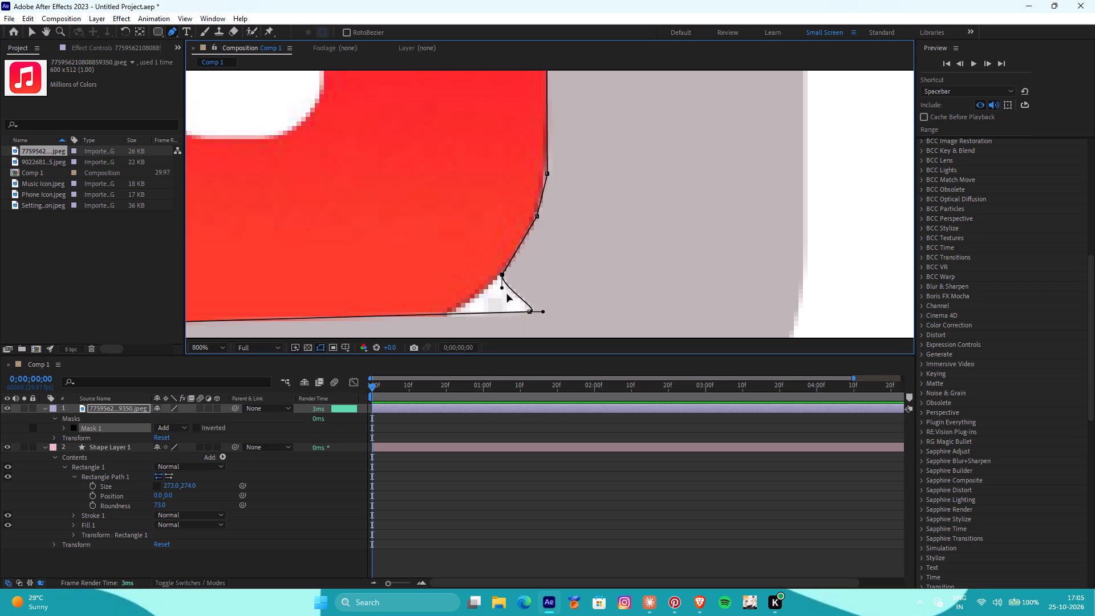
{"action": "left_click_drag", "start_coordinate": [502, 287], "coordinate": [482, 279]}
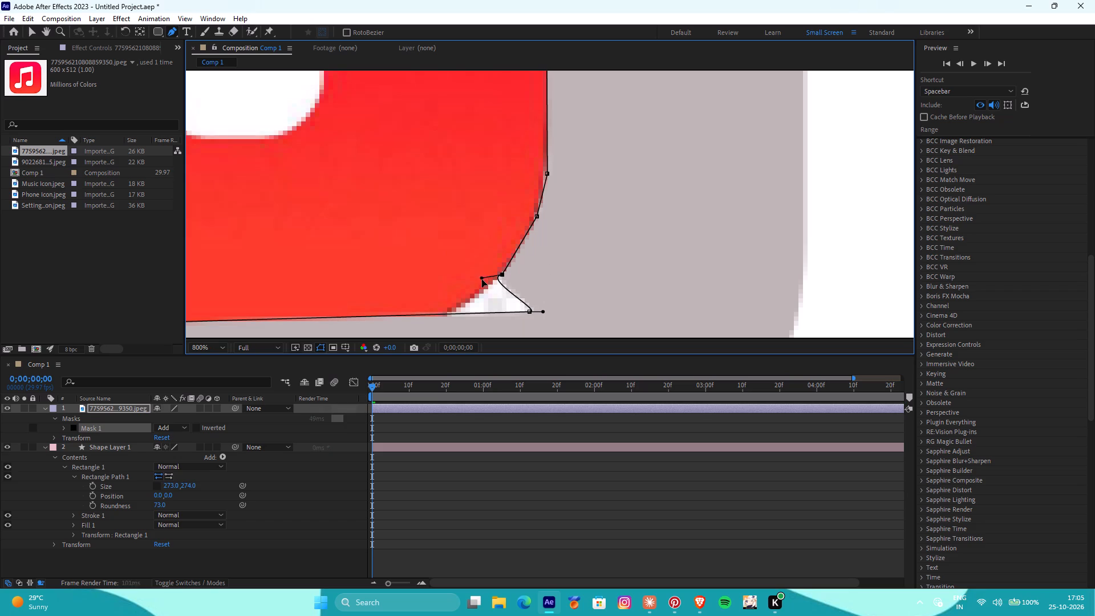
{"action": "left_click_drag", "start_coordinate": [482, 279], "coordinate": [487, 288]}
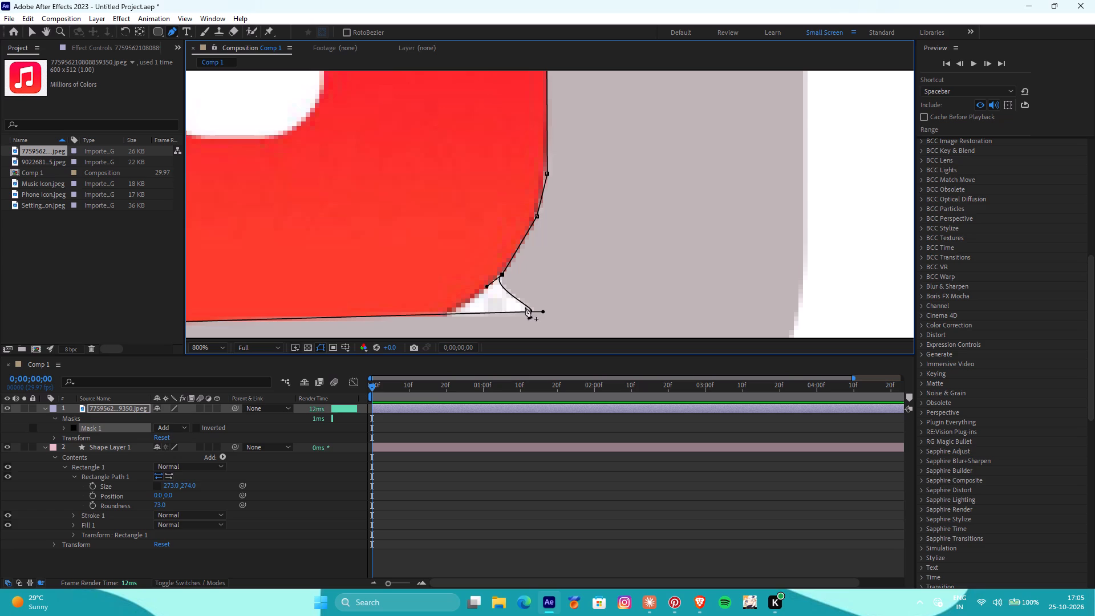
Move the lower-right corner's bottom mask point left to where the red curve meets the icon's bottom edge.
{"action": "left_click_drag", "start_coordinate": [529, 310], "coordinate": [463, 311]}
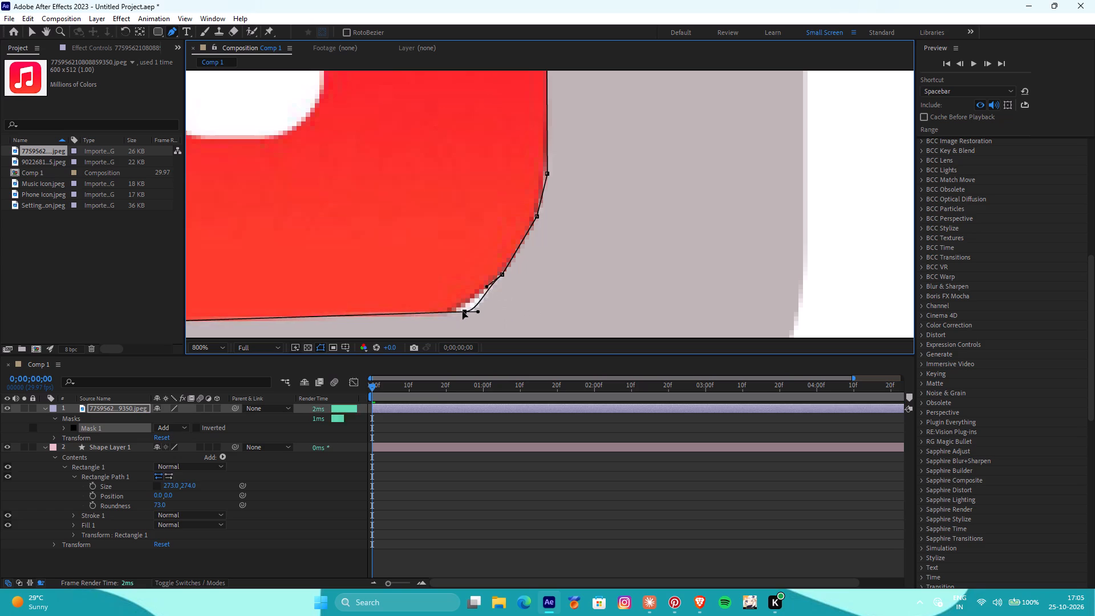
{"action": "left_click_drag", "start_coordinate": [463, 311], "coordinate": [406, 304]}
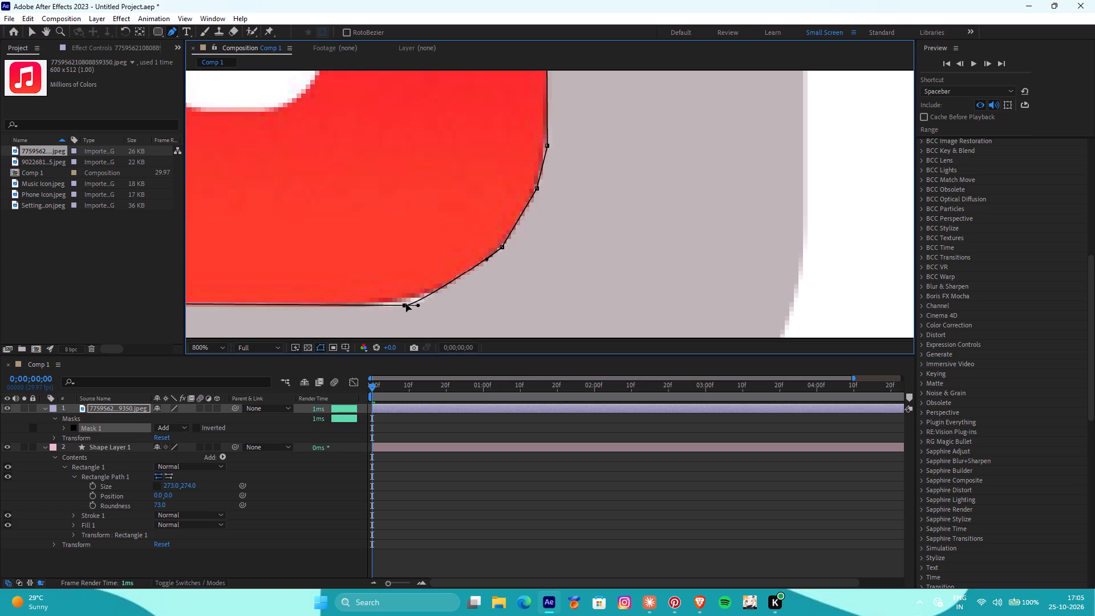
Move the lower-right corner's bottom mask point up onto the icon's red bottom edge and delete the stray Mask 2.
{"action": "left_click_drag", "start_coordinate": [406, 304], "coordinate": [411, 300]}
{"action": "left_click_drag", "start_coordinate": [411, 299], "coordinate": [415, 307]}
{"action": "left_click", "coordinate": [415, 303]}
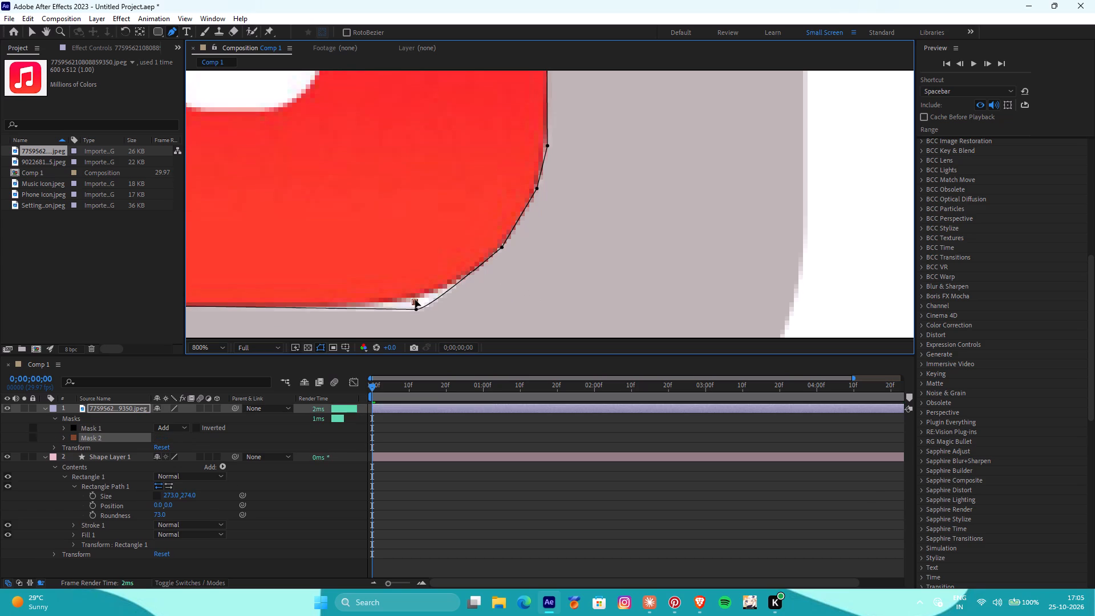
{"action": "key", "text": "BackSpace"}
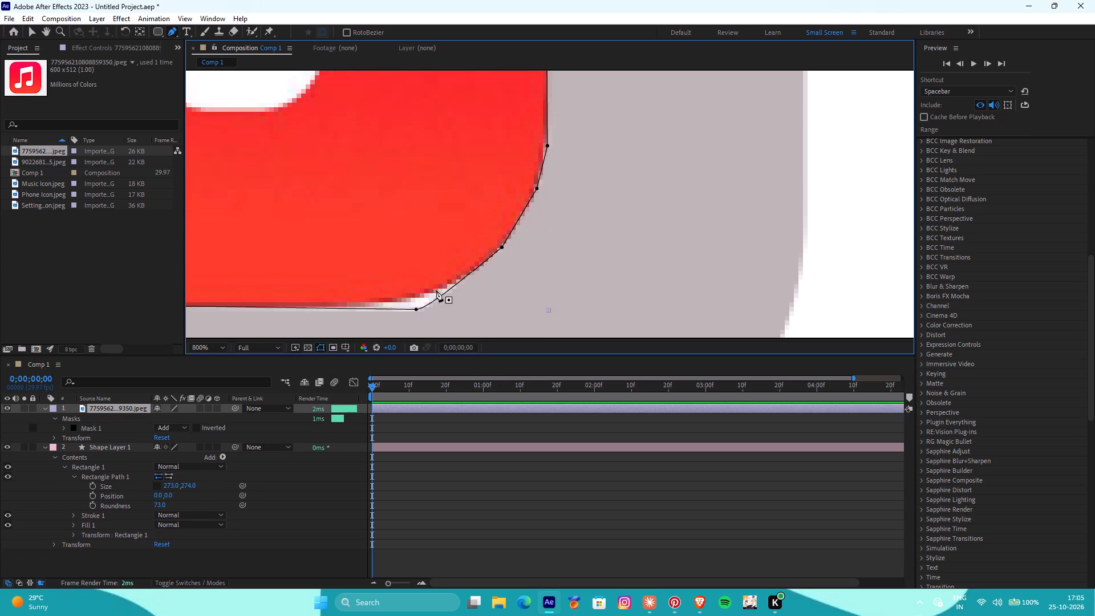
{"action": "left_click_drag", "start_coordinate": [413, 310], "coordinate": [415, 303]}
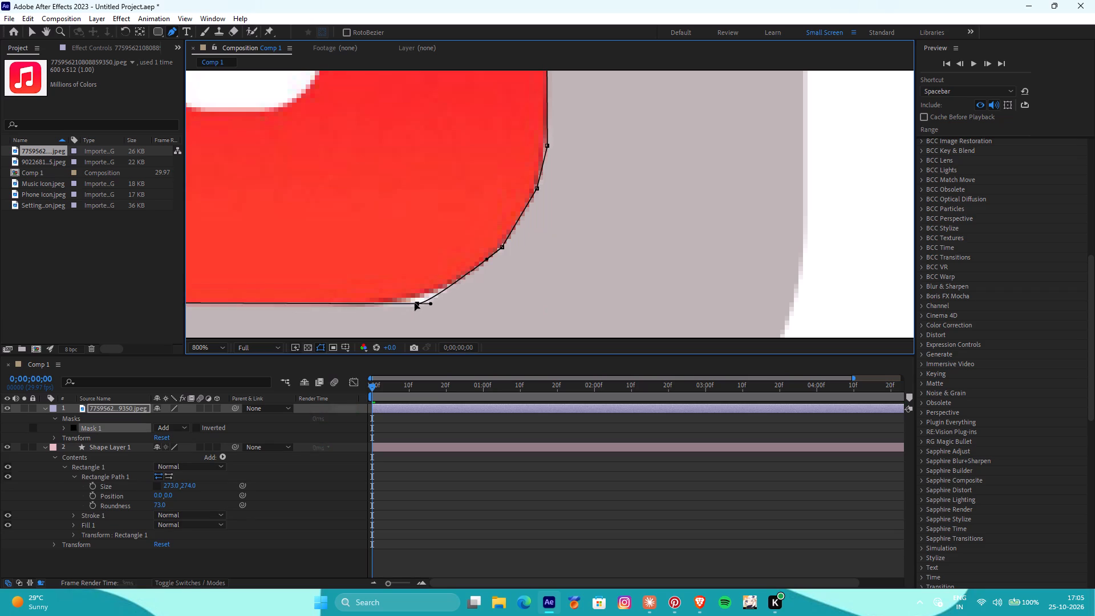
{"action": "left_click_drag", "start_coordinate": [415, 303], "coordinate": [412, 299]}
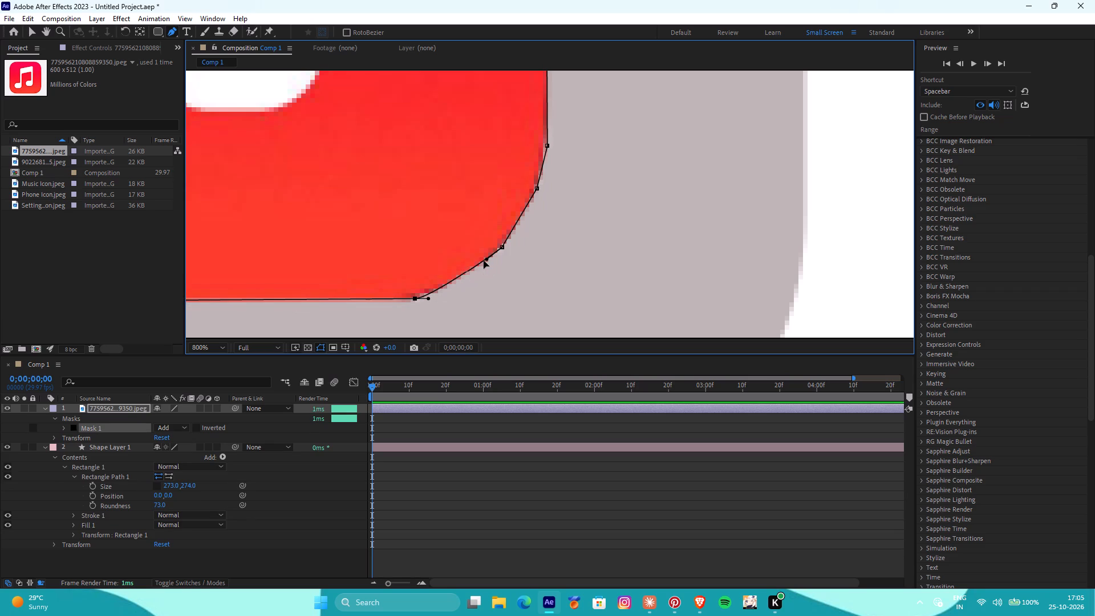
Angle the handles between the lower-right corner's middle and bottom mask points along the red curve, and nudge the middle point up and outward.
{"action": "left_click_drag", "start_coordinate": [485, 261], "coordinate": [494, 273]}
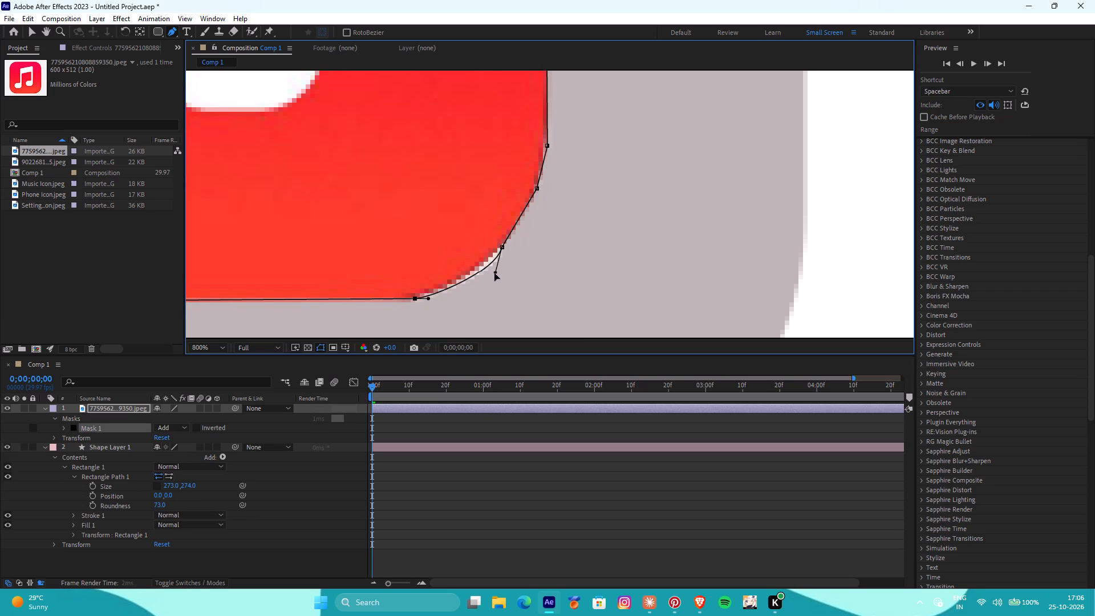
{"action": "left_click_drag", "start_coordinate": [494, 273], "coordinate": [481, 268]}
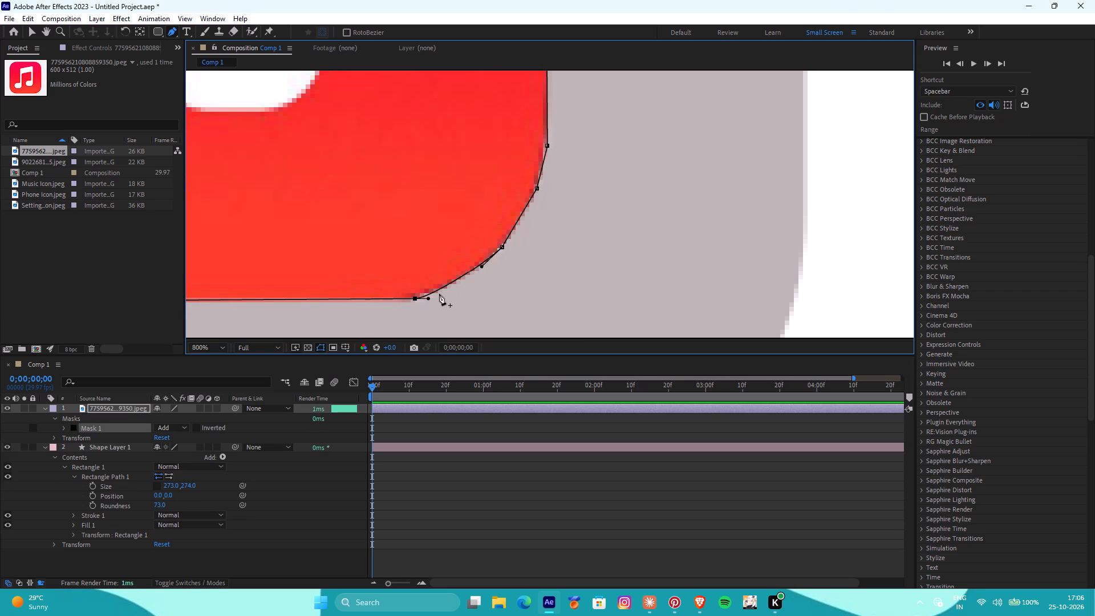
{"action": "left_click_drag", "start_coordinate": [428, 299], "coordinate": [439, 293]}
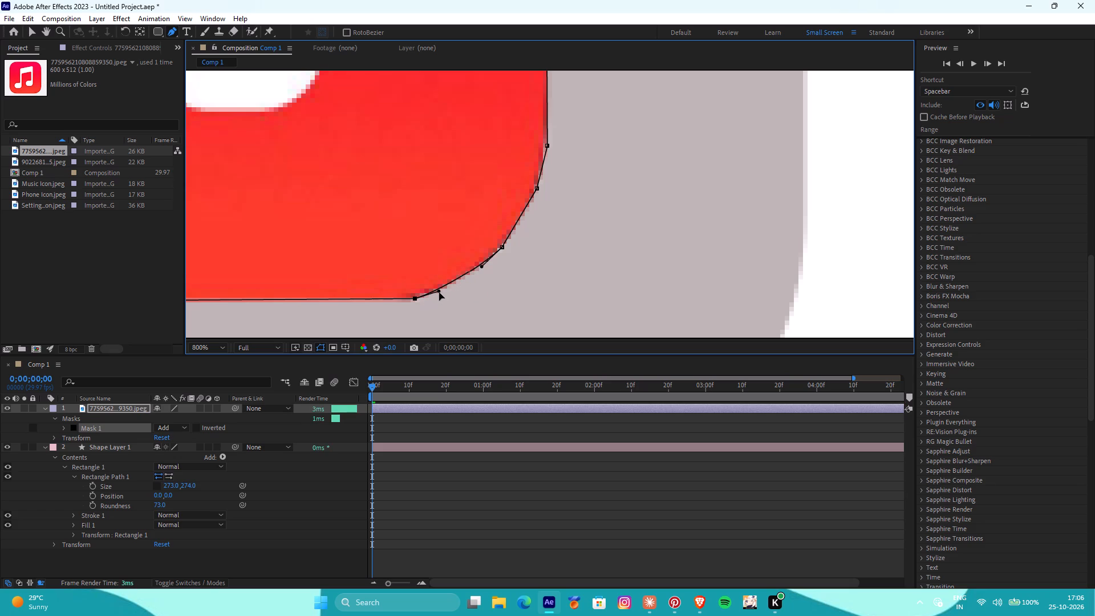
{"action": "left_click_drag", "start_coordinate": [439, 293], "coordinate": [437, 294]}
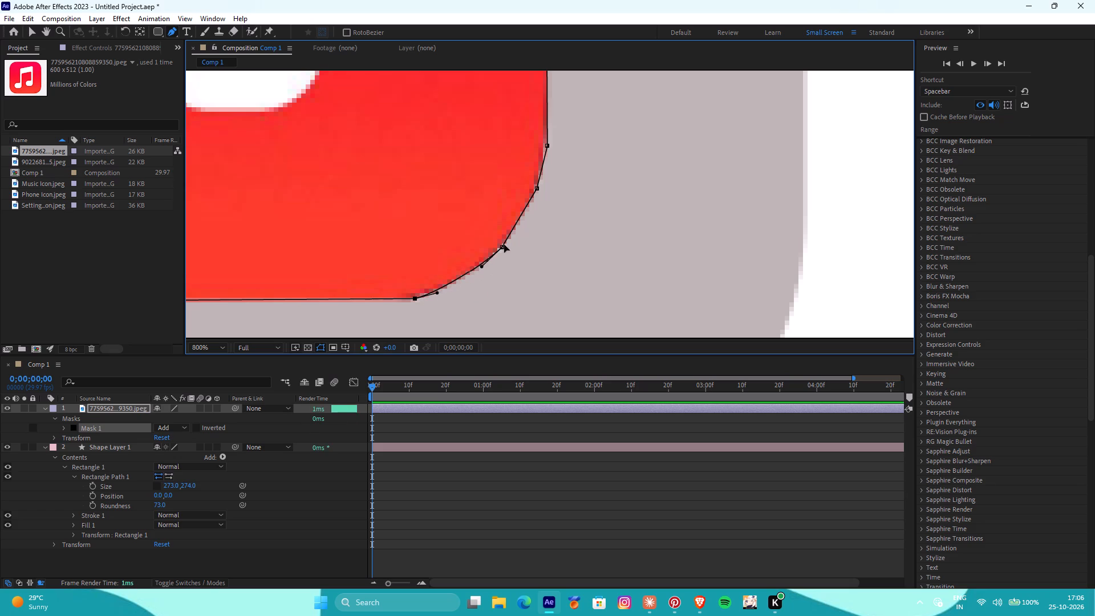
{"action": "left_click_drag", "start_coordinate": [501, 248], "coordinate": [505, 242]}
Delete the mask point between the middle of the lower-right corner and the end of the straight right edge.
{"action": "left_click", "coordinate": [536, 187]}
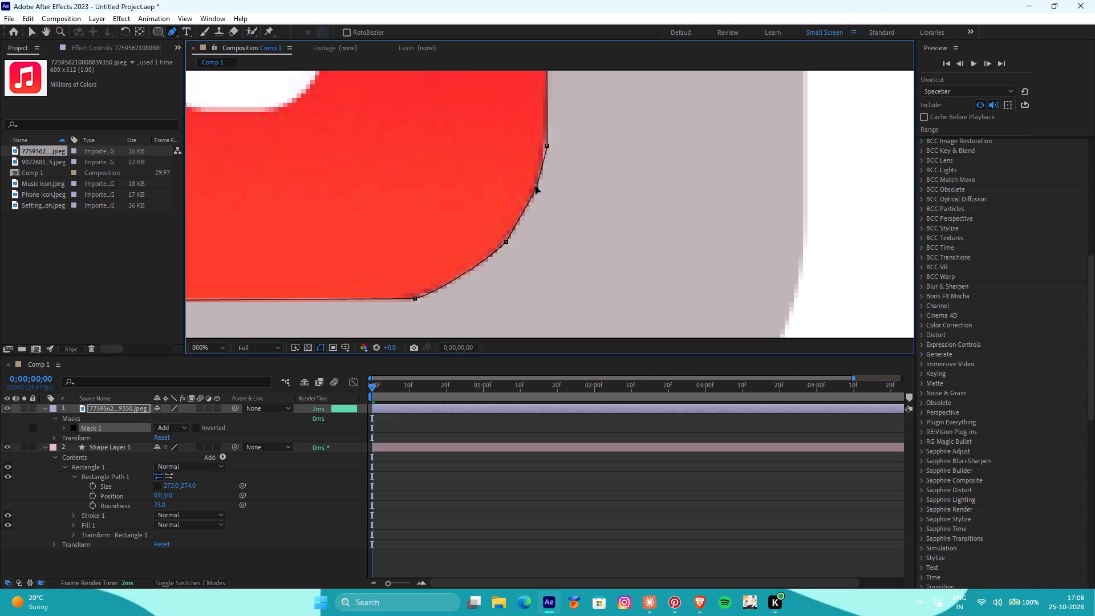
{"action": "left_click", "coordinate": [536, 187]}
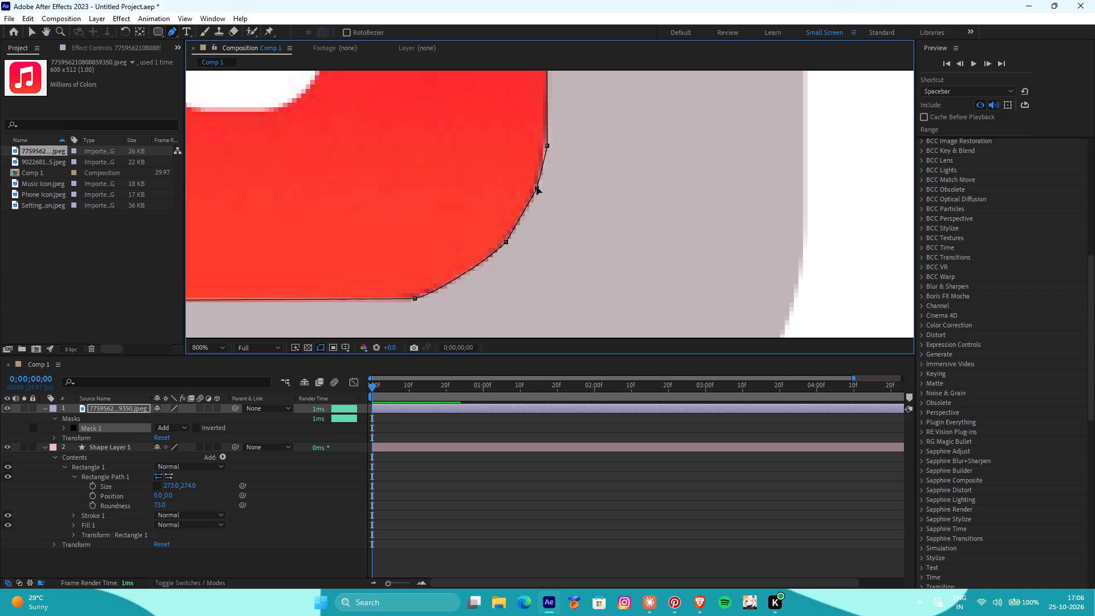
{"action": "left_click", "coordinate": [537, 188]}
{"action": "left_click", "coordinate": [537, 188], "text": "ctrl"}
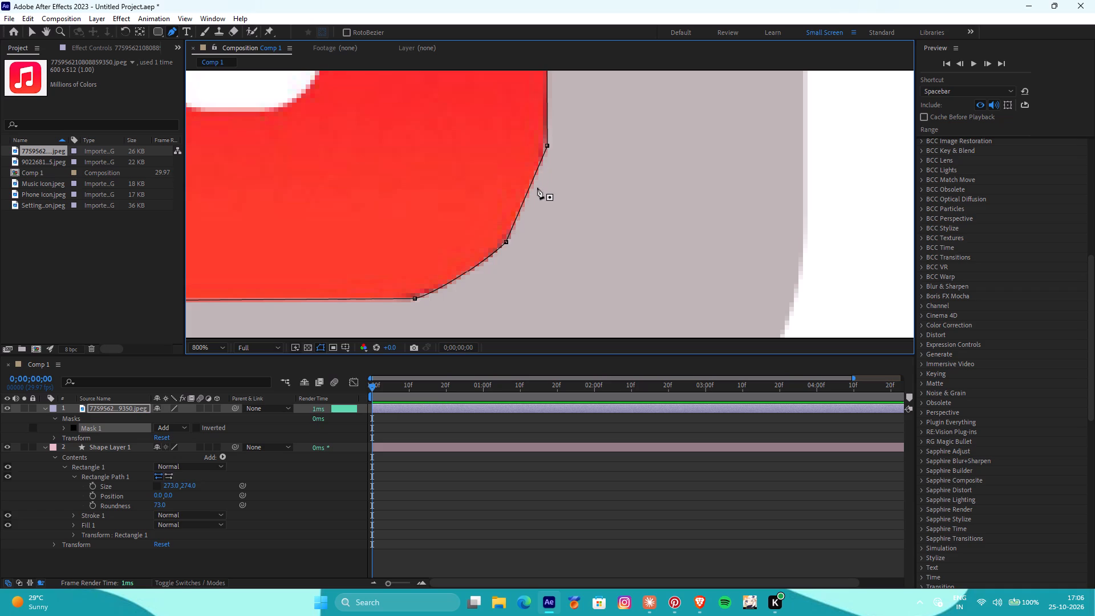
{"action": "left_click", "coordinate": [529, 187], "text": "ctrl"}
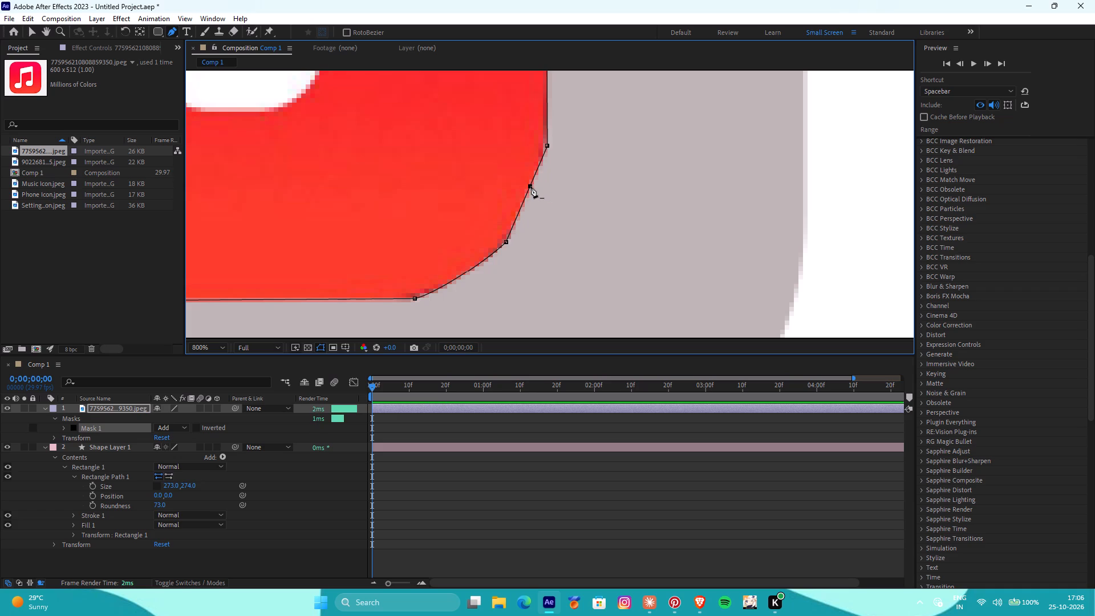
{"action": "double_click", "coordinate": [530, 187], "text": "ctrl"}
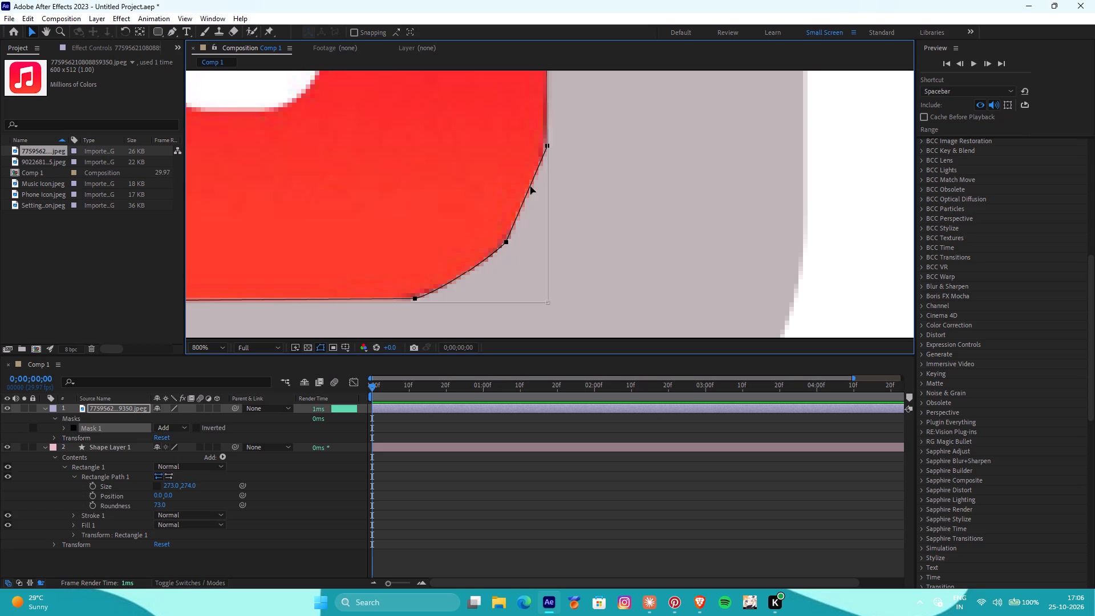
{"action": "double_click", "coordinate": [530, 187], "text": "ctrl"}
Add a new mask point on the lower-right corner's upper segment and move it outward onto the red curve.
{"action": "left_click", "coordinate": [509, 406]}
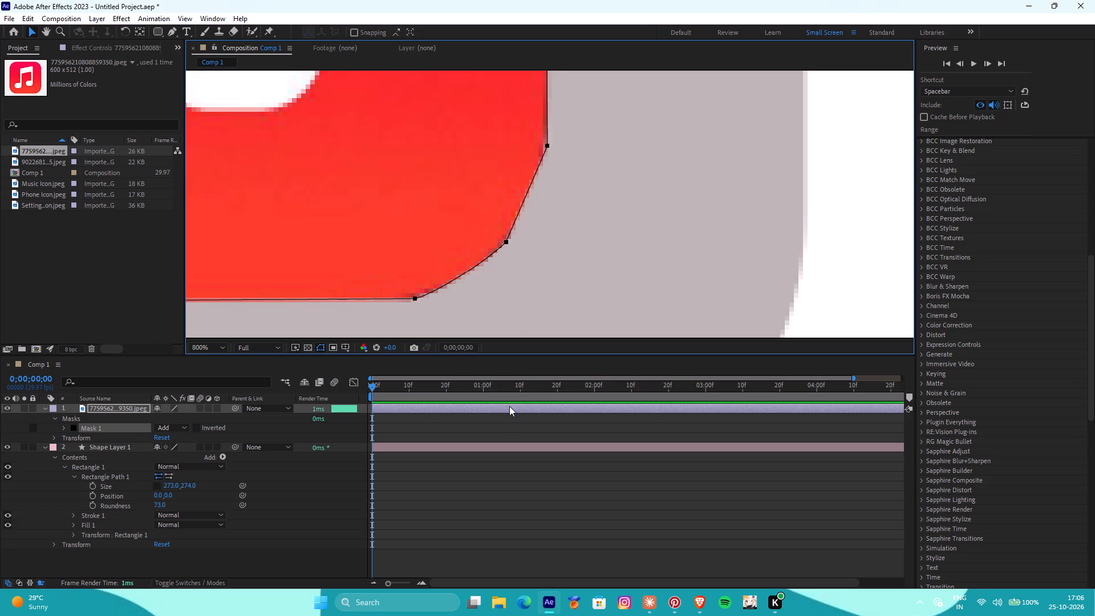
{"action": "key", "text": "g"}
{"action": "left_click", "coordinate": [528, 192]}
{"action": "left_click_drag", "start_coordinate": [528, 192], "coordinate": [529, 192]}
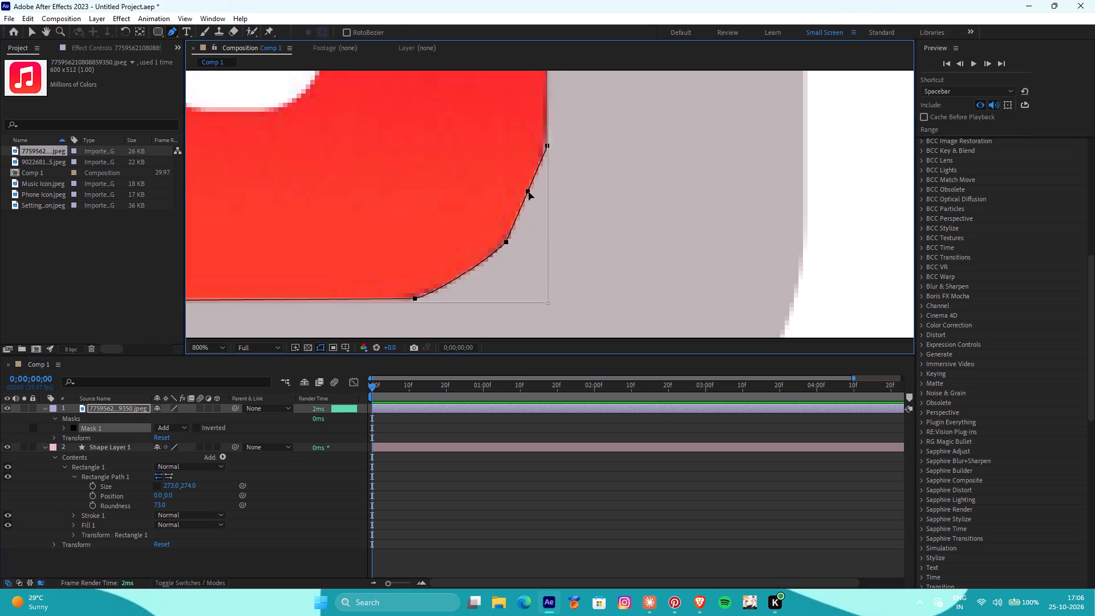
{"action": "left_click_drag", "start_coordinate": [529, 192], "coordinate": [534, 194]}
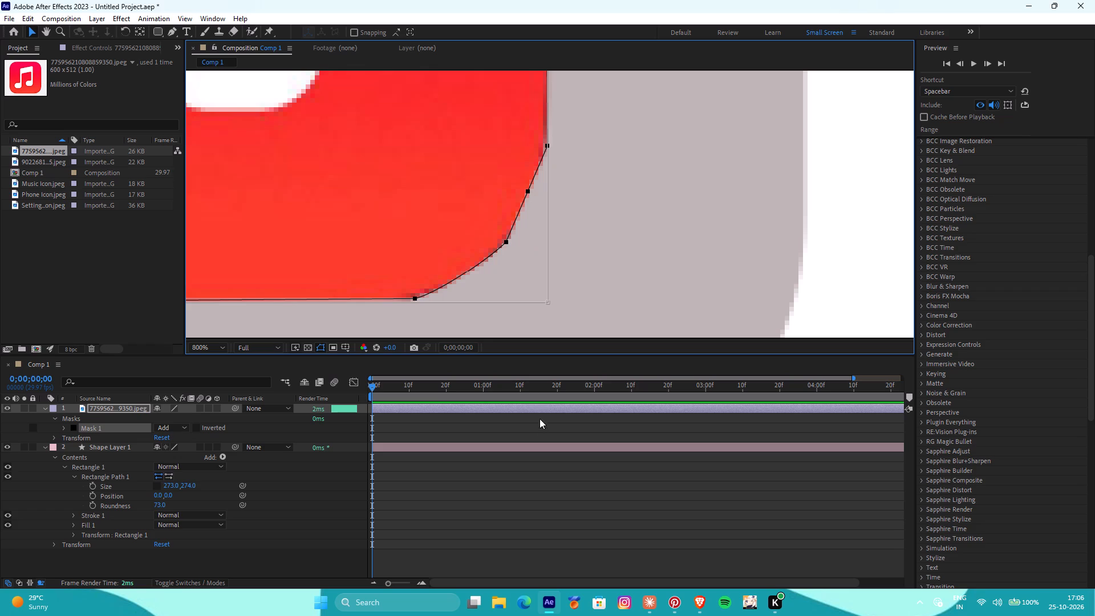
{"action": "left_click", "coordinate": [540, 402]}
{"action": "left_click", "coordinate": [540, 404]}
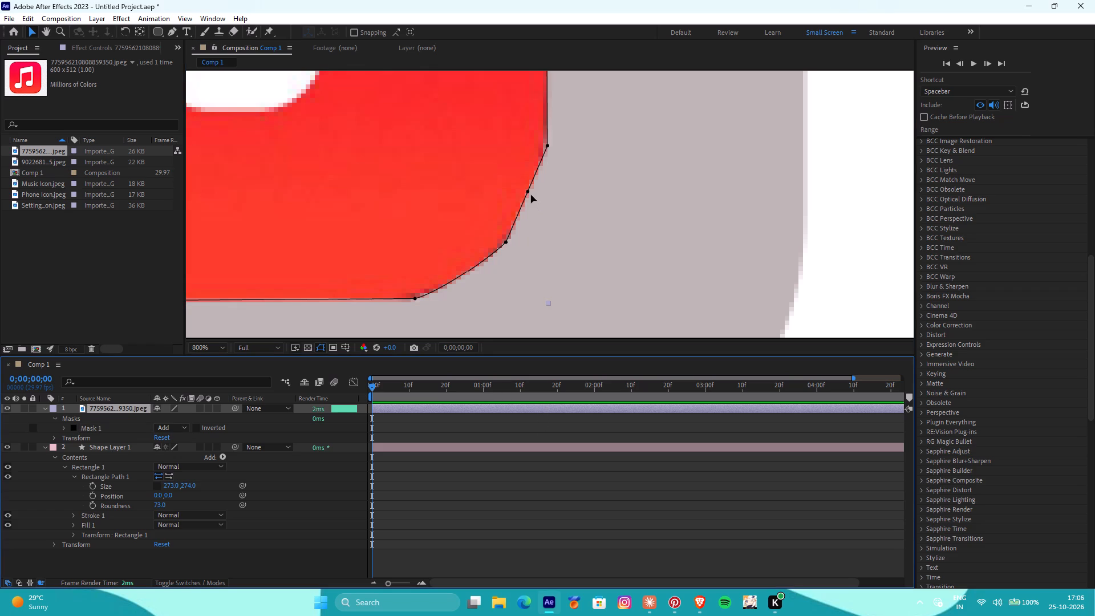
{"action": "left_click_drag", "start_coordinate": [526, 192], "coordinate": [528, 192]}
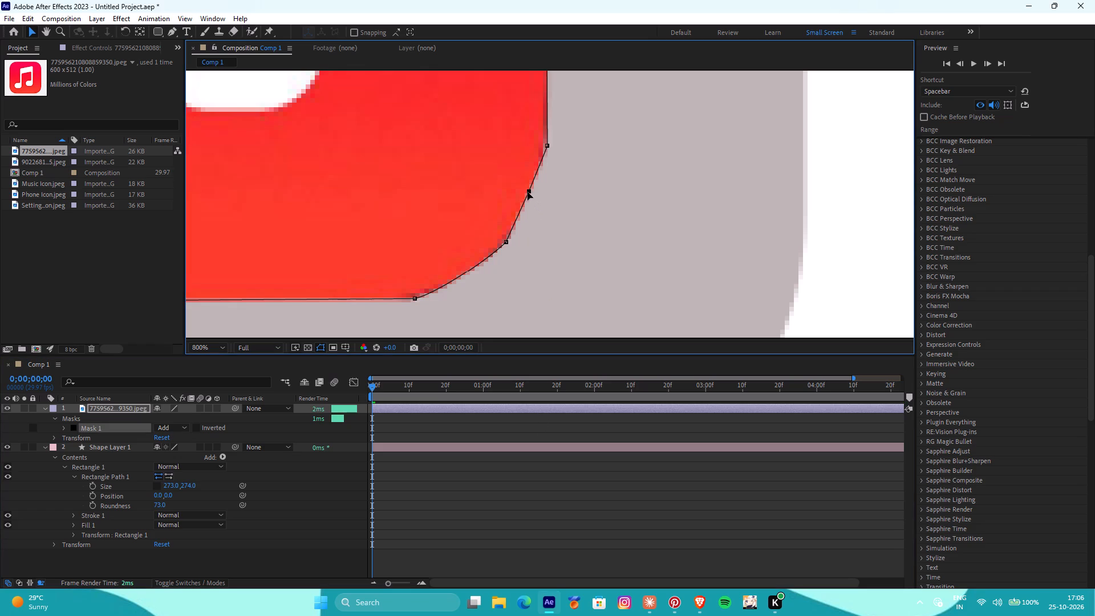
{"action": "left_click_drag", "start_coordinate": [528, 192], "coordinate": [531, 199]}
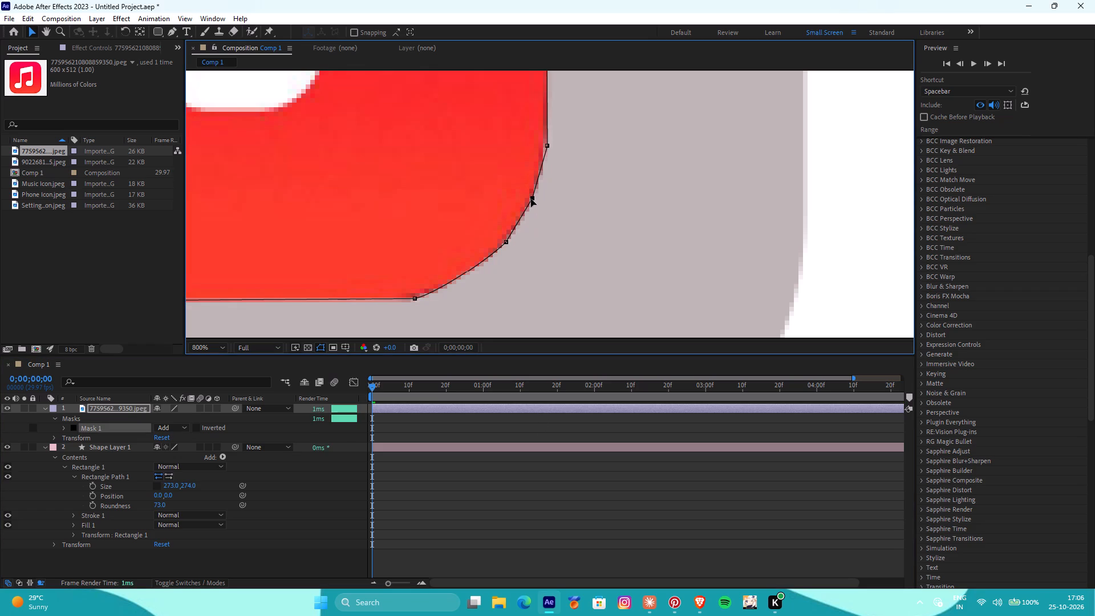
{"action": "left_click_drag", "start_coordinate": [531, 199], "coordinate": [532, 200]}
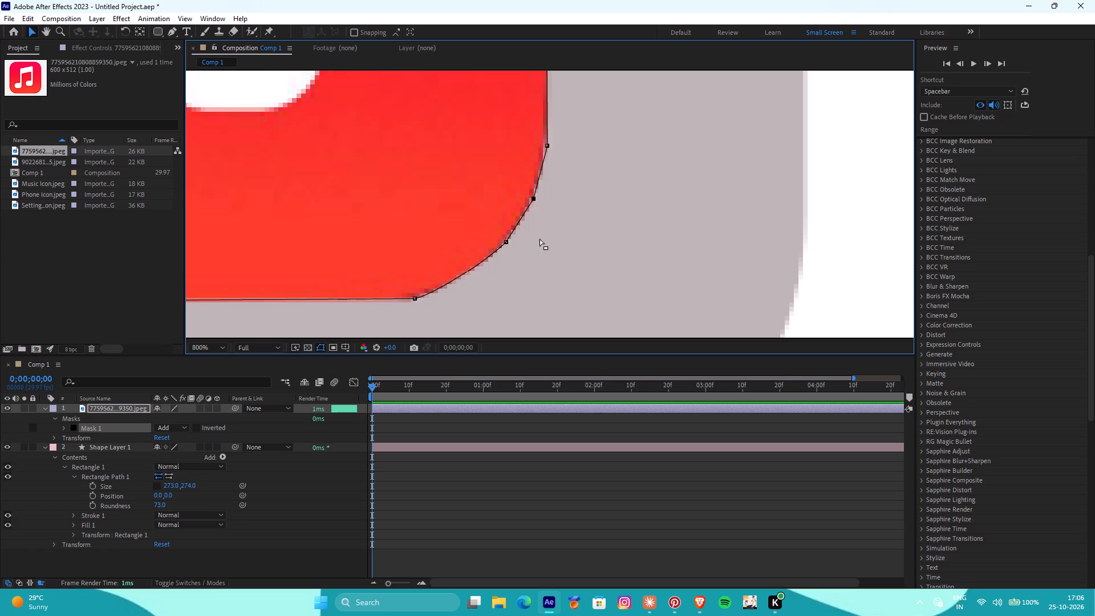
Add two mask points on the left side above the lower-left corner and move both inward onto the red edge, the lower one partway down the curve.
{"action": "scroll", "coordinate": [536, 243], "scroll_direction": "down", "scroll_amount": 2}
{"action": "scroll", "coordinate": [339, 202], "scroll_direction": "up", "scroll_amount": 1}
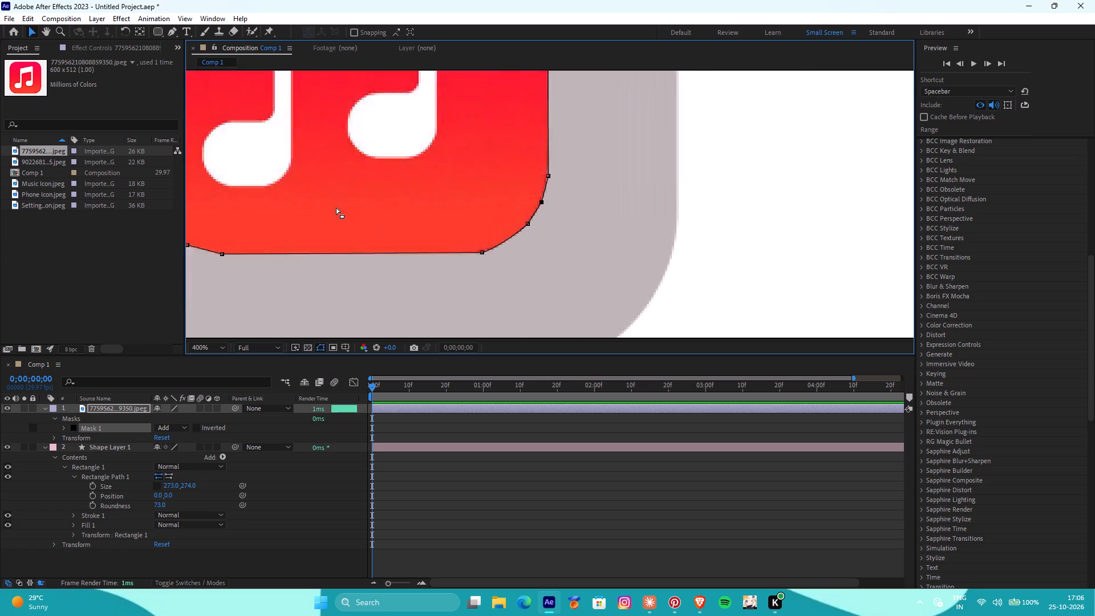
{"action": "scroll", "coordinate": [336, 208], "scroll_direction": "up", "scroll_amount": 1}
{"action": "scroll", "coordinate": [334, 212], "scroll_direction": "down", "scroll_amount": 2, "text": "ctrl"}
{"action": "scroll", "coordinate": [347, 209], "scroll_direction": "up", "scroll_amount": 2, "text": "alt"}
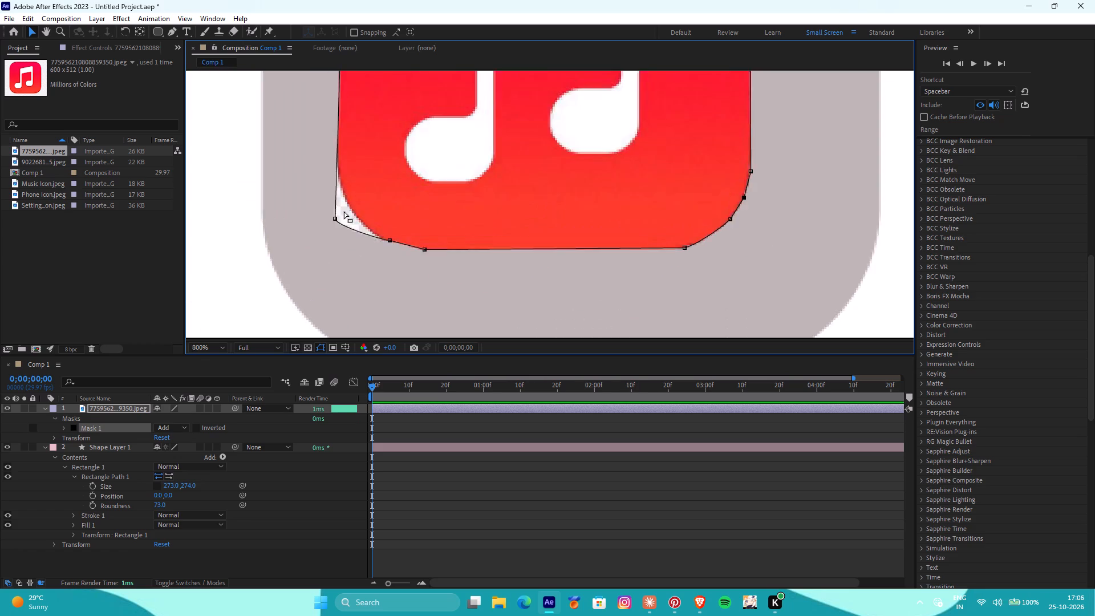
{"action": "scroll", "coordinate": [344, 212], "scroll_direction": "up", "scroll_amount": 2, "text": "alt"}
{"action": "scroll", "coordinate": [348, 181], "scroll_direction": "down", "scroll_amount": 1}
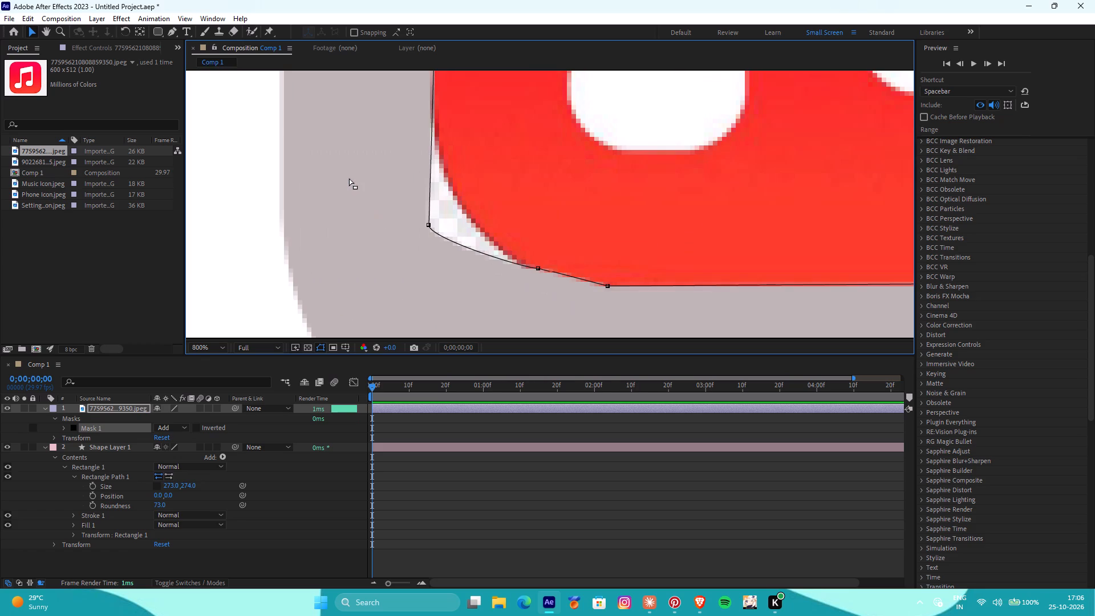
{"action": "scroll", "coordinate": [437, 132], "scroll_direction": "up", "scroll_amount": 3, "text": "alt"}
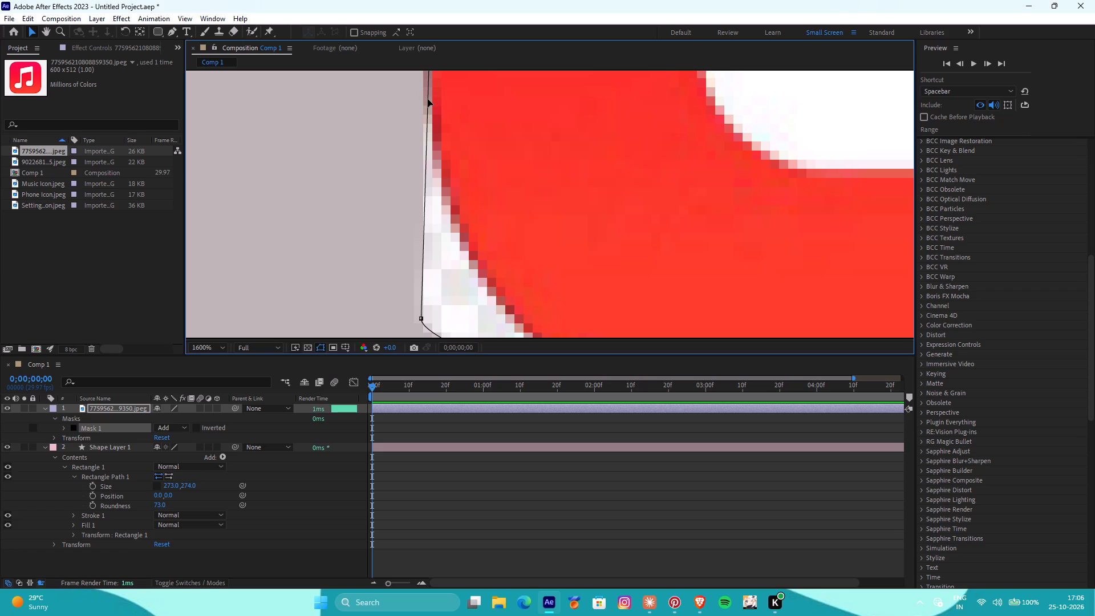
{"action": "key", "text": "v"}
{"action": "key", "text": "g"}
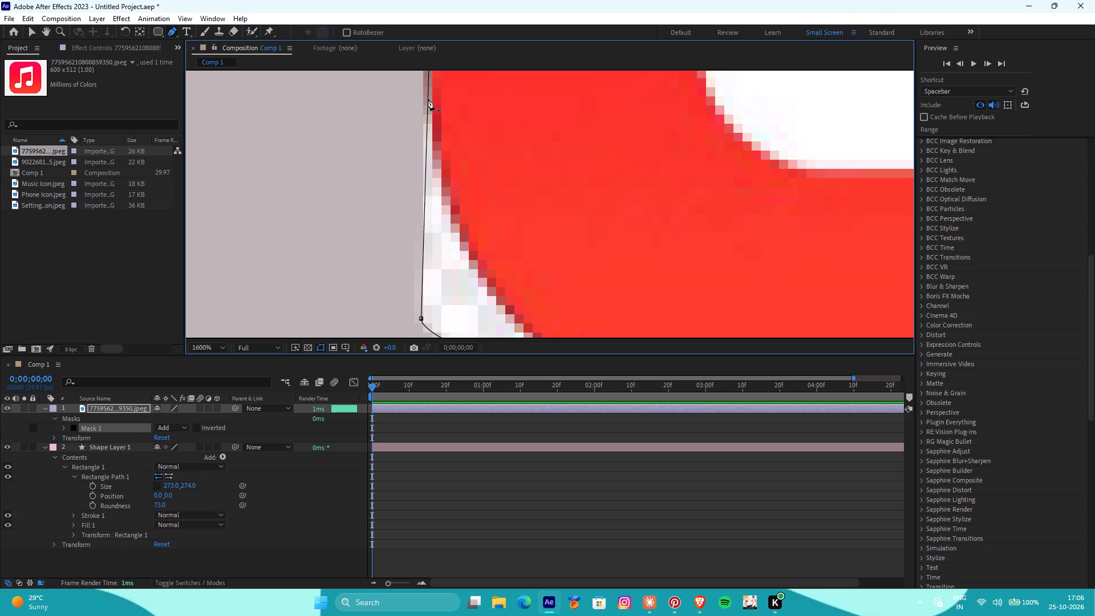
{"action": "left_click", "coordinate": [428, 99]}
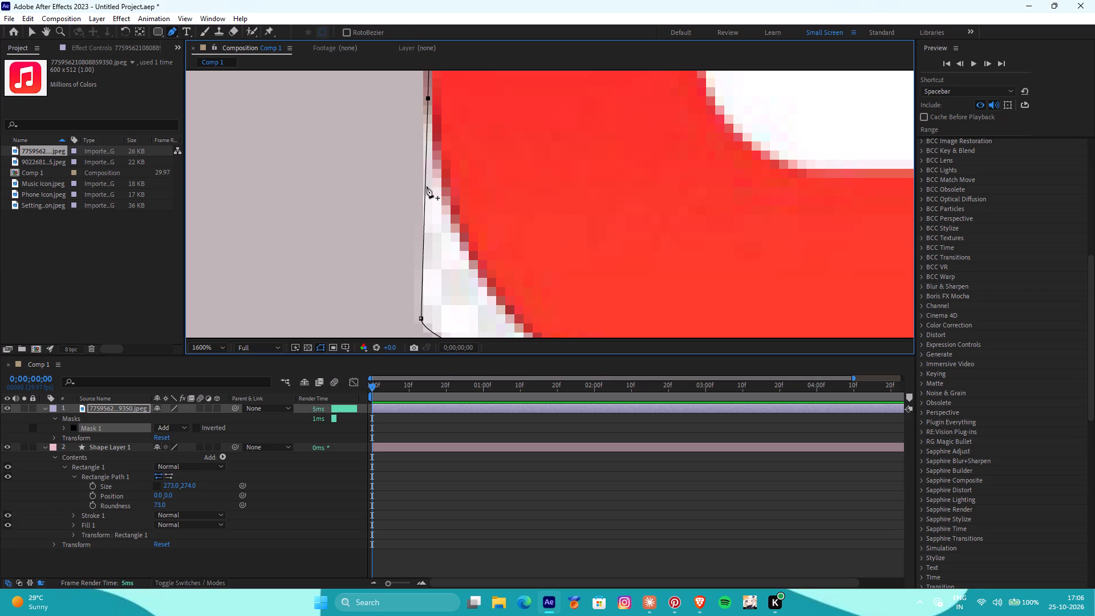
{"action": "left_click", "coordinate": [424, 193]}
{"action": "left_click_drag", "start_coordinate": [424, 193], "coordinate": [435, 193]}
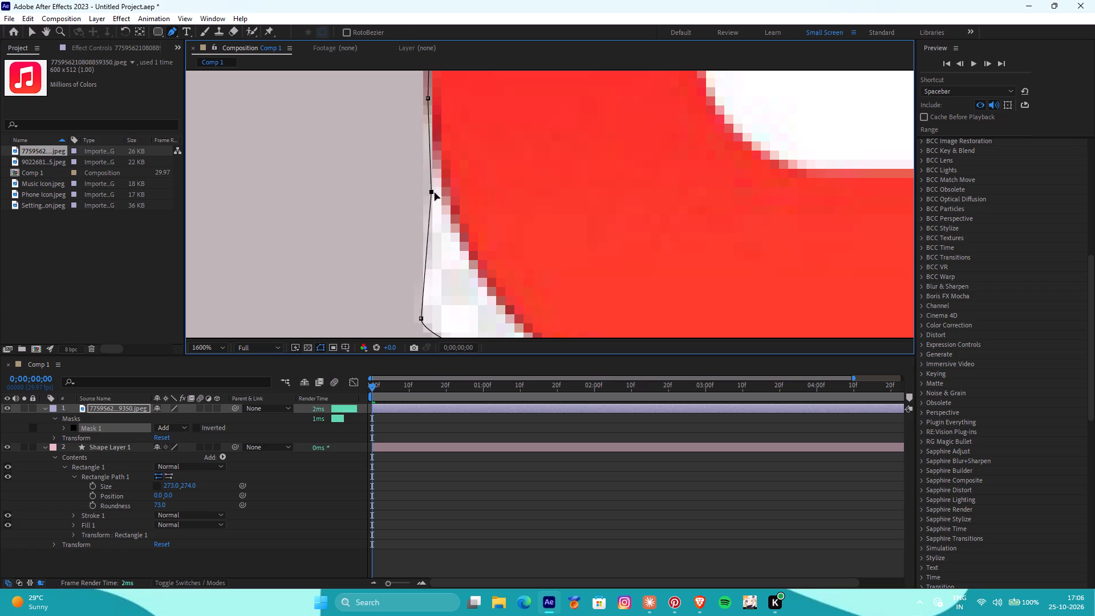
{"action": "left_click_drag", "start_coordinate": [435, 193], "coordinate": [448, 200]}
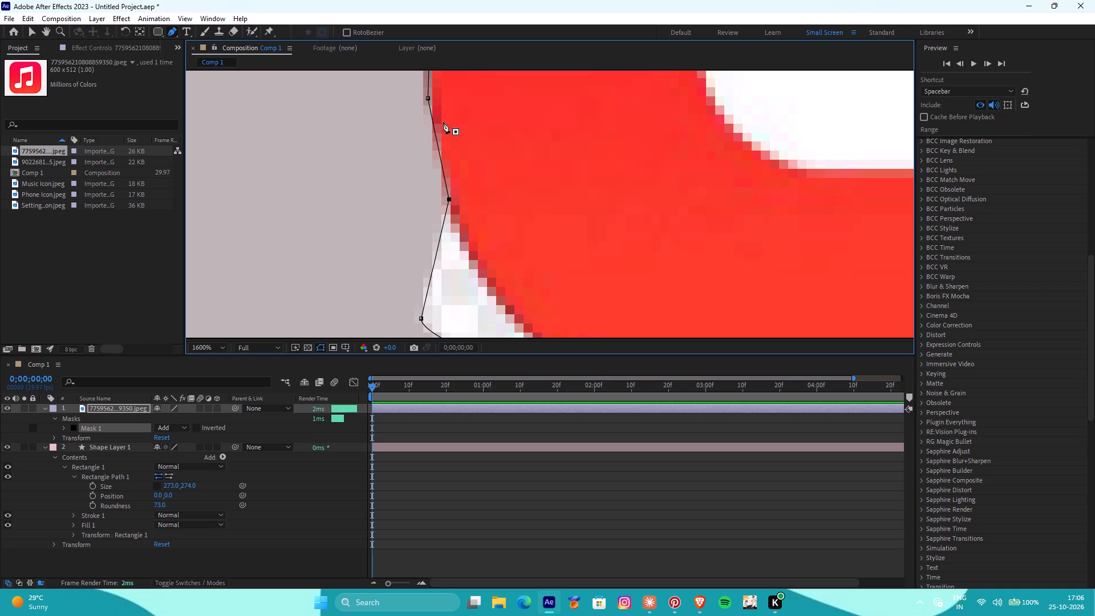
{"action": "left_click", "coordinate": [429, 99]}
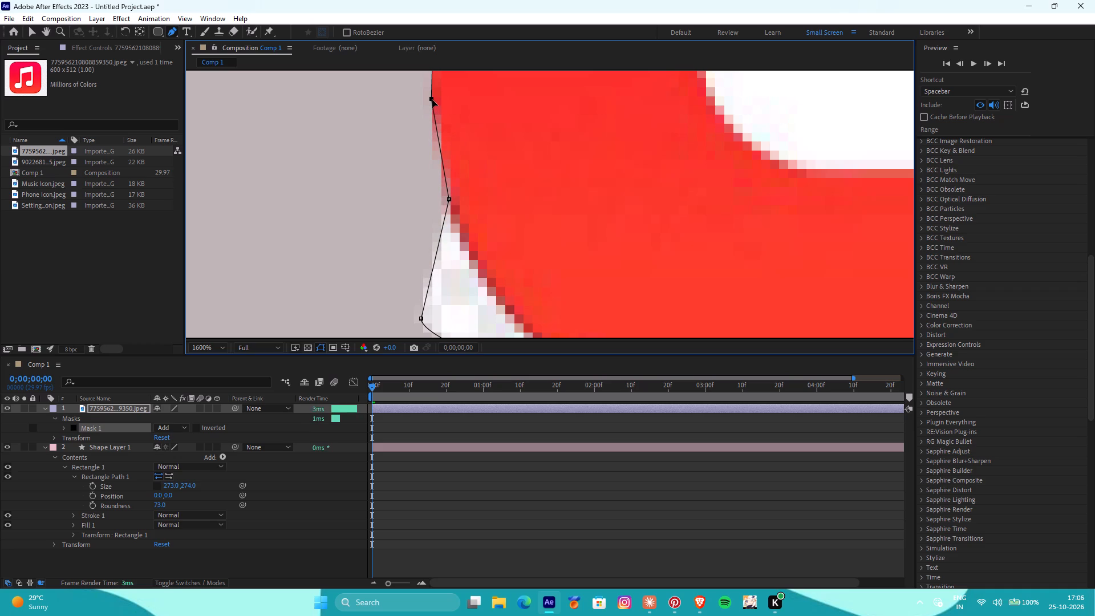
{"action": "left_click_drag", "start_coordinate": [449, 198], "coordinate": [442, 225]}
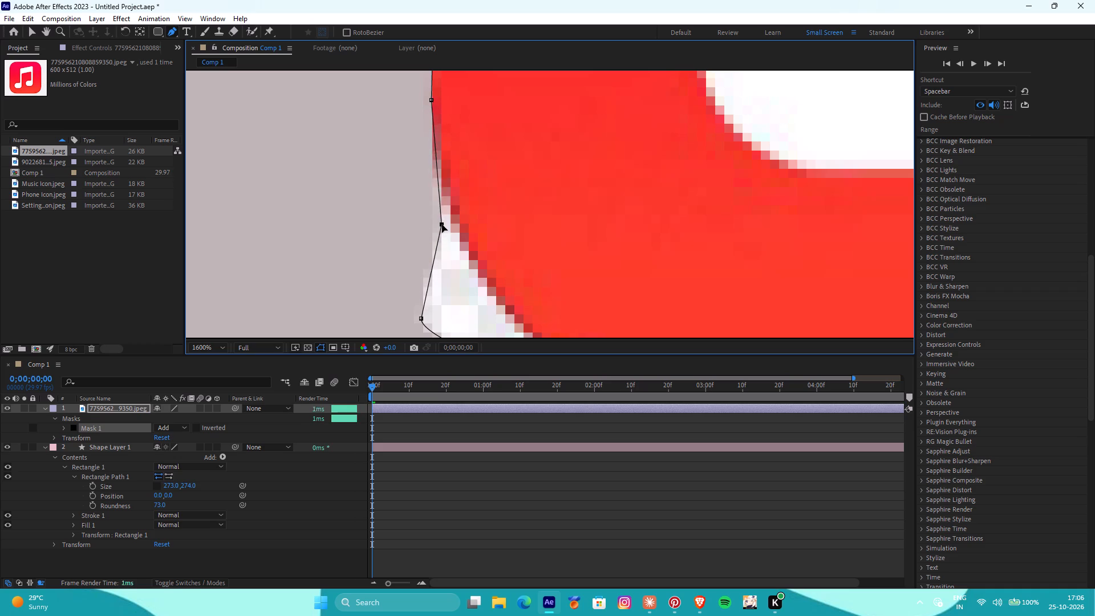
{"action": "left_click_drag", "start_coordinate": [442, 225], "coordinate": [480, 278]}
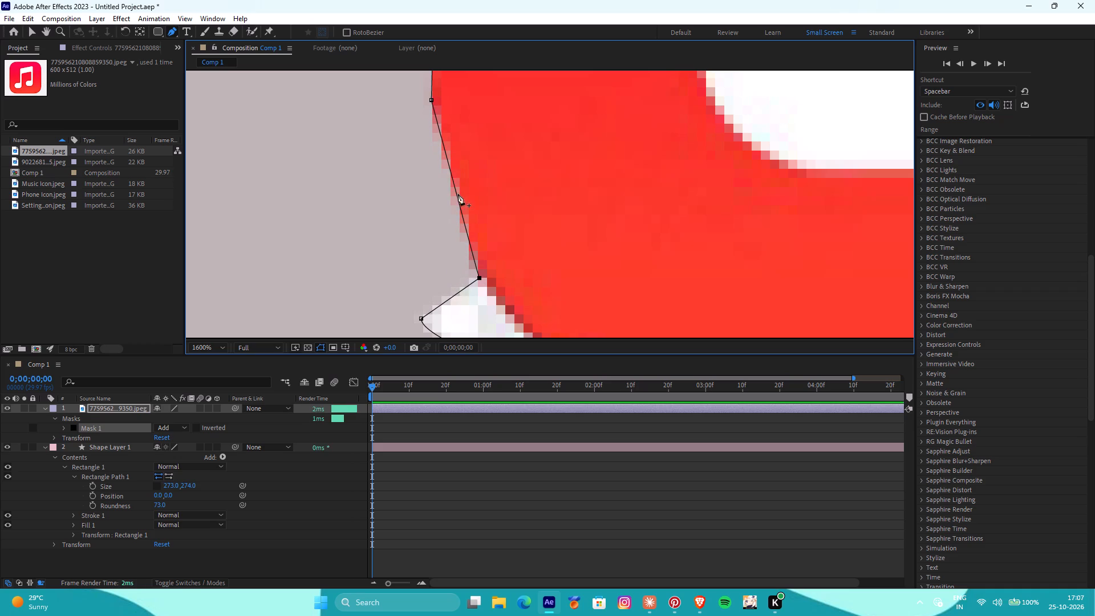
Add a mask point midway between the two new points above the lower-left corner.
{"action": "left_click", "coordinate": [453, 184]}
{"action": "left_click_drag", "start_coordinate": [453, 183], "coordinate": [450, 183]}
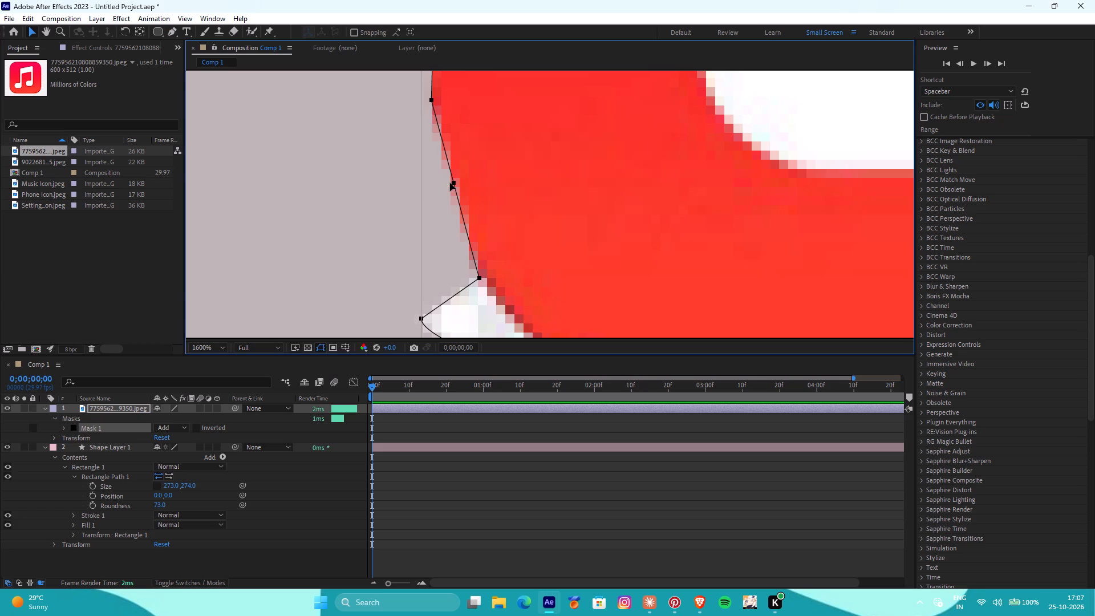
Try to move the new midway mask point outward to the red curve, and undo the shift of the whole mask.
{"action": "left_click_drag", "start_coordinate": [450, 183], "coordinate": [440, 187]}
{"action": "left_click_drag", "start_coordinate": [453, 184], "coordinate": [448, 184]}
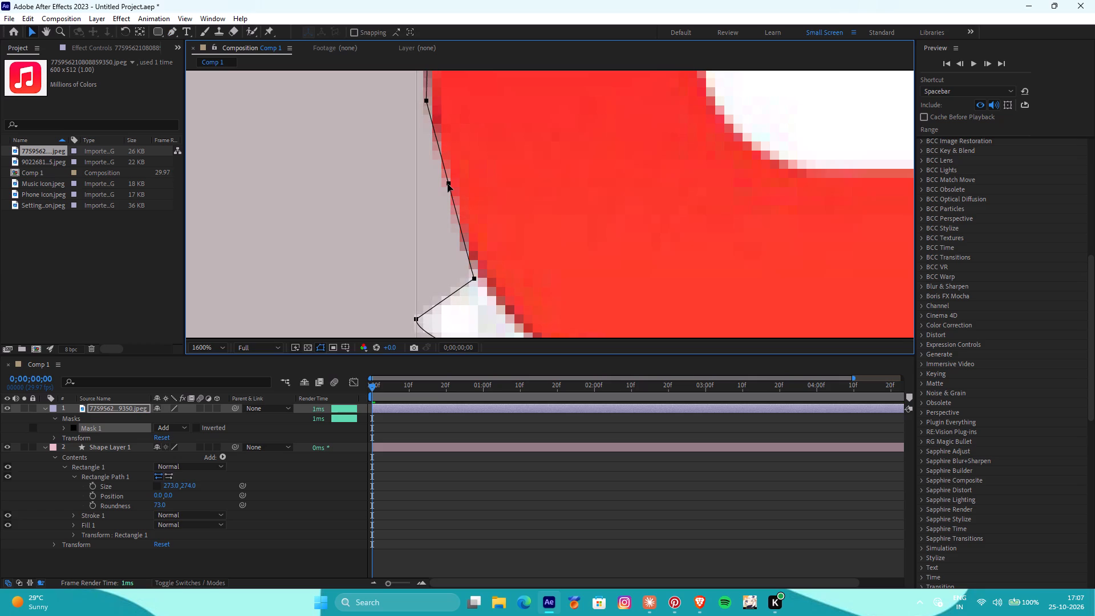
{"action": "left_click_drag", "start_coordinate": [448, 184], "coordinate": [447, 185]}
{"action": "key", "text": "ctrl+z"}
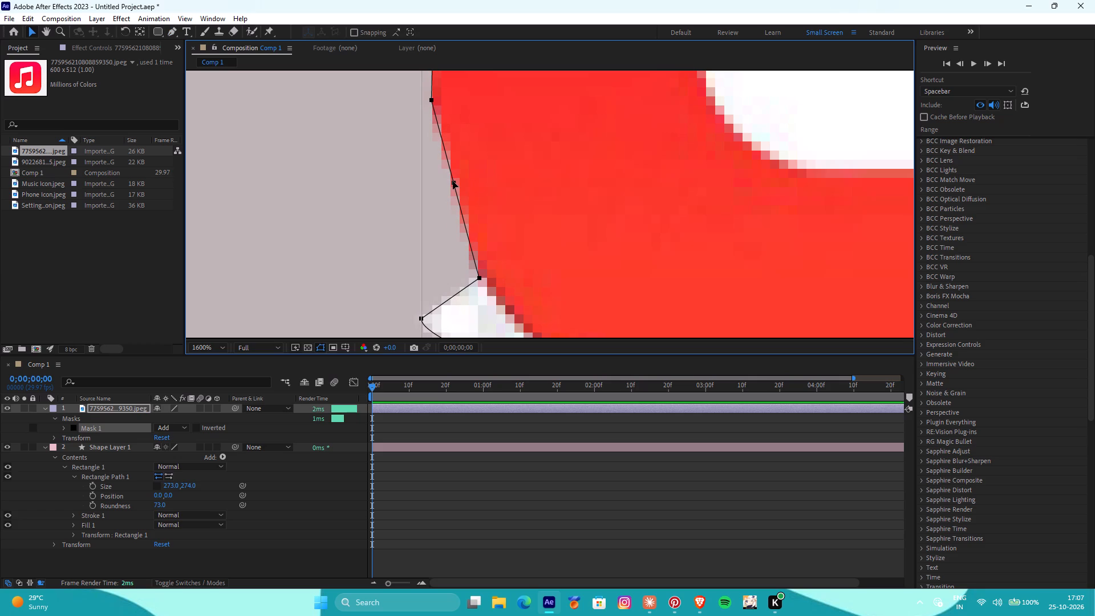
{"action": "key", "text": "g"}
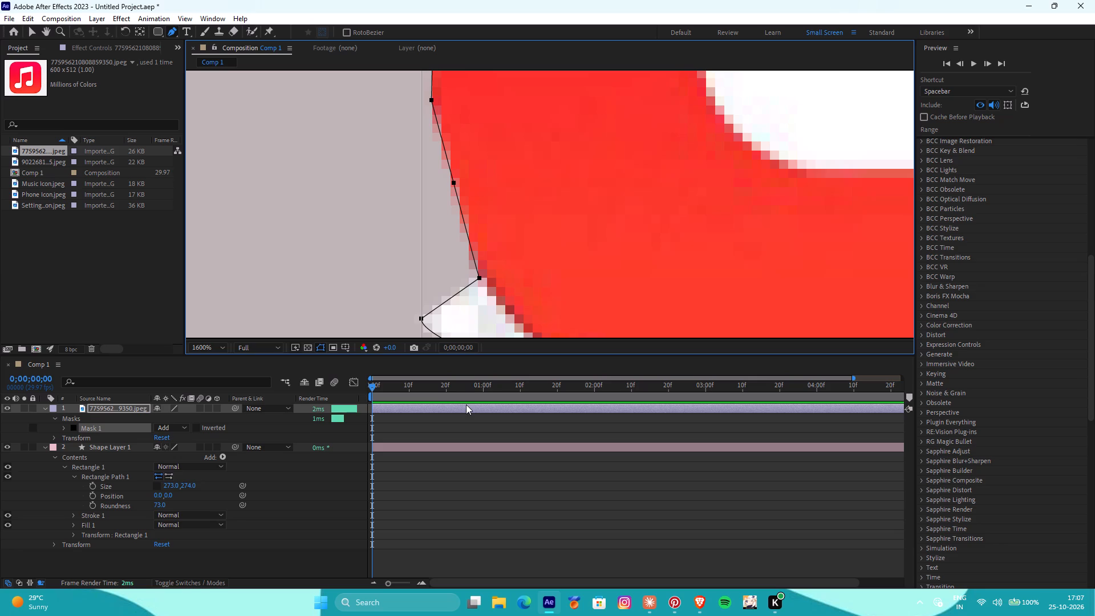
Move the midway mask point above the lower-left corner outward onto the red curve's edge.
{"action": "left_click", "coordinate": [466, 405]}
{"action": "left_click_drag", "start_coordinate": [453, 183], "coordinate": [451, 184]}
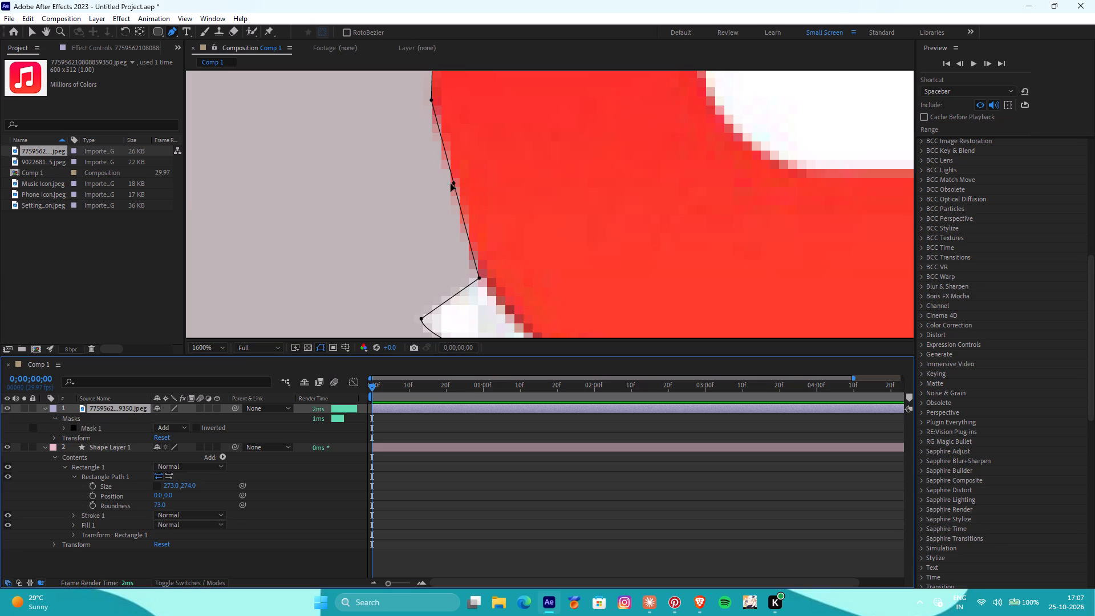
{"action": "left_click_drag", "start_coordinate": [451, 184], "coordinate": [436, 213]}
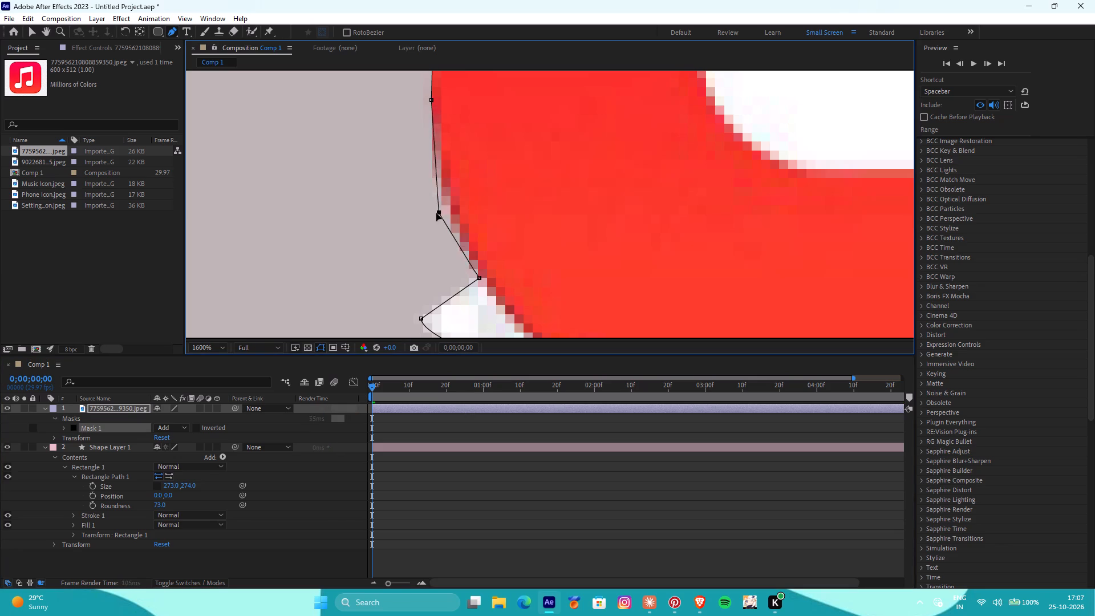
{"action": "left_click_drag", "start_coordinate": [436, 213], "coordinate": [441, 191]}
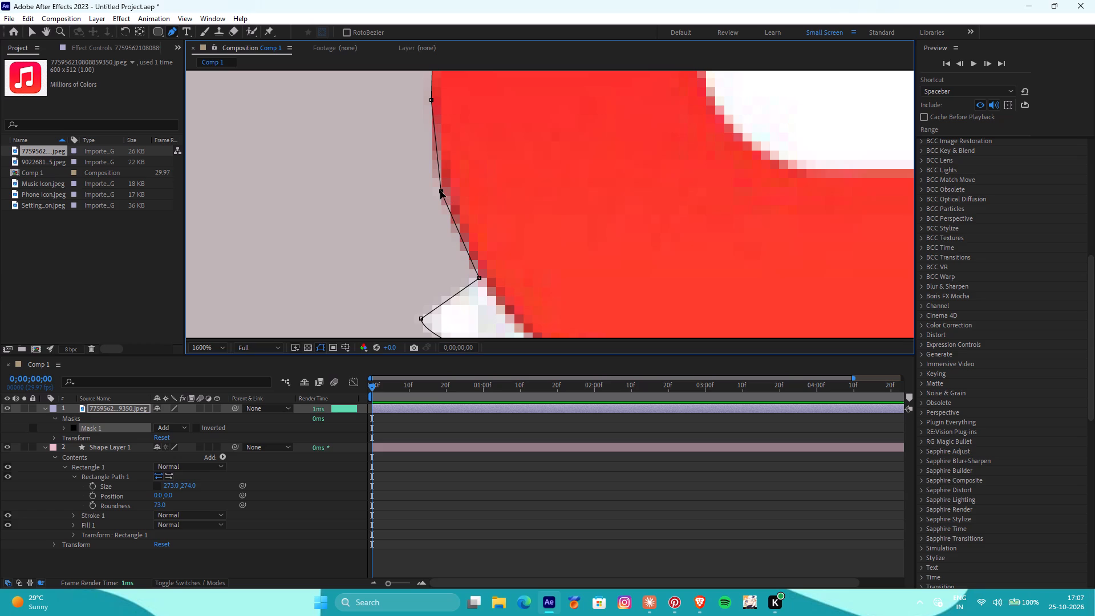
{"action": "left_click", "coordinate": [440, 191], "text": "shift"}
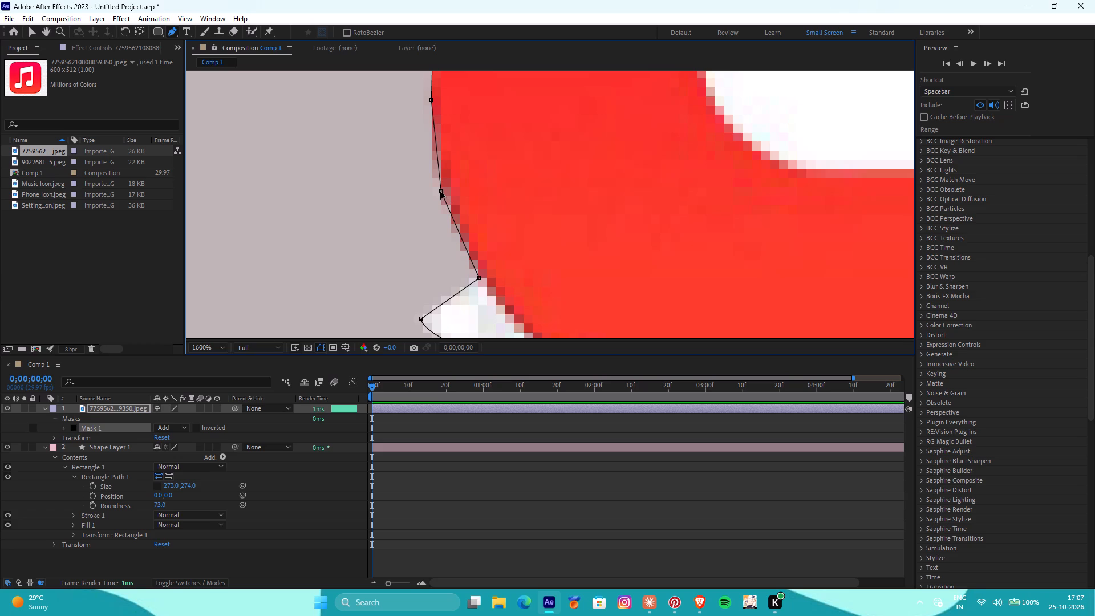
{"action": "left_click", "coordinate": [440, 192], "text": "shift"}
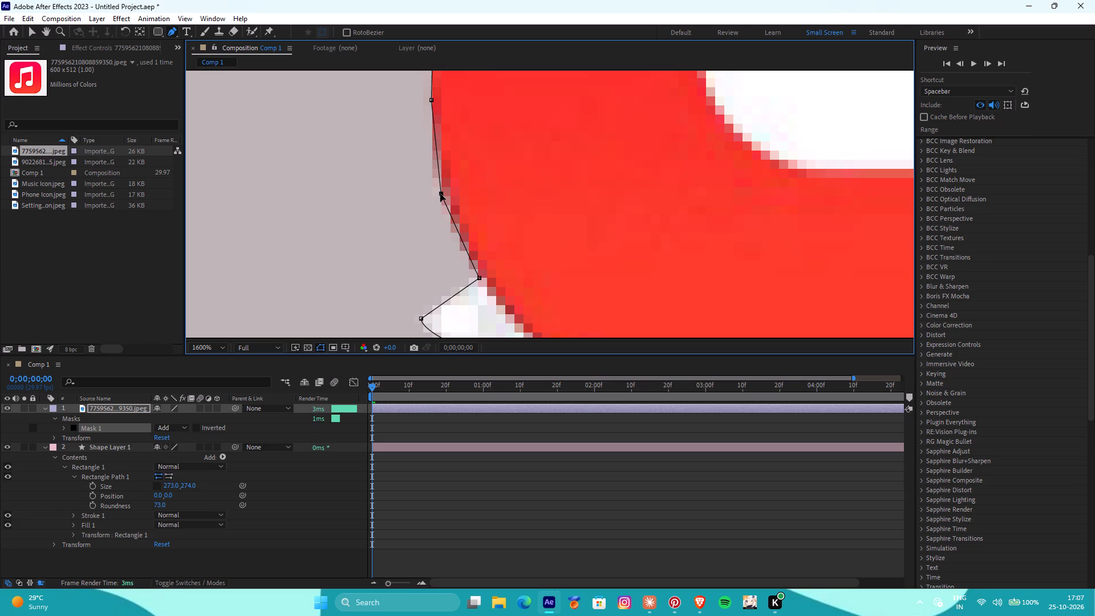
{"action": "left_click", "coordinate": [440, 193], "text": "shift"}
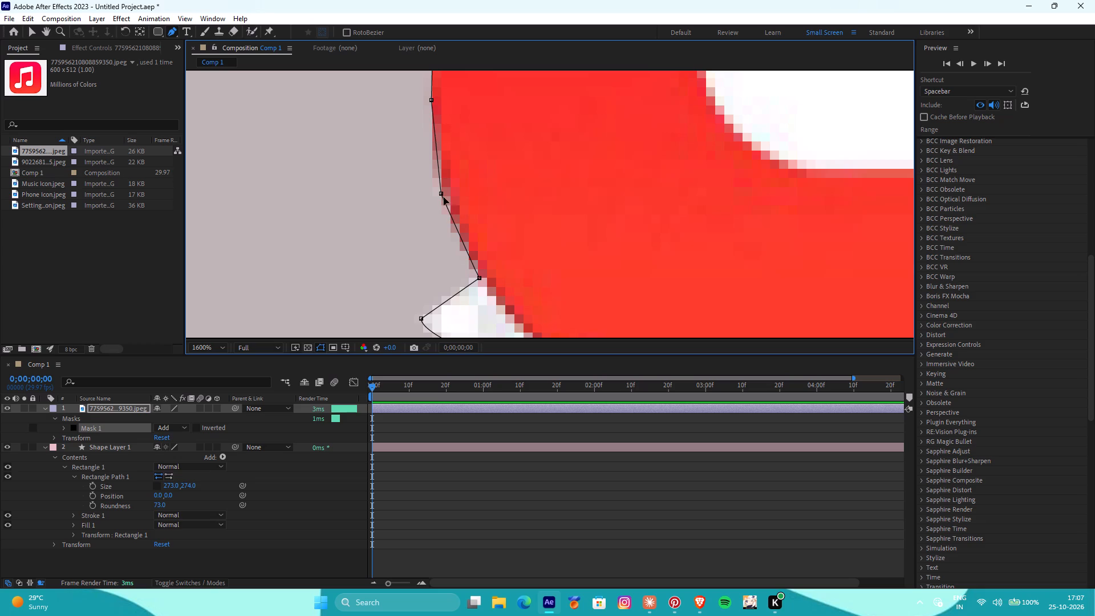
{"action": "left_click", "coordinate": [440, 193], "text": "shift"}
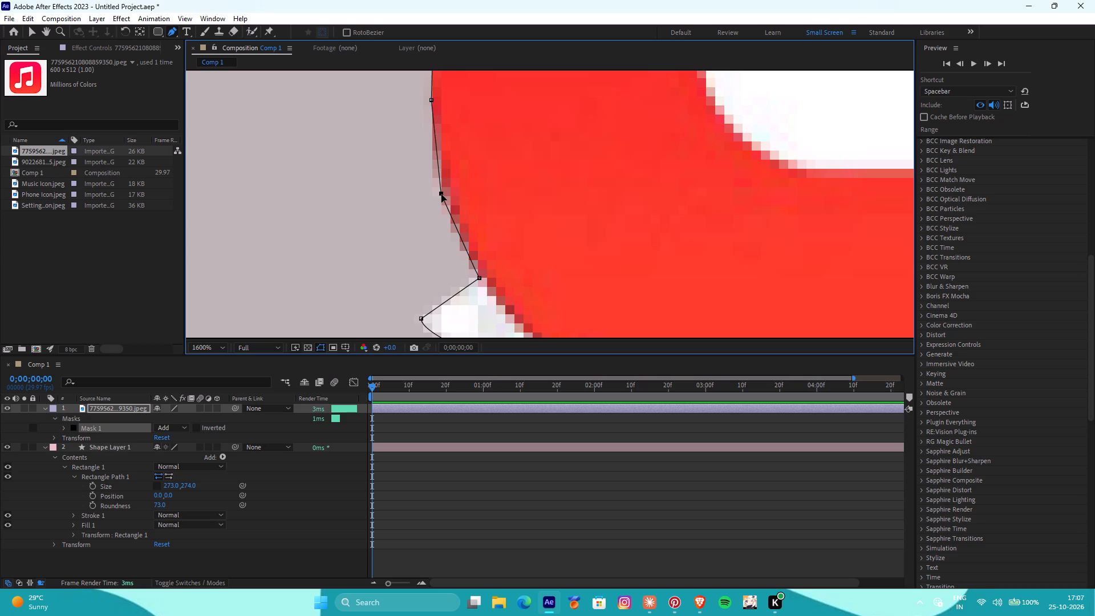
{"action": "left_click", "coordinate": [441, 194]}
{"action": "left_click", "coordinate": [440, 194], "text": "shift"}
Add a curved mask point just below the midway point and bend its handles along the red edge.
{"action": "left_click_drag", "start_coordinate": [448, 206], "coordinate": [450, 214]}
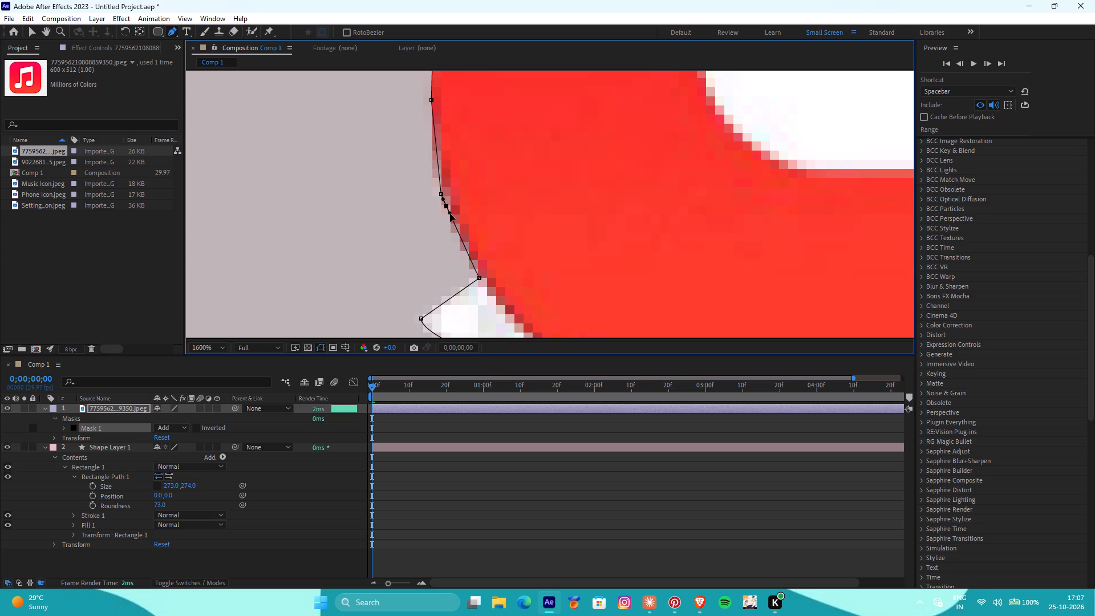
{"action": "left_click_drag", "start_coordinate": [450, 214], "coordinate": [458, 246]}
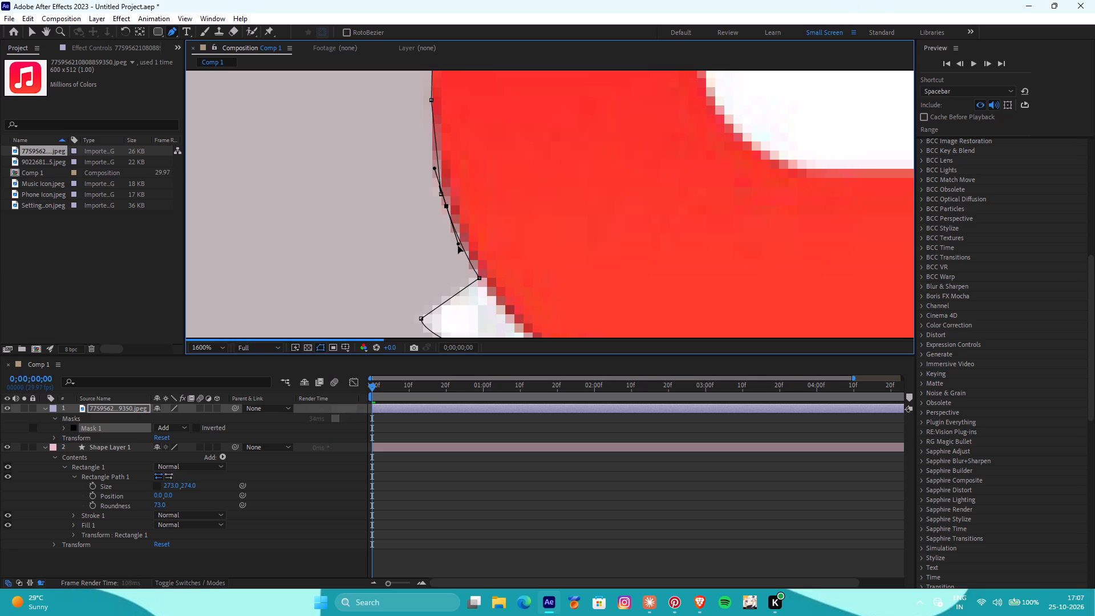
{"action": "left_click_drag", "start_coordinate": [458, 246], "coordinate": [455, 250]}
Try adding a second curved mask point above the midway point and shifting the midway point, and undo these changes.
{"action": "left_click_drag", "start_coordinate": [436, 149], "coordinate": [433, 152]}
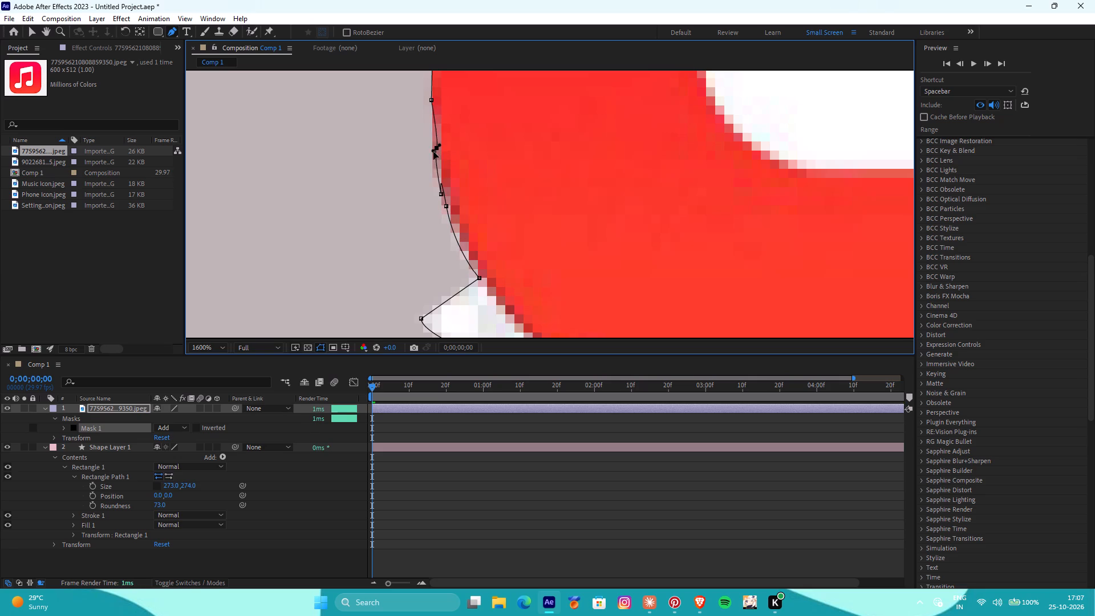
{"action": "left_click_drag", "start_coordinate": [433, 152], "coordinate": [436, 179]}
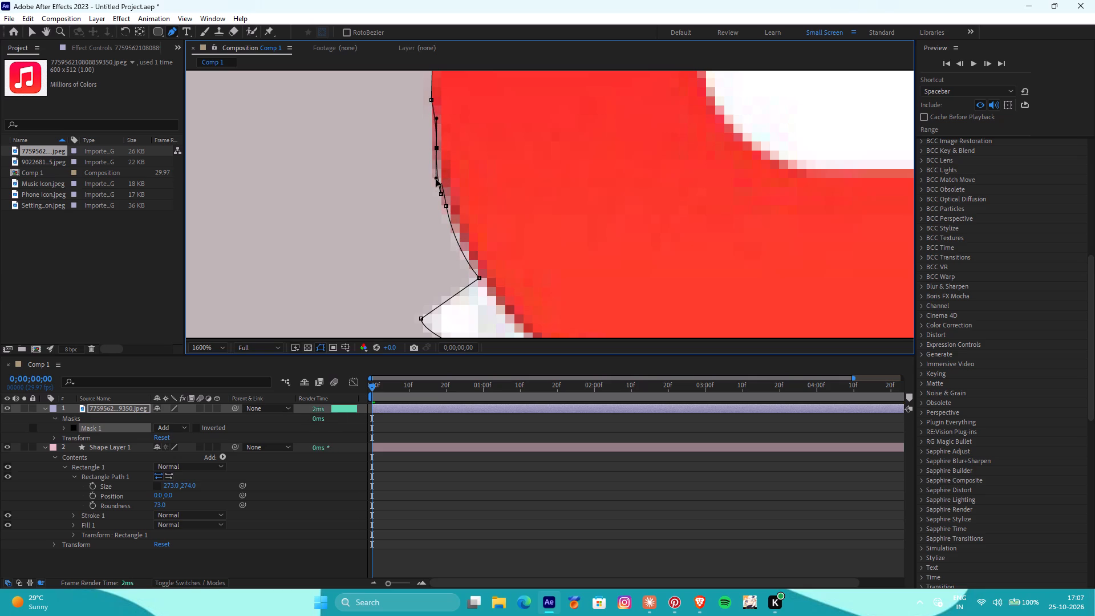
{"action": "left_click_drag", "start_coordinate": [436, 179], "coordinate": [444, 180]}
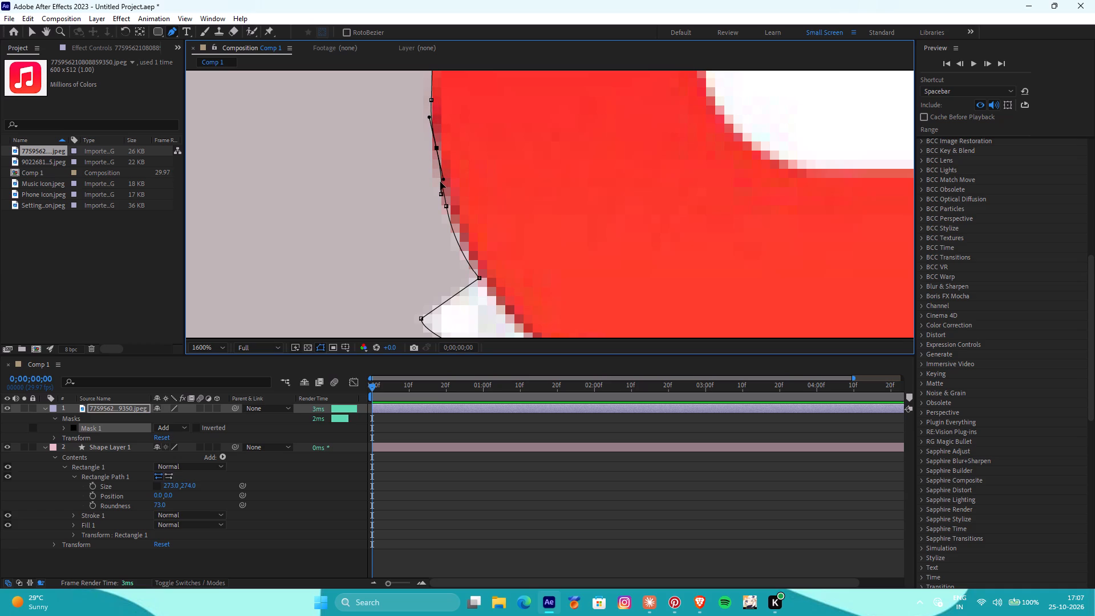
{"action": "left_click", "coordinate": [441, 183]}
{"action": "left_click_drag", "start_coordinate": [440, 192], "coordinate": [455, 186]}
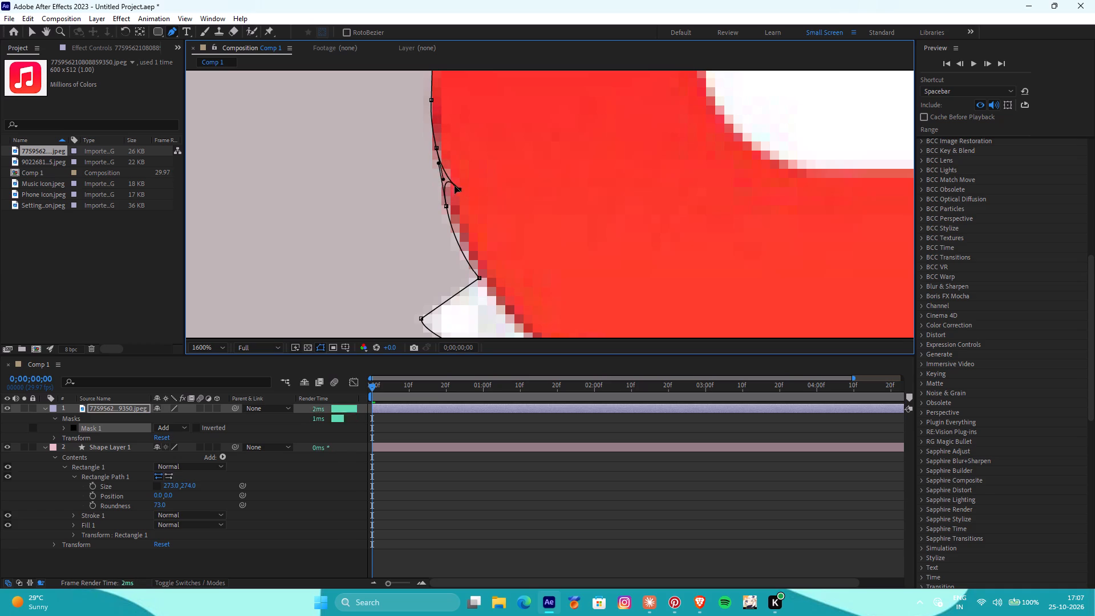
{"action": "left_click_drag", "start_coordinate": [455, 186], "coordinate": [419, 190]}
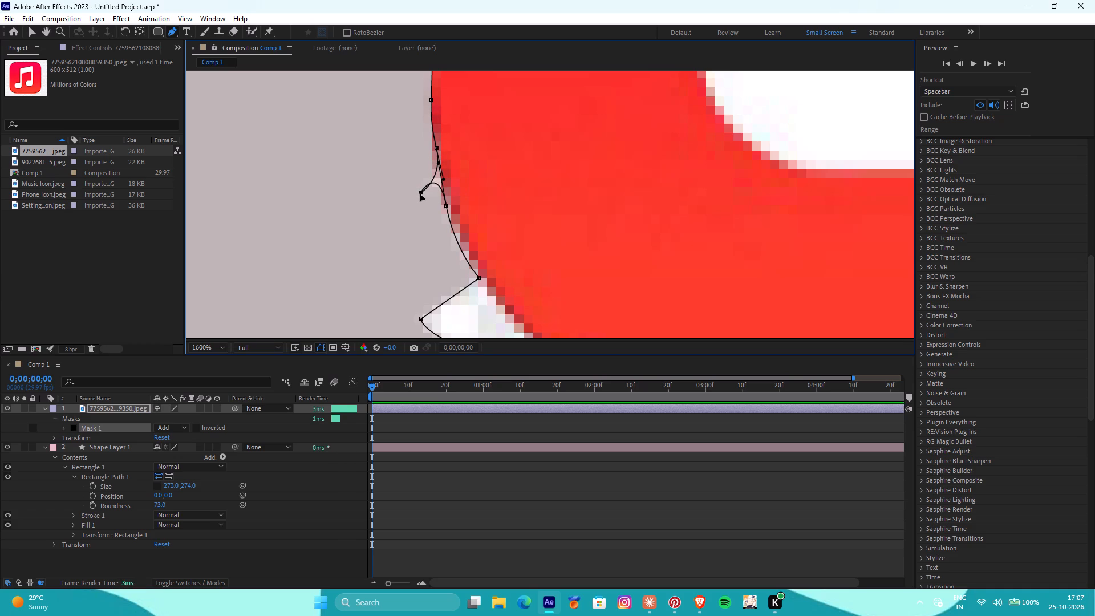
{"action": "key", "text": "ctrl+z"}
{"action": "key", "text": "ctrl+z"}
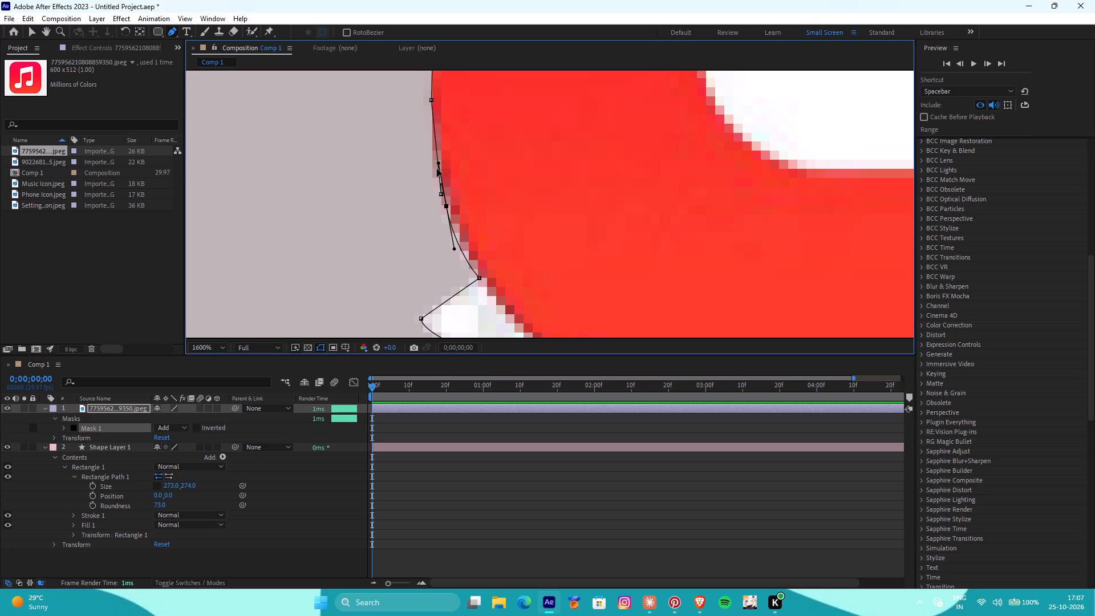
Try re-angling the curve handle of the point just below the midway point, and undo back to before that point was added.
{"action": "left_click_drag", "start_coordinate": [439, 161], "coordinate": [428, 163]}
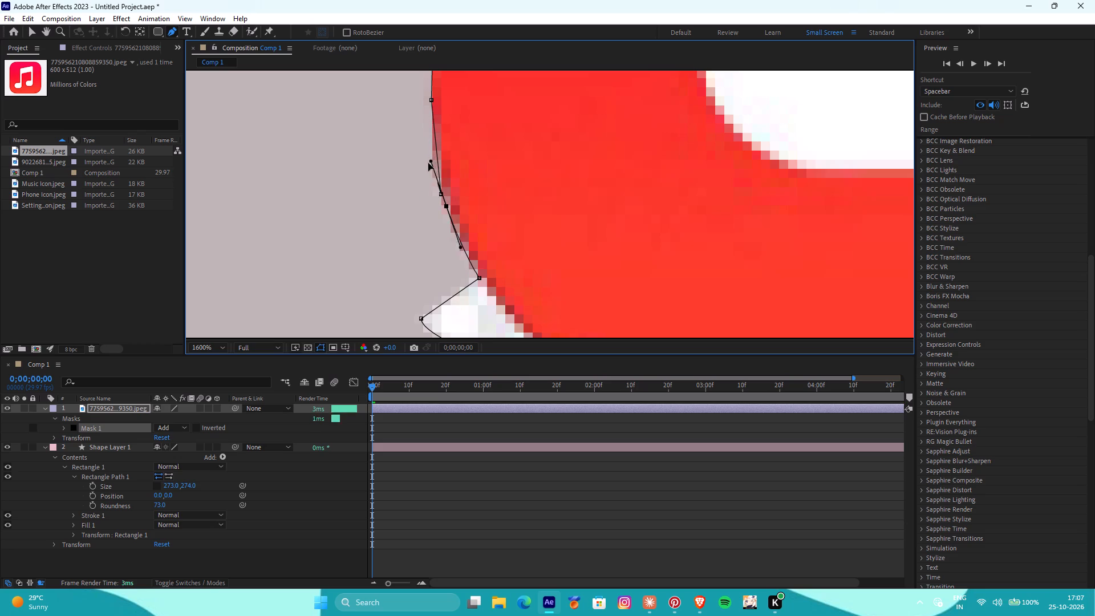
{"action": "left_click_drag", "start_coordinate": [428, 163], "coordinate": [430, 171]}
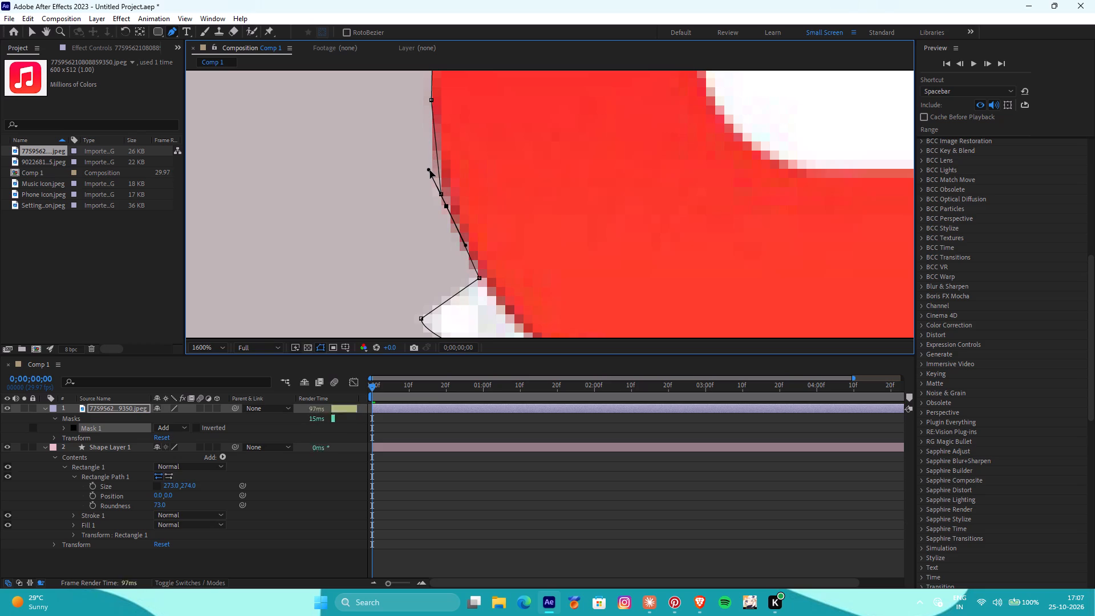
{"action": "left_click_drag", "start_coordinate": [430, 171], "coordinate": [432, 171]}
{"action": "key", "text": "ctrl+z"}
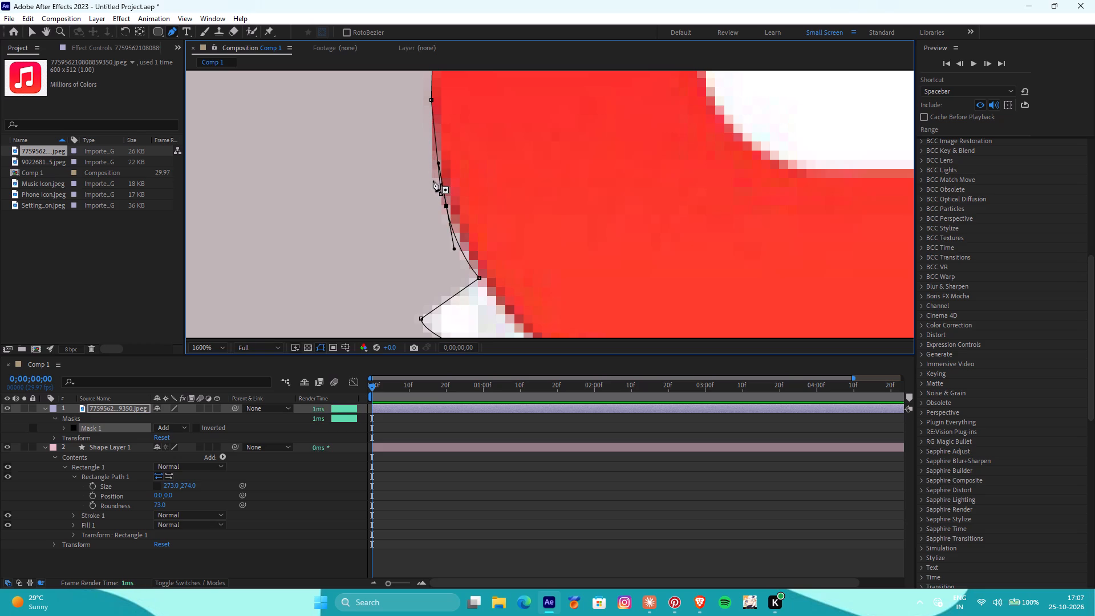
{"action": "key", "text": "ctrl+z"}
Nudge the midway mask point slightly outward so it sits just outside the red edge.
{"action": "left_click_drag", "start_coordinate": [440, 194], "coordinate": [429, 194]}
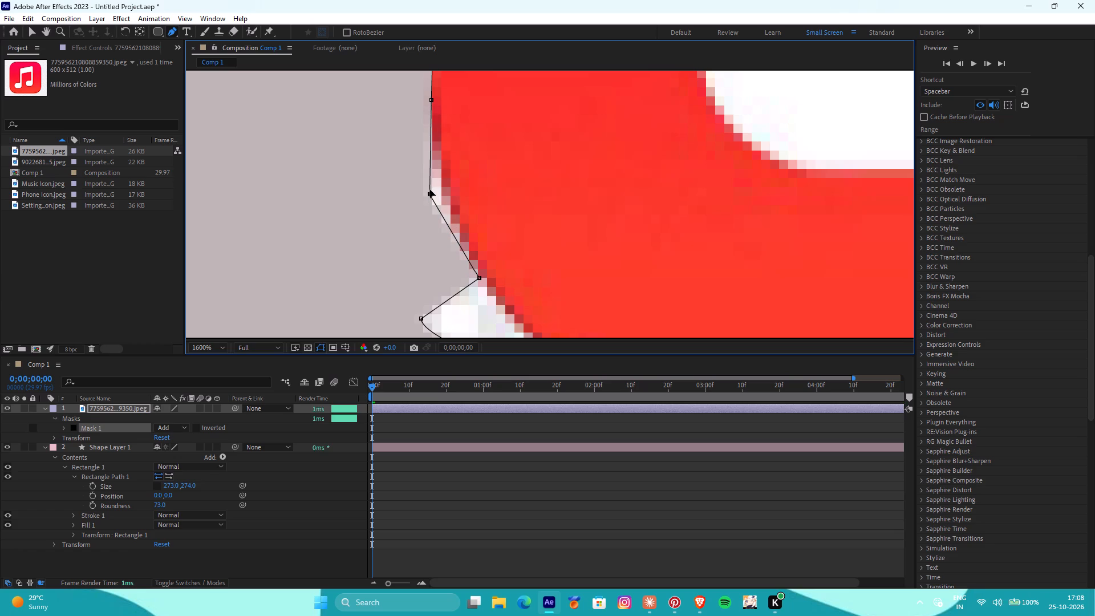
{"action": "left_click_drag", "start_coordinate": [428, 193], "coordinate": [430, 193]}
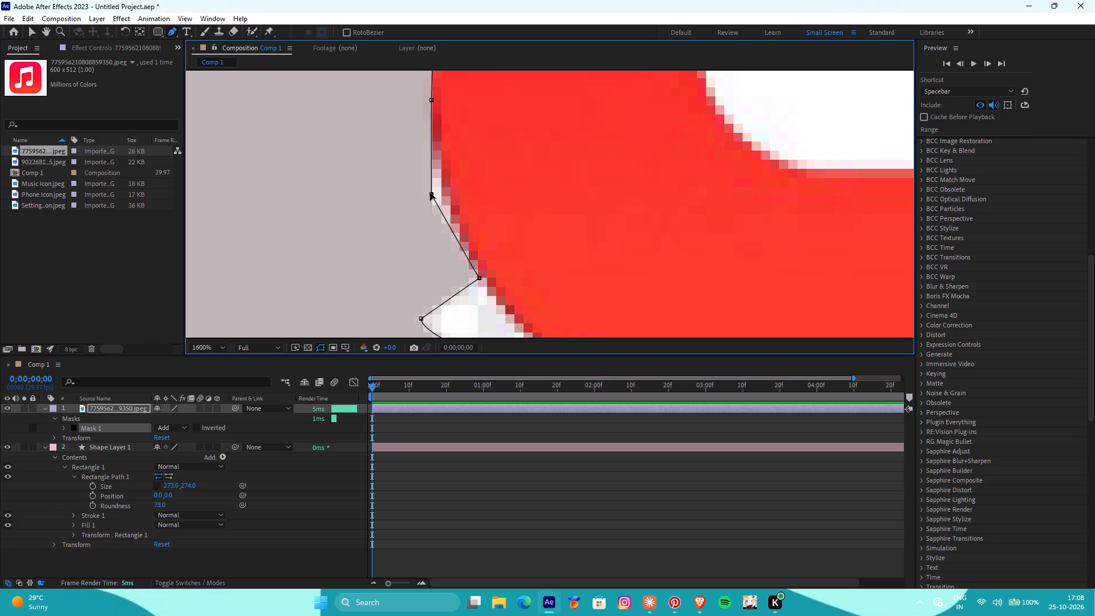
{"action": "left_click_drag", "start_coordinate": [430, 193], "coordinate": [437, 193]}
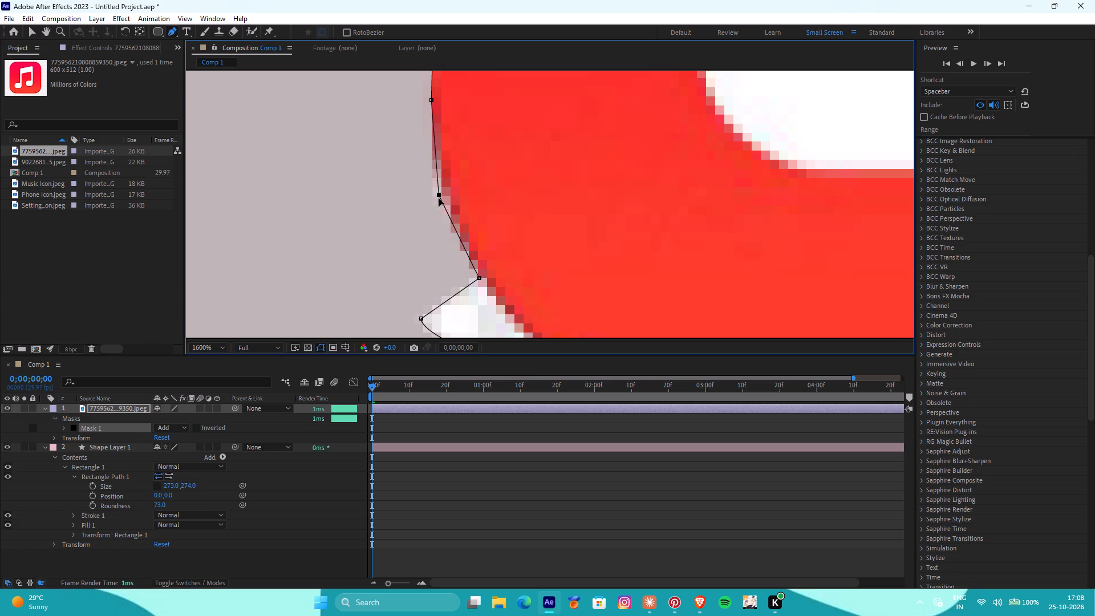
Add a mask point on the segment below the midway point, with a short curve handle following the red edge.
{"action": "left_click_drag", "start_coordinate": [457, 232], "coordinate": [470, 236]}
{"action": "left_click_drag", "start_coordinate": [470, 236], "coordinate": [463, 242]}
Move the lowest left-side mask point down around the corner onto the red edge, beside the nearest bottom-edge point.
{"action": "left_click_drag", "start_coordinate": [478, 278], "coordinate": [485, 279]}
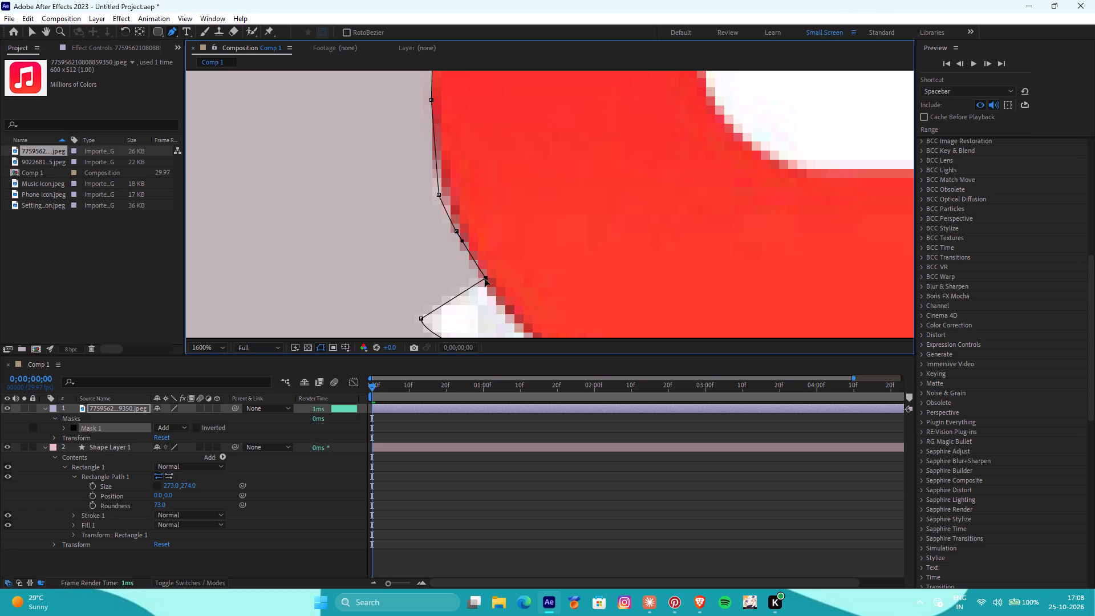
{"action": "left_click_drag", "start_coordinate": [485, 279], "coordinate": [501, 330]}
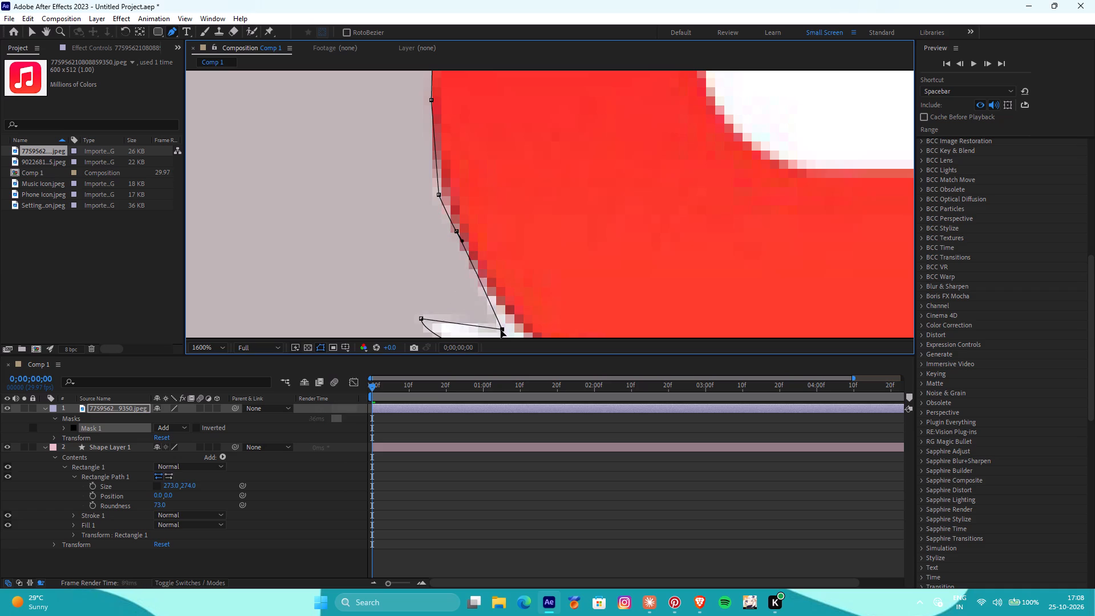
{"action": "left_click_drag", "start_coordinate": [501, 330], "coordinate": [575, 292]}
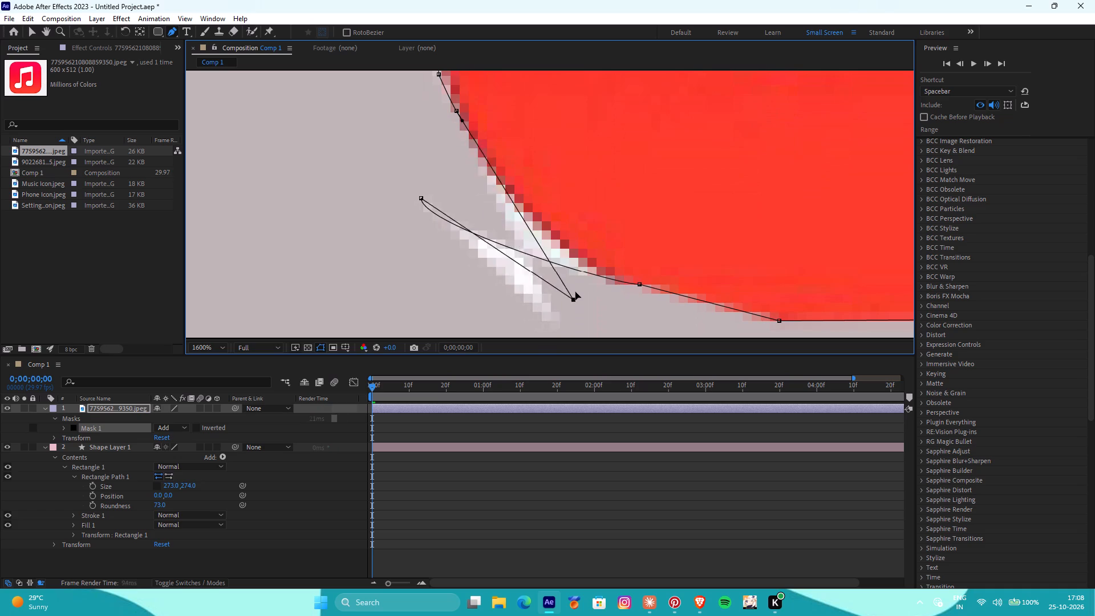
{"action": "left_click_drag", "start_coordinate": [575, 292], "coordinate": [597, 269]}
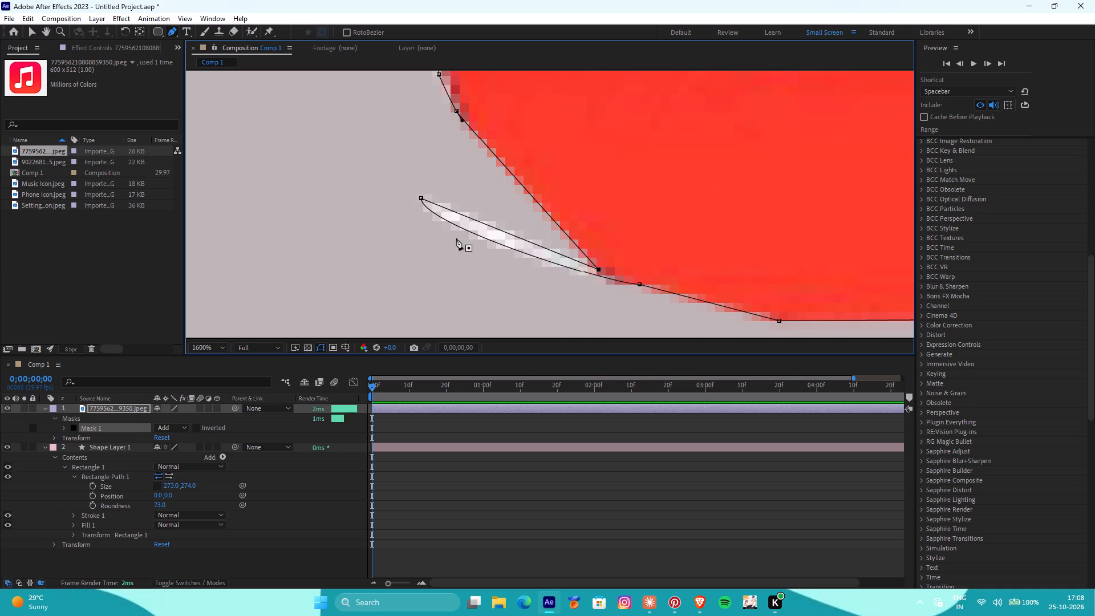
Delete the stray mask point lying outside the icon's lower-left corner.
{"action": "left_click", "coordinate": [423, 198], "text": "ctrl"}
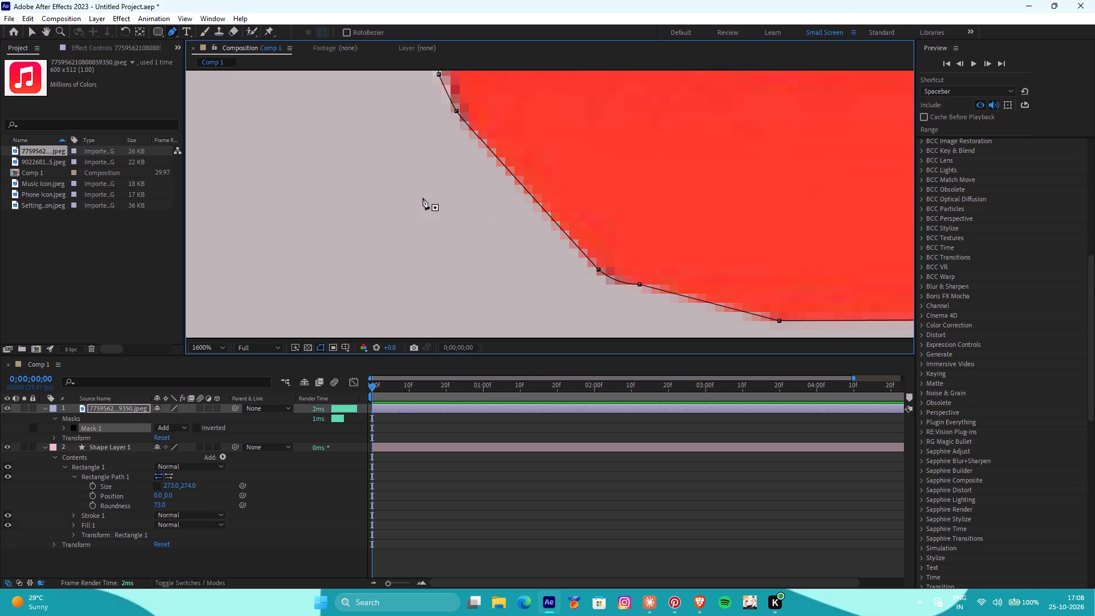
Add a mask point midway along the lower-left corner's long diagonal segment, retracting its lower handle and bending its upper handle along the red edge.
{"action": "scroll", "coordinate": [587, 202], "scroll_direction": "down", "scroll_amount": 1}
{"action": "scroll", "coordinate": [587, 202], "scroll_direction": "up", "scroll_amount": 1}
{"action": "left_click", "coordinate": [534, 197]}
{"action": "left_click_drag", "start_coordinate": [566, 233], "coordinate": [570, 233]}
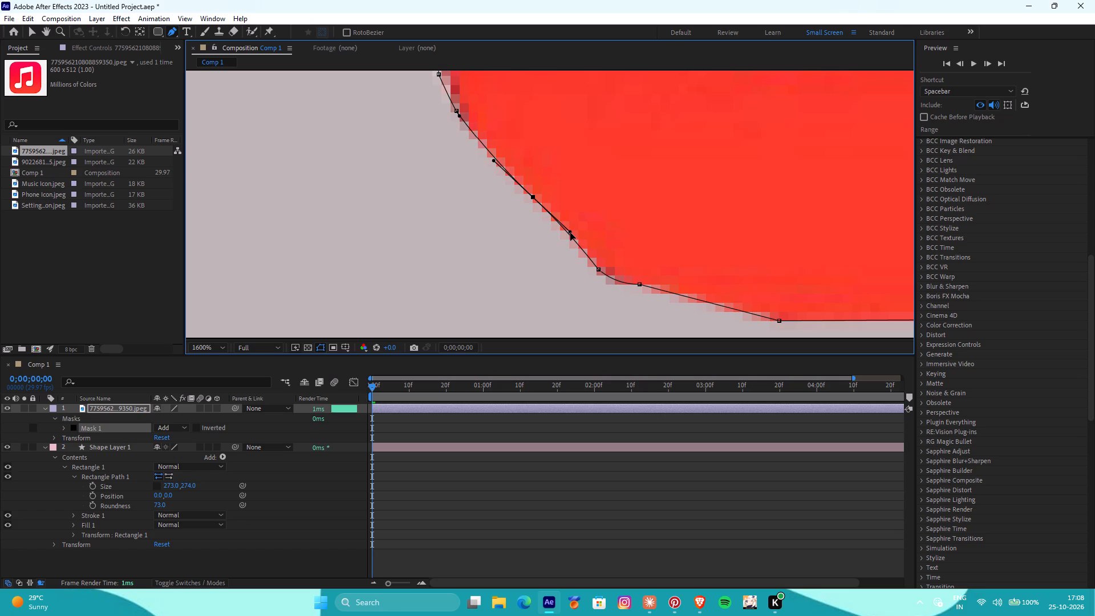
{"action": "left_click_drag", "start_coordinate": [570, 233], "coordinate": [578, 228]}
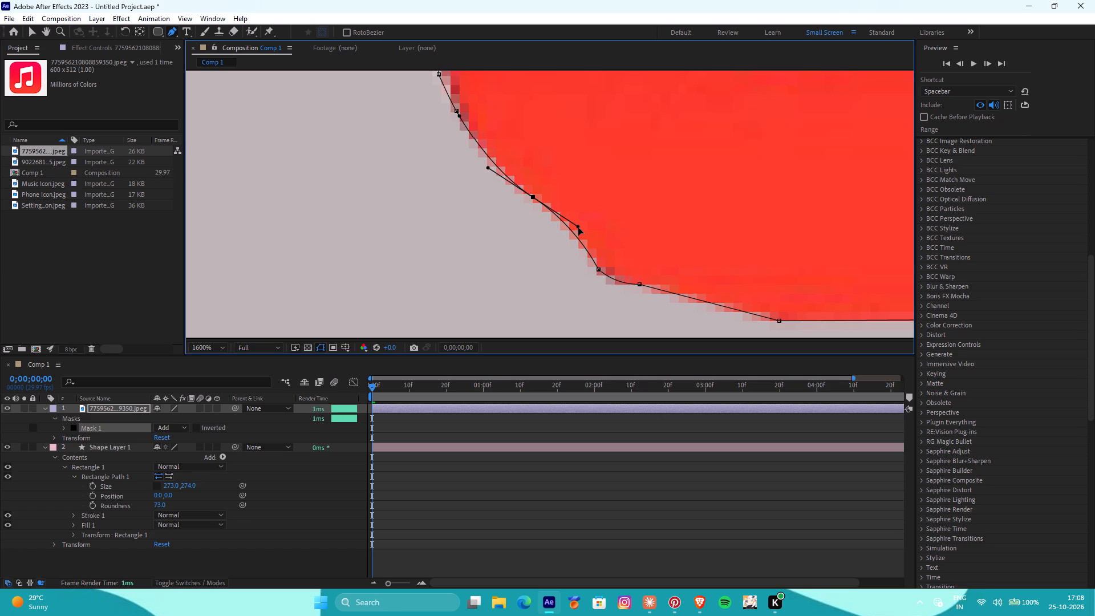
{"action": "left_click_drag", "start_coordinate": [578, 228], "coordinate": [547, 208]}
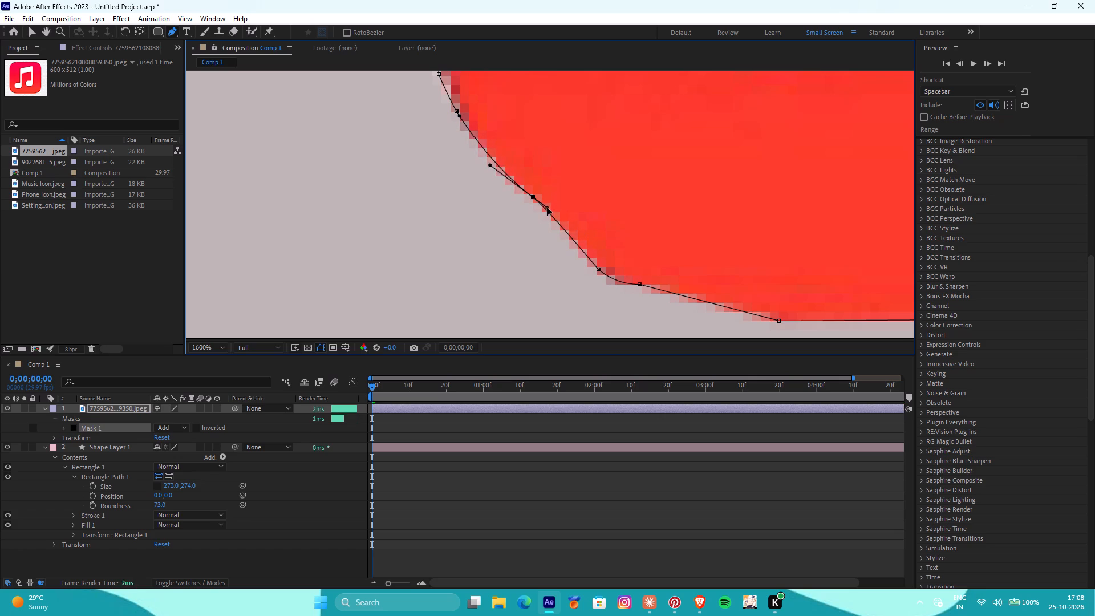
{"action": "left_click_drag", "start_coordinate": [547, 208], "coordinate": [538, 200]}
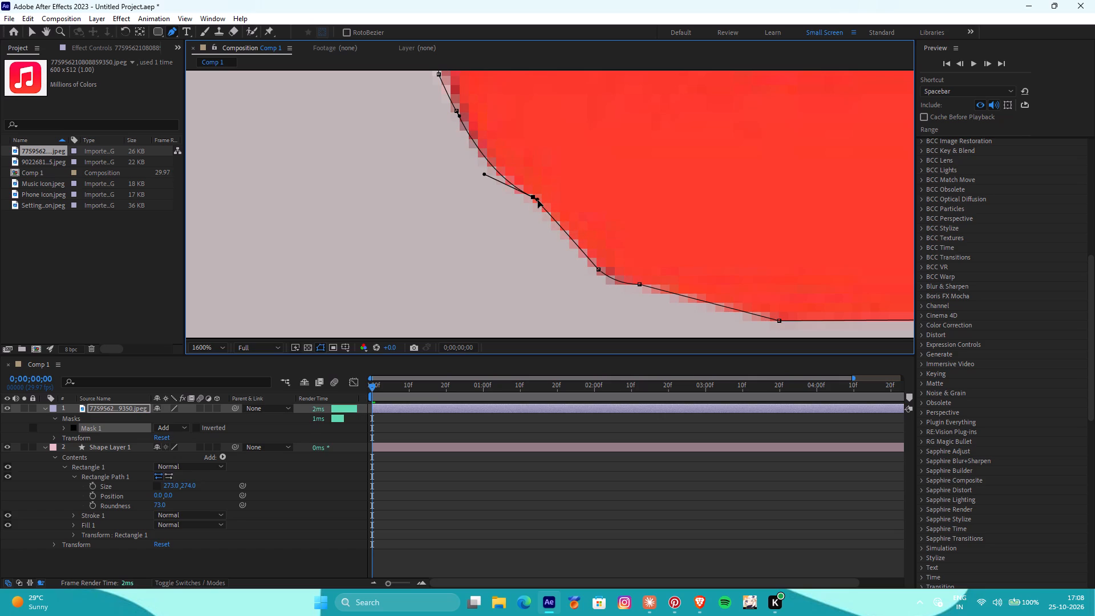
{"action": "left_click_drag", "start_coordinate": [538, 200], "coordinate": [534, 192]}
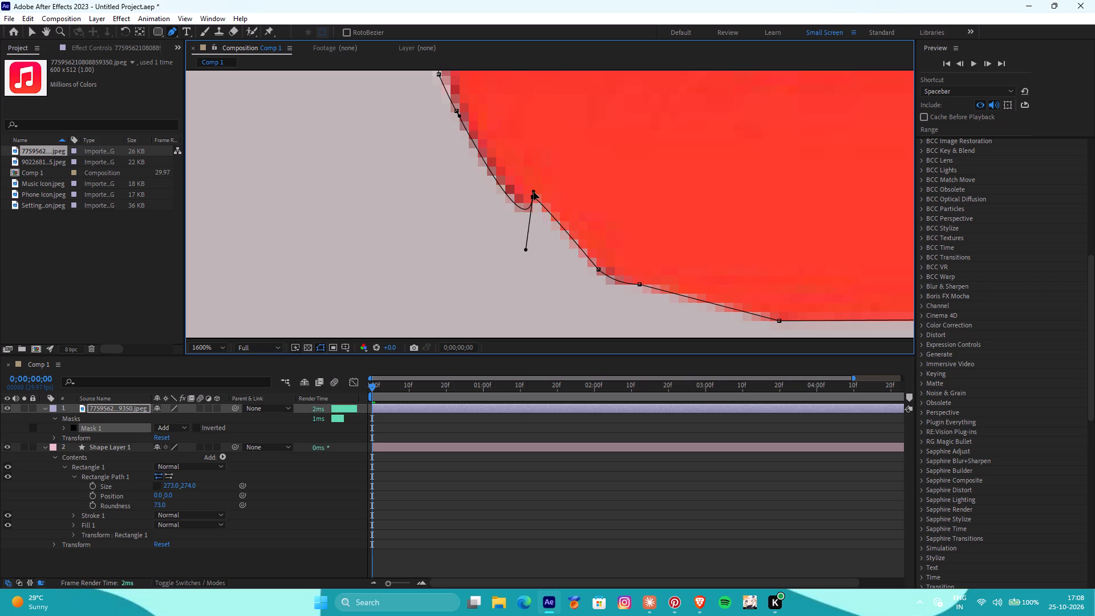
{"action": "left_click_drag", "start_coordinate": [534, 192], "coordinate": [535, 198]}
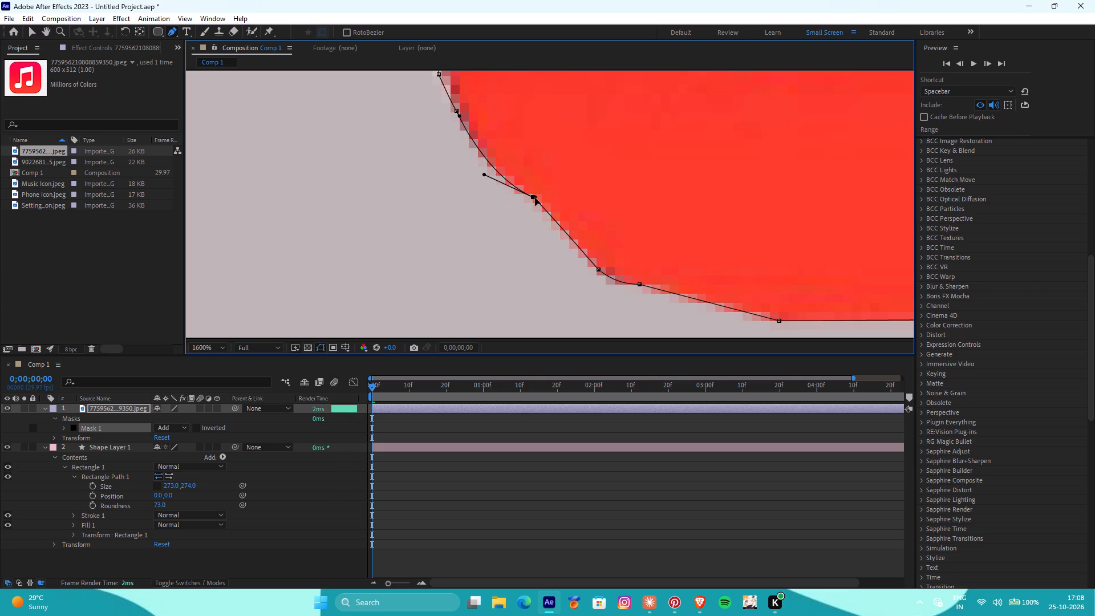
{"action": "left_click_drag", "start_coordinate": [535, 198], "coordinate": [534, 198]}
{"action": "left_click_drag", "start_coordinate": [534, 198], "coordinate": [533, 198]}
{"action": "left_click", "coordinate": [484, 175]}
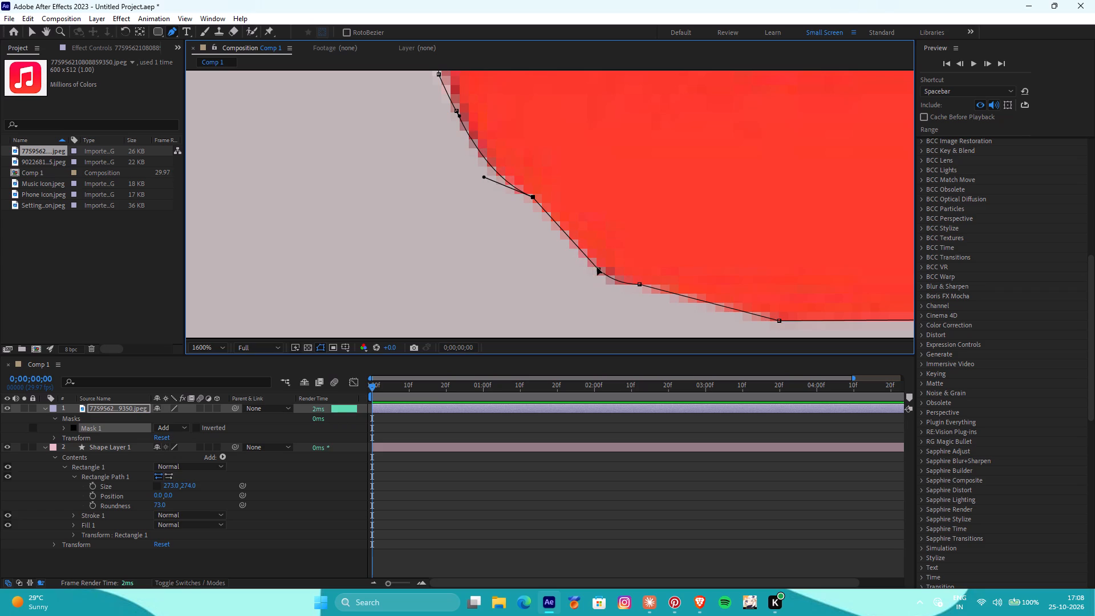
Move the mask point below the new one up and back along the corner onto the red edge.
{"action": "left_click_drag", "start_coordinate": [597, 268], "coordinate": [566, 249]}
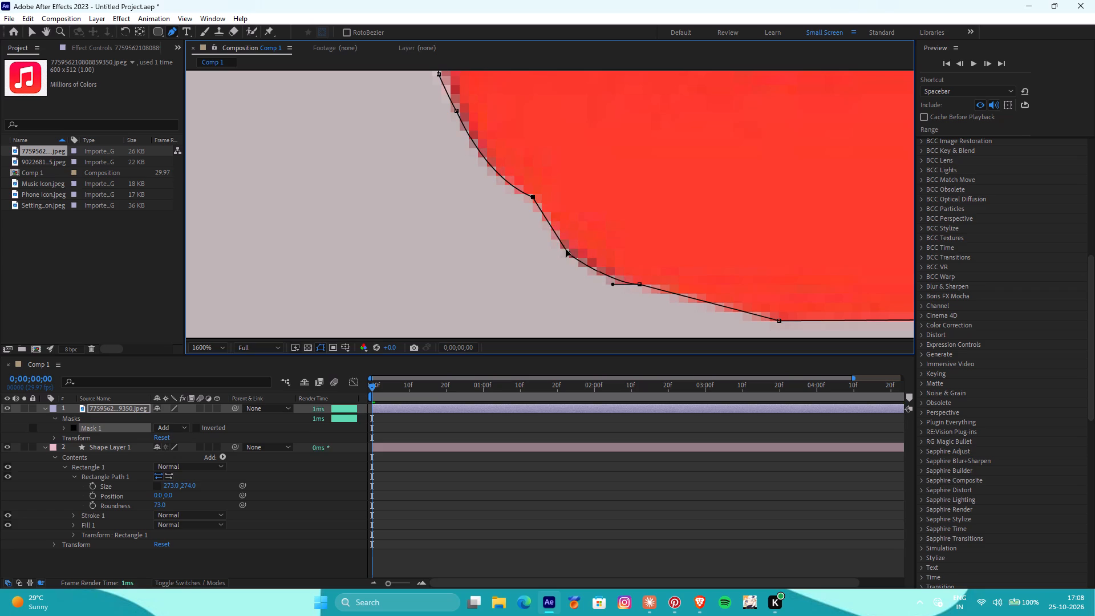
{"action": "left_click_drag", "start_coordinate": [566, 249], "coordinate": [573, 249]}
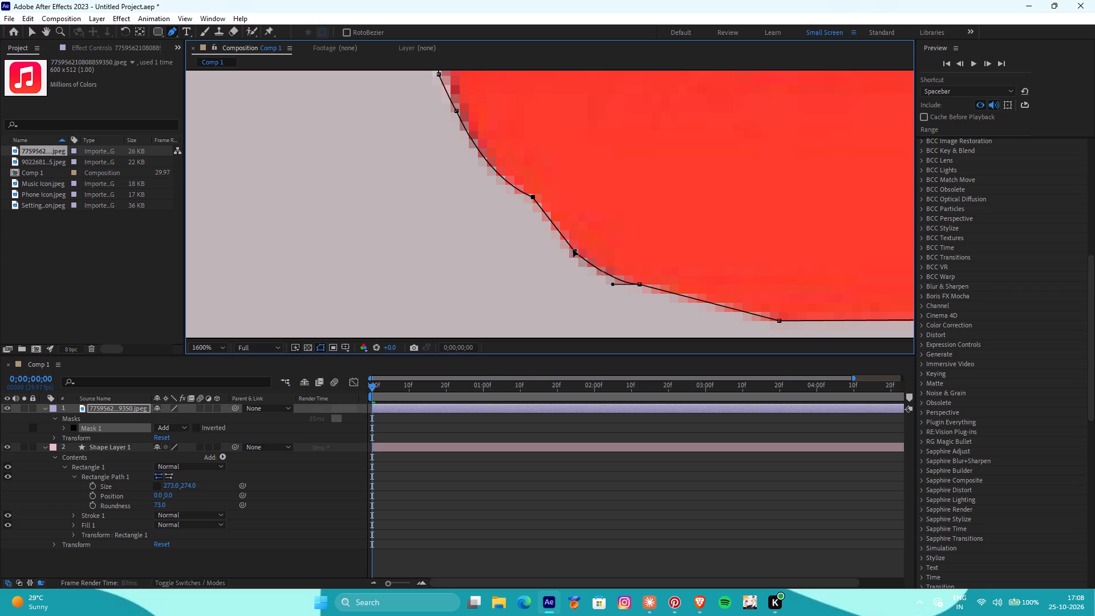
{"action": "left_click_drag", "start_coordinate": [573, 249], "coordinate": [574, 252]}
Shift the new diagonal mask point slightly outward and realign its upper curve handle with the red edge.
{"action": "left_click_drag", "start_coordinate": [533, 198], "coordinate": [532, 199]}
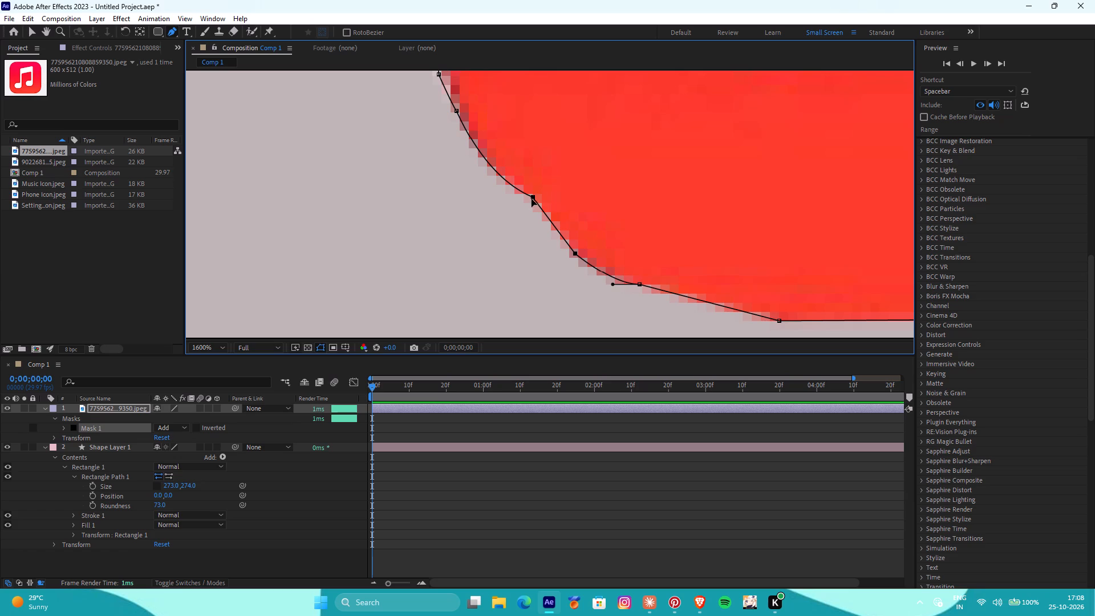
{"action": "left_click_drag", "start_coordinate": [532, 199], "coordinate": [524, 205]}
{"action": "left_click_drag", "start_coordinate": [474, 184], "coordinate": [475, 182]}
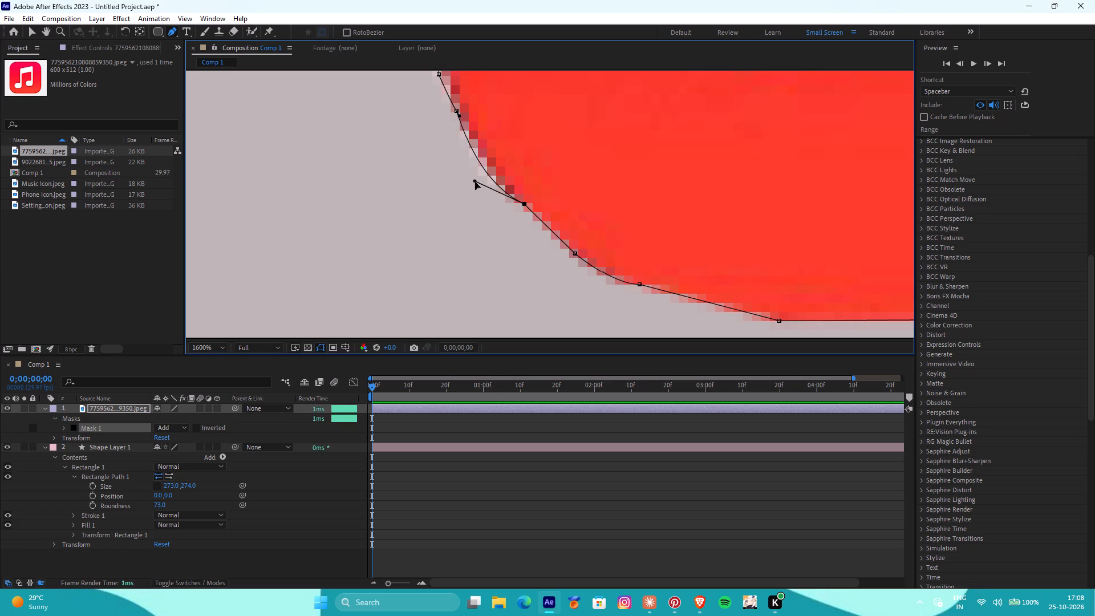
{"action": "left_click_drag", "start_coordinate": [475, 182], "coordinate": [482, 168]}
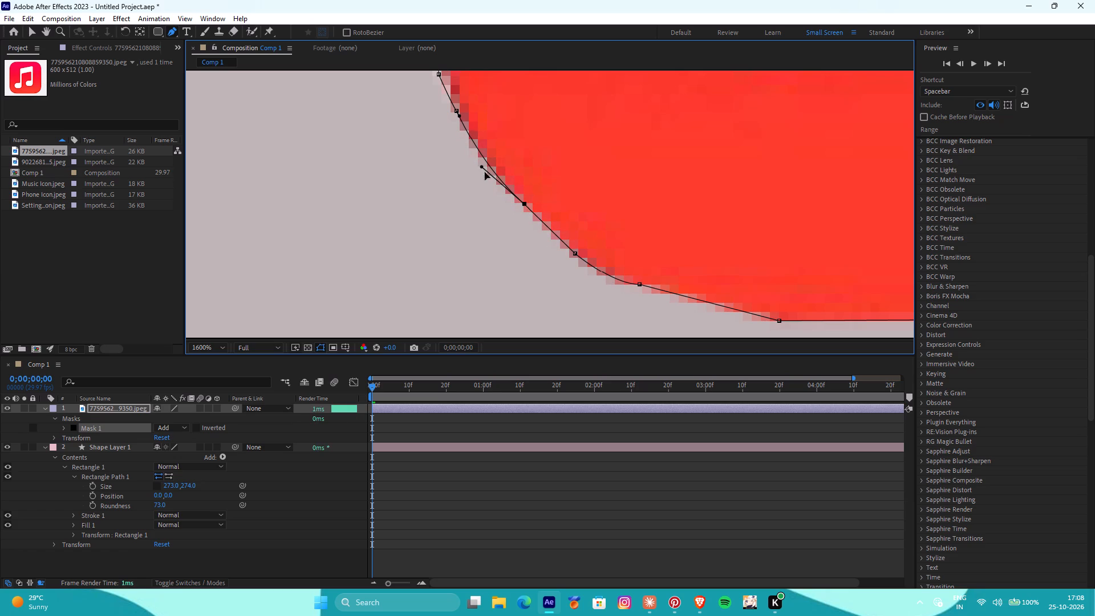
Lower the mask point where the corner meets the bottom edge, and tilt its curve handle to follow the red boundary.
{"action": "left_click_drag", "start_coordinate": [639, 282], "coordinate": [643, 295]}
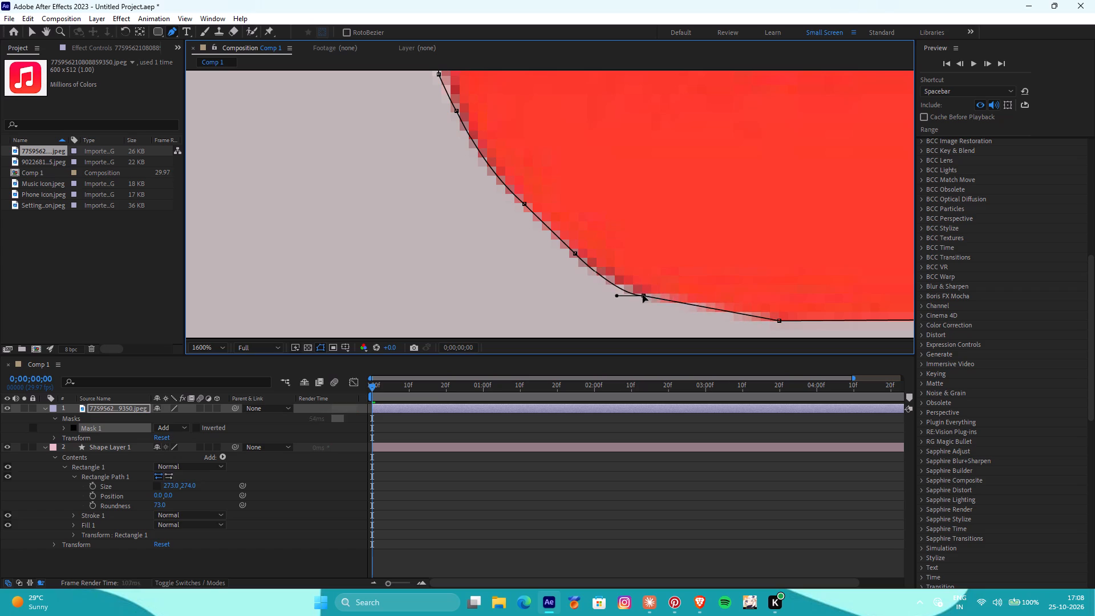
{"action": "left_click_drag", "start_coordinate": [643, 295], "coordinate": [648, 293]}
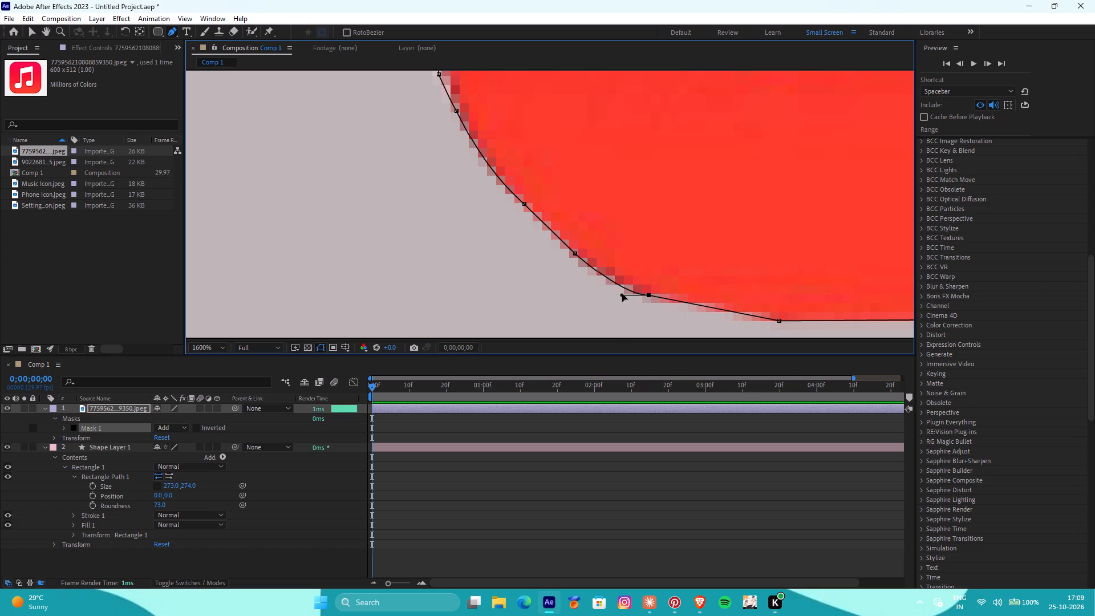
{"action": "left_click", "coordinate": [620, 293]}
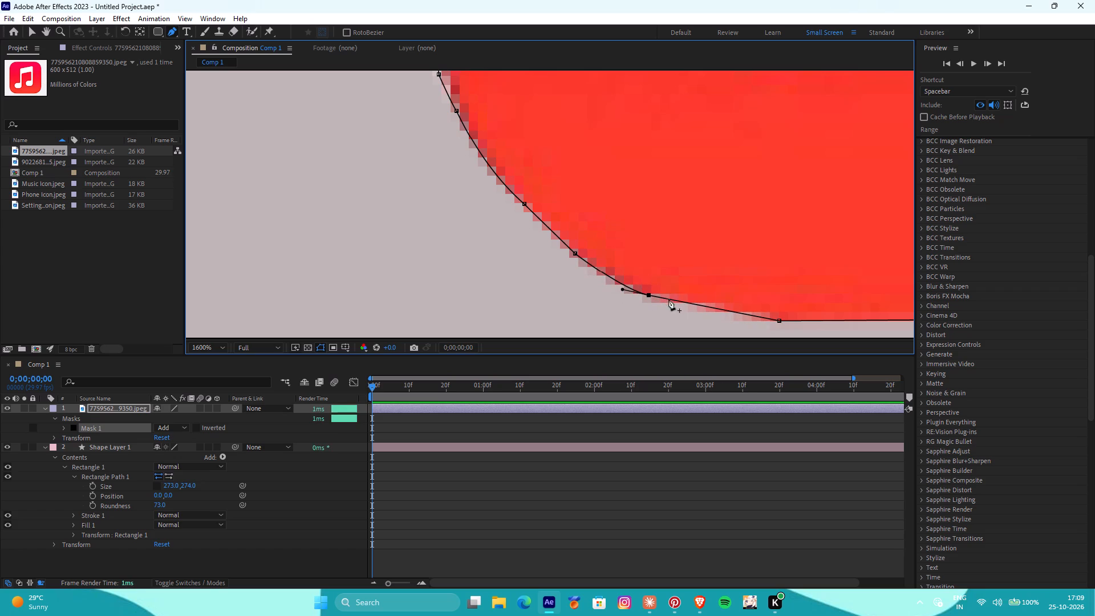
Add a mask point on the adjoining bottom segment, extend its handle toward the corner, and nudge the point slightly down.
{"action": "left_click", "coordinate": [706, 306]}
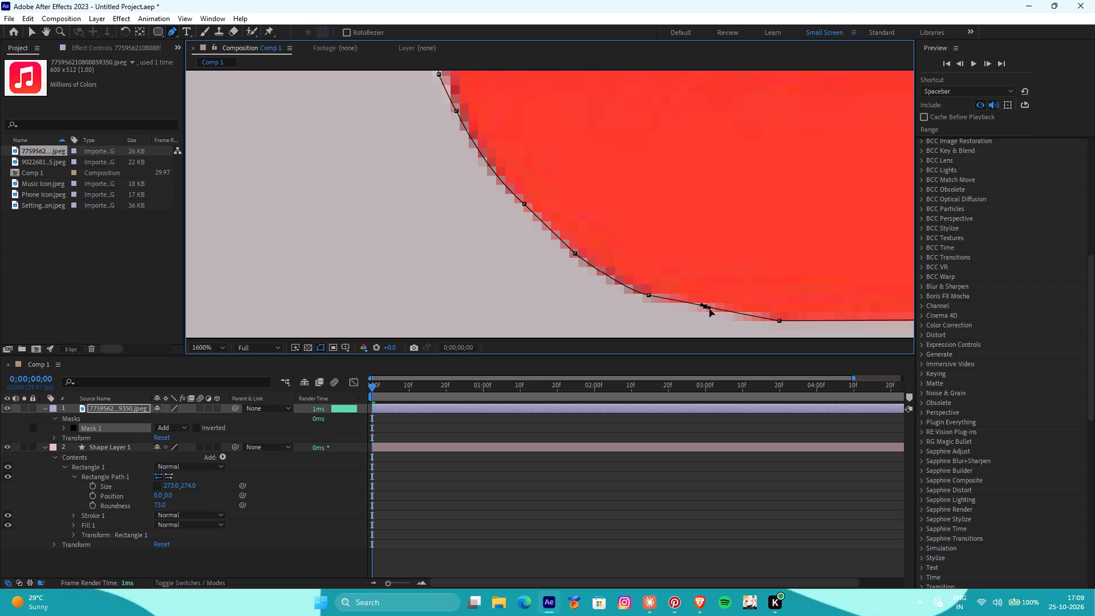
{"action": "left_click_drag", "start_coordinate": [703, 306], "coordinate": [687, 306]}
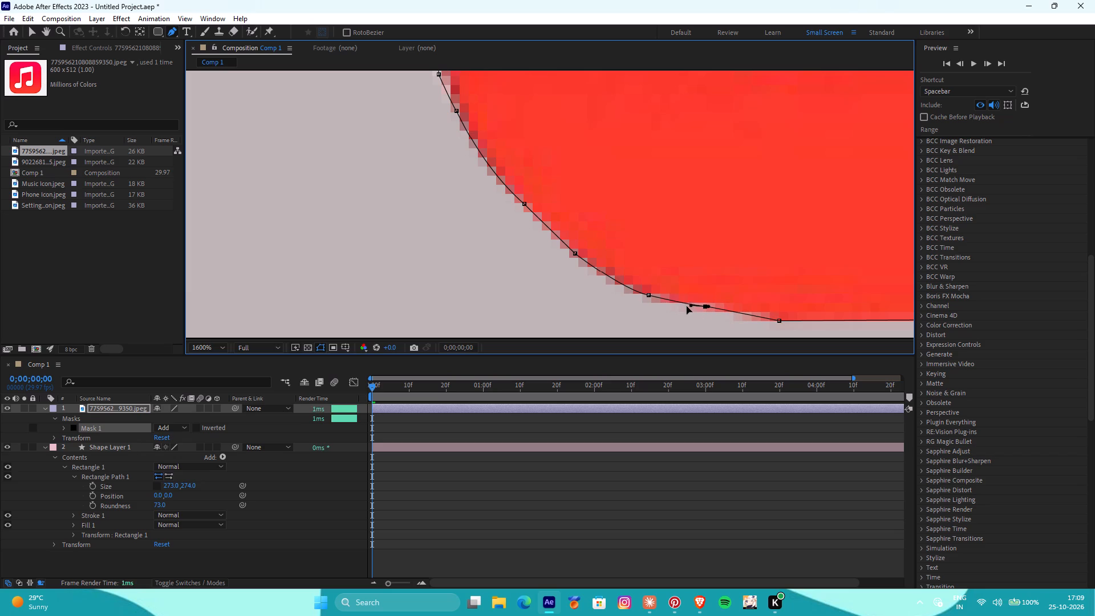
{"action": "left_click_drag", "start_coordinate": [687, 306], "coordinate": [679, 304]}
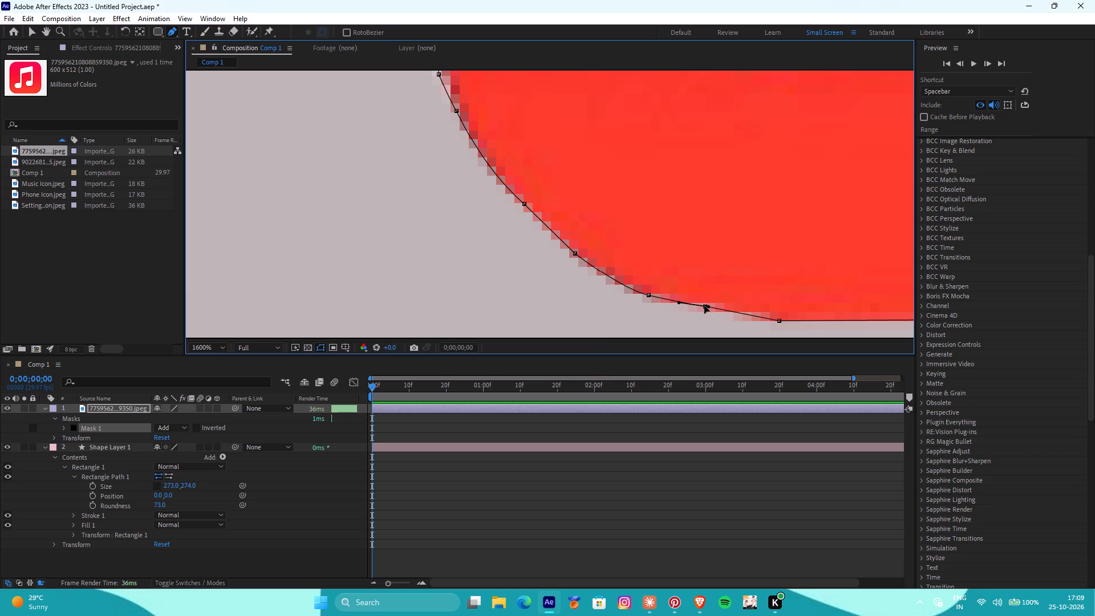
{"action": "left_click_drag", "start_coordinate": [704, 306], "coordinate": [702, 314]}
Delete the four surplus mask points crowded along the top of the icon's upper-left corner.
{"action": "scroll", "coordinate": [720, 246], "scroll_direction": "down", "scroll_amount": 3}
{"action": "scroll", "coordinate": [723, 160], "scroll_direction": "down", "scroll_amount": 1}
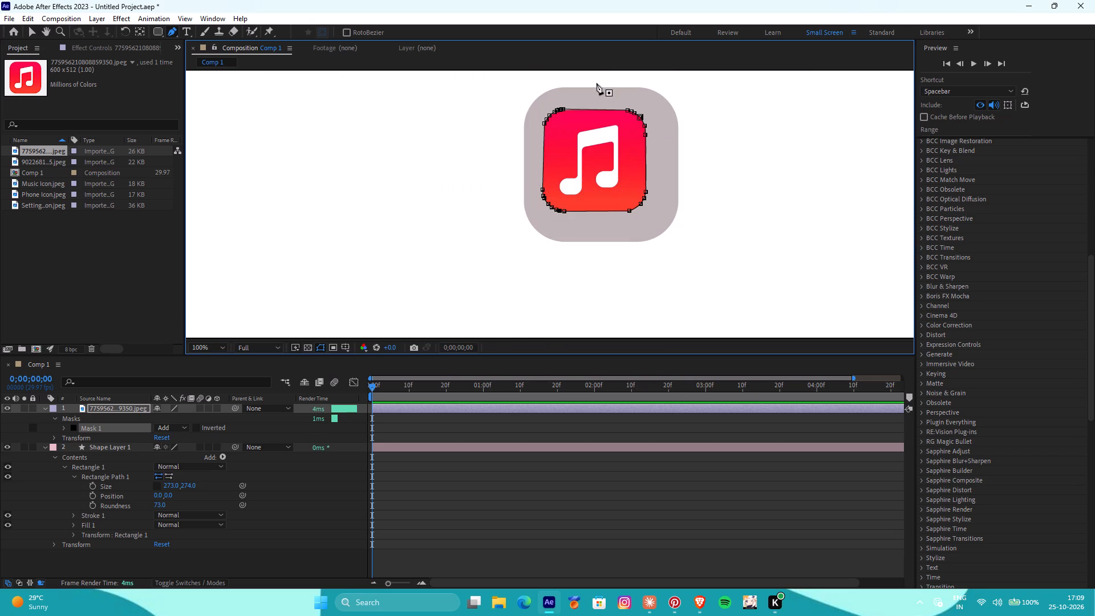
{"action": "scroll", "coordinate": [597, 83], "scroll_direction": "up", "scroll_amount": 2}
{"action": "scroll", "coordinate": [595, 89], "scroll_direction": "down", "scroll_amount": 2}
{"action": "scroll", "coordinate": [569, 97], "scroll_direction": "up", "scroll_amount": 2, "text": "alt"}
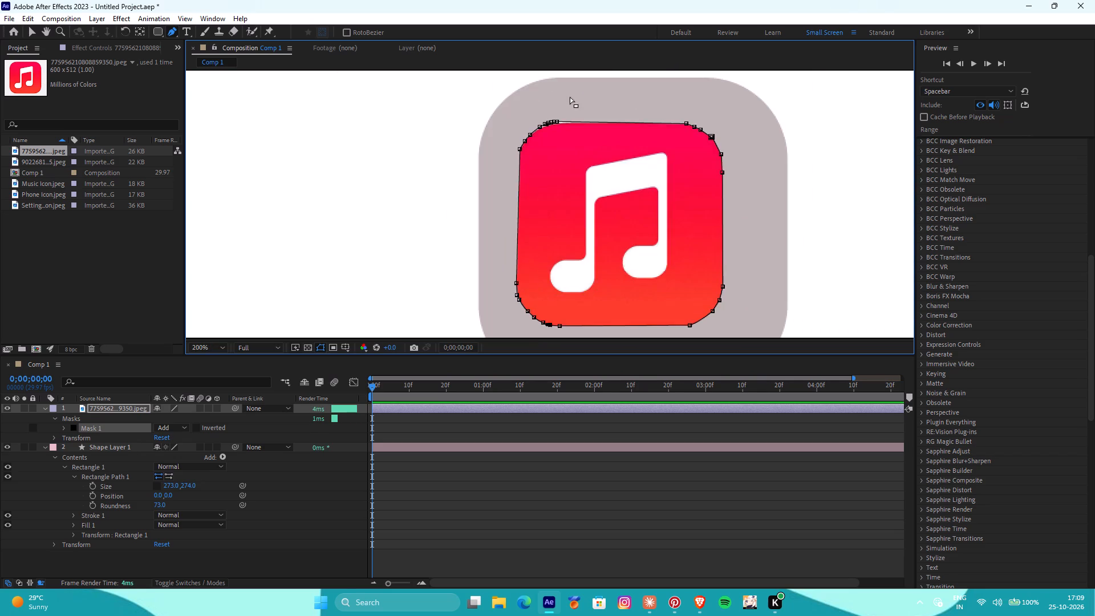
{"action": "scroll", "coordinate": [570, 97], "scroll_direction": "up", "scroll_amount": 1, "text": "alt"}
{"action": "scroll", "coordinate": [509, 209], "scroll_direction": "up", "scroll_amount": 3, "text": "alt"}
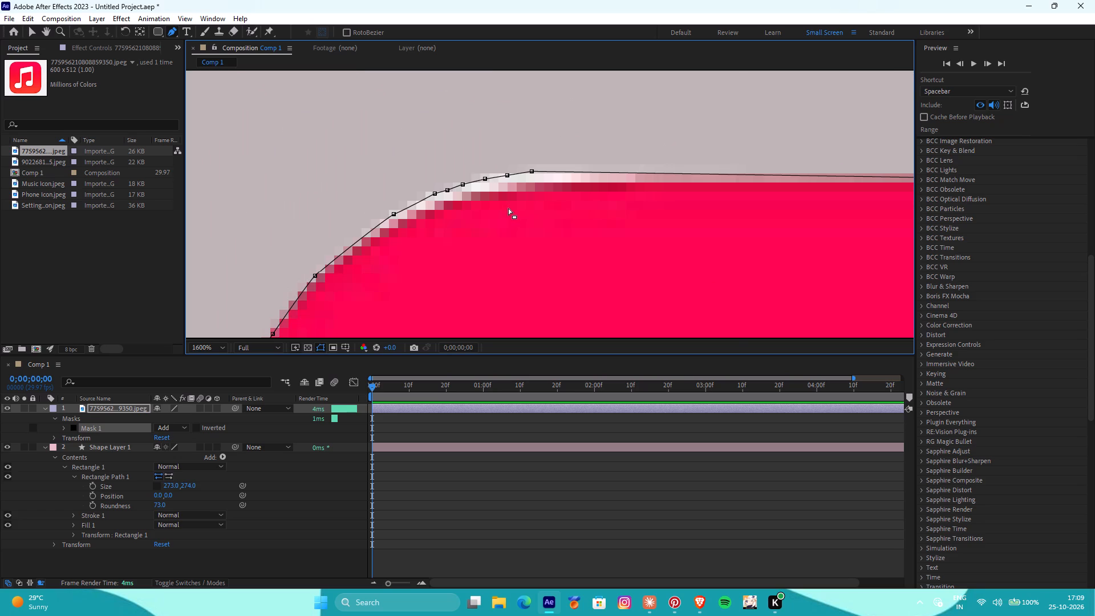
{"action": "left_click", "coordinate": [486, 179], "text": "ctrl"}
{"action": "left_click", "coordinate": [508, 175], "text": "ctrl"}
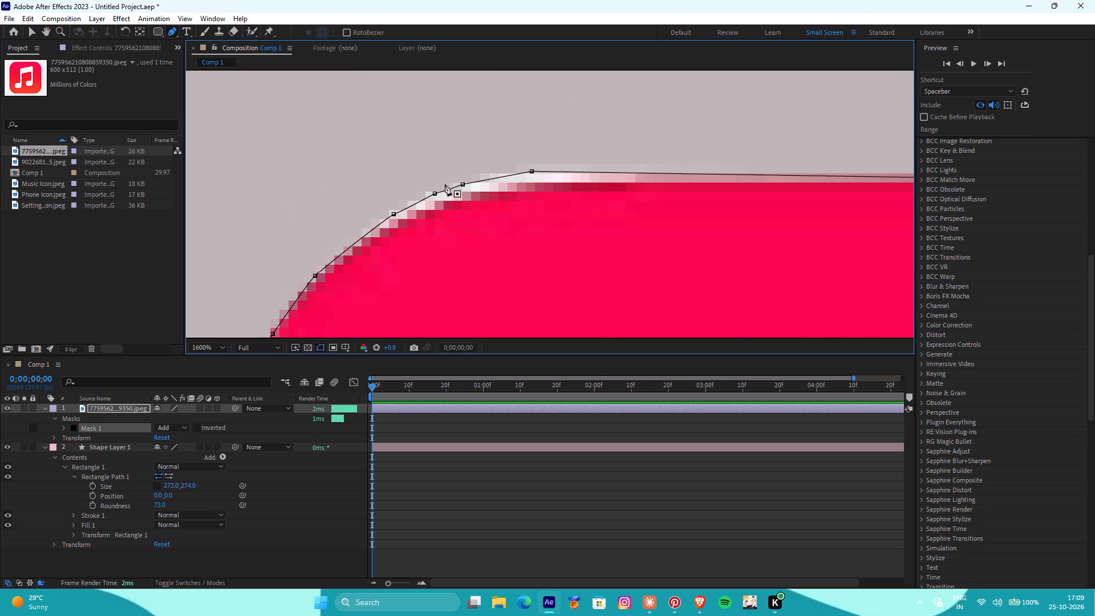
{"action": "left_click", "coordinate": [448, 189], "text": "ctrl"}
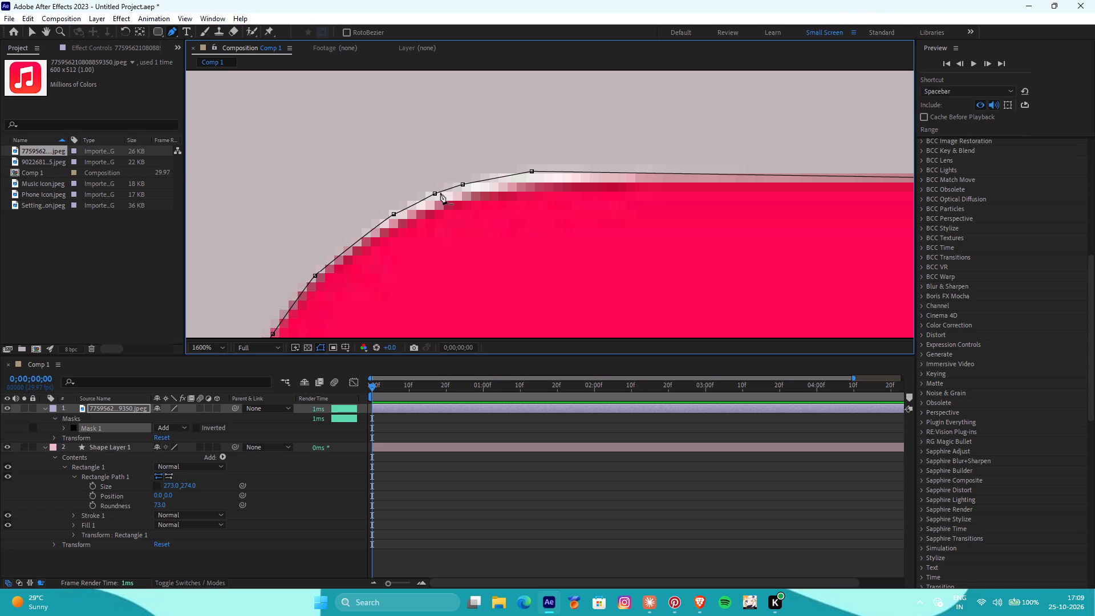
{"action": "left_click", "coordinate": [435, 192], "text": "ctrl"}
Lower the two mask points at the top of the upper-left corner onto the red edge, cutting off the white fringe.
{"action": "left_click_drag", "start_coordinate": [532, 172], "coordinate": [532, 173]}
{"action": "left_click_drag", "start_coordinate": [532, 173], "coordinate": [532, 182]}
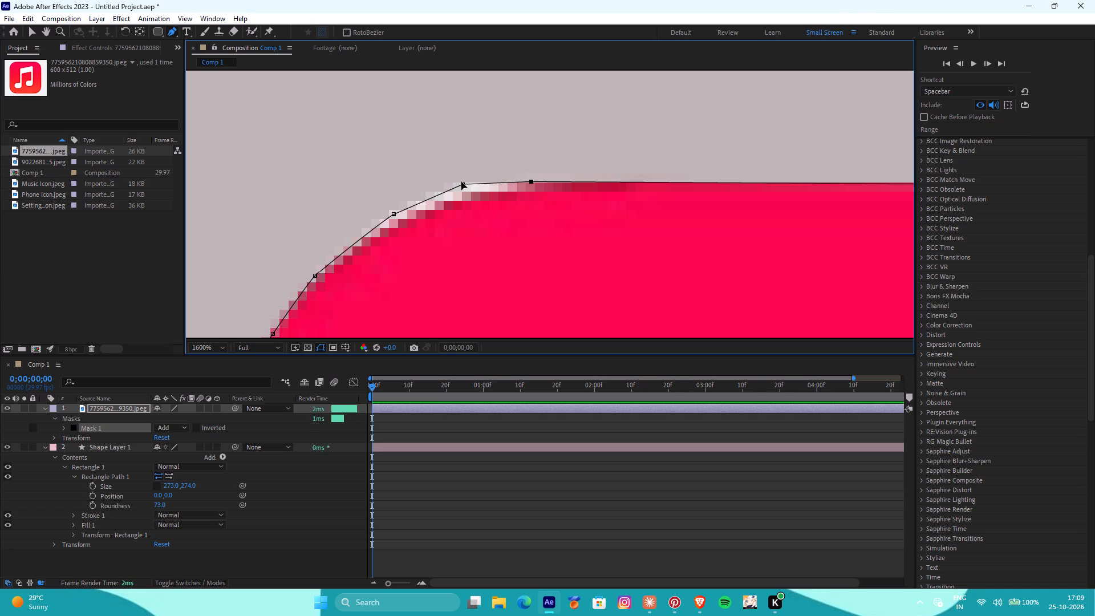
{"action": "left_click_drag", "start_coordinate": [462, 182], "coordinate": [463, 192]}
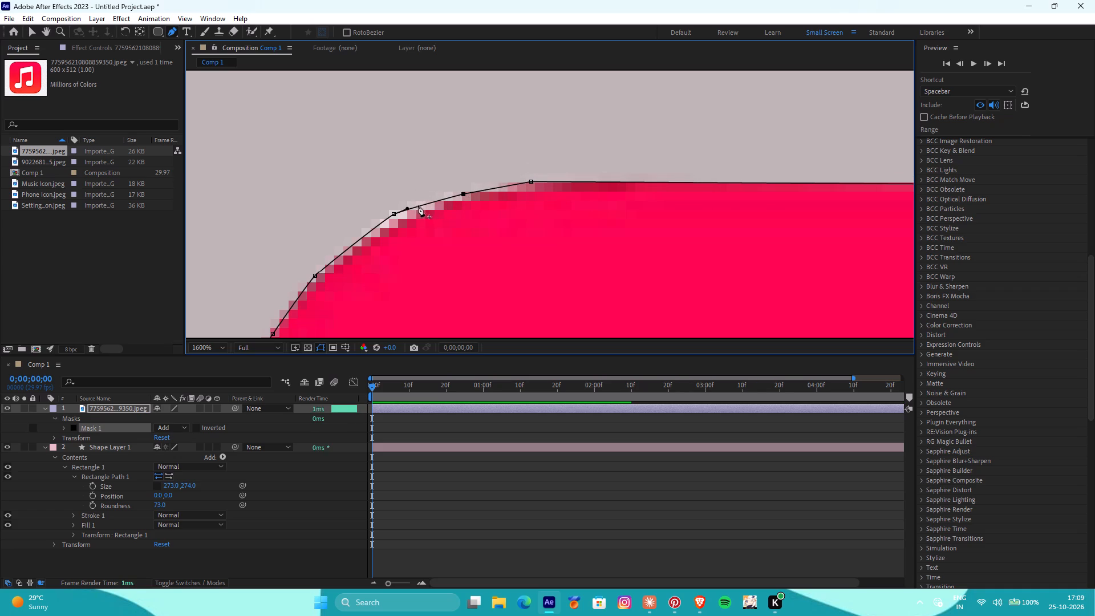
Move the neighbouring upper-left corner mask point down onto the red edge and angle its curve handle to follow the rounding.
{"action": "left_click_drag", "start_coordinate": [408, 207], "coordinate": [423, 189]}
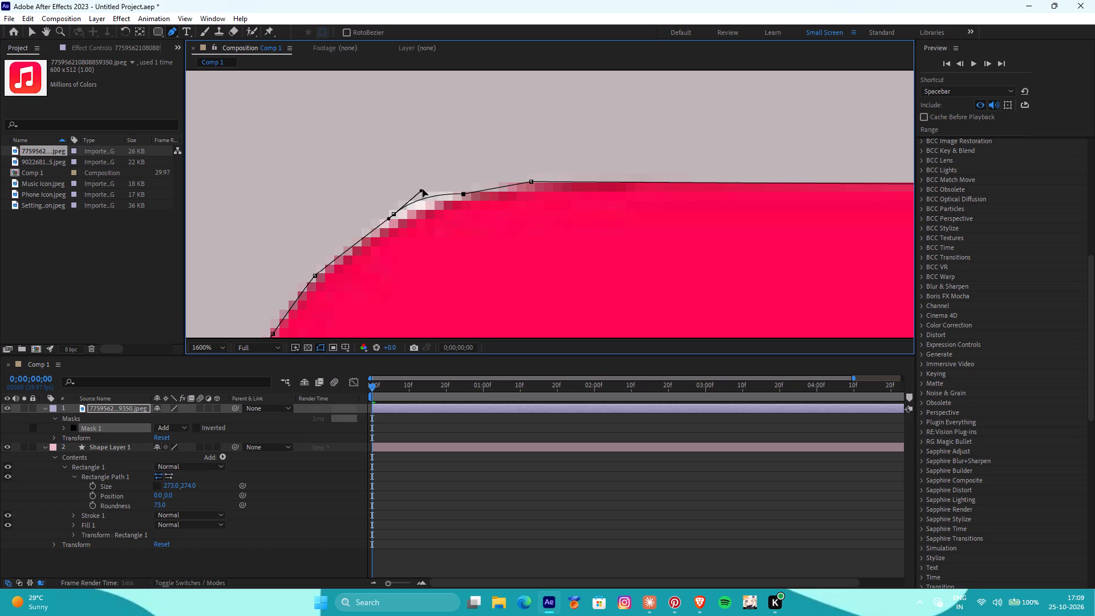
{"action": "left_click_drag", "start_coordinate": [423, 189], "coordinate": [467, 193]}
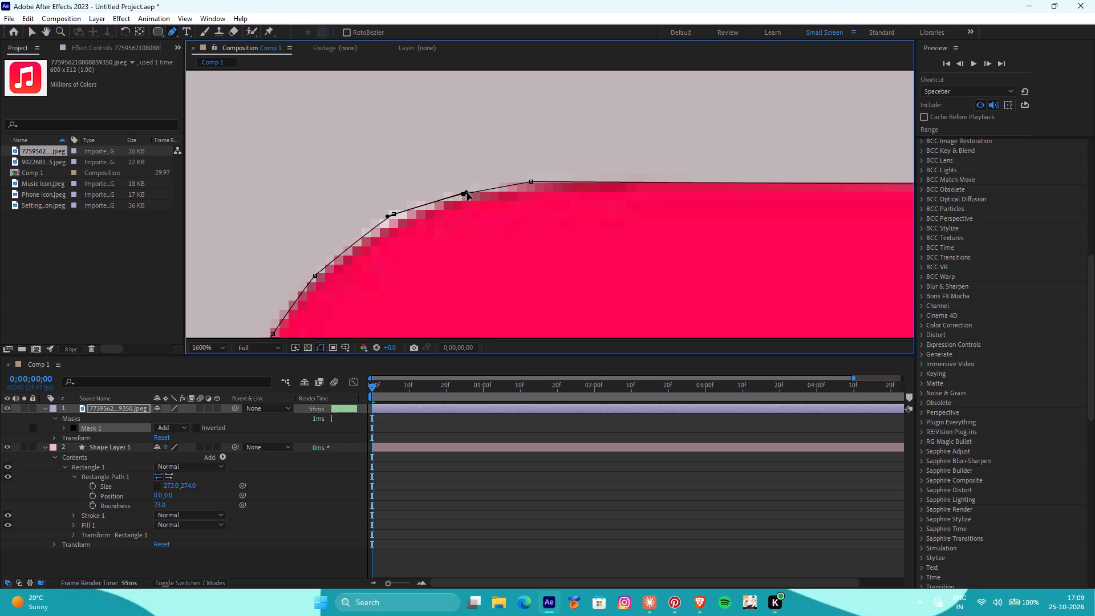
{"action": "left_click_drag", "start_coordinate": [467, 193], "coordinate": [439, 206]}
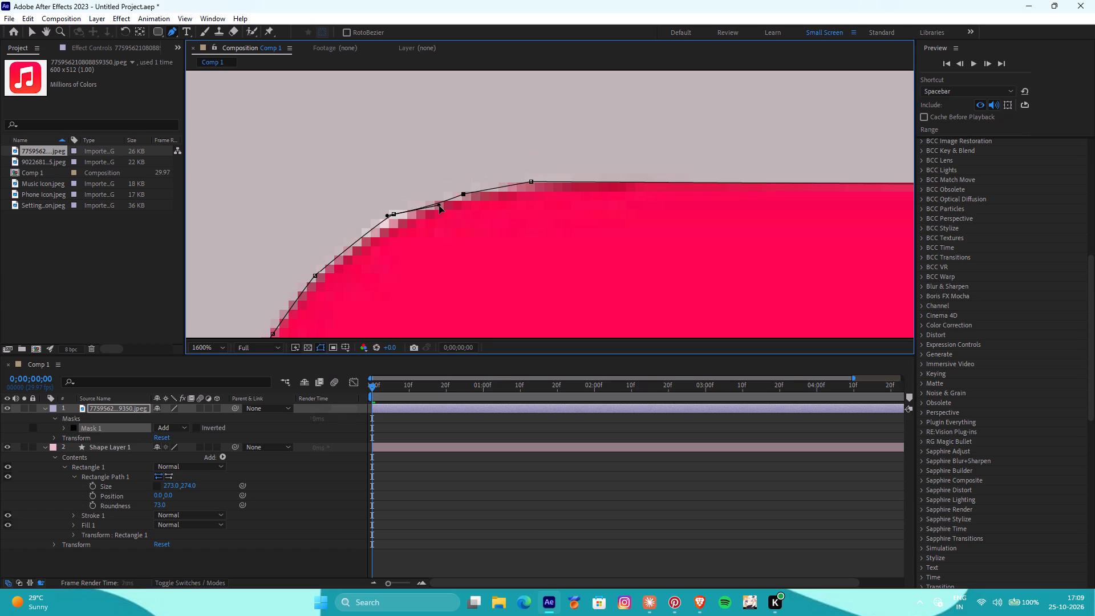
{"action": "left_click_drag", "start_coordinate": [439, 206], "coordinate": [428, 204]}
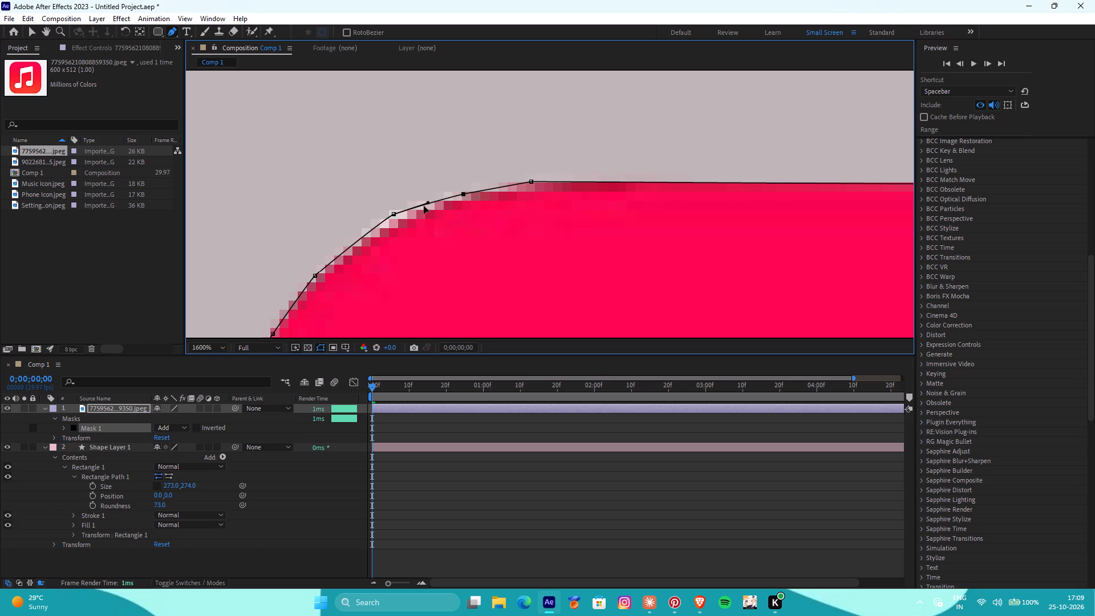
{"action": "left_click_drag", "start_coordinate": [394, 213], "coordinate": [396, 221]}
{"action": "left_click_drag", "start_coordinate": [431, 210], "coordinate": [432, 205]}
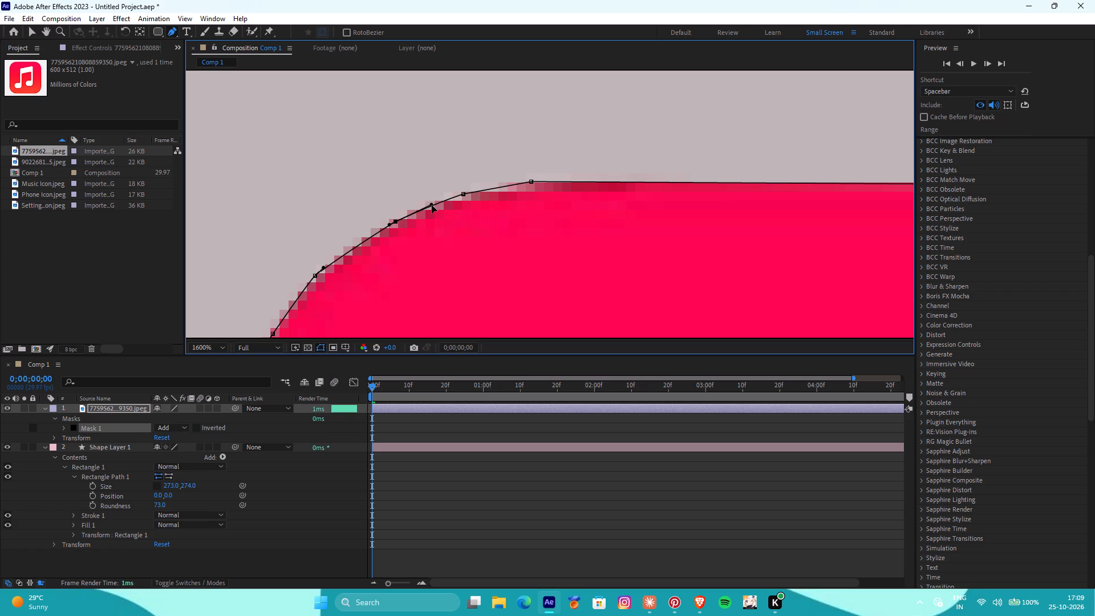
{"action": "left_click_drag", "start_coordinate": [432, 205], "coordinate": [429, 205]}
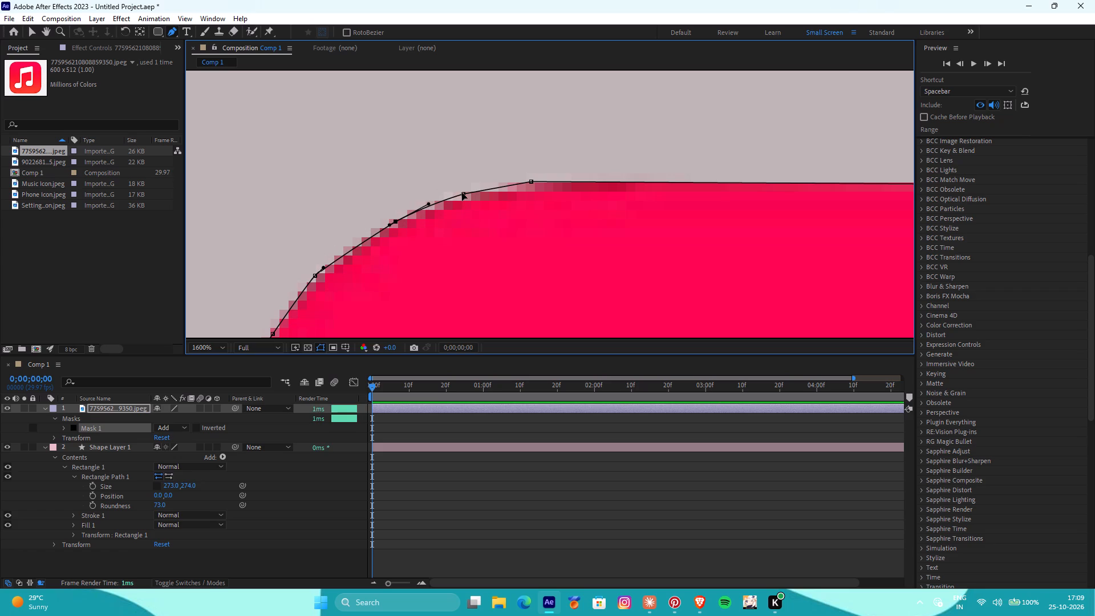
Nudge the four mask points around the icon's upper-left corner inward so the outline follows the red edge.
{"action": "left_click", "coordinate": [463, 192]}
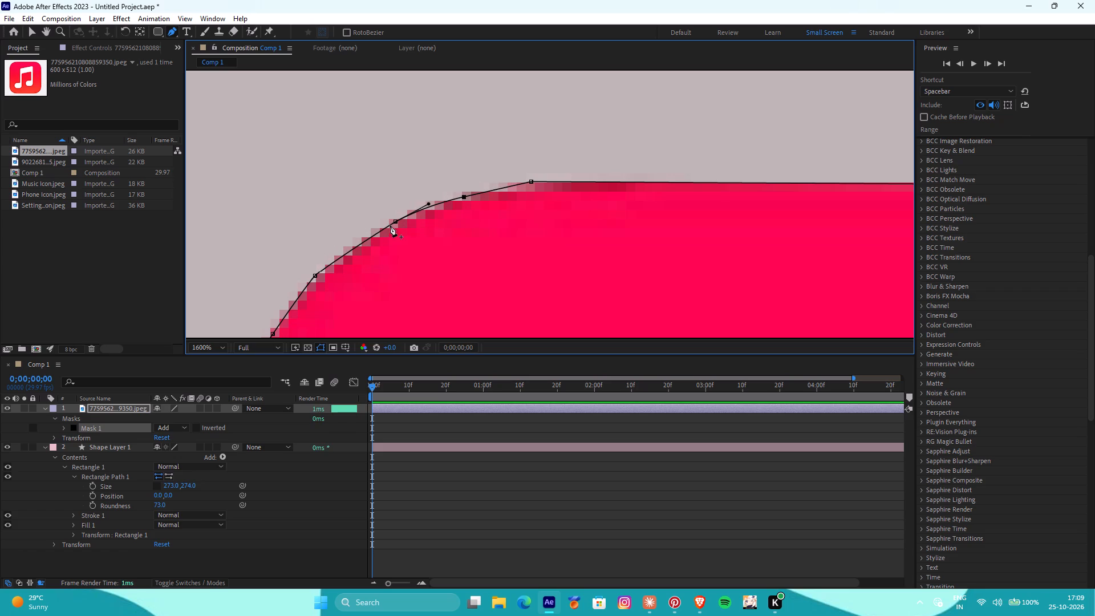
{"action": "left_click", "coordinate": [397, 220]}
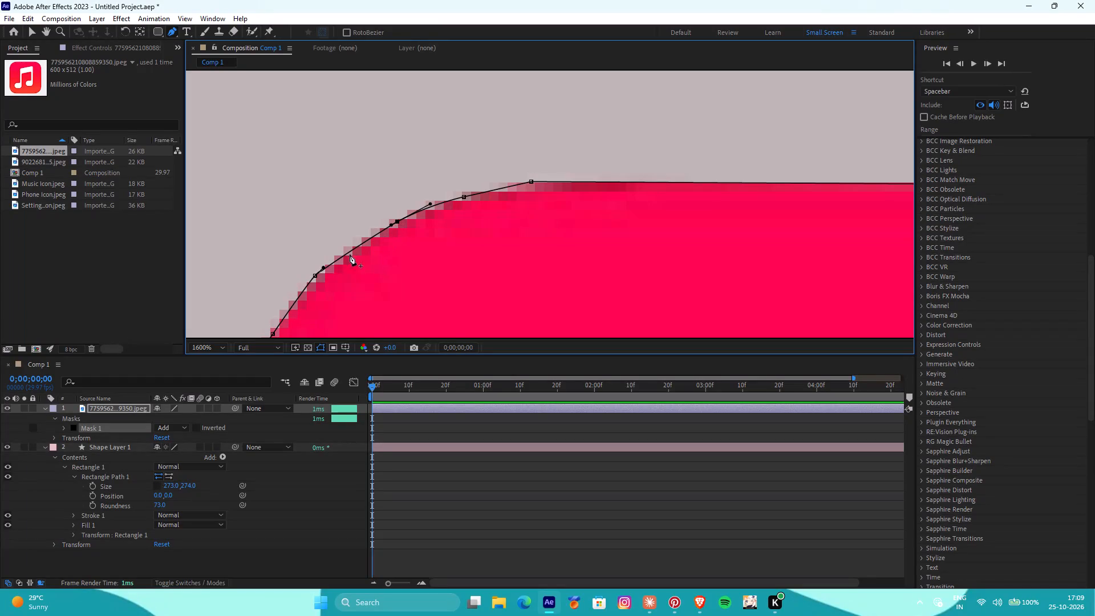
{"action": "left_click", "coordinate": [314, 274]}
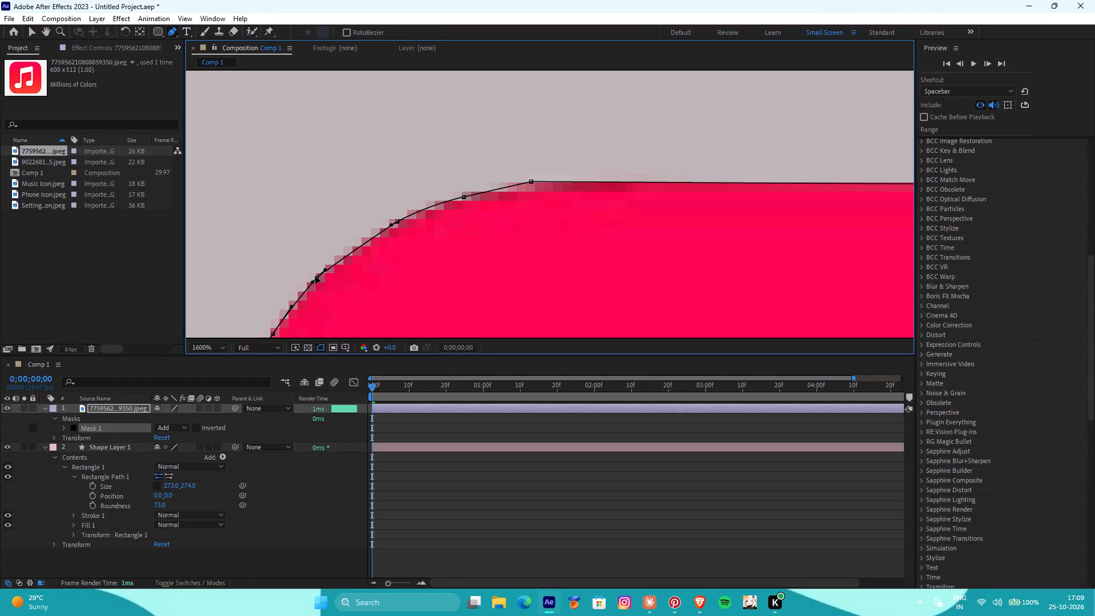
{"action": "scroll", "coordinate": [553, 153], "scroll_direction": "down", "scroll_amount": 2}
{"action": "scroll", "coordinate": [548, 184], "scroll_direction": "up", "scroll_amount": 3}
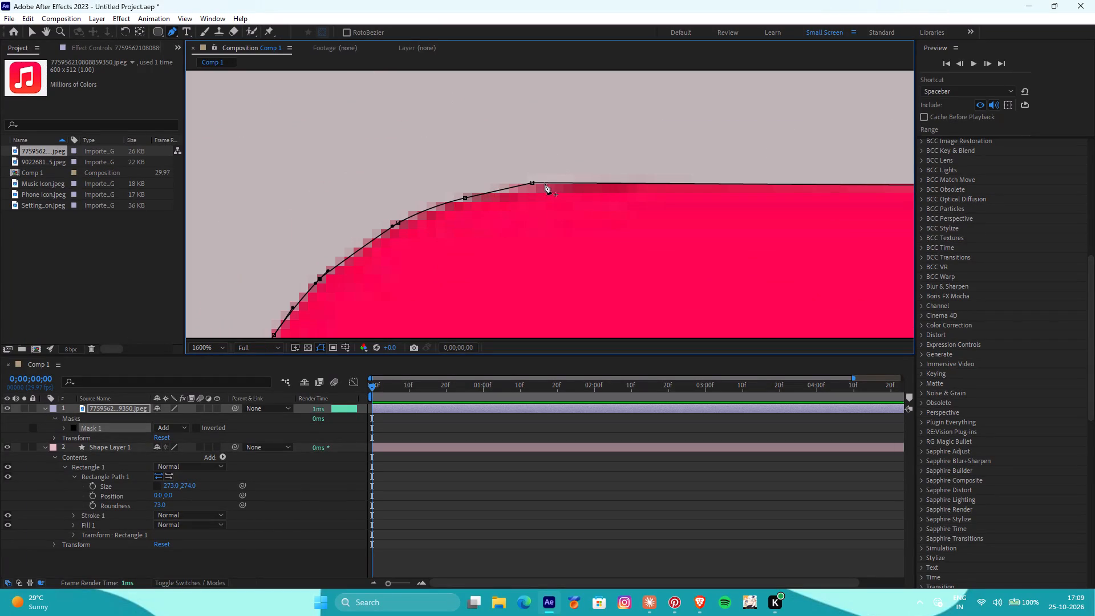
{"action": "left_click", "coordinate": [533, 183]}
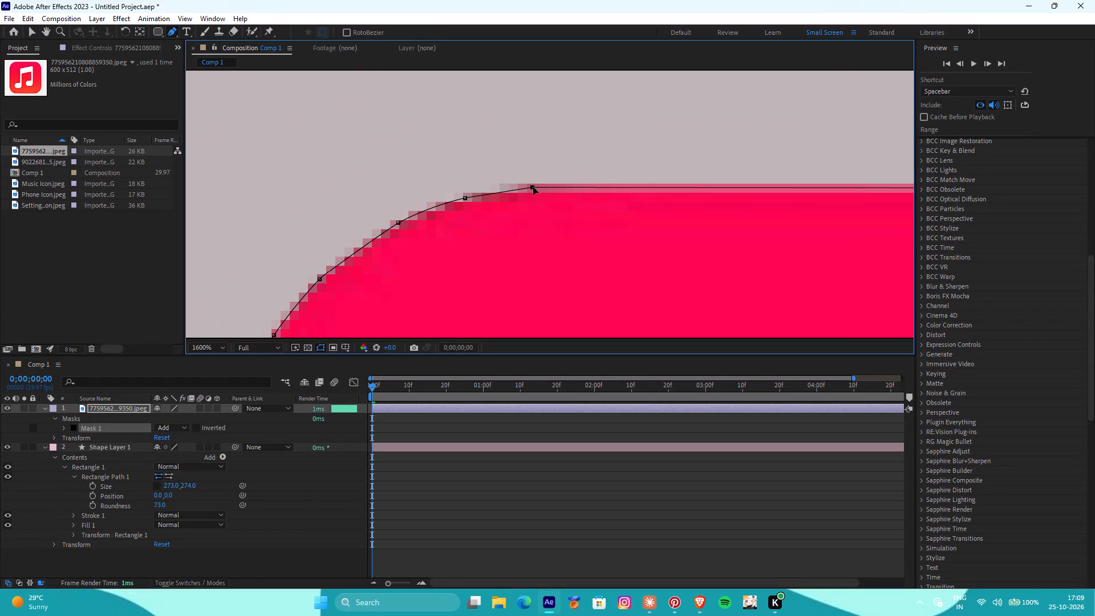
Lower the mask point where the top edge meets the icon's upper-right corner slightly onto the red edge.
{"action": "scroll", "coordinate": [568, 181], "scroll_direction": "down", "scroll_amount": 2}
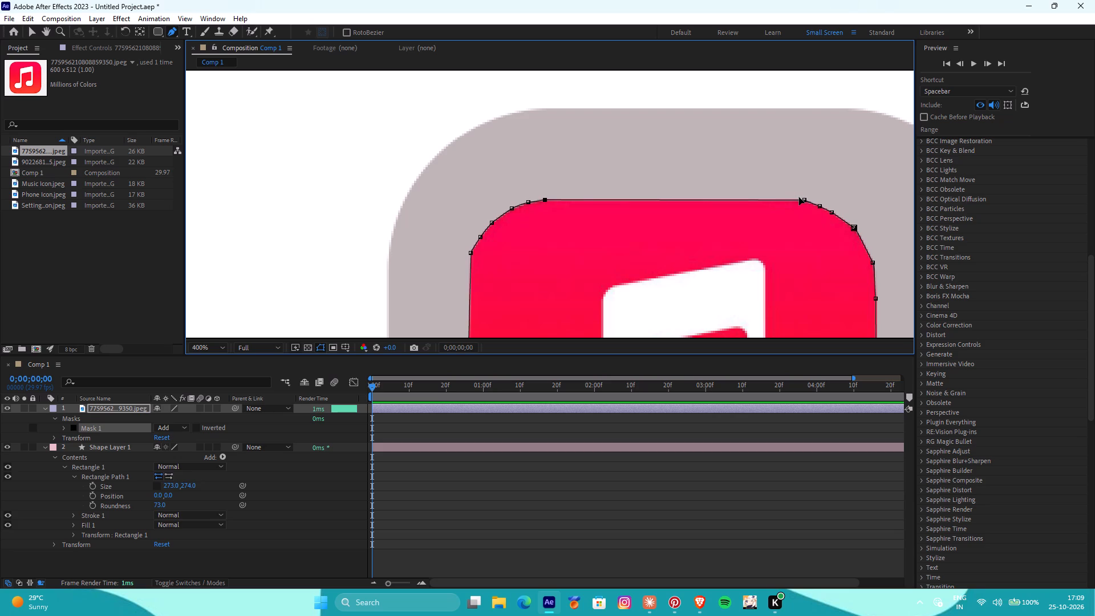
{"action": "scroll", "coordinate": [806, 198], "scroll_direction": "up", "scroll_amount": 1}
{"action": "scroll", "coordinate": [805, 198], "scroll_direction": "down", "scroll_amount": 2}
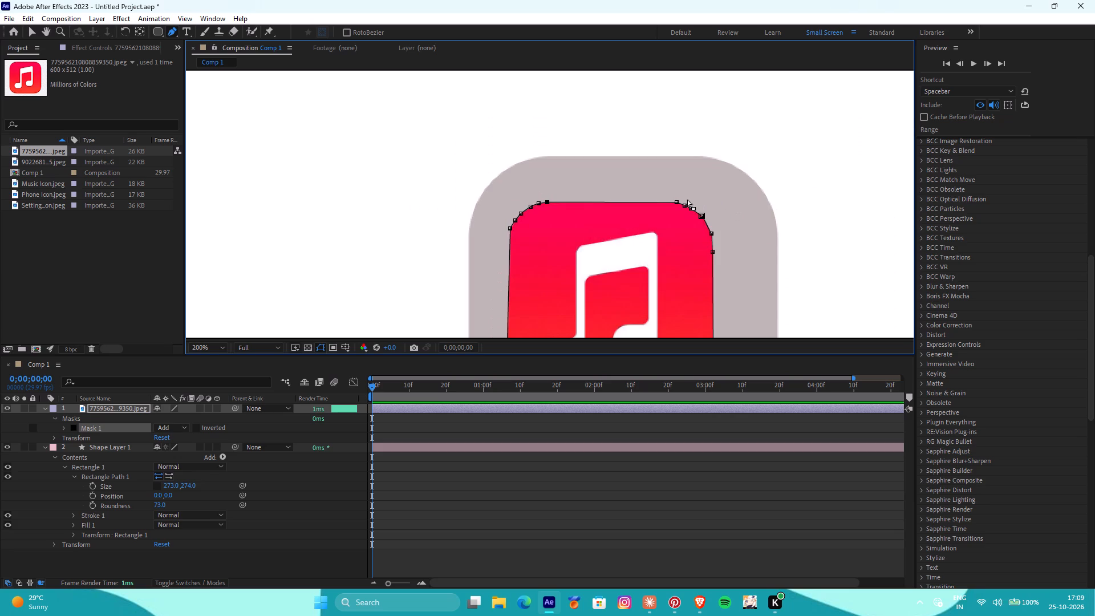
{"action": "scroll", "coordinate": [687, 200], "scroll_direction": "up", "scroll_amount": 5, "text": "alt"}
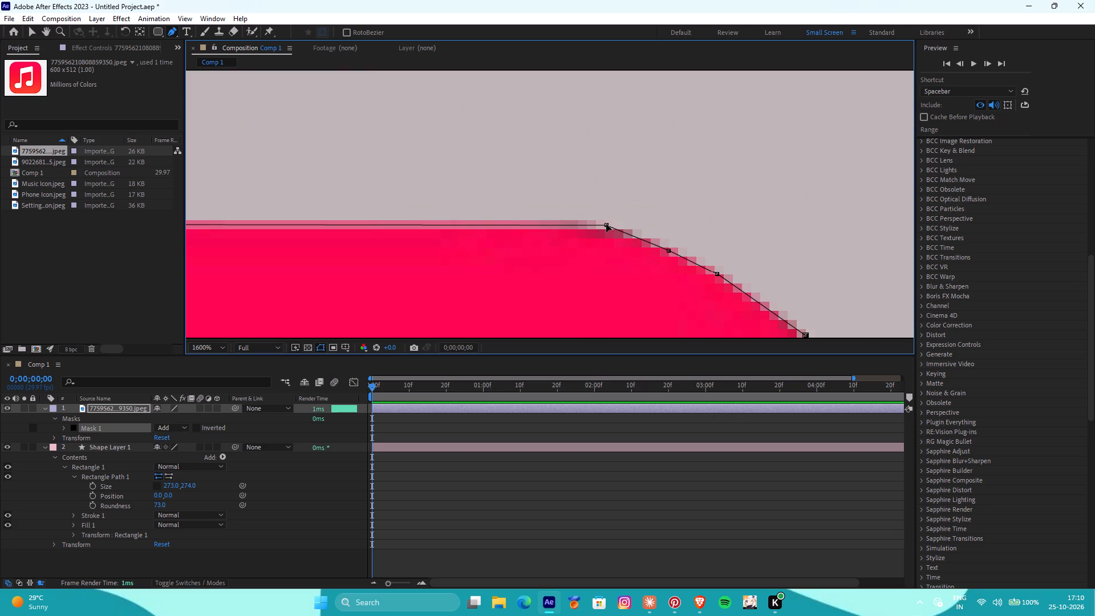
{"action": "left_click", "coordinate": [606, 224]}
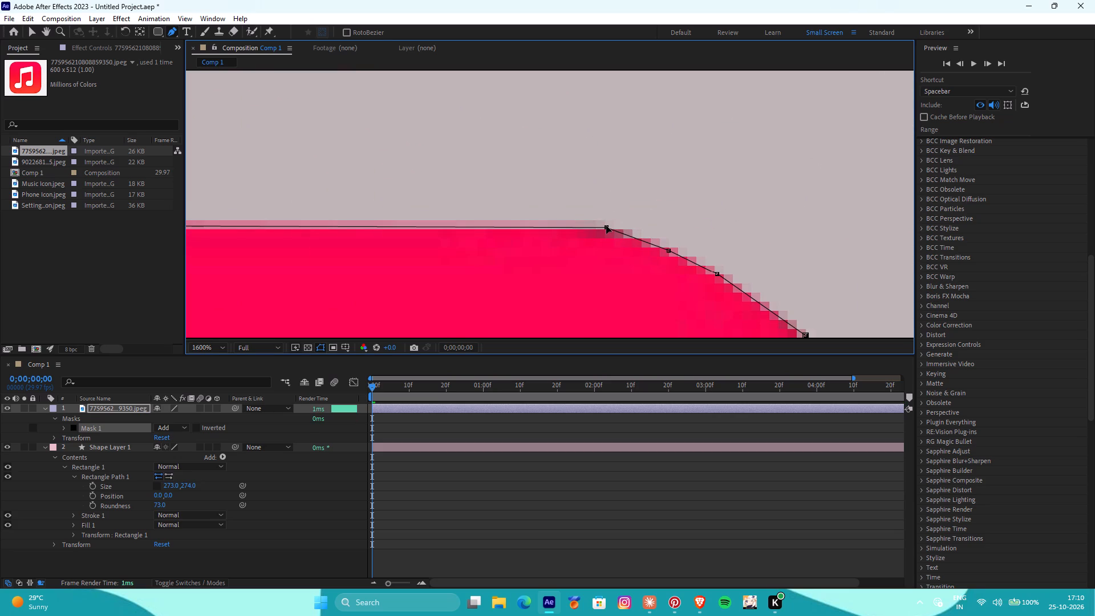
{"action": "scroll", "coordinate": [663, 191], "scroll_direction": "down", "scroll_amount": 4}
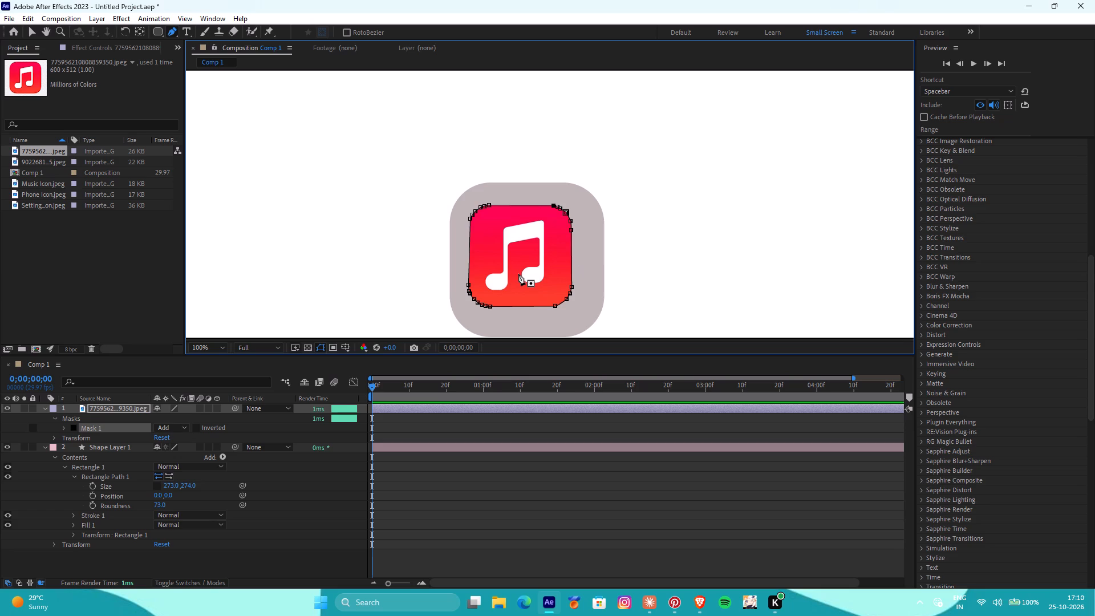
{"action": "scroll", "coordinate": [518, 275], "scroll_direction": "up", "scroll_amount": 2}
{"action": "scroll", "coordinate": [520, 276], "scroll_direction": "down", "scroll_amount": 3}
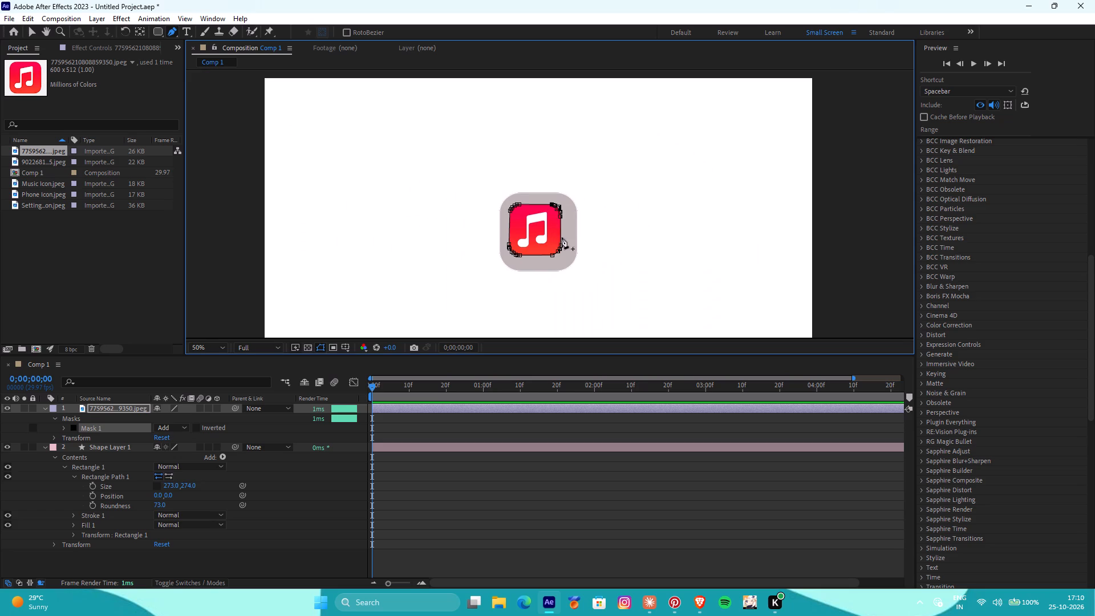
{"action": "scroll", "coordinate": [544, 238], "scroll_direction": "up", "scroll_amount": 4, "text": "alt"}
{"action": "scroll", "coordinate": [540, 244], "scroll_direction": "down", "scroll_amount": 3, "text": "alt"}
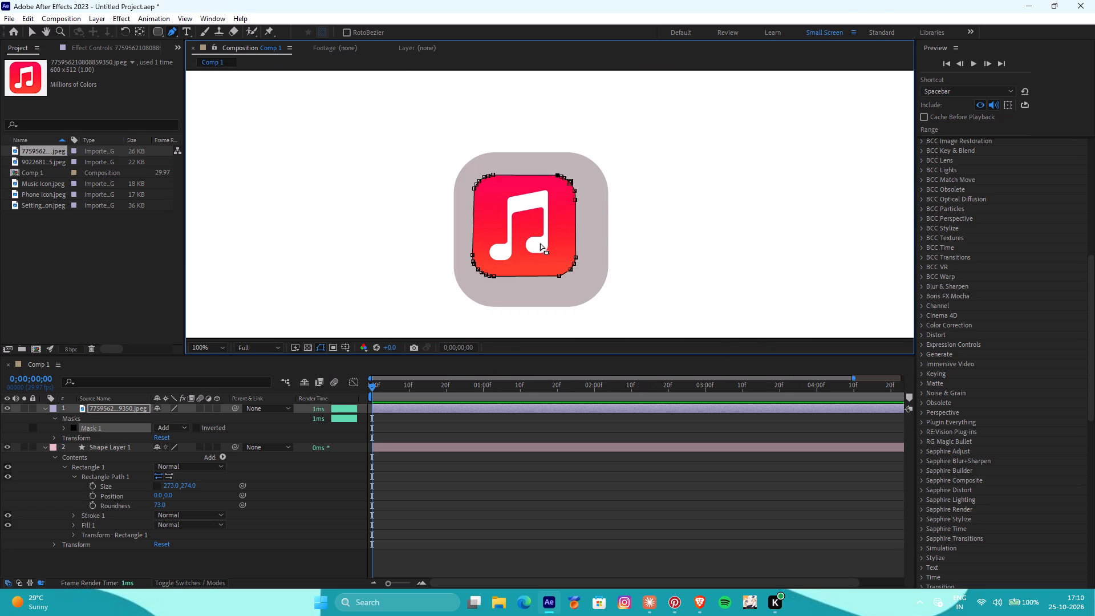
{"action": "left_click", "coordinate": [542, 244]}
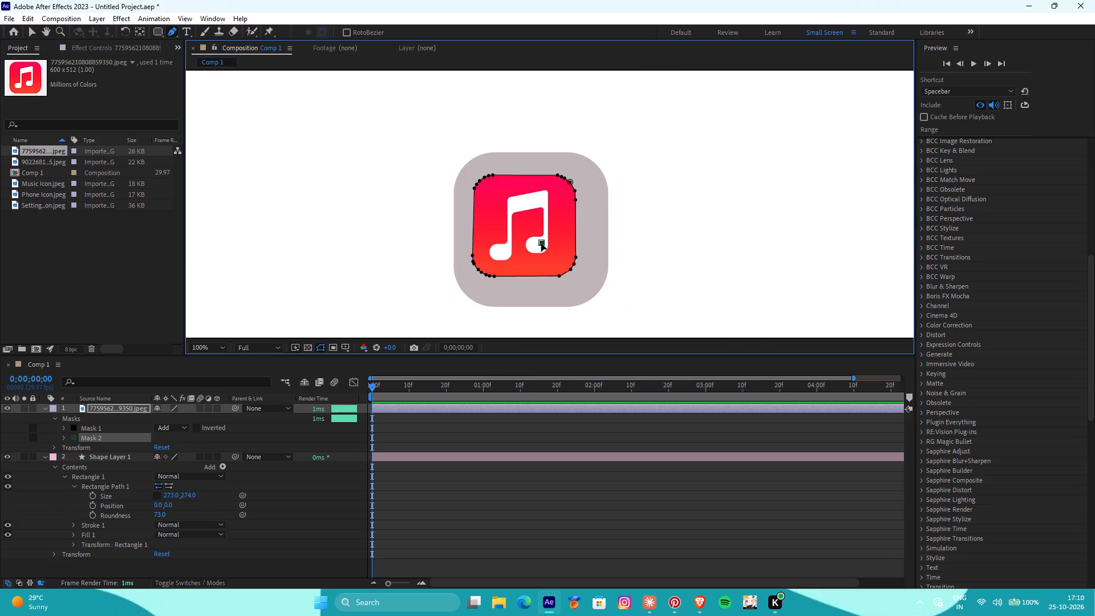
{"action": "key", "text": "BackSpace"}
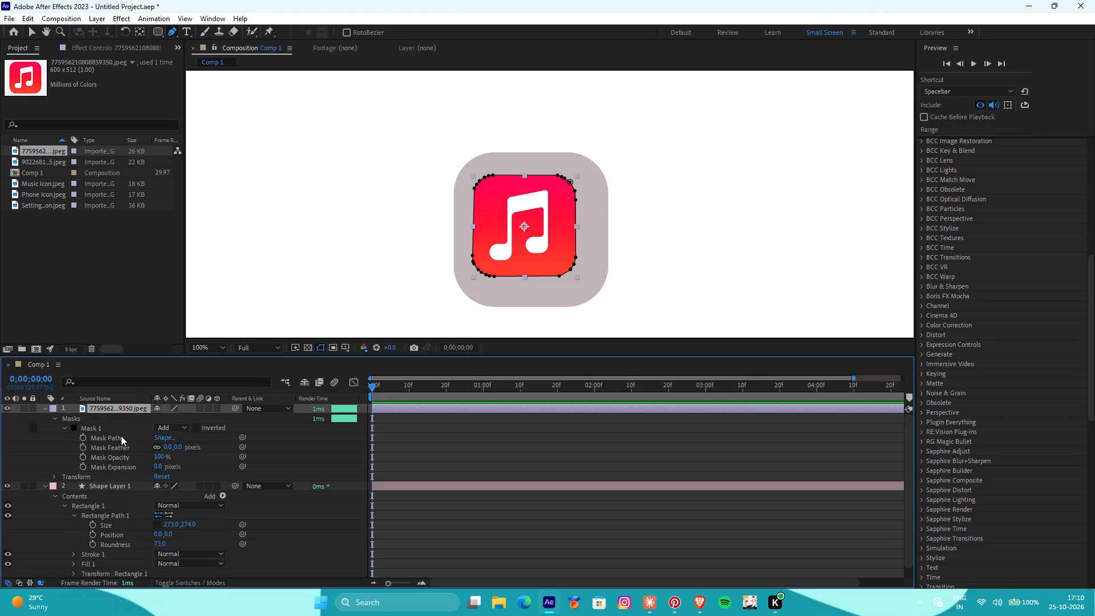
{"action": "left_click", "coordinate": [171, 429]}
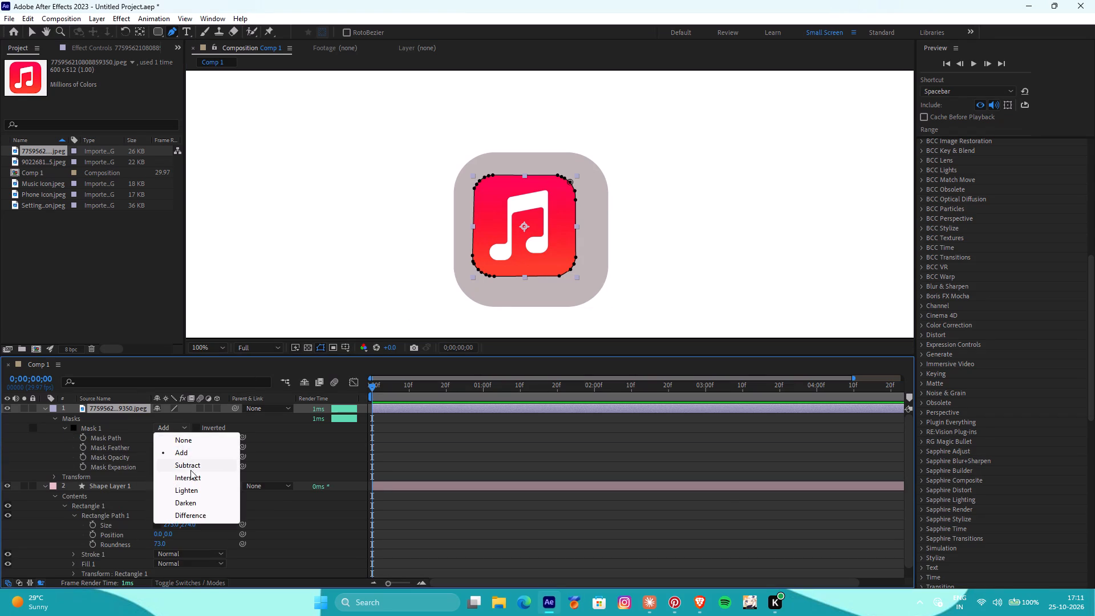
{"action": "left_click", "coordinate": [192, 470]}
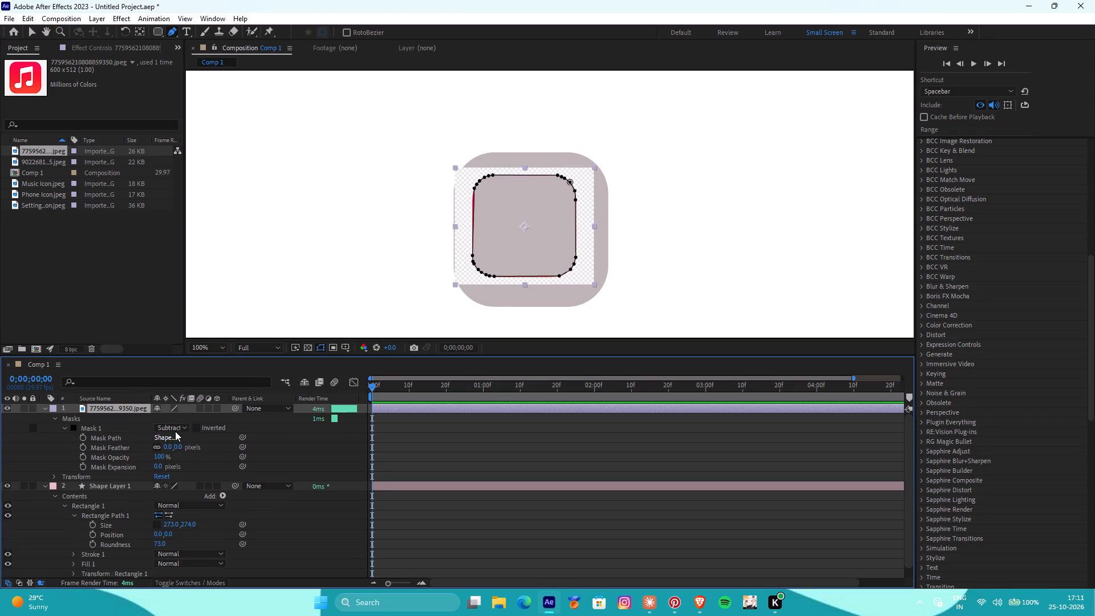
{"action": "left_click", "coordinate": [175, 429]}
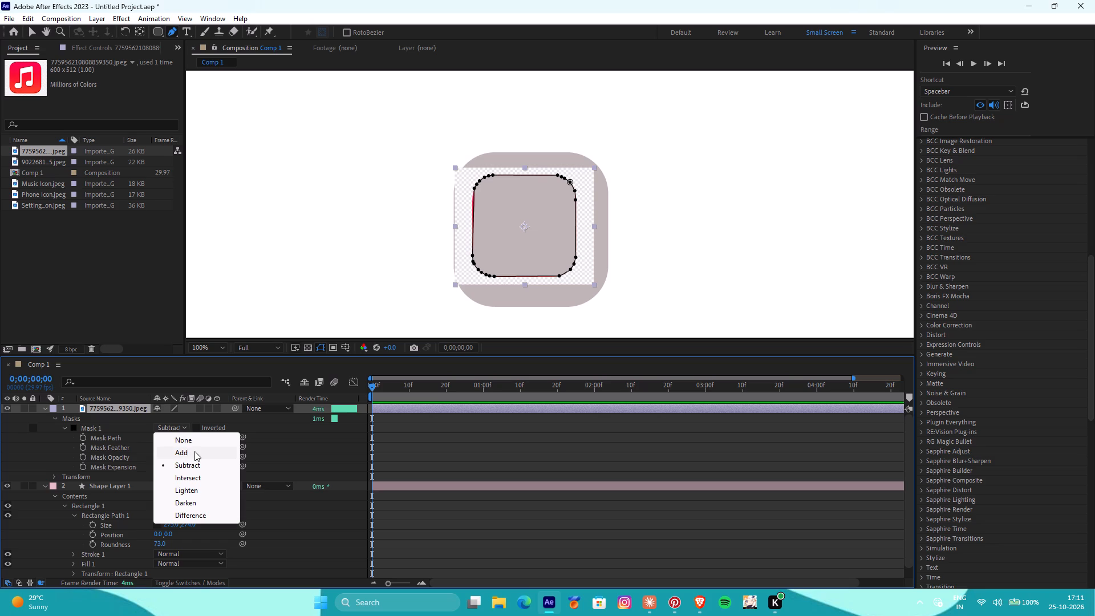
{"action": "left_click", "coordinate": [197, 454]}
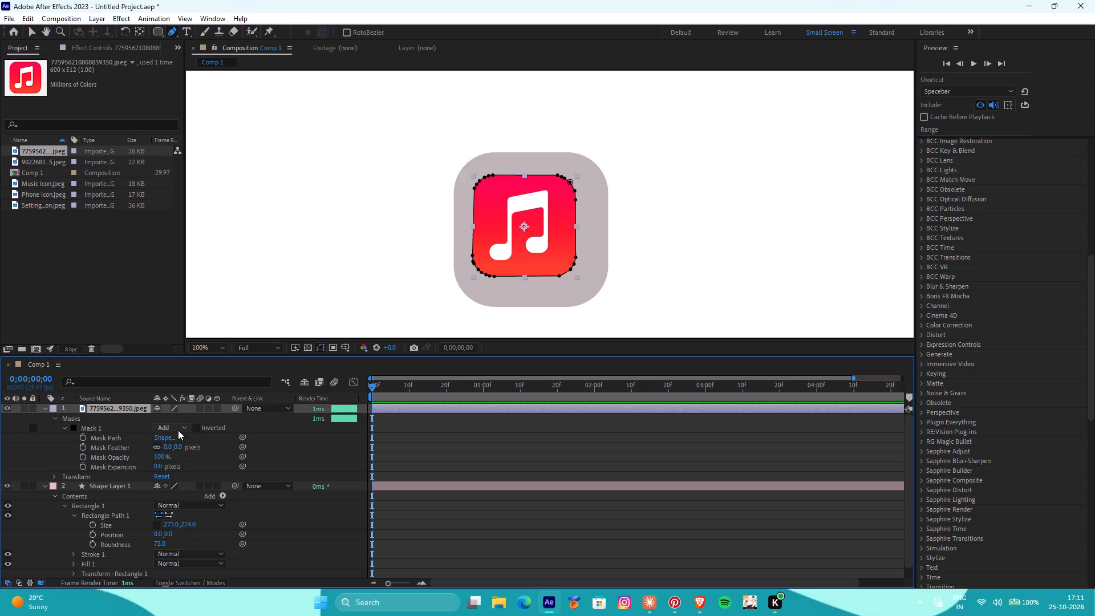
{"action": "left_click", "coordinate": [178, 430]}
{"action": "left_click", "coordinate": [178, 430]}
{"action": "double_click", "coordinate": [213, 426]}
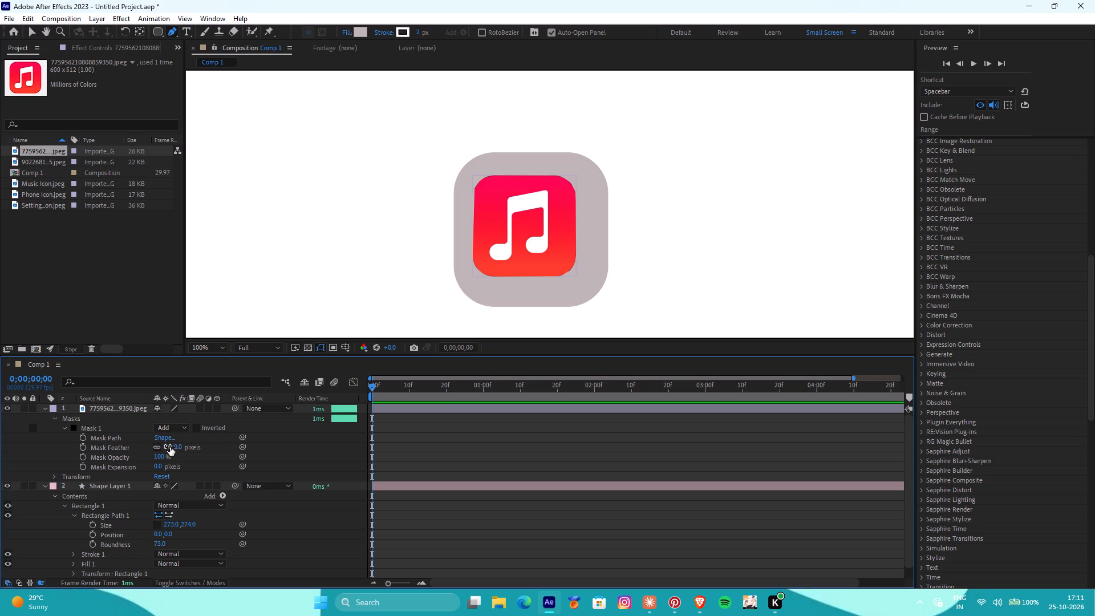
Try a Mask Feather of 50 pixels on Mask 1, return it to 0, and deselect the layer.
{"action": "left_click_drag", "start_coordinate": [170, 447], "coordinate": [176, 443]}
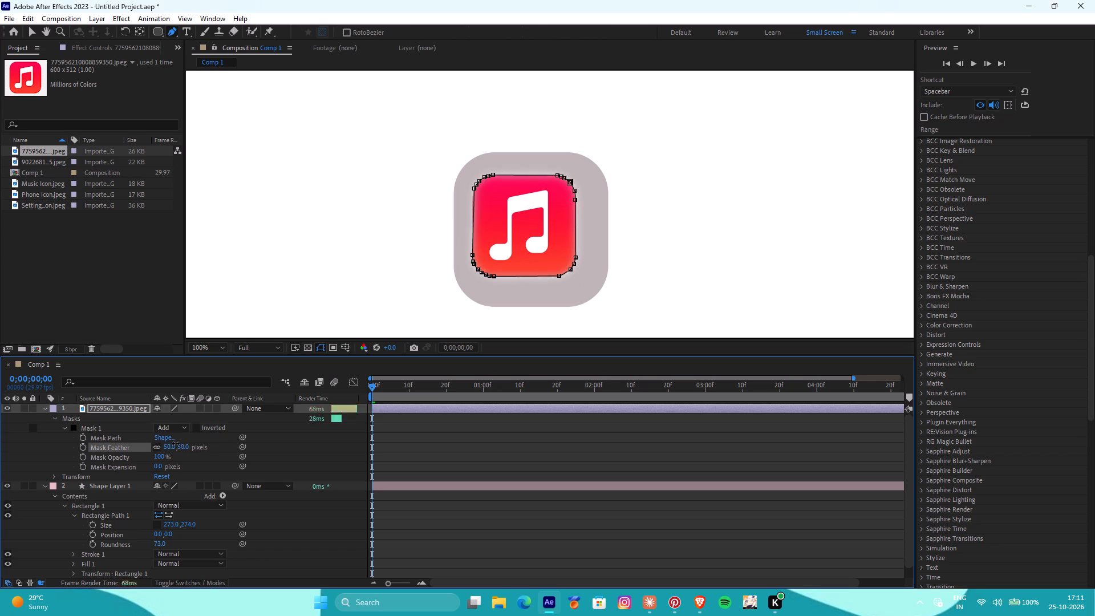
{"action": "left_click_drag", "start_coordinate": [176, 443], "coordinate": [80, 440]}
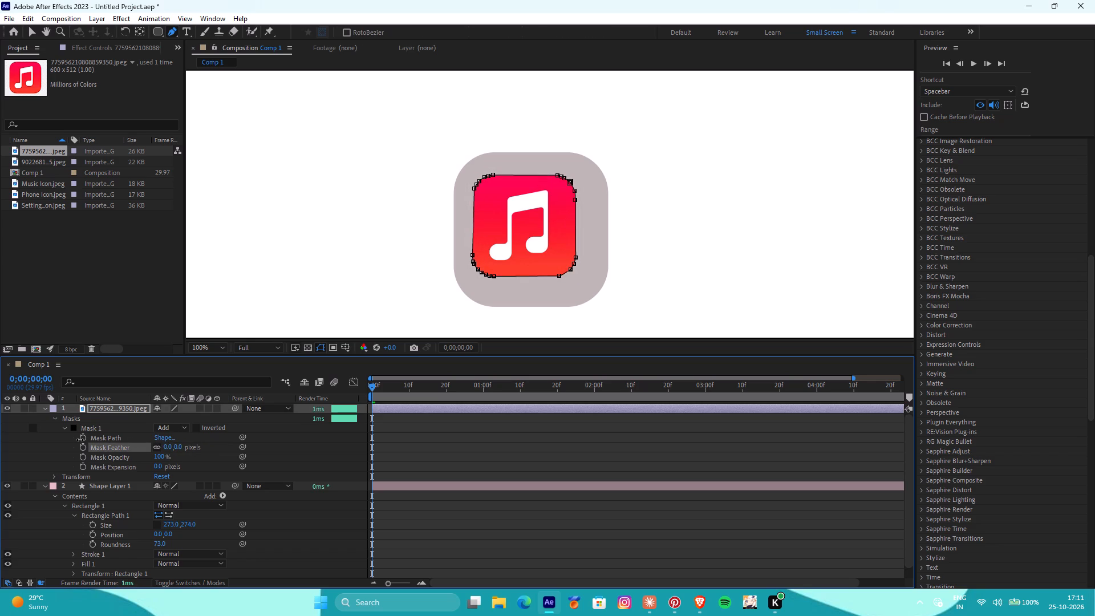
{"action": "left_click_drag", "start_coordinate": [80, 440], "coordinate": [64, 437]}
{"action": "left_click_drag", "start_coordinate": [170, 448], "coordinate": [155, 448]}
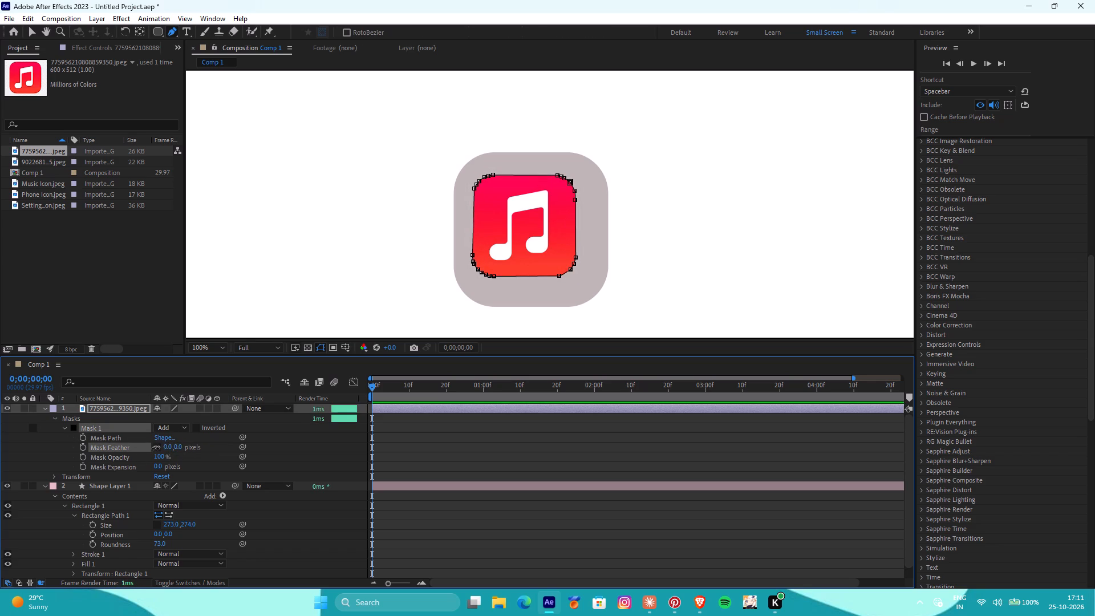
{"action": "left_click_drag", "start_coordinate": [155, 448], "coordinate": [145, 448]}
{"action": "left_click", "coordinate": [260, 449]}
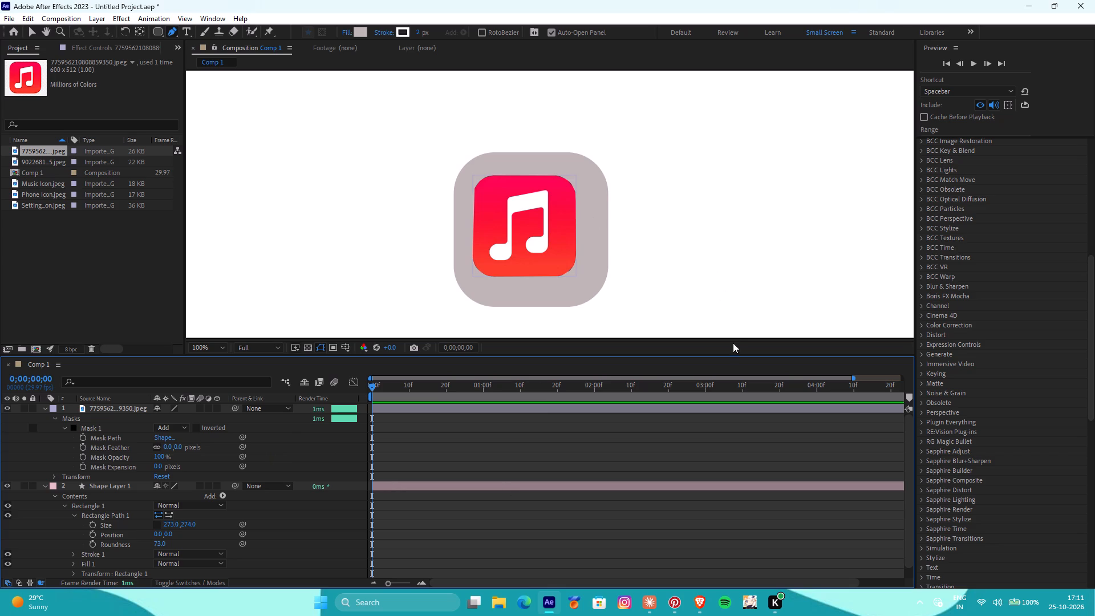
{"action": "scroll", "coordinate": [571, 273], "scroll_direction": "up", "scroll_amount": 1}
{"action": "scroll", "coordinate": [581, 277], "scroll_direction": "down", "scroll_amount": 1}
Add a point to Mask 1 on the red icon's left edge, just below the upper-left corner.
{"action": "scroll", "coordinate": [588, 274], "scroll_direction": "up", "scroll_amount": 3, "text": "alt"}
{"action": "scroll", "coordinate": [588, 275], "scroll_direction": "down", "scroll_amount": 3, "text": "alt"}
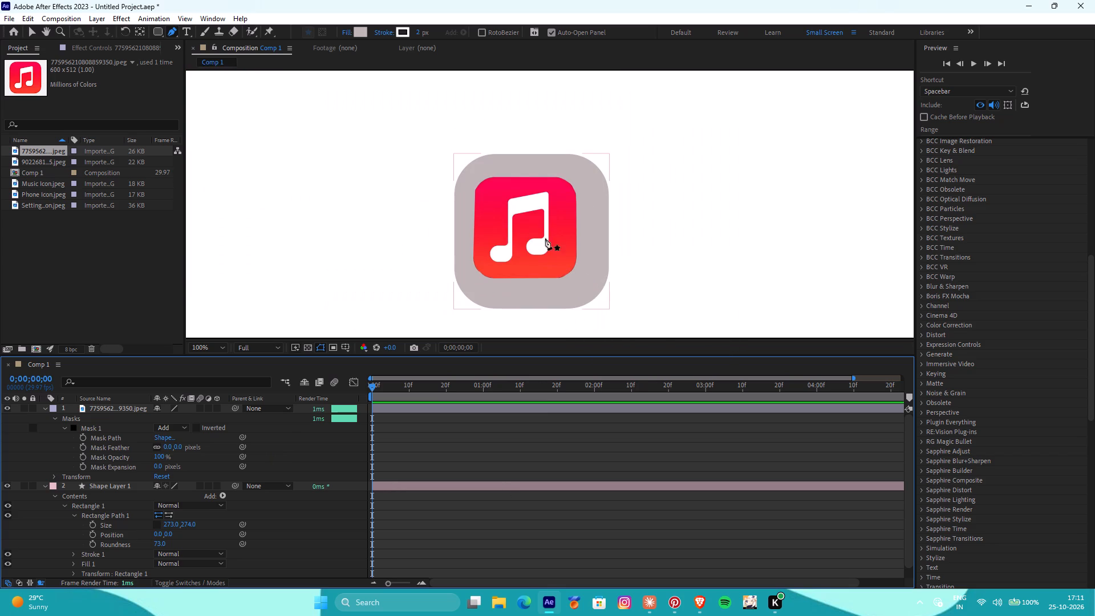
{"action": "scroll", "coordinate": [482, 180], "scroll_direction": "up", "scroll_amount": 3, "text": "alt"}
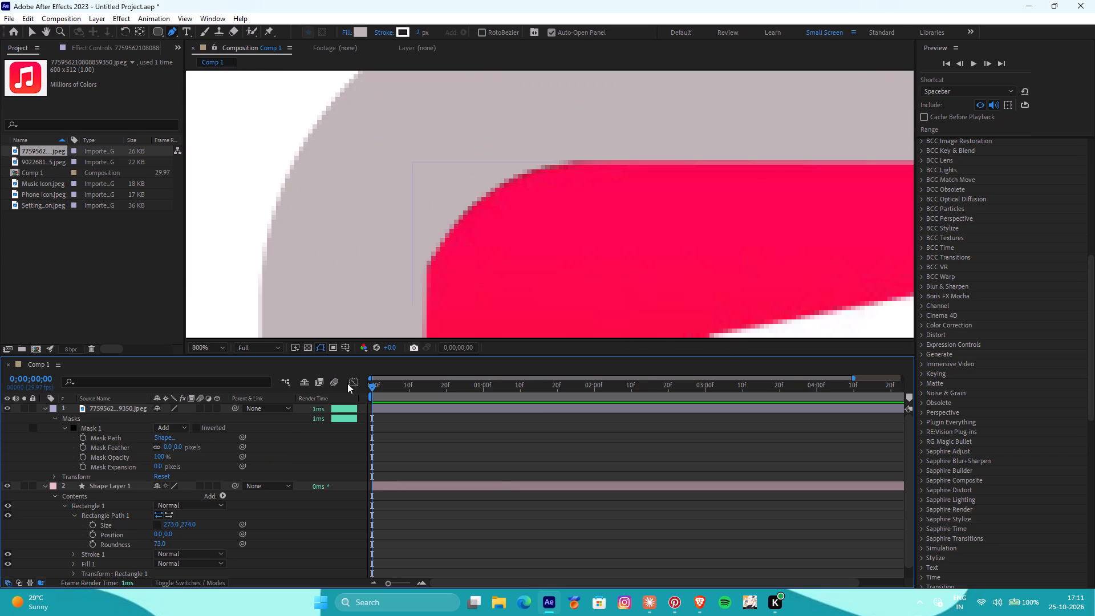
{"action": "left_click", "coordinate": [87, 429]}
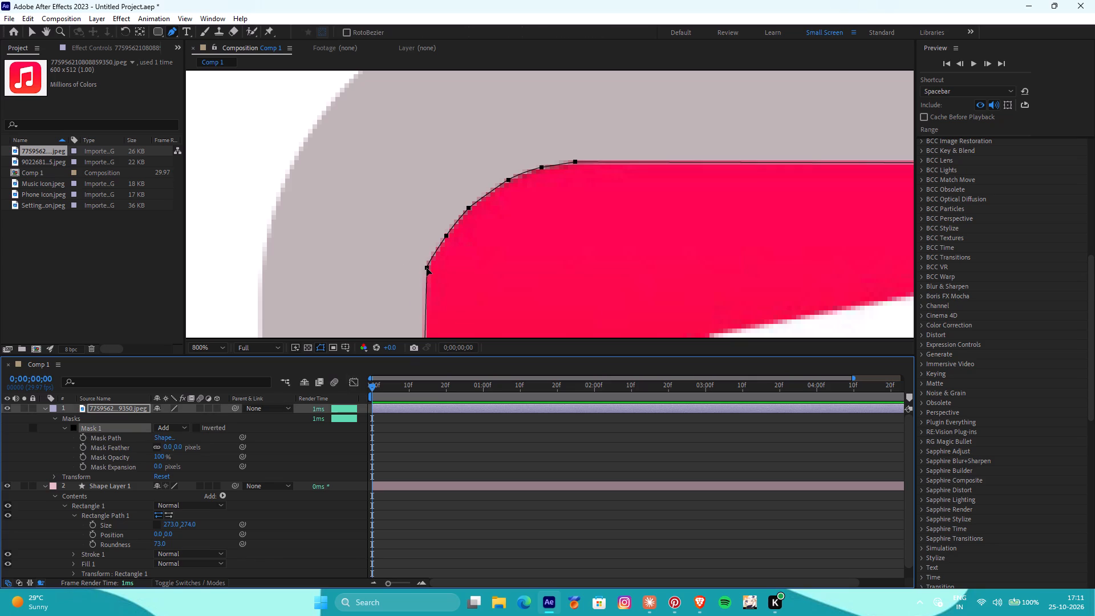
{"action": "scroll", "coordinate": [429, 297], "scroll_direction": "down", "scroll_amount": 1}
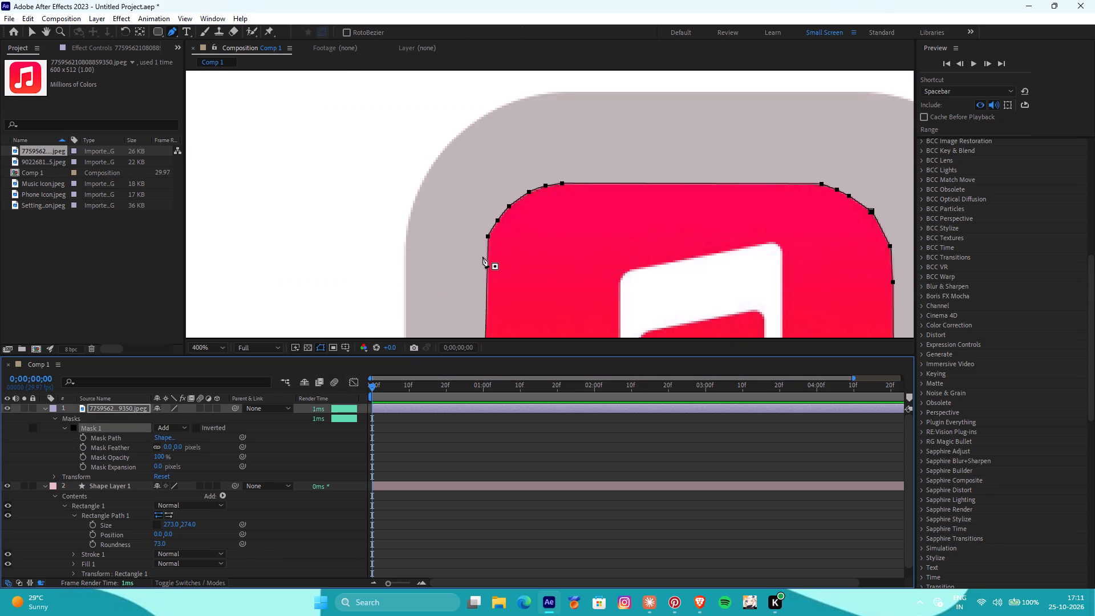
{"action": "scroll", "coordinate": [482, 256], "scroll_direction": "up", "scroll_amount": 2}
{"action": "scroll", "coordinate": [449, 293], "scroll_direction": "down", "scroll_amount": 1, "text": "alt"}
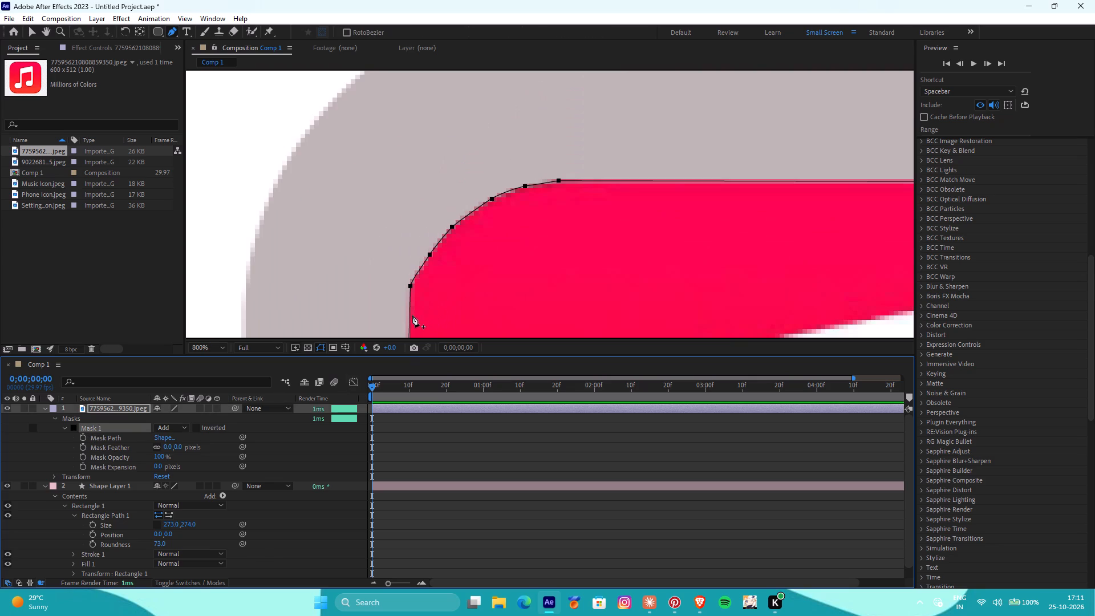
{"action": "left_click", "coordinate": [410, 317]}
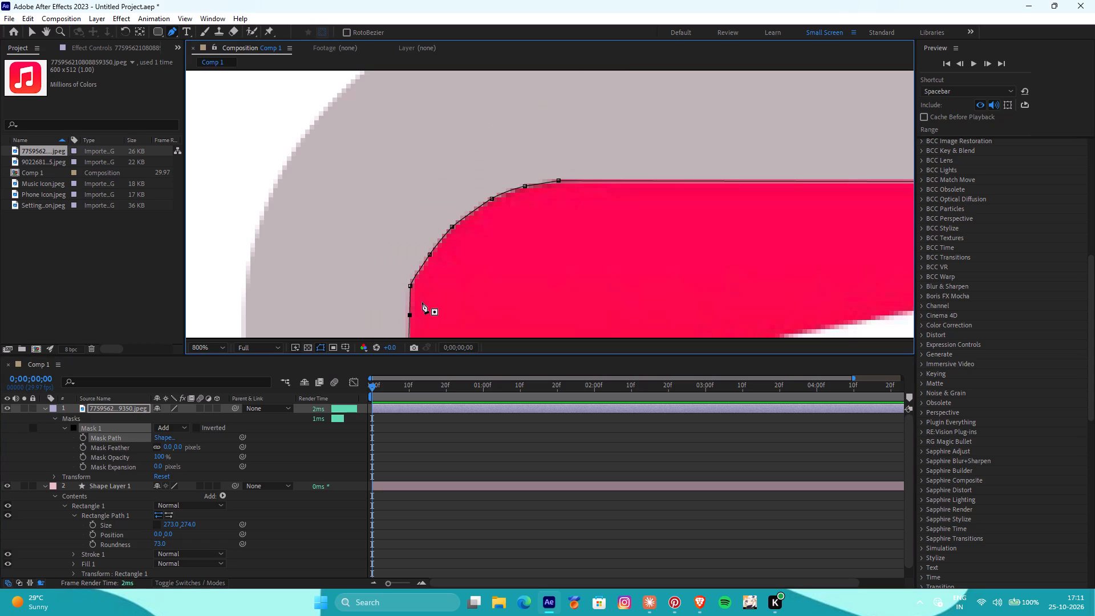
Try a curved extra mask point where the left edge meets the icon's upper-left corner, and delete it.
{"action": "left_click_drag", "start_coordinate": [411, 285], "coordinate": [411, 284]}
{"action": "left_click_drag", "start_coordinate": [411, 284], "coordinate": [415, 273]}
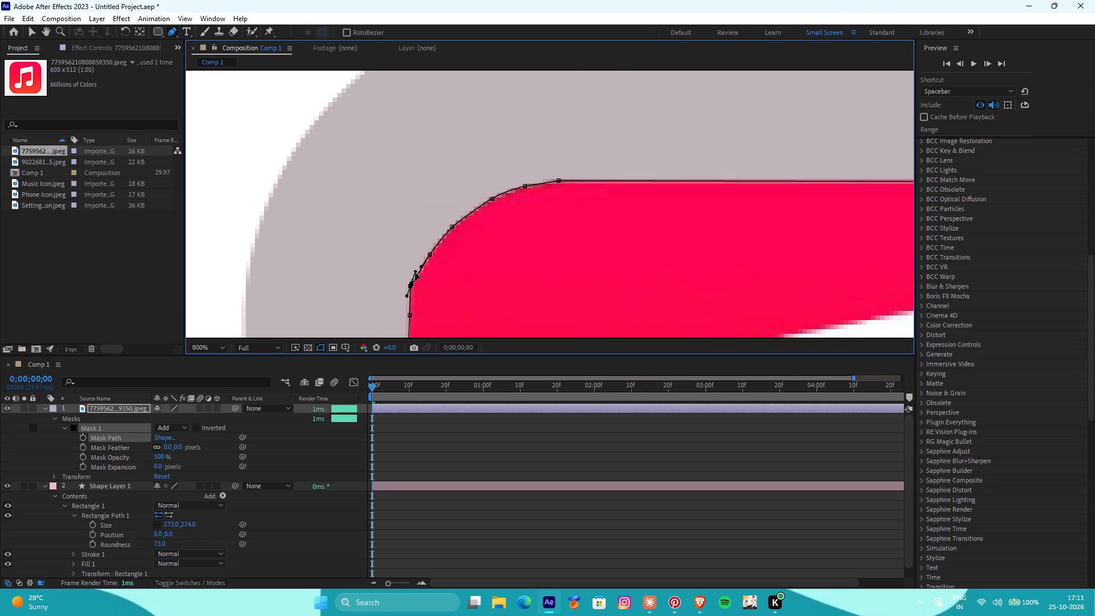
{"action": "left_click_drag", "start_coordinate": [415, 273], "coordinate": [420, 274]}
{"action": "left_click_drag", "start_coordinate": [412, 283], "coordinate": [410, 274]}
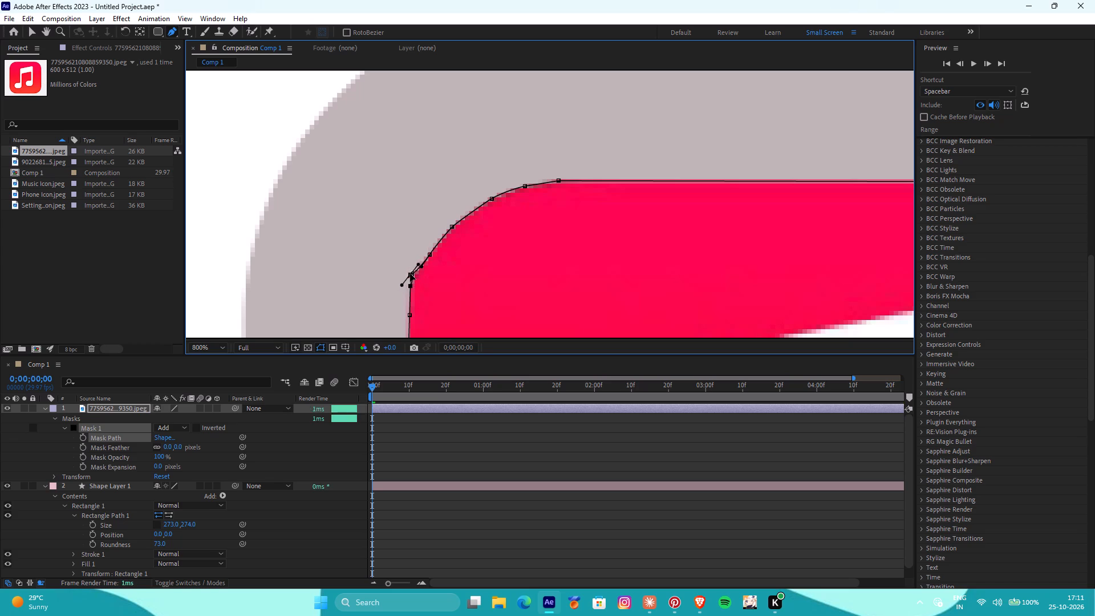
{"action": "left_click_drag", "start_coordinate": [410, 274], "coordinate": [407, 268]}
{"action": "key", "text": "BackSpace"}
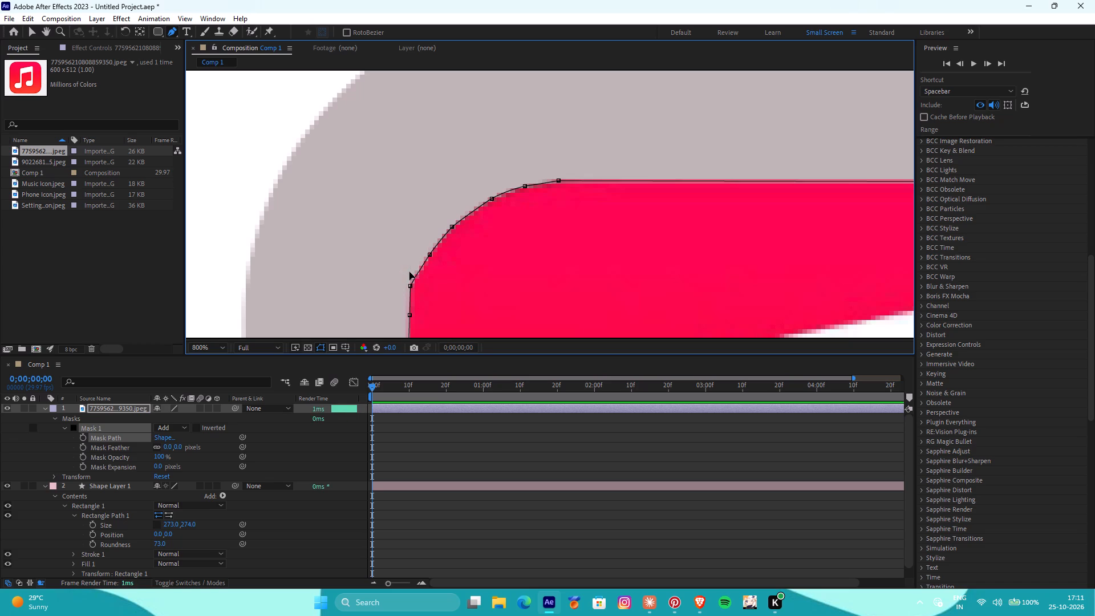
Move the corner point atop the left edge slightly up and inward, and shift the next point along the upper-left curve onto the red edge.
{"action": "left_click_drag", "start_coordinate": [411, 286], "coordinate": [411, 282]}
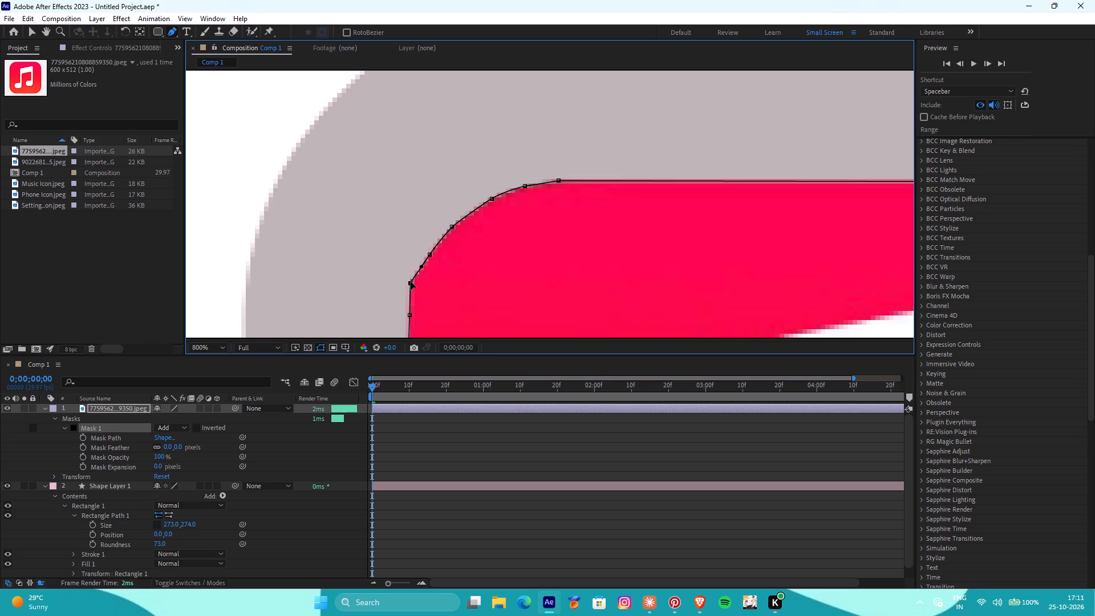
{"action": "left_click_drag", "start_coordinate": [411, 282], "coordinate": [413, 278]}
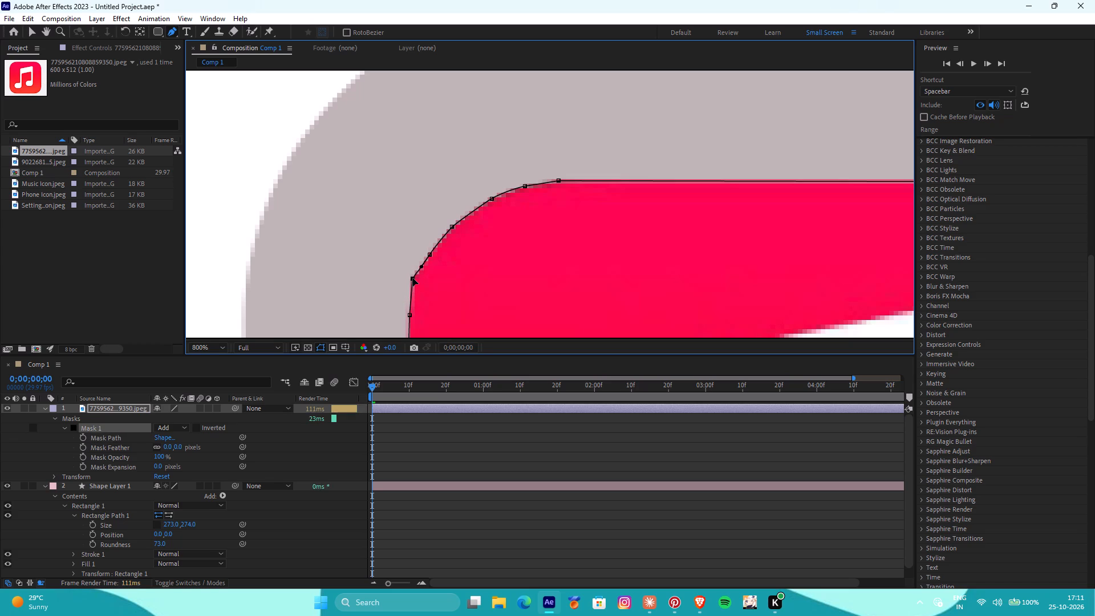
{"action": "scroll", "coordinate": [416, 281], "scroll_direction": "up", "scroll_amount": 2}
{"action": "scroll", "coordinate": [413, 281], "scroll_direction": "down", "scroll_amount": 1}
{"action": "scroll", "coordinate": [411, 287], "scroll_direction": "up", "scroll_amount": 1, "text": "alt"}
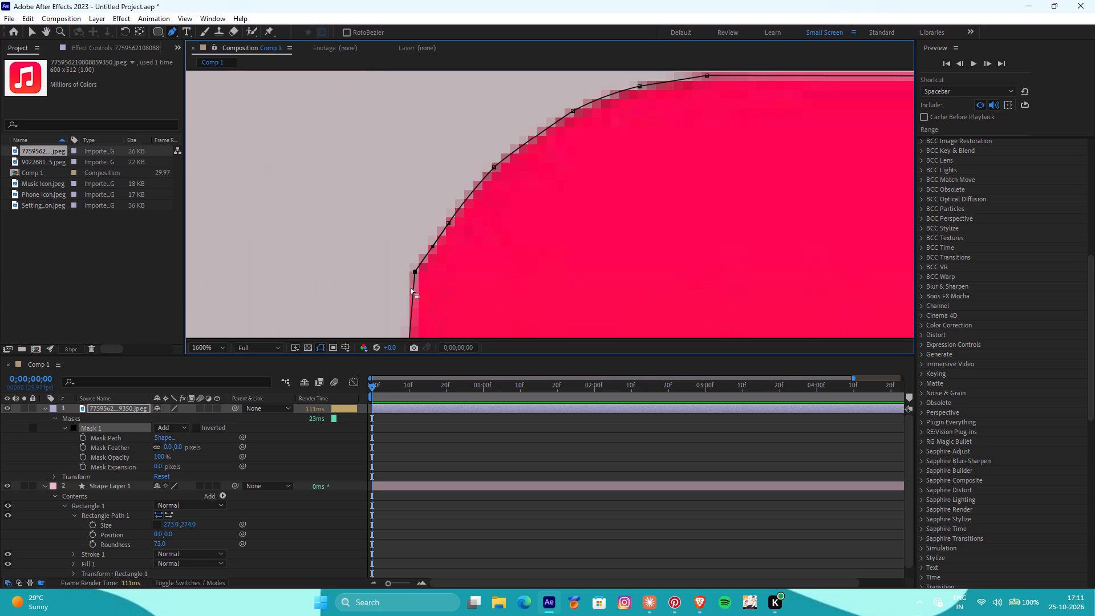
{"action": "scroll", "coordinate": [411, 287], "scroll_direction": "up", "scroll_amount": 5, "text": "alt"}
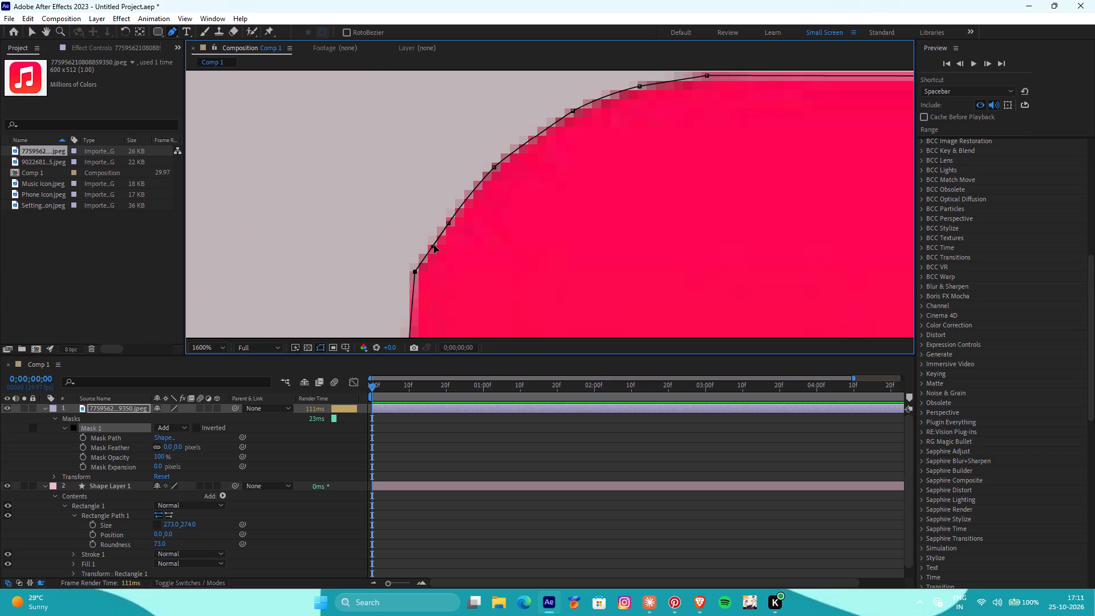
{"action": "left_click", "coordinate": [434, 245]}
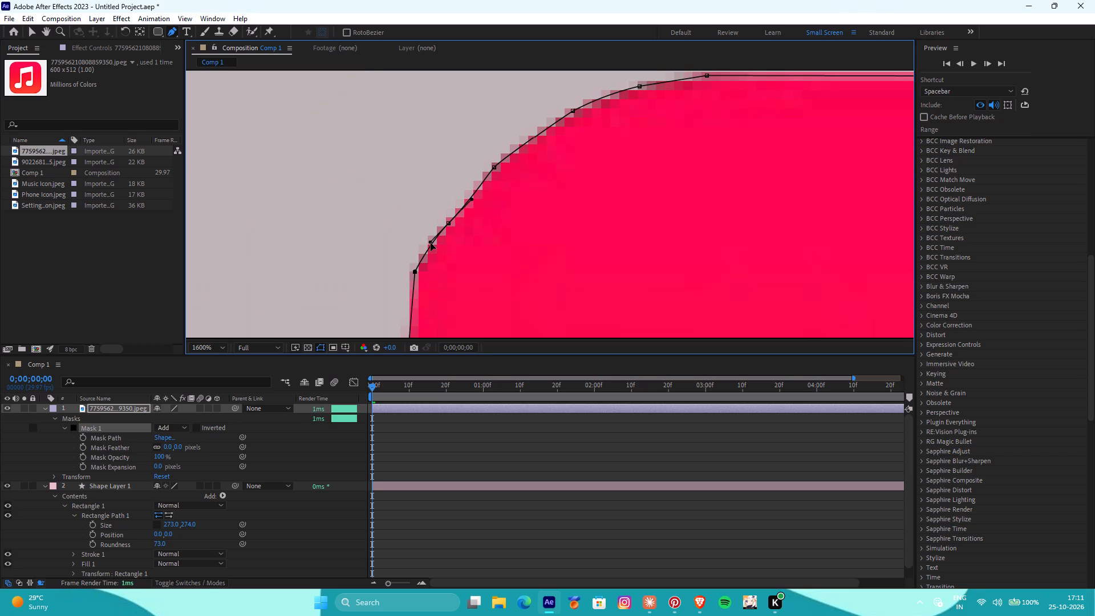
{"action": "left_click_drag", "start_coordinate": [449, 222], "coordinate": [453, 217]}
{"action": "left_click_drag", "start_coordinate": [453, 217], "coordinate": [456, 205]}
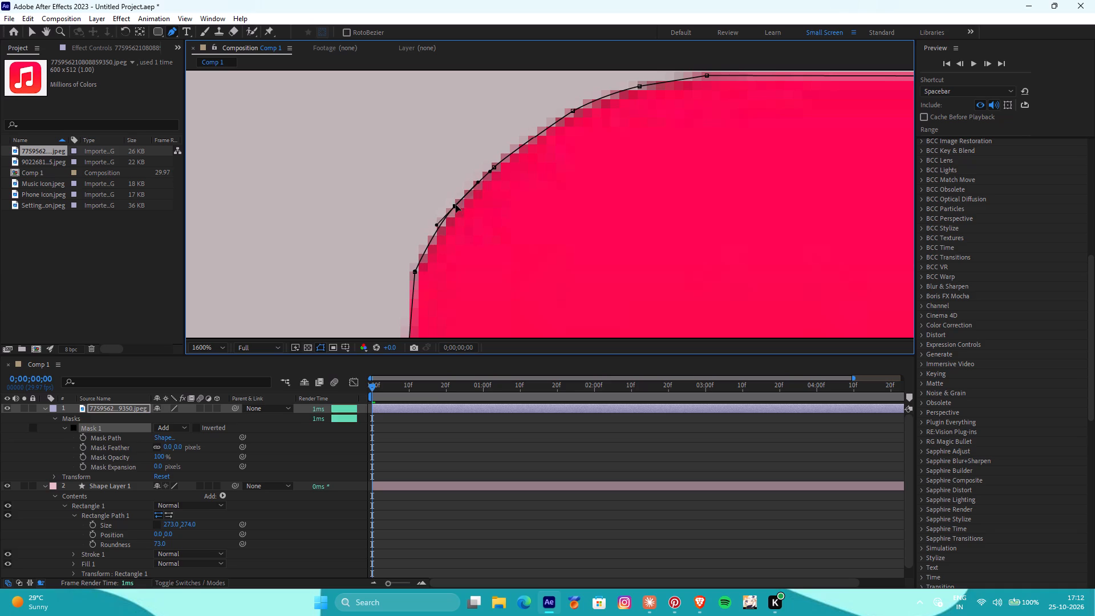
{"action": "left_click_drag", "start_coordinate": [456, 205], "coordinate": [456, 208]}
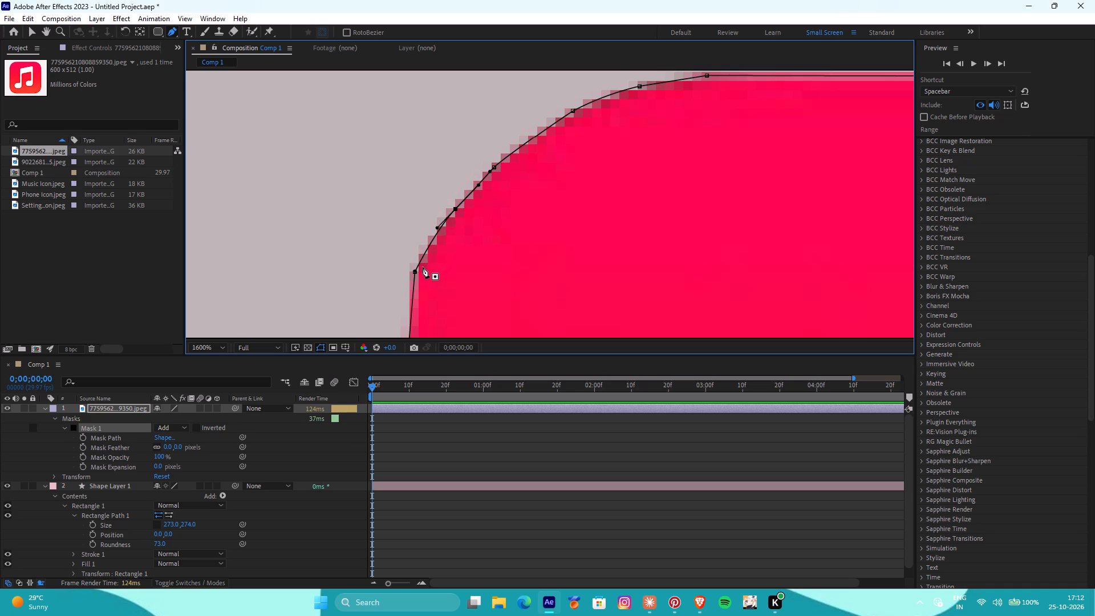
Deselect the mask and examine the edge of the red icon's upper-left corner up close.
{"action": "scroll", "coordinate": [429, 275], "scroll_direction": "down", "scroll_amount": 1}
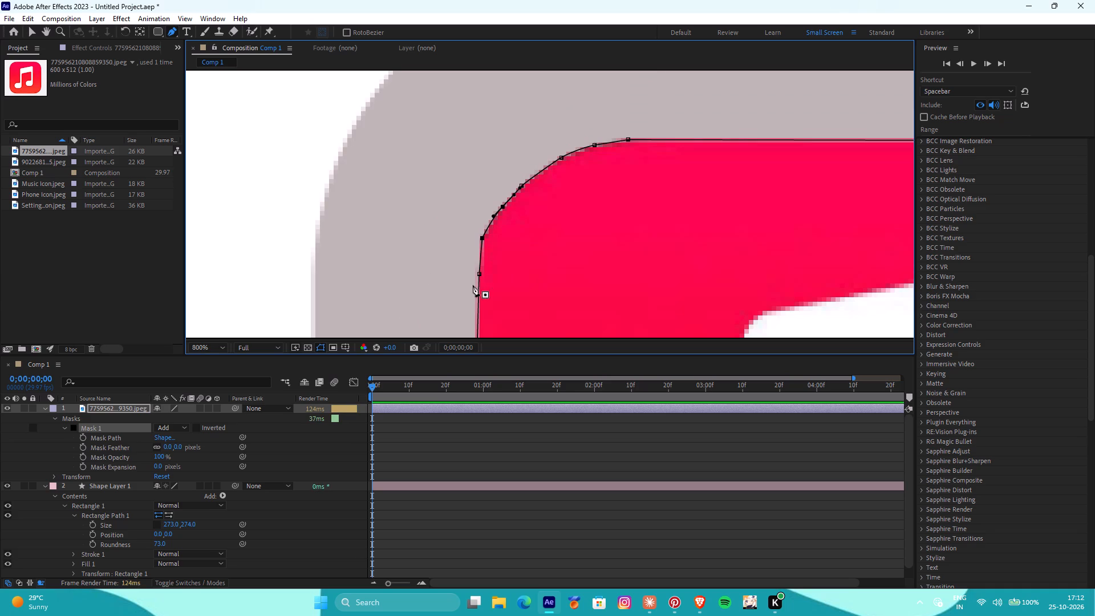
{"action": "scroll", "coordinate": [488, 253], "scroll_direction": "up", "scroll_amount": 3, "text": "alt"}
{"action": "left_click", "coordinate": [477, 222]}
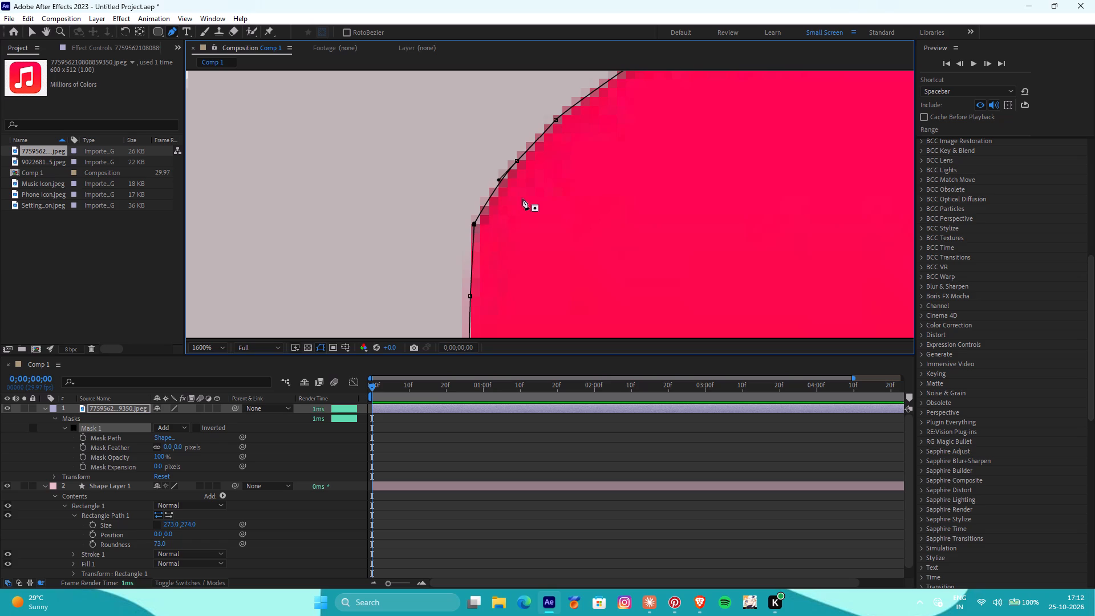
{"action": "scroll", "coordinate": [522, 198], "scroll_direction": "down", "scroll_amount": 2}
{"action": "scroll", "coordinate": [537, 216], "scroll_direction": "up", "scroll_amount": 4, "text": "alt"}
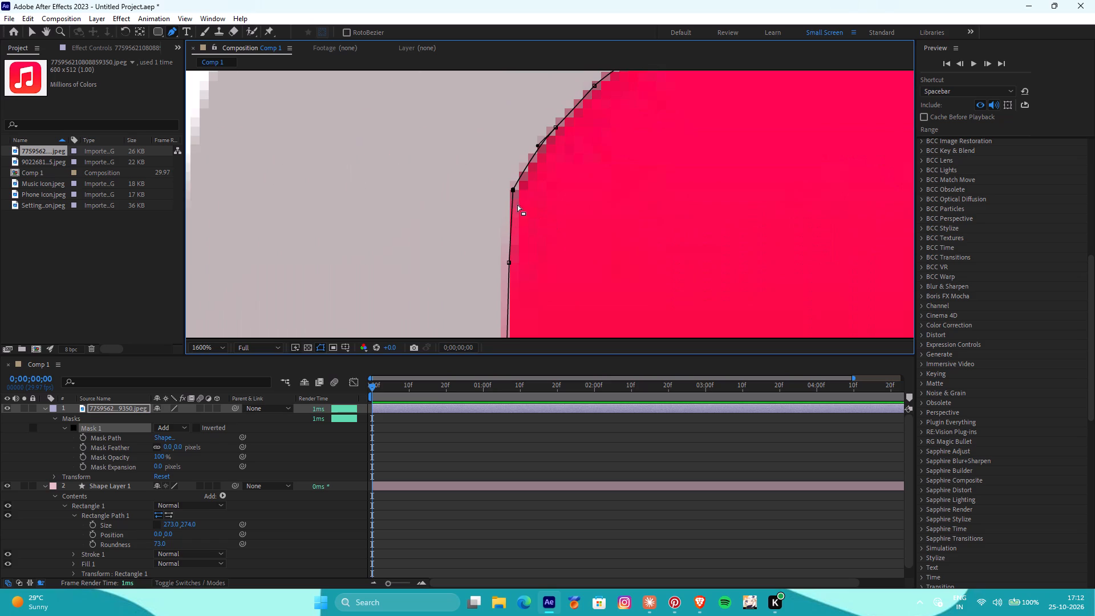
{"action": "left_click", "coordinate": [292, 459]}
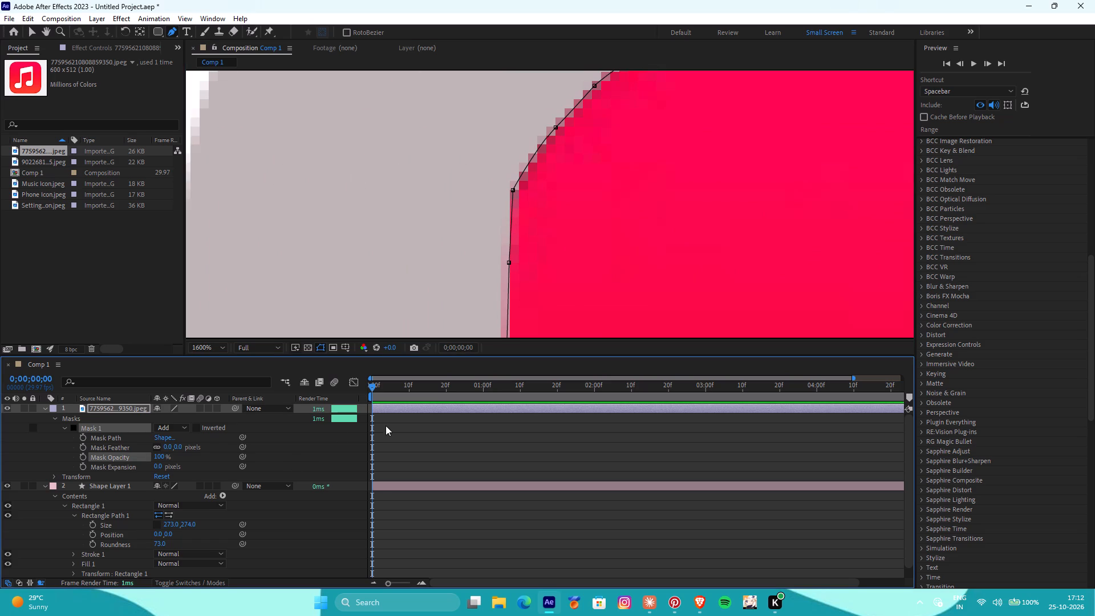
{"action": "left_click", "coordinate": [395, 445]}
{"action": "scroll", "coordinate": [567, 275], "scroll_direction": "down", "scroll_amount": 3}
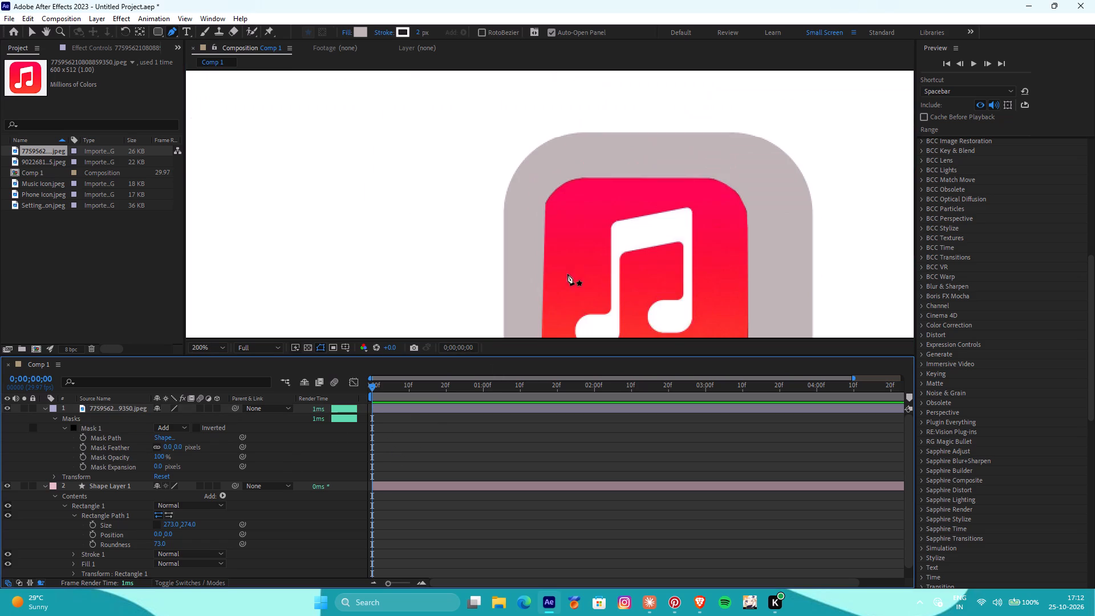
{"action": "scroll", "coordinate": [598, 264], "scroll_direction": "down", "scroll_amount": 2}
{"action": "scroll", "coordinate": [556, 205], "scroll_direction": "up", "scroll_amount": 4, "text": "alt"}
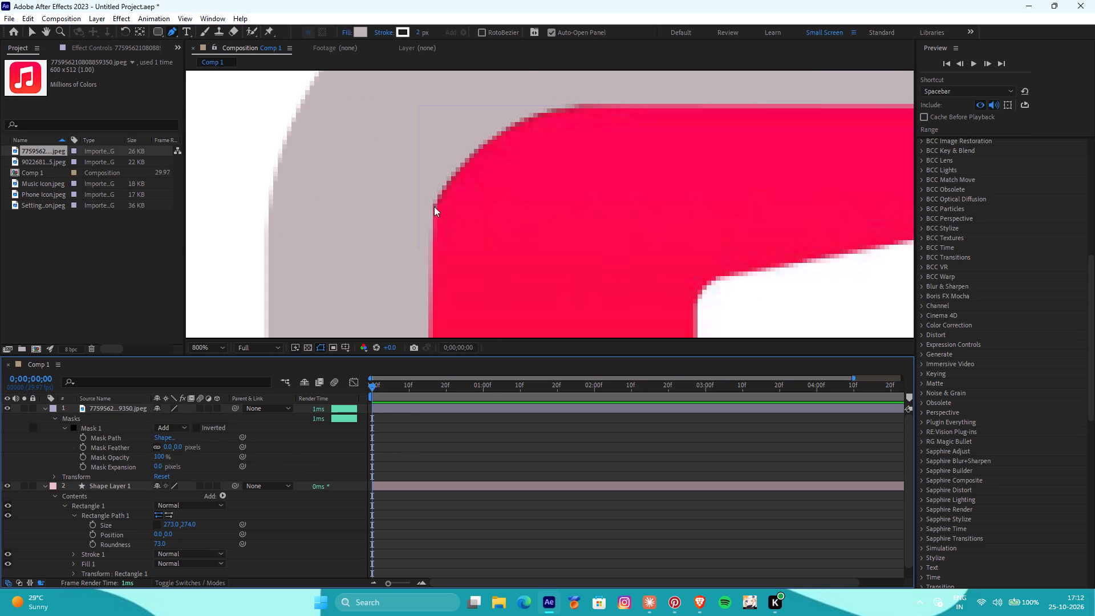
{"action": "scroll", "coordinate": [421, 202], "scroll_direction": "up", "scroll_amount": 6, "text": "alt"}
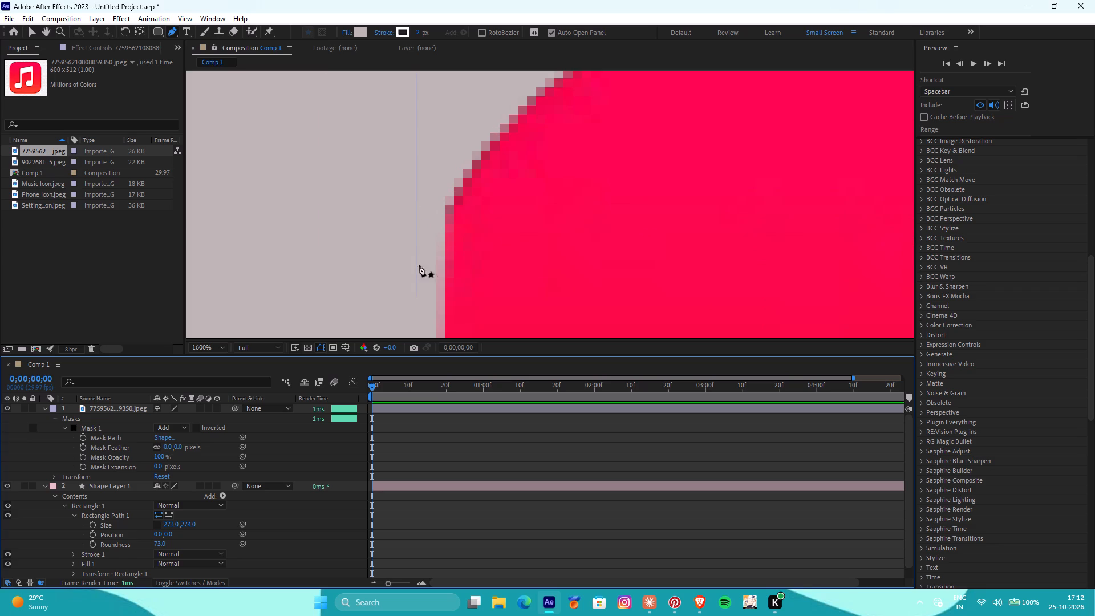
Add a Mask 1 point below the upper-left corner point, nudge that corner point inward to round the curve, and deselect the layer.
{"action": "left_click", "coordinate": [91, 426]}
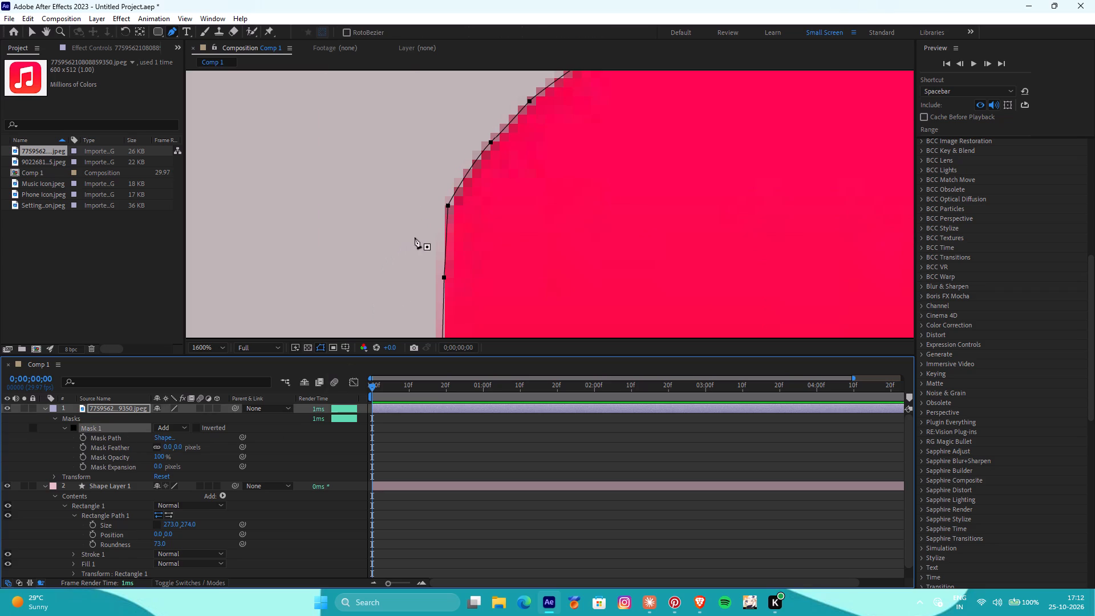
{"action": "left_click", "coordinate": [448, 206]}
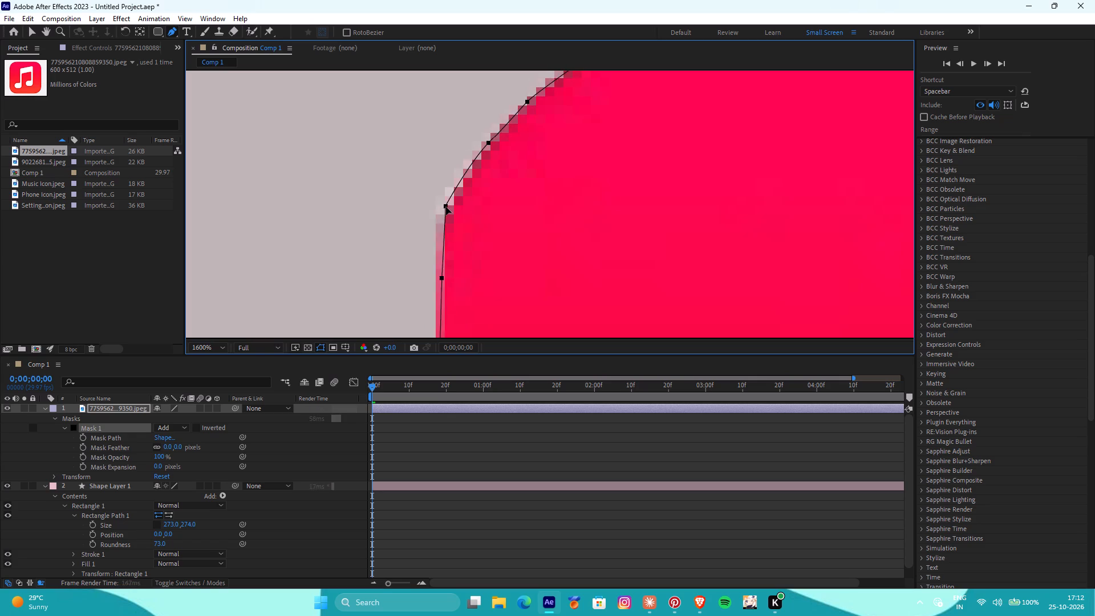
{"action": "left_click", "coordinate": [445, 244]}
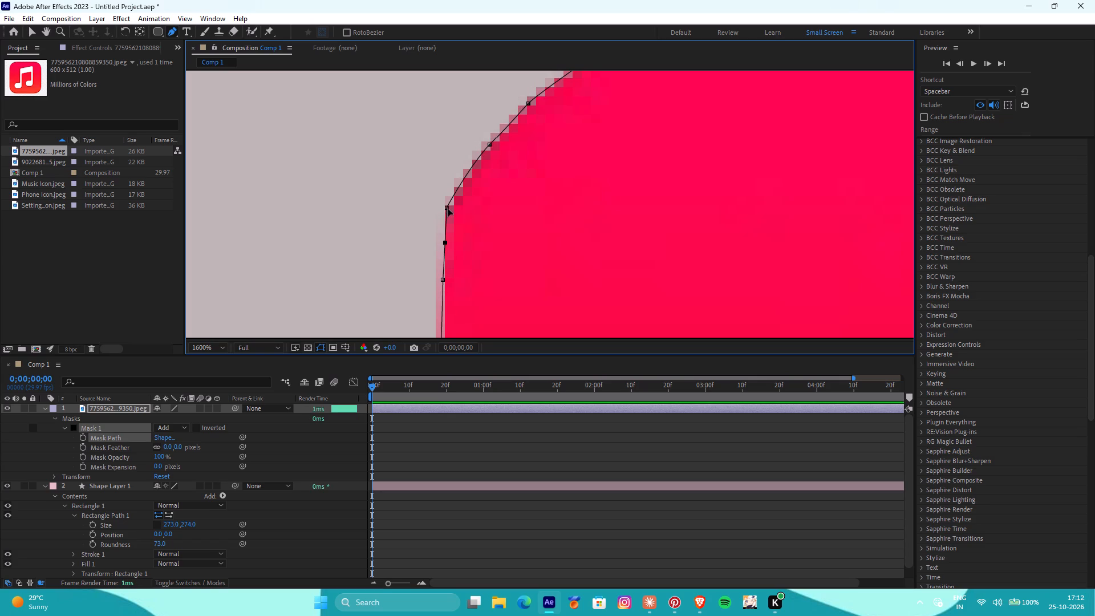
{"action": "left_click_drag", "start_coordinate": [448, 208], "coordinate": [452, 203]}
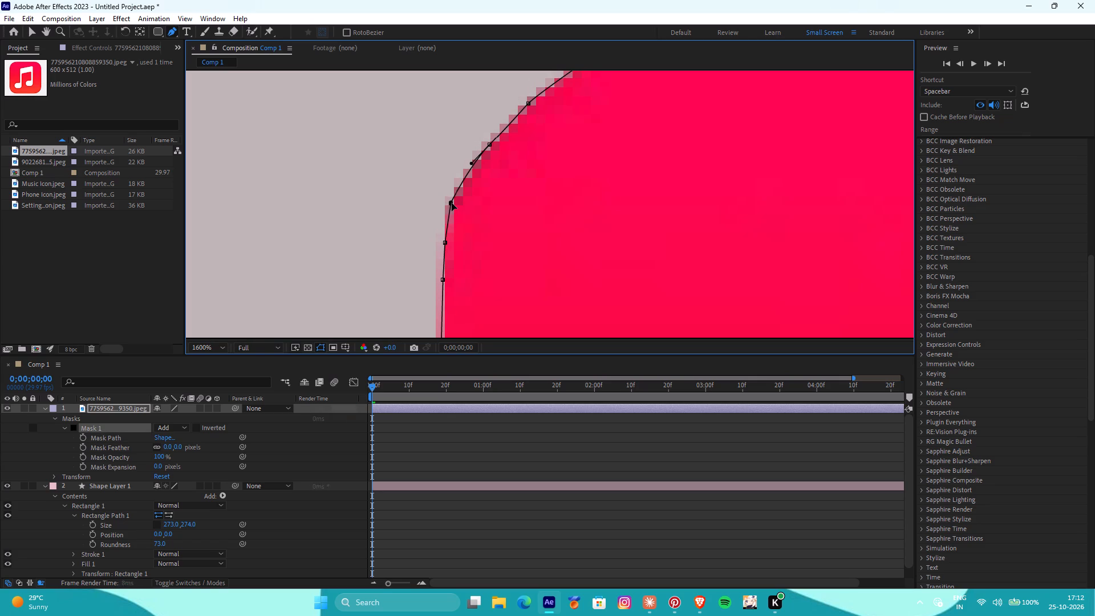
{"action": "left_click_drag", "start_coordinate": [452, 203], "coordinate": [456, 202]}
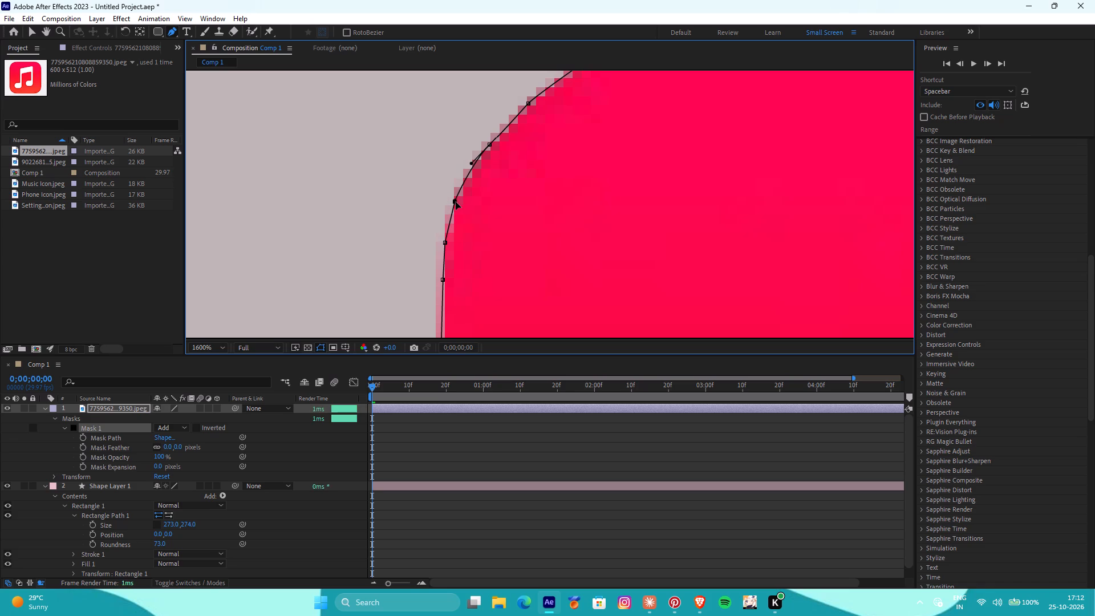
{"action": "left_click_drag", "start_coordinate": [456, 202], "coordinate": [456, 201]}
{"action": "scroll", "coordinate": [485, 237], "scroll_direction": "down", "scroll_amount": 2}
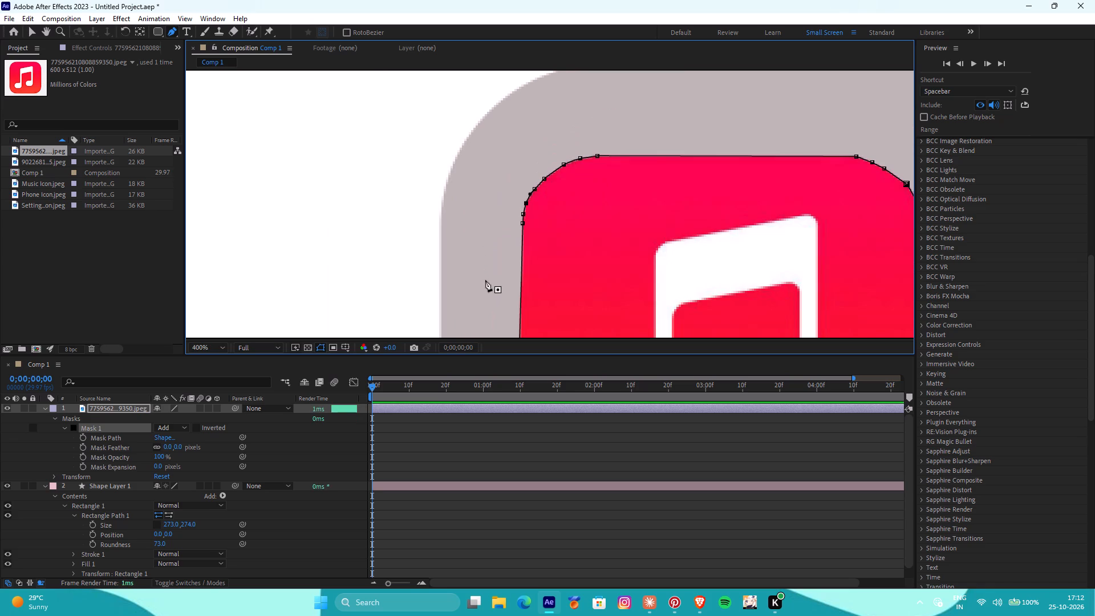
{"action": "left_click", "coordinate": [332, 453]}
Examine the red icon's upper-left and upper-right corner edges up close and against the whole composition.
{"action": "scroll", "coordinate": [653, 204], "scroll_direction": "down", "scroll_amount": 3}
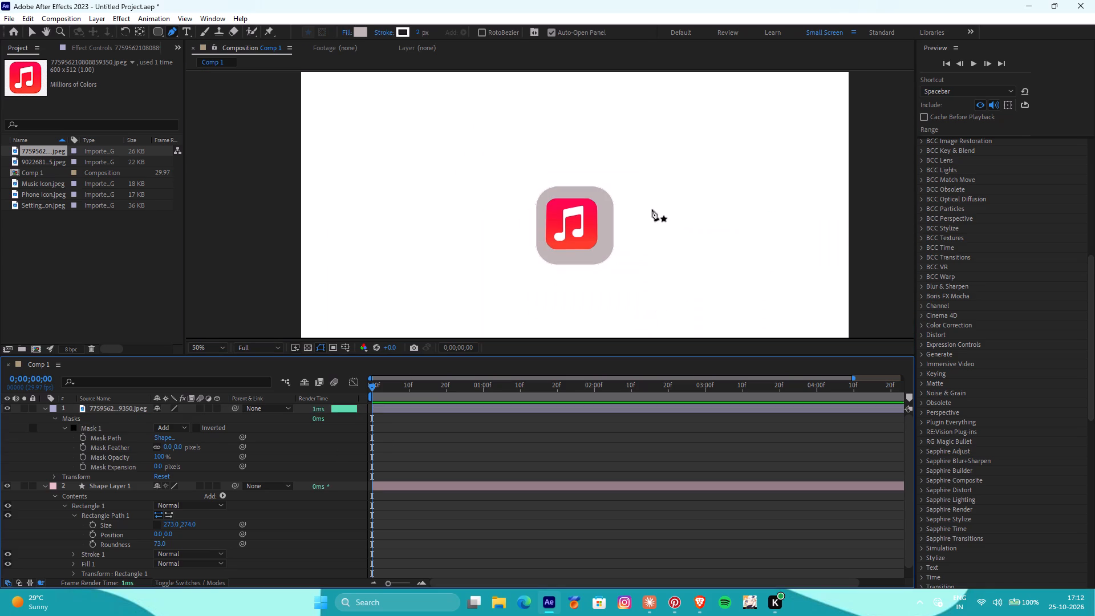
{"action": "scroll", "coordinate": [585, 254], "scroll_direction": "up", "scroll_amount": 4}
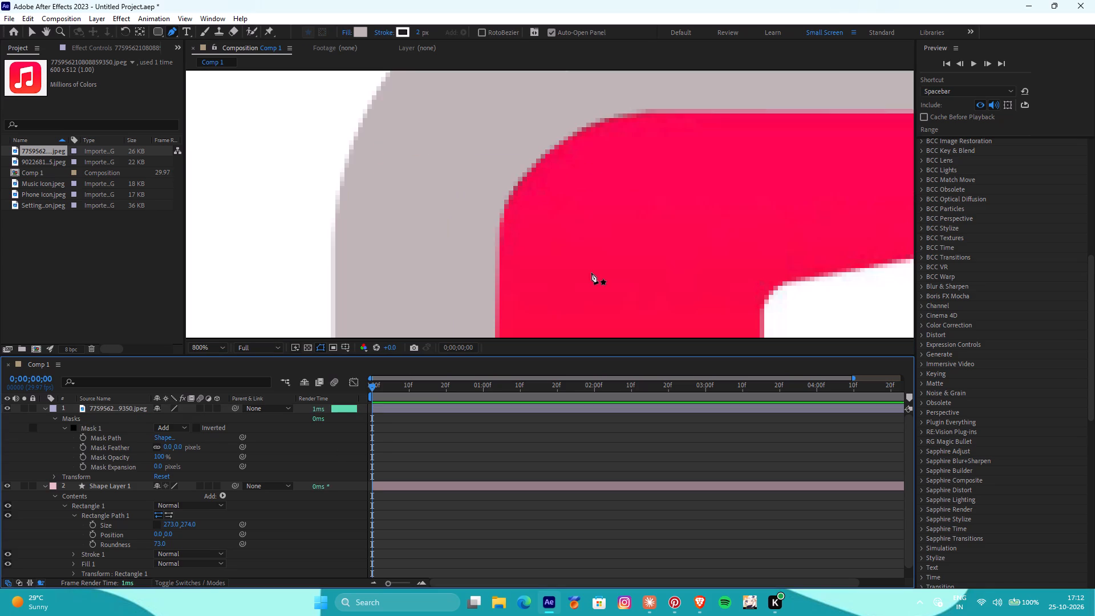
{"action": "scroll", "coordinate": [592, 273], "scroll_direction": "down", "scroll_amount": 3}
{"action": "scroll", "coordinate": [674, 194], "scroll_direction": "up", "scroll_amount": 3, "text": "alt"}
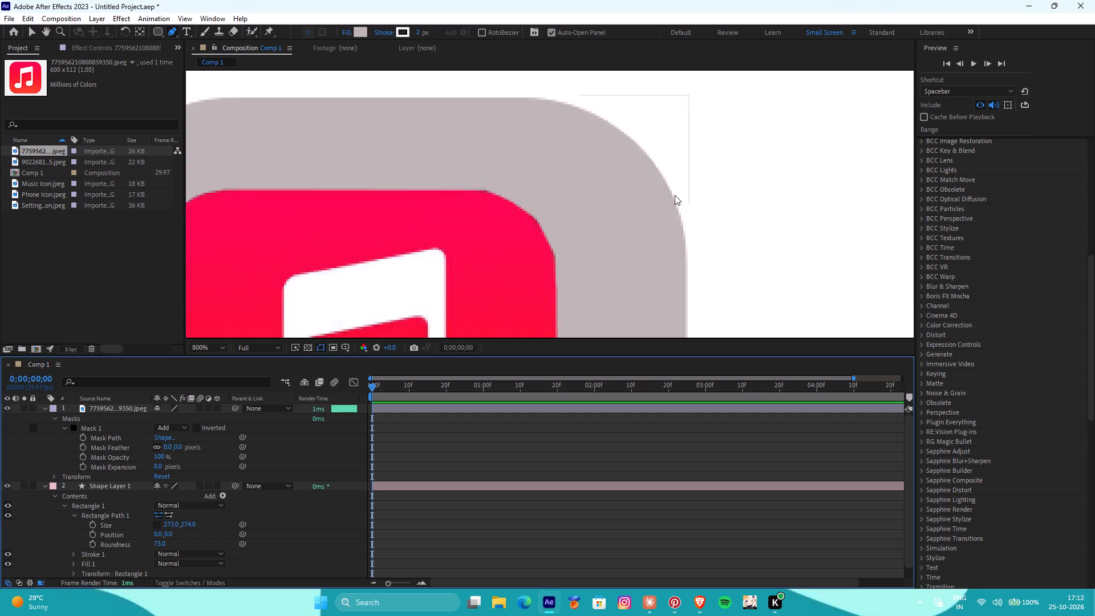
{"action": "scroll", "coordinate": [506, 226], "scroll_direction": "up", "scroll_amount": 3, "text": "alt"}
{"action": "scroll", "coordinate": [453, 229], "scroll_direction": "down", "scroll_amount": 2, "text": "alt"}
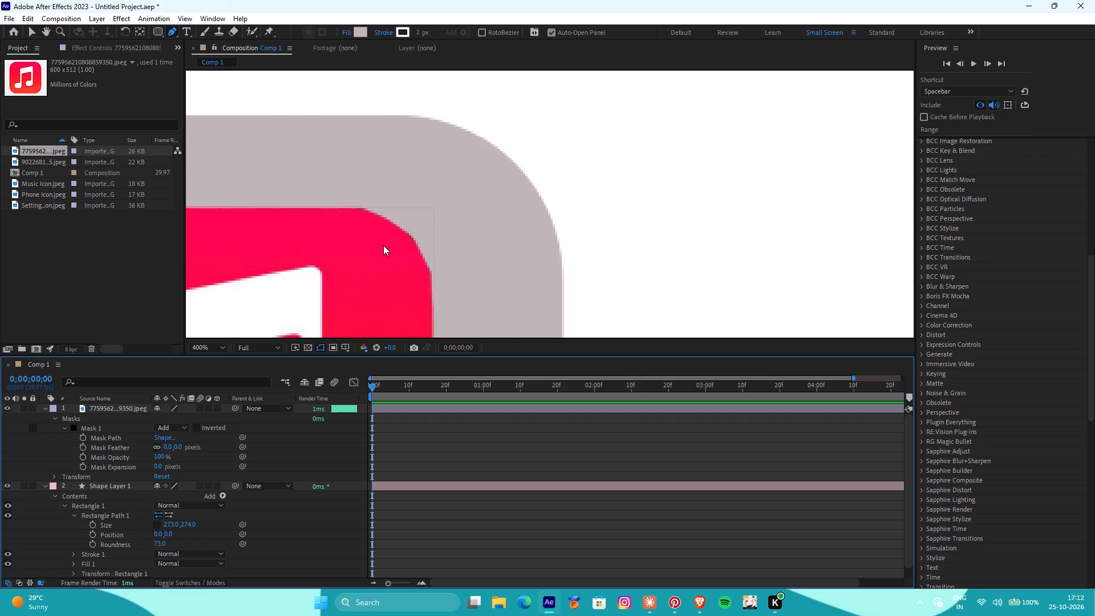
{"action": "scroll", "coordinate": [436, 272], "scroll_direction": "down", "scroll_amount": 2, "text": "alt"}
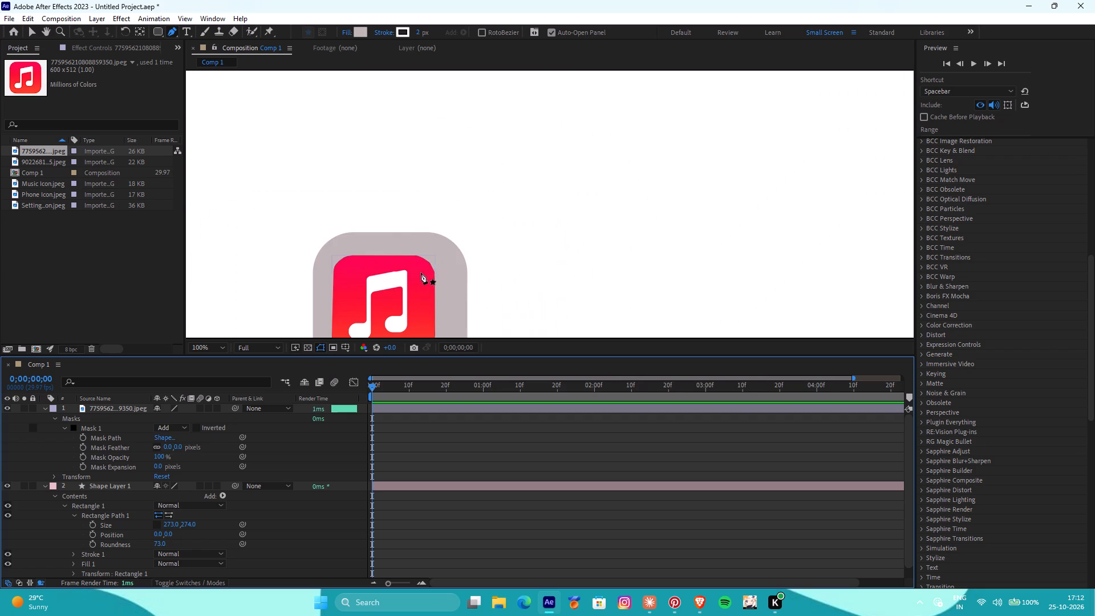
{"action": "scroll", "coordinate": [421, 273], "scroll_direction": "up", "scroll_amount": 4}
{"action": "scroll", "coordinate": [422, 274], "scroll_direction": "down", "scroll_amount": 5, "text": "alt"}
{"action": "scroll", "coordinate": [400, 298], "scroll_direction": "down", "scroll_amount": 1}
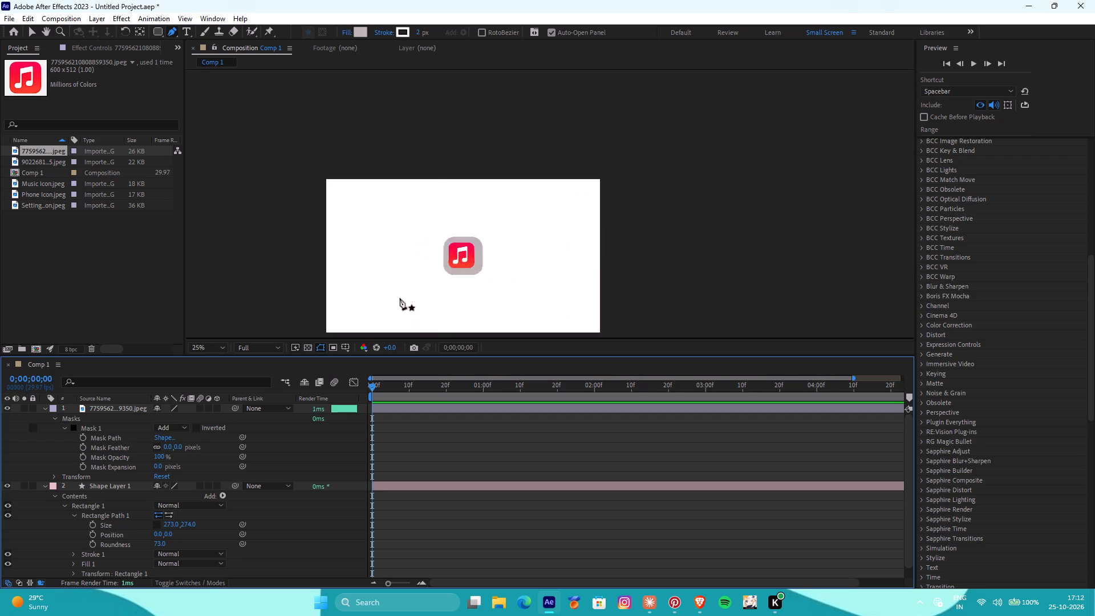
{"action": "scroll", "coordinate": [400, 298], "scroll_direction": "down", "scroll_amount": 1}
{"action": "scroll", "coordinate": [513, 230], "scroll_direction": "up", "scroll_amount": 4, "text": "alt"}
{"action": "scroll", "coordinate": [449, 144], "scroll_direction": "up", "scroll_amount": 1, "text": "alt"}
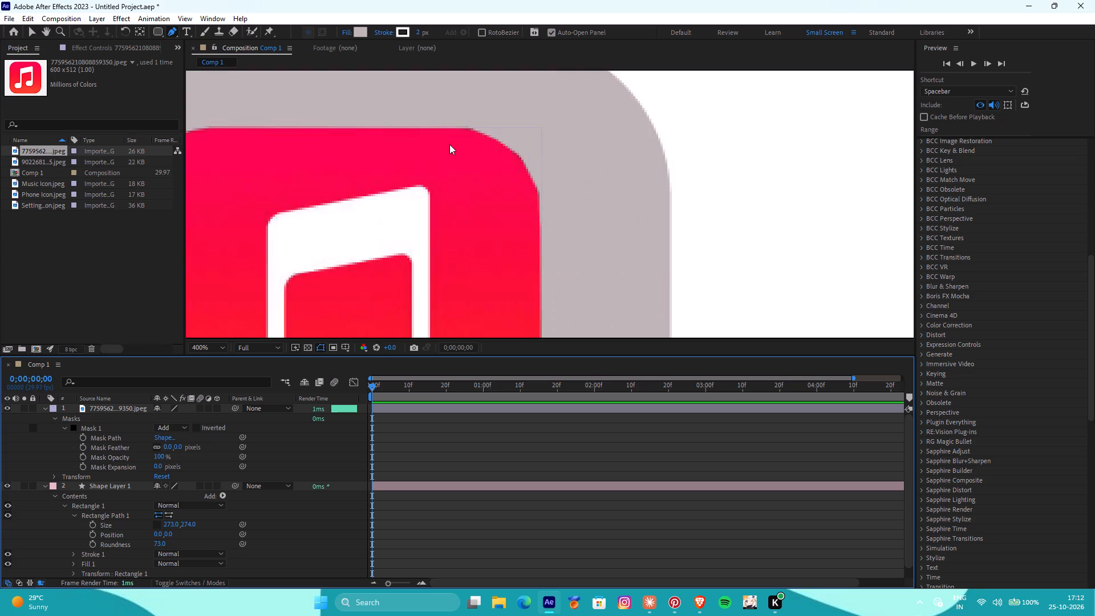
{"action": "scroll", "coordinate": [449, 144], "scroll_direction": "up", "scroll_amount": 2, "text": "alt"}
{"action": "scroll", "coordinate": [452, 145], "scroll_direction": "down", "scroll_amount": 1, "text": "alt"}
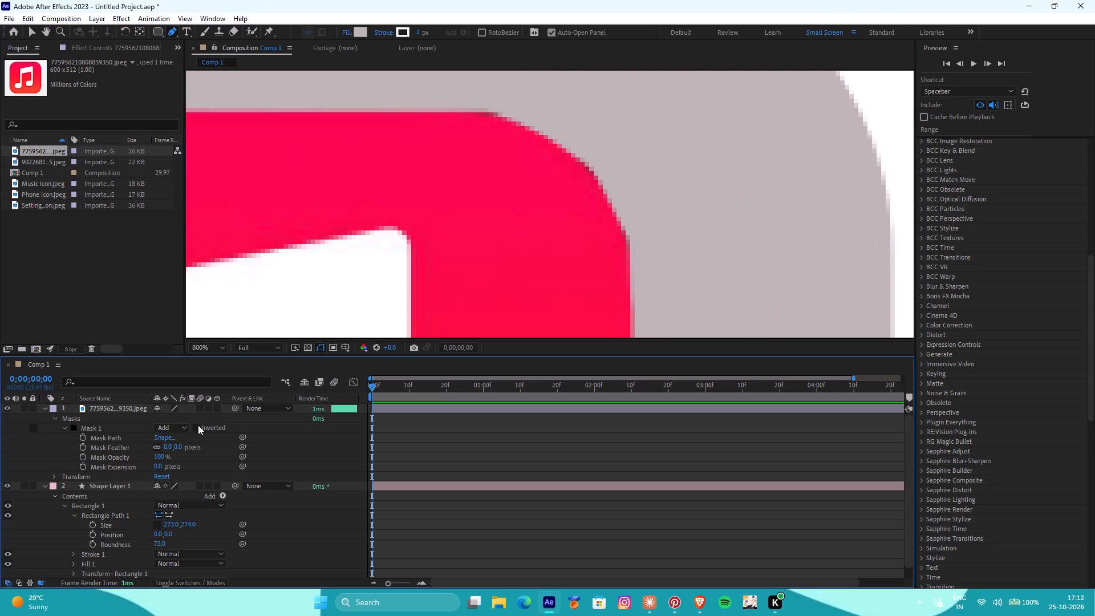
Curve the Mask 1 point where the right edge meets the icon's upper-right corner, adjusting its direction handles to follow the red edge.
{"action": "left_click", "coordinate": [99, 427]}
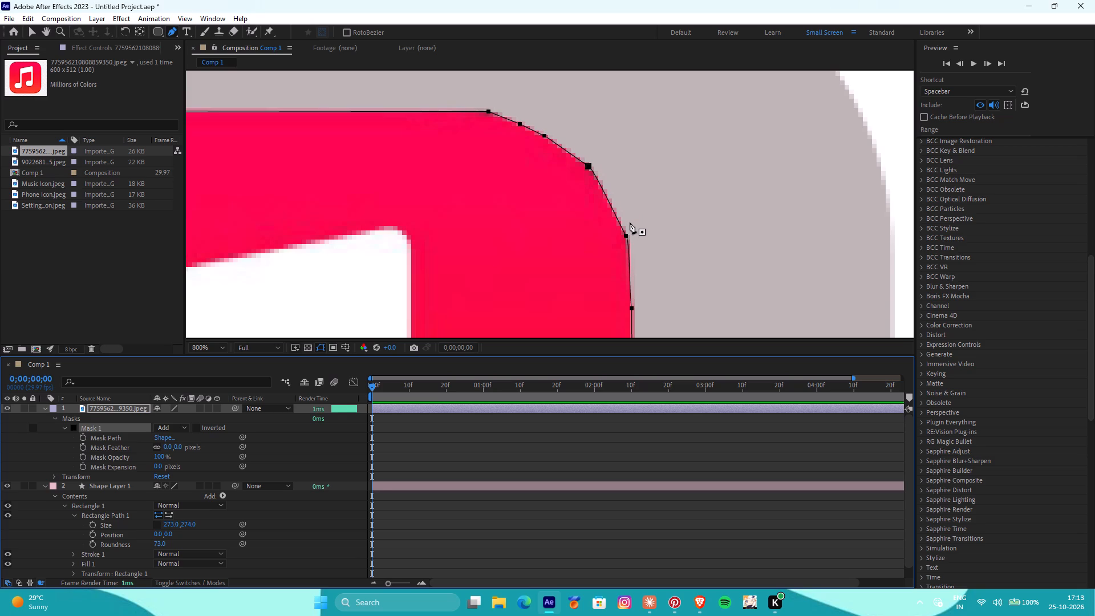
{"action": "left_click_drag", "start_coordinate": [626, 234], "coordinate": [628, 241]}
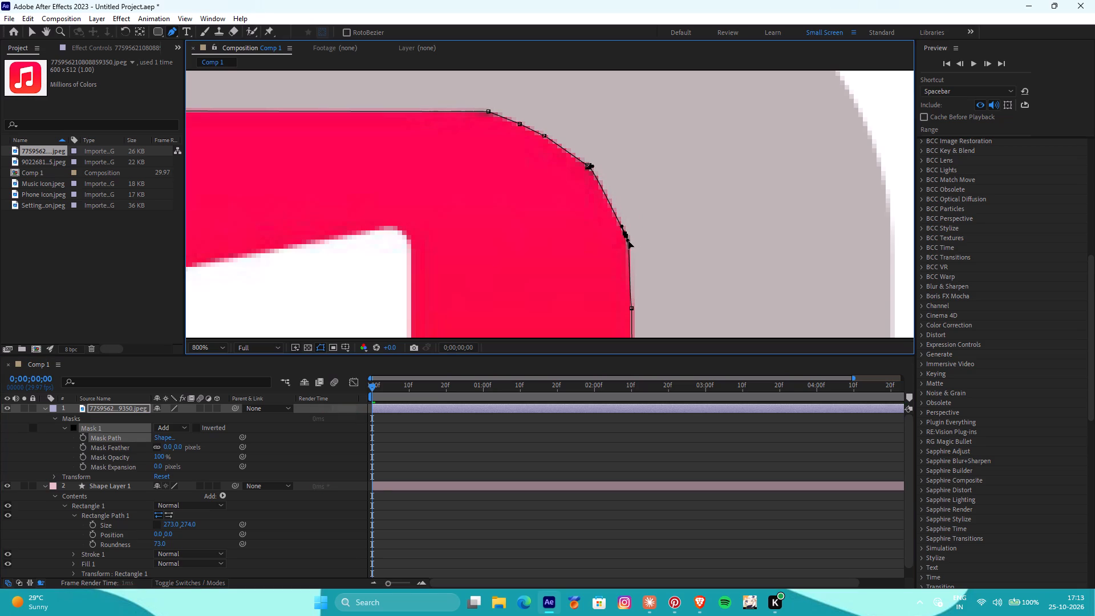
{"action": "left_click_drag", "start_coordinate": [628, 241], "coordinate": [630, 241]}
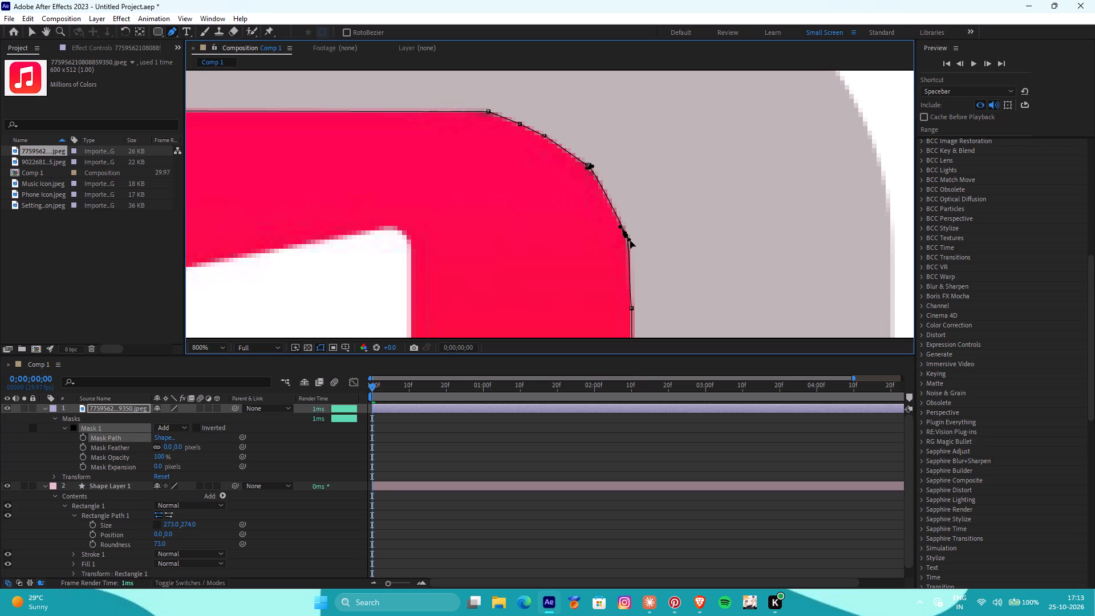
{"action": "left_click_drag", "start_coordinate": [630, 241], "coordinate": [717, 321]}
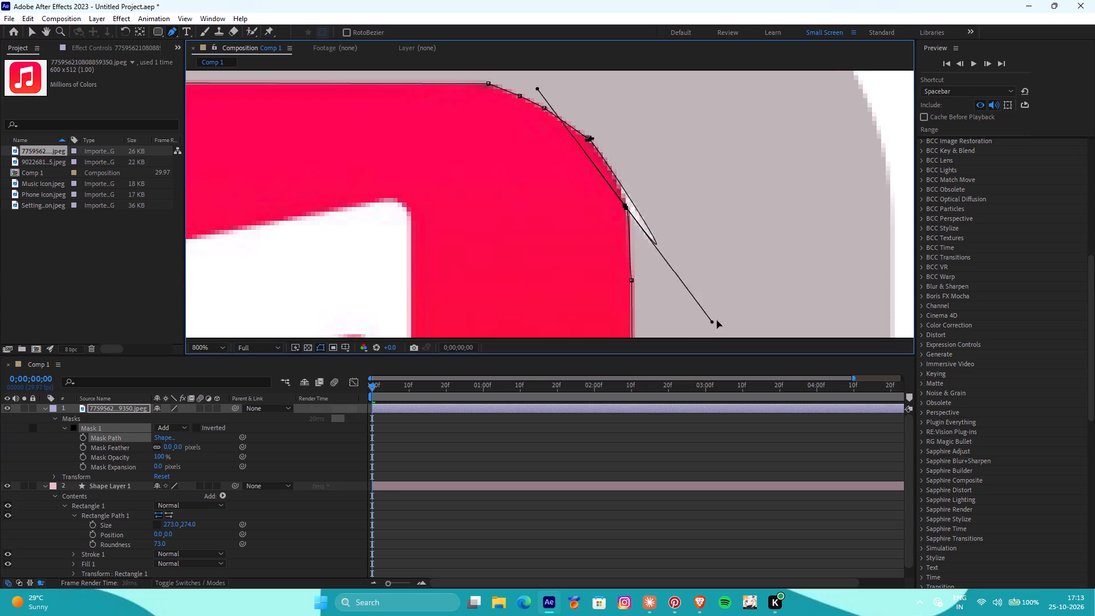
{"action": "left_click_drag", "start_coordinate": [717, 321], "coordinate": [650, 205]}
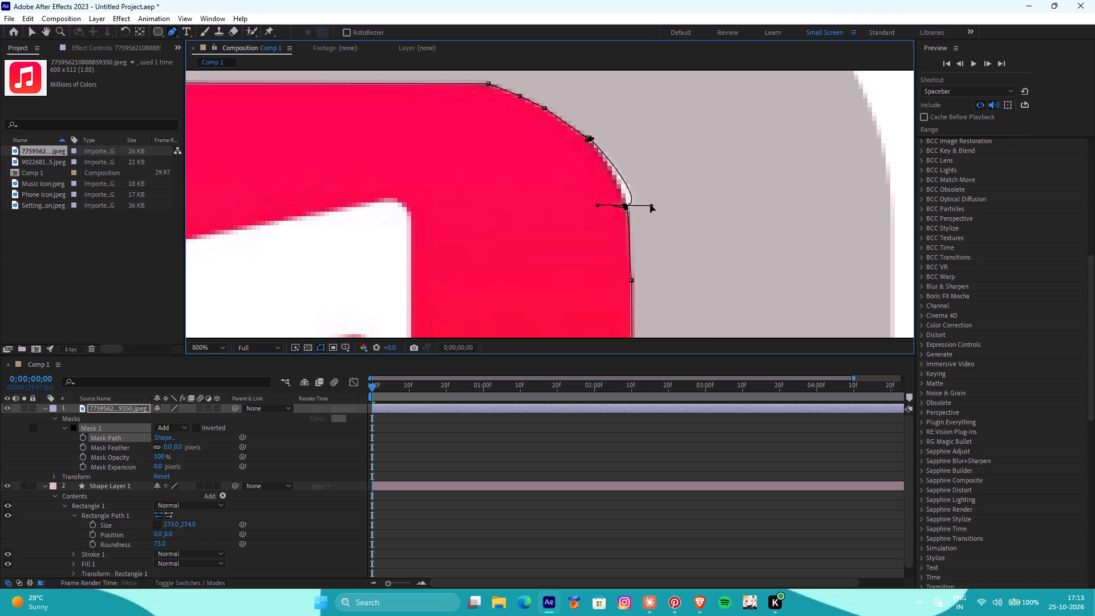
{"action": "left_click_drag", "start_coordinate": [650, 205], "coordinate": [622, 170]}
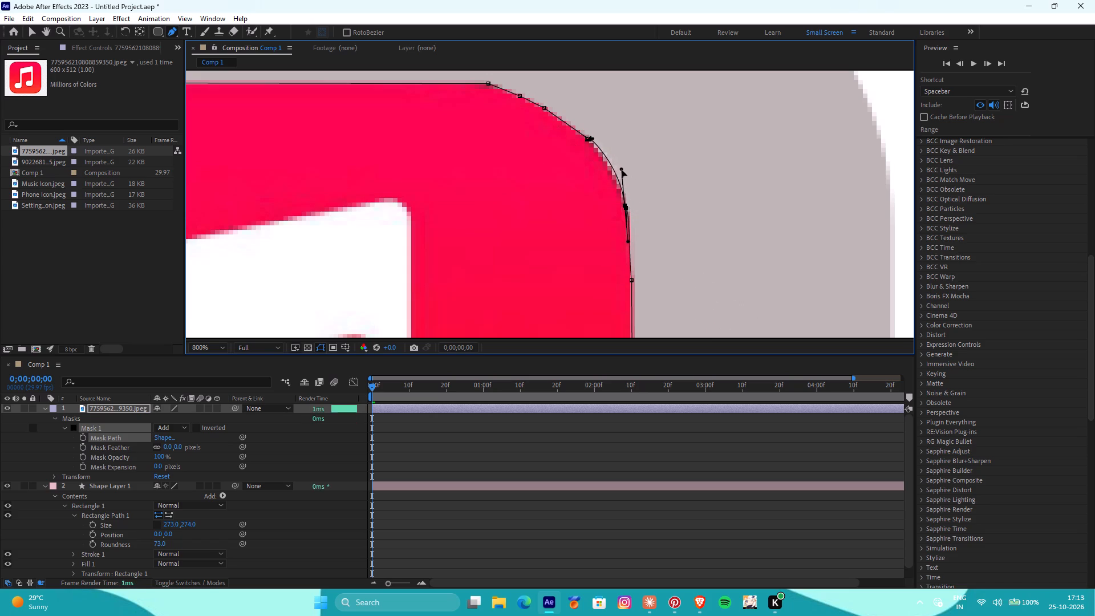
{"action": "left_click_drag", "start_coordinate": [622, 170], "coordinate": [615, 170]}
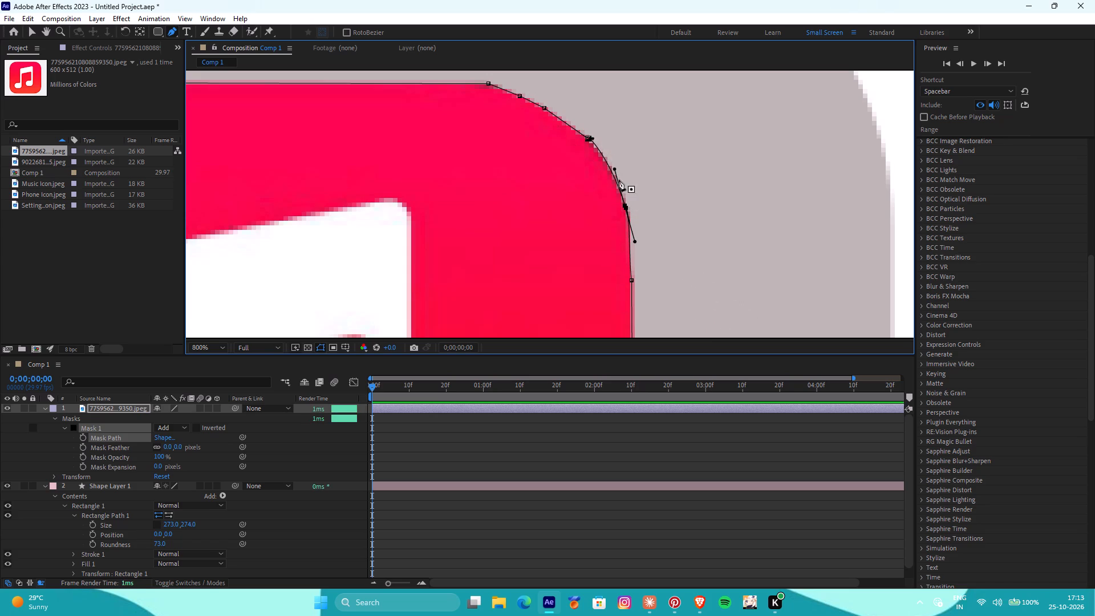
Reposition the four Mask 1 points along the upper-right curve, from the corner point to the top edge, into a smooth arc and deselect the layer.
{"action": "left_click_drag", "start_coordinate": [587, 139], "coordinate": [585, 140]}
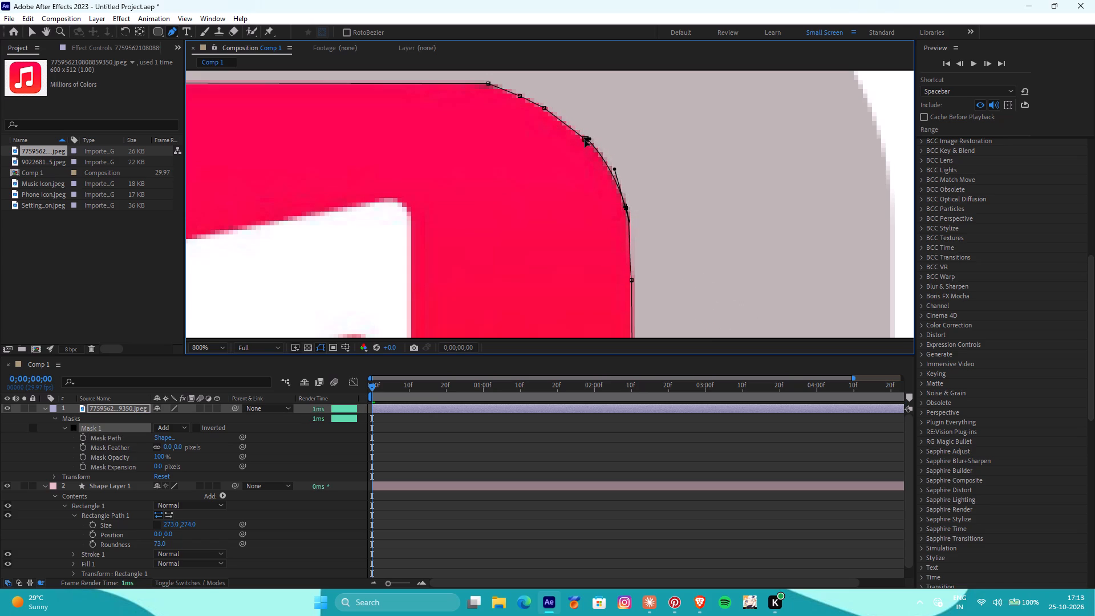
{"action": "left_click_drag", "start_coordinate": [585, 140], "coordinate": [577, 130]}
{"action": "left_click_drag", "start_coordinate": [544, 109], "coordinate": [544, 103]}
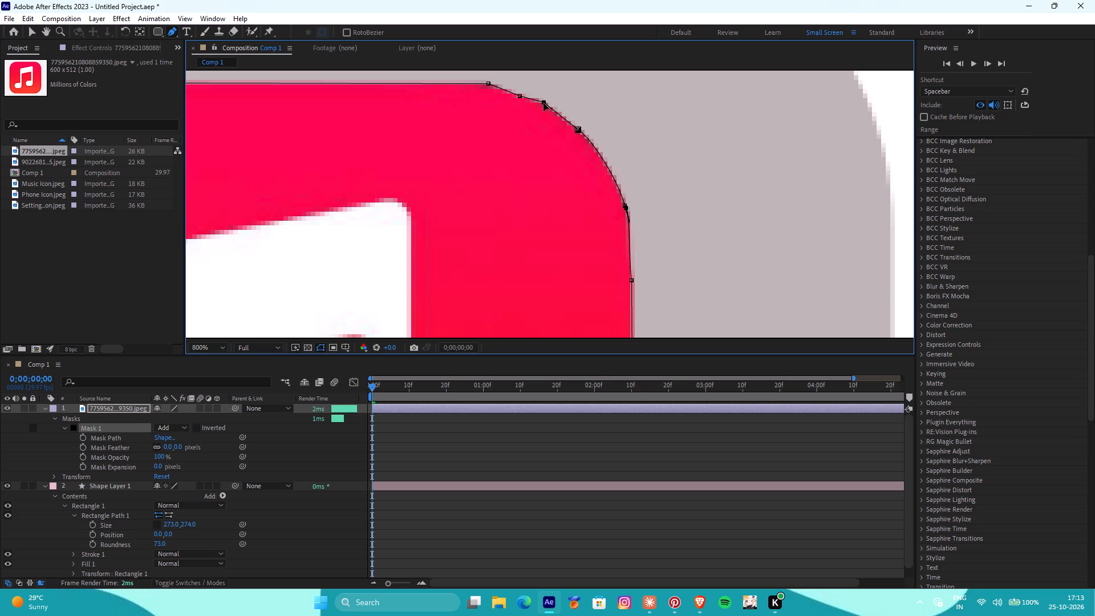
{"action": "left_click_drag", "start_coordinate": [544, 103], "coordinate": [542, 102]}
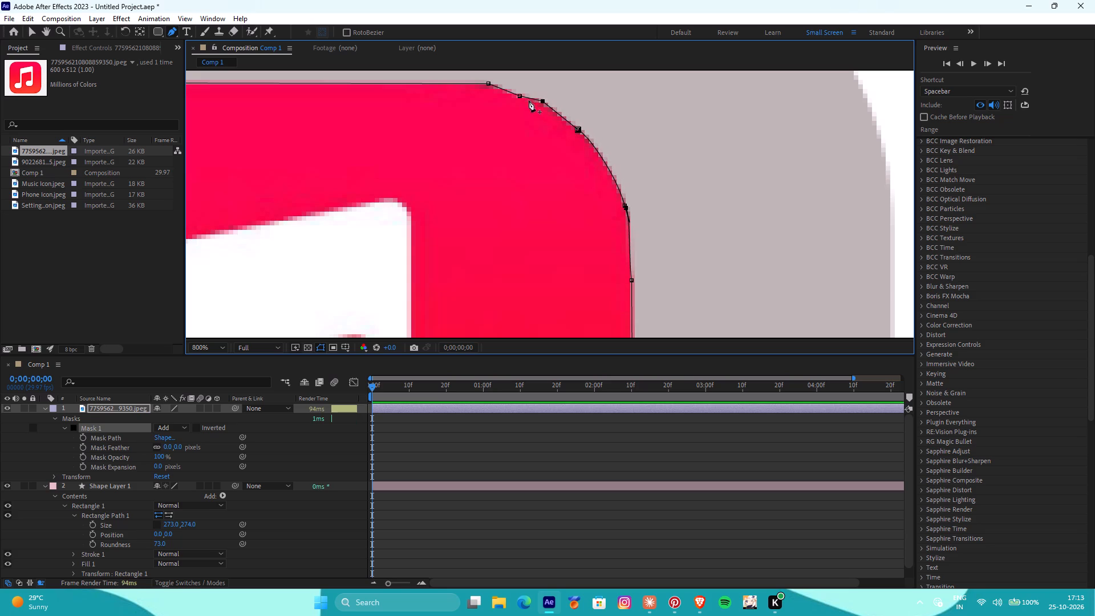
{"action": "left_click_drag", "start_coordinate": [518, 95], "coordinate": [517, 89]}
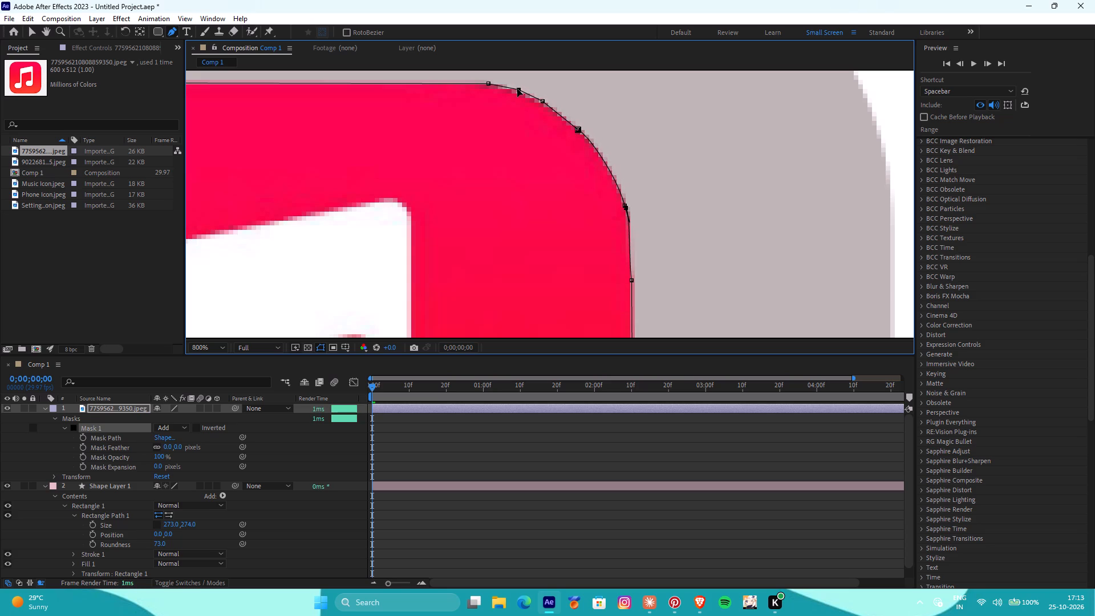
{"action": "left_click_drag", "start_coordinate": [517, 89], "coordinate": [517, 89]}
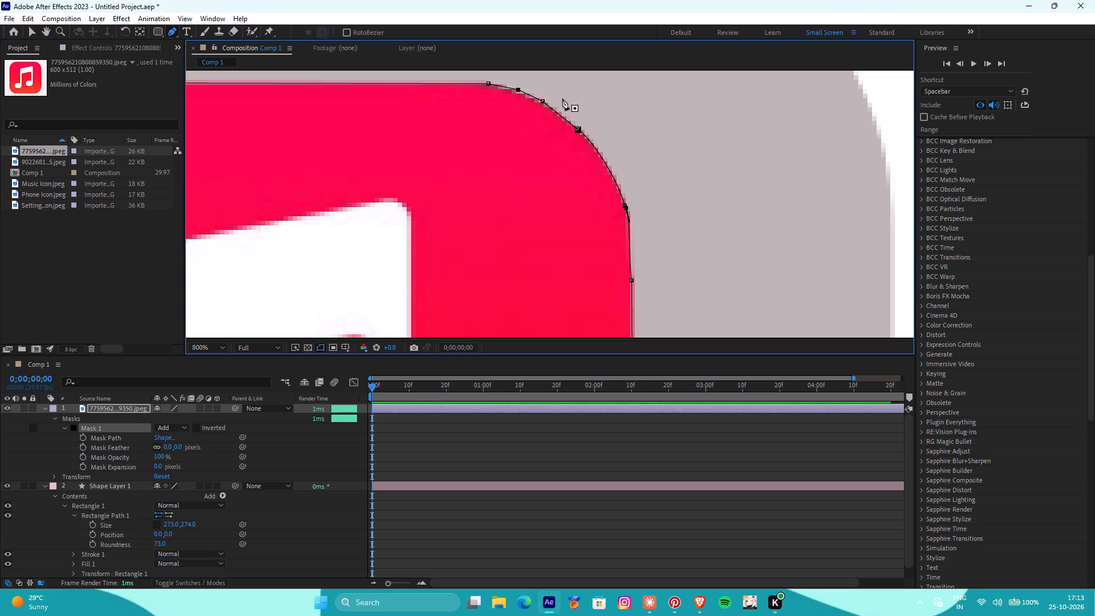
{"action": "left_click", "coordinate": [518, 88]}
{"action": "left_click_drag", "start_coordinate": [488, 83], "coordinate": [480, 82]}
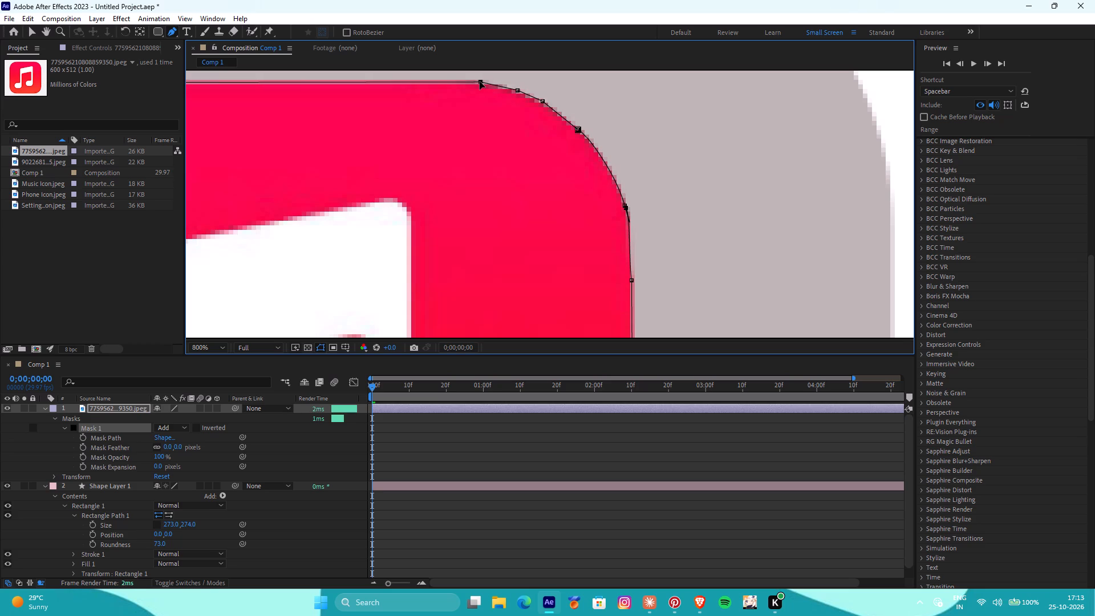
{"action": "left_click_drag", "start_coordinate": [480, 82], "coordinate": [479, 82]}
{"action": "left_click", "coordinate": [588, 101]}
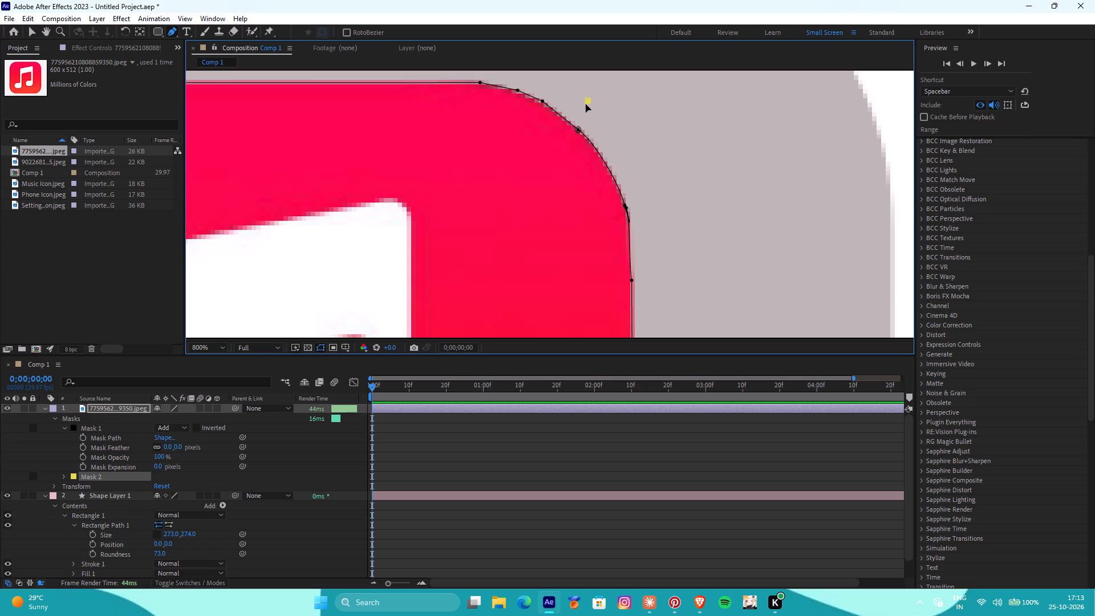
{"action": "key", "text": "BackSpace"}
{"action": "left_click", "coordinate": [319, 447]}
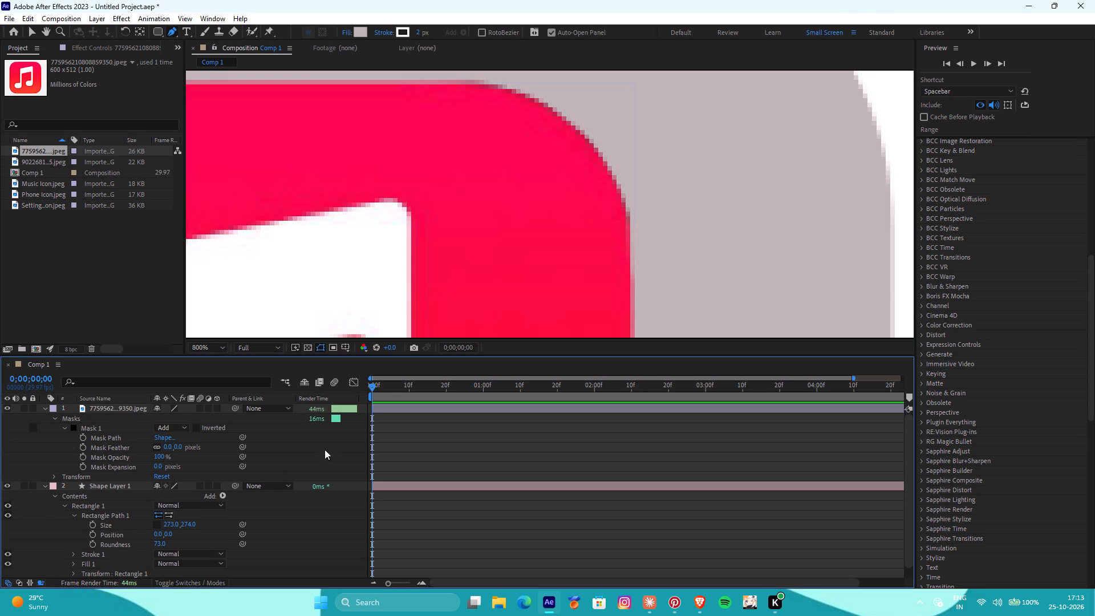
Move the red music icon slightly right and down to centre it on the grey rounded square, and deselect it.
{"action": "scroll", "coordinate": [674, 138], "scroll_direction": "down", "scroll_amount": 4}
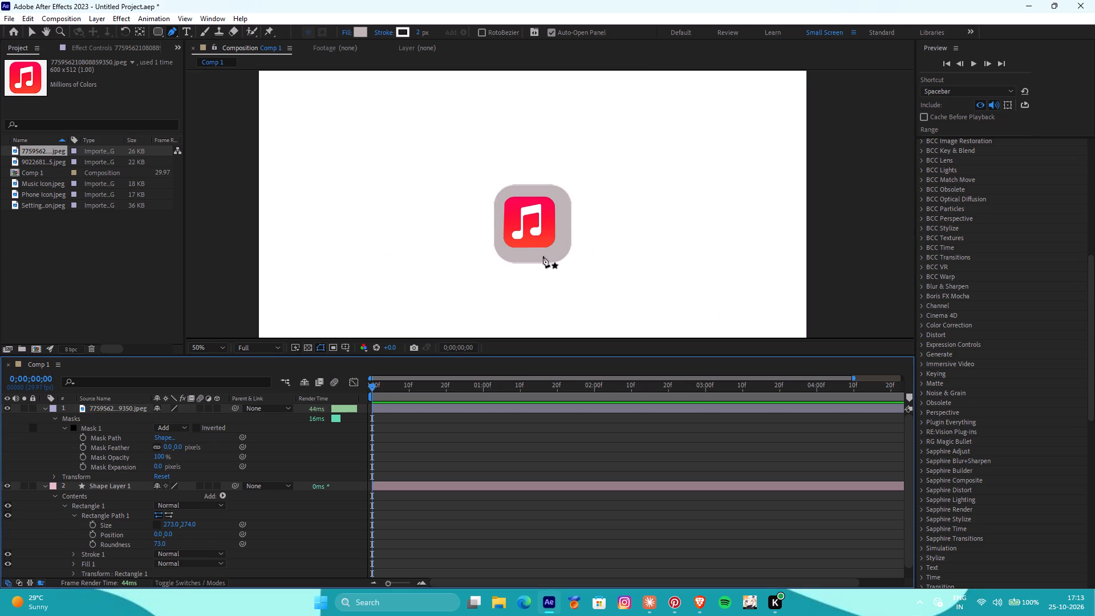
{"action": "scroll", "coordinate": [543, 256], "scroll_direction": "up", "scroll_amount": 3, "text": "alt"}
{"action": "scroll", "coordinate": [544, 257], "scroll_direction": "down", "scroll_amount": 2, "text": "alt"}
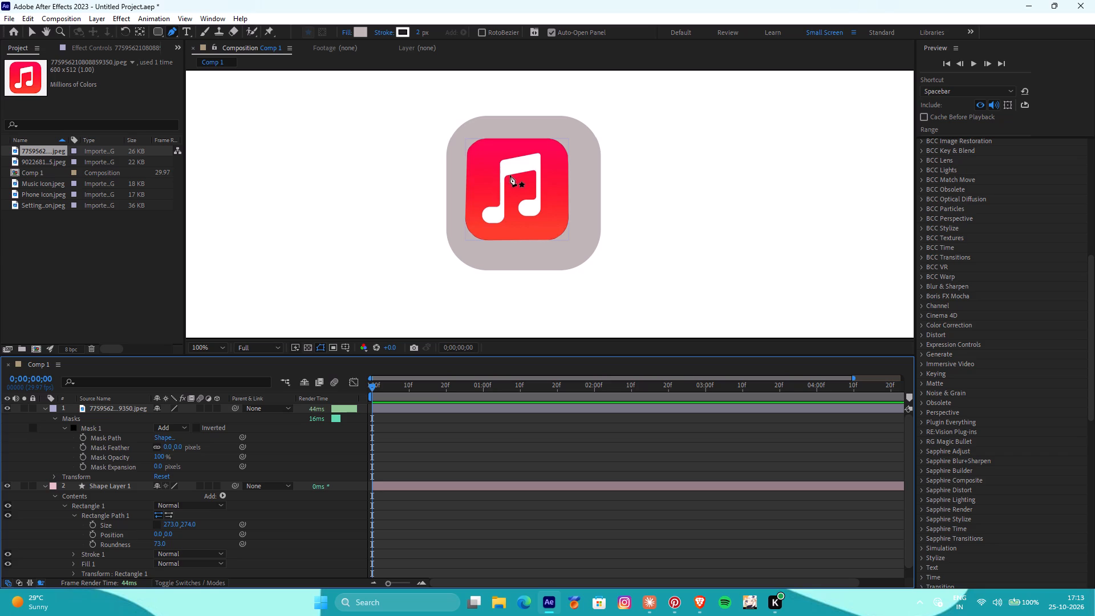
{"action": "scroll", "coordinate": [530, 177], "scroll_direction": "up", "scroll_amount": 2}
{"action": "scroll", "coordinate": [534, 170], "scroll_direction": "down", "scroll_amount": 2}
{"action": "key", "text": "v"}
{"action": "left_click_drag", "start_coordinate": [513, 184], "coordinate": [517, 187]}
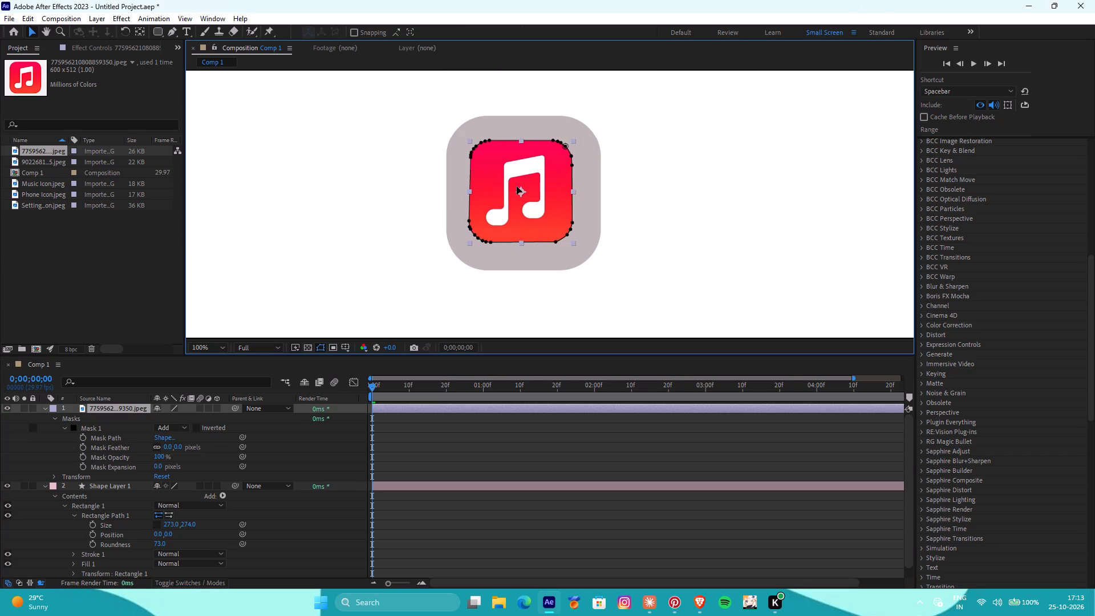
{"action": "left_click_drag", "start_coordinate": [517, 187], "coordinate": [518, 187]}
{"action": "left_click", "coordinate": [657, 204]}
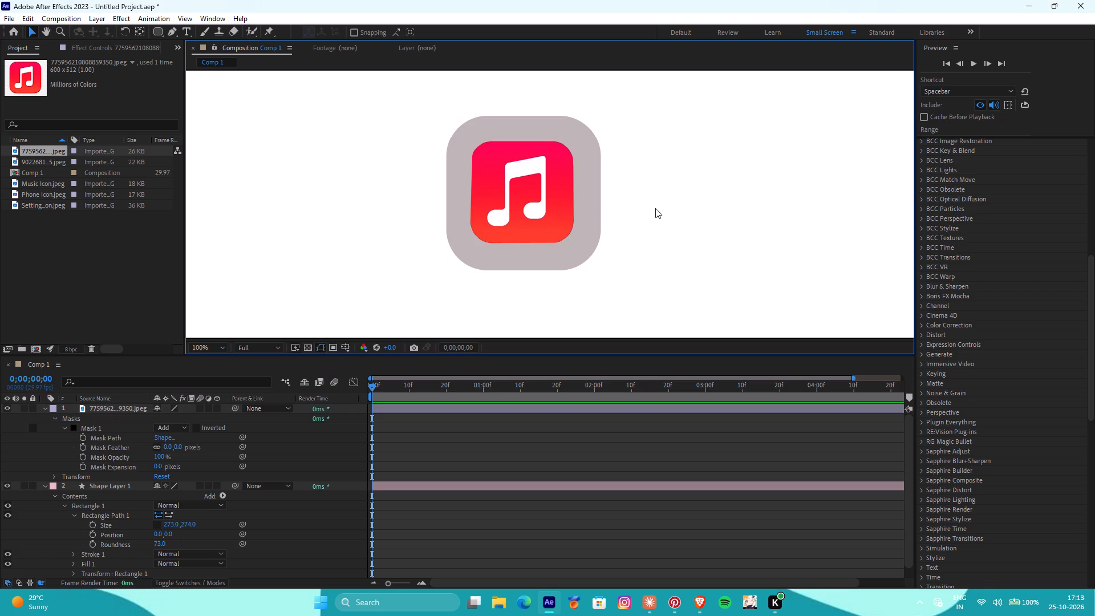
{"action": "scroll", "coordinate": [517, 185], "scroll_direction": "up", "scroll_amount": 2}
{"action": "scroll", "coordinate": [518, 185], "scroll_direction": "down", "scroll_amount": 2}
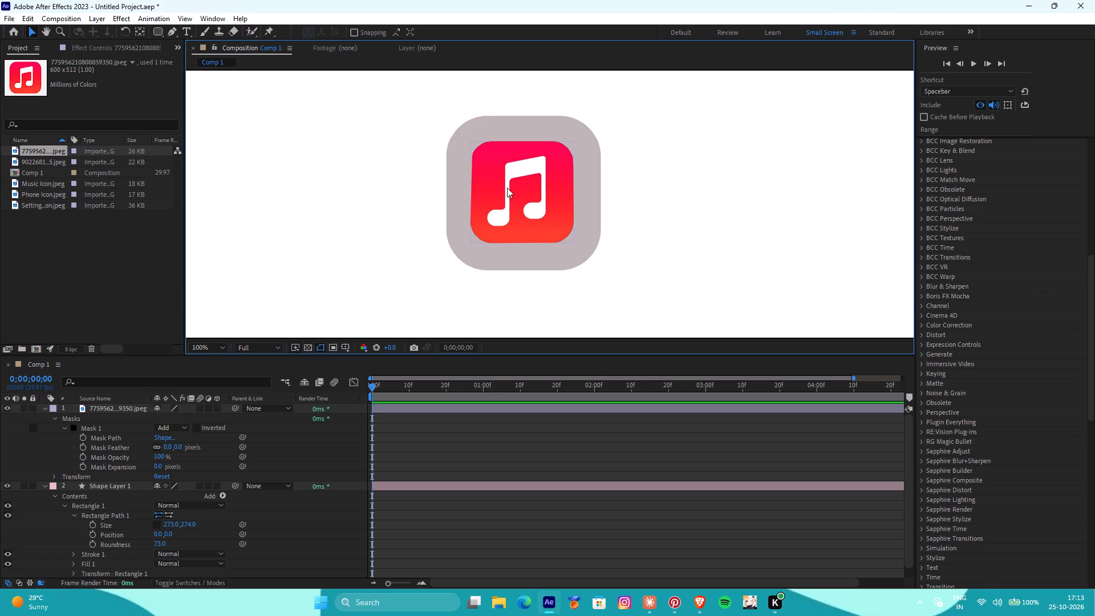
Examine the masked music icon's edges against the rounded rectangle behind it.
{"action": "scroll", "coordinate": [478, 164], "scroll_direction": "up", "scroll_amount": 4, "text": "alt"}
{"action": "scroll", "coordinate": [471, 154], "scroll_direction": "down", "scroll_amount": 3, "text": "alt"}
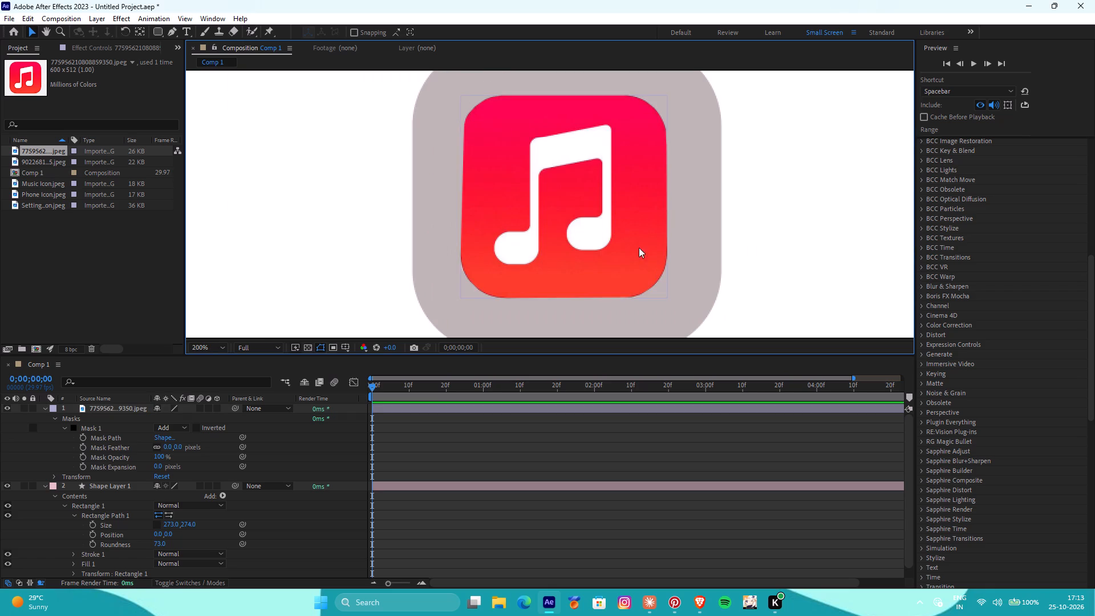
{"action": "scroll", "coordinate": [676, 241], "scroll_direction": "down", "scroll_amount": 1, "text": "alt"}
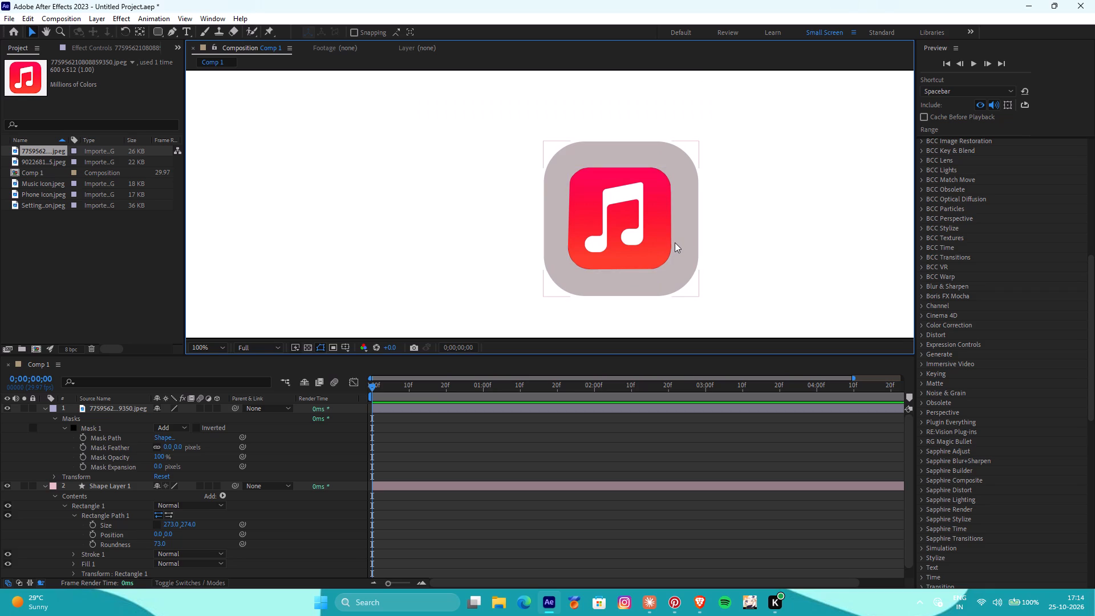
{"action": "scroll", "coordinate": [704, 232], "scroll_direction": "down", "scroll_amount": 3}
{"action": "scroll", "coordinate": [603, 180], "scroll_direction": "up", "scroll_amount": 3}
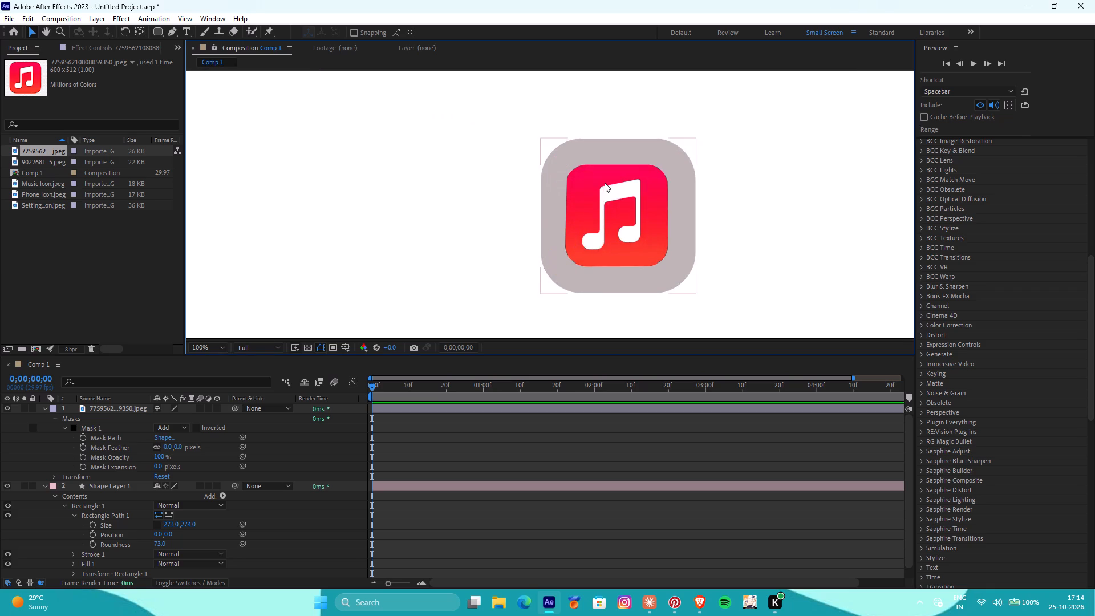
{"action": "scroll", "coordinate": [624, 190], "scroll_direction": "down", "scroll_amount": 1}
{"action": "scroll", "coordinate": [638, 200], "scroll_direction": "up", "scroll_amount": 1}
{"action": "scroll", "coordinate": [638, 200], "scroll_direction": "down", "scroll_amount": 1}
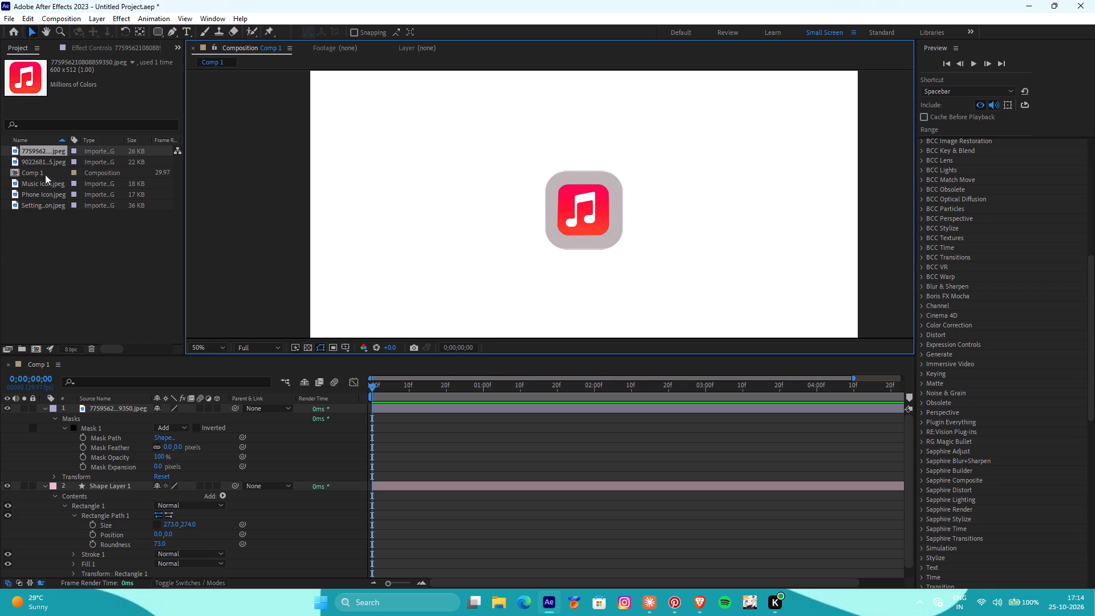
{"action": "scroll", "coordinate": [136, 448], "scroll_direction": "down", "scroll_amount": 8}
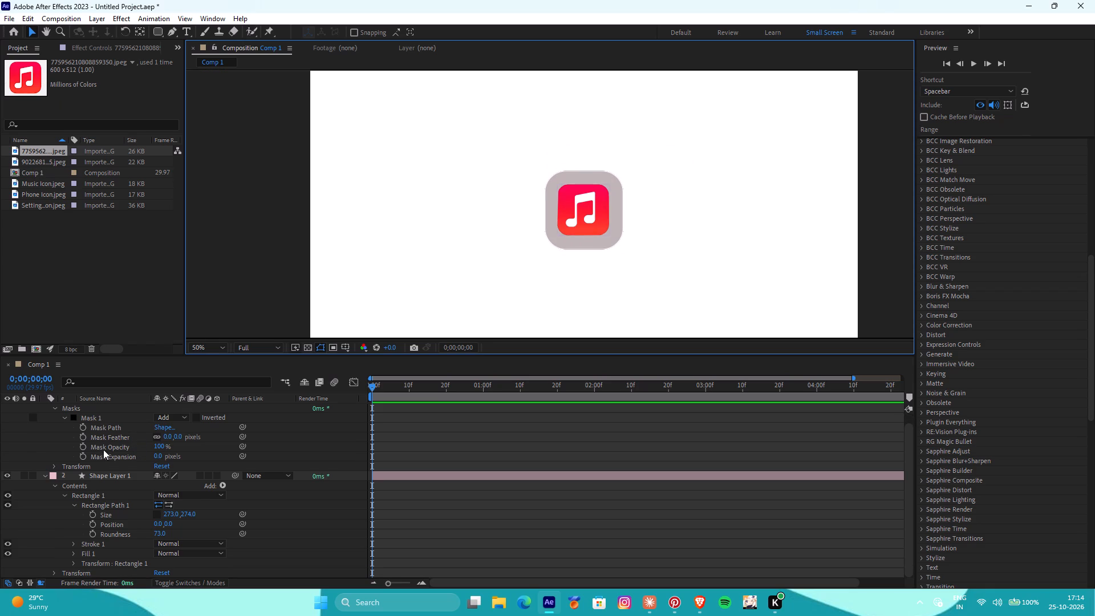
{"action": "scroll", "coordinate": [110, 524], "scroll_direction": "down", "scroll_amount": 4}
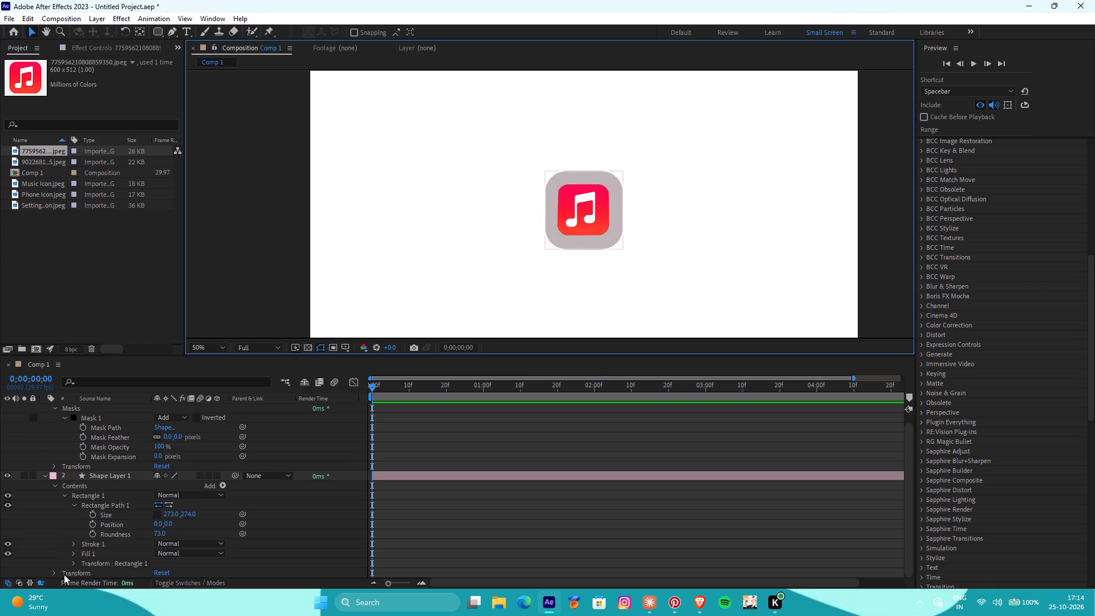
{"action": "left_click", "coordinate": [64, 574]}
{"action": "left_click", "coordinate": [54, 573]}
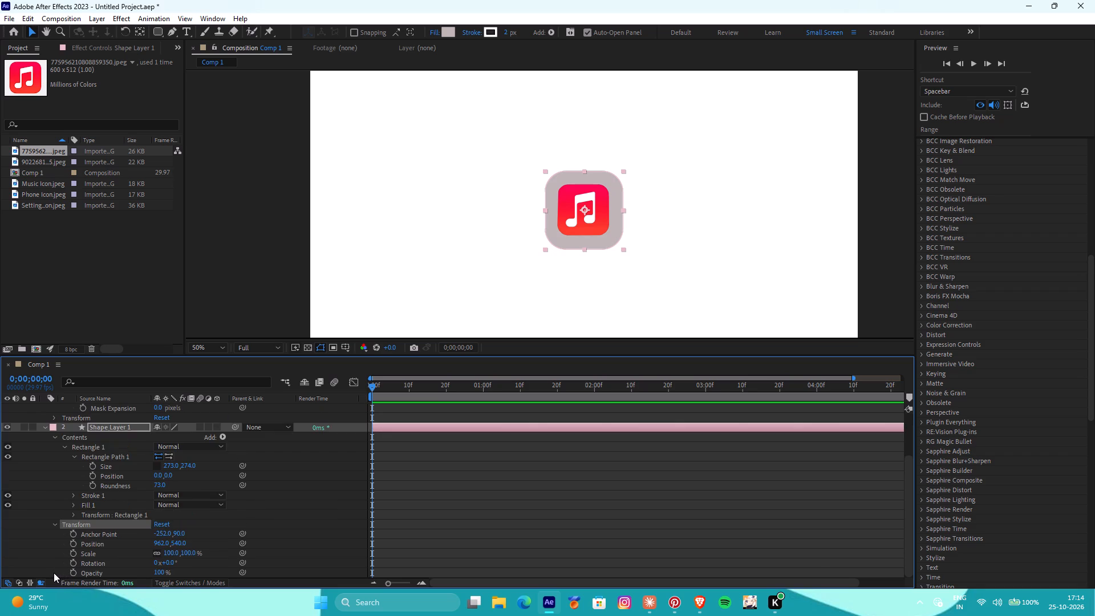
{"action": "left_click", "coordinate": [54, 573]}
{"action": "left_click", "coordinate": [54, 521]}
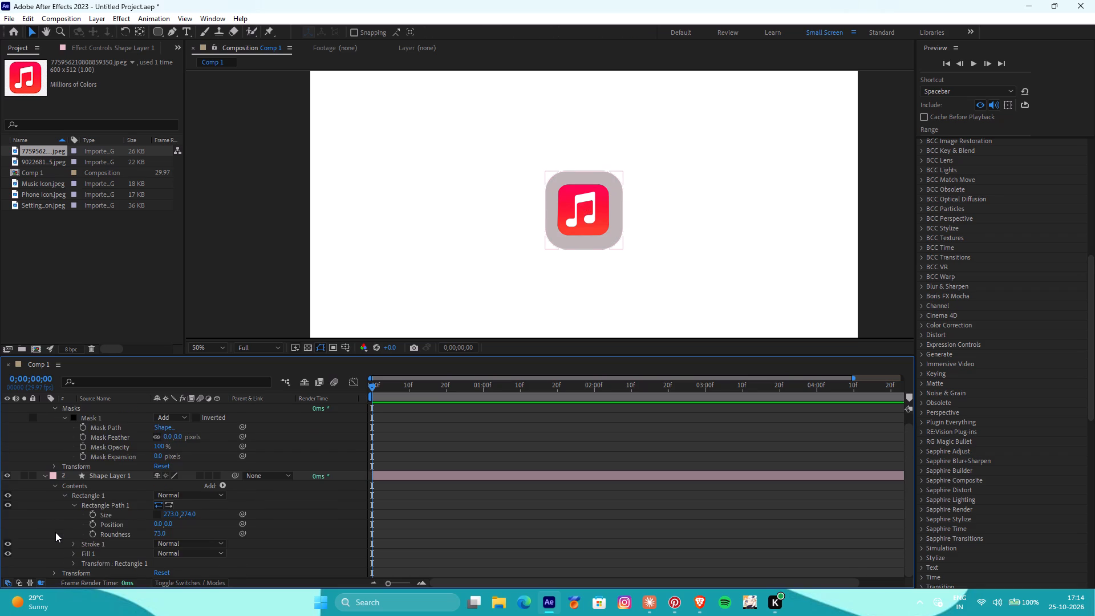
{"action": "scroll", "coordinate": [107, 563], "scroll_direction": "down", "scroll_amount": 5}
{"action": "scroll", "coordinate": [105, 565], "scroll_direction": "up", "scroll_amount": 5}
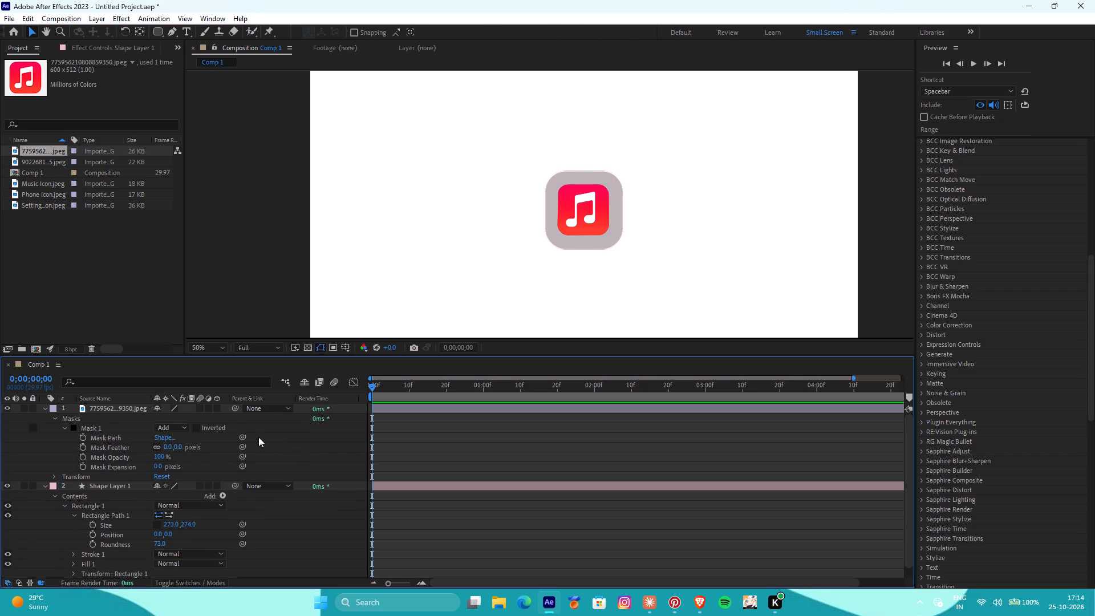
Collapse the expanded properties of the music icon layer and Shape Layer 1, leaving no layer selected.
{"action": "left_click", "coordinate": [94, 408]}
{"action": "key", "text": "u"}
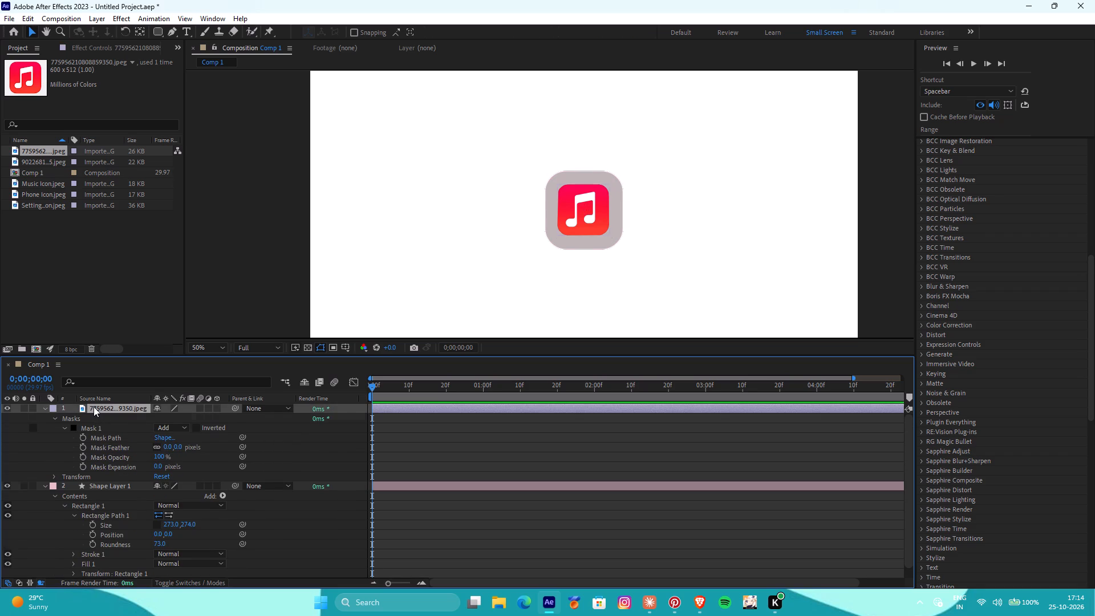
{"action": "left_click", "coordinate": [107, 415]}
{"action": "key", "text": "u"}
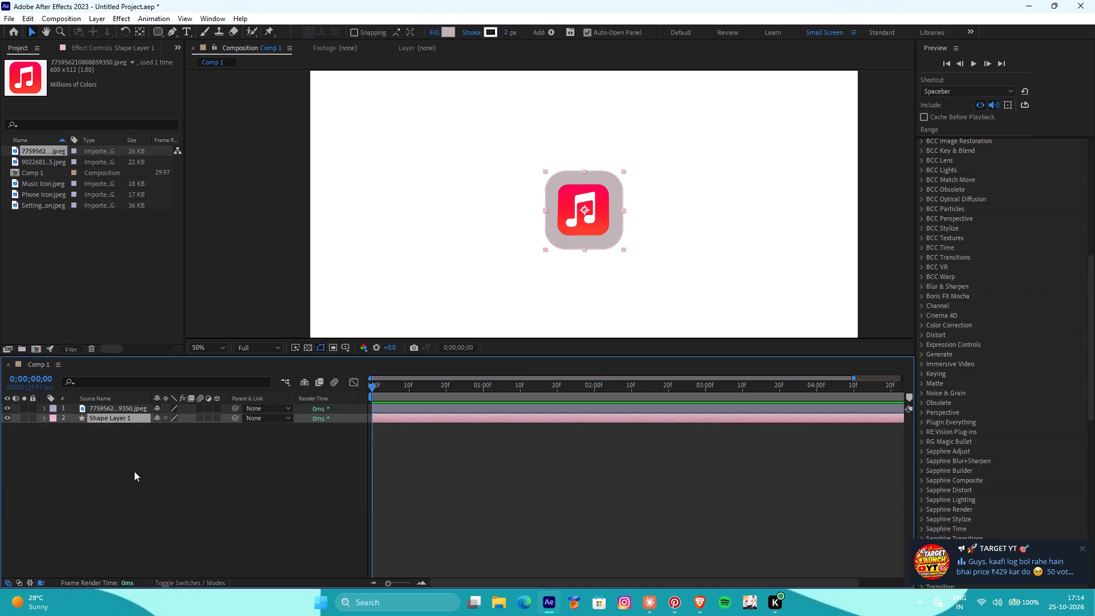
{"action": "left_click", "coordinate": [137, 477]}
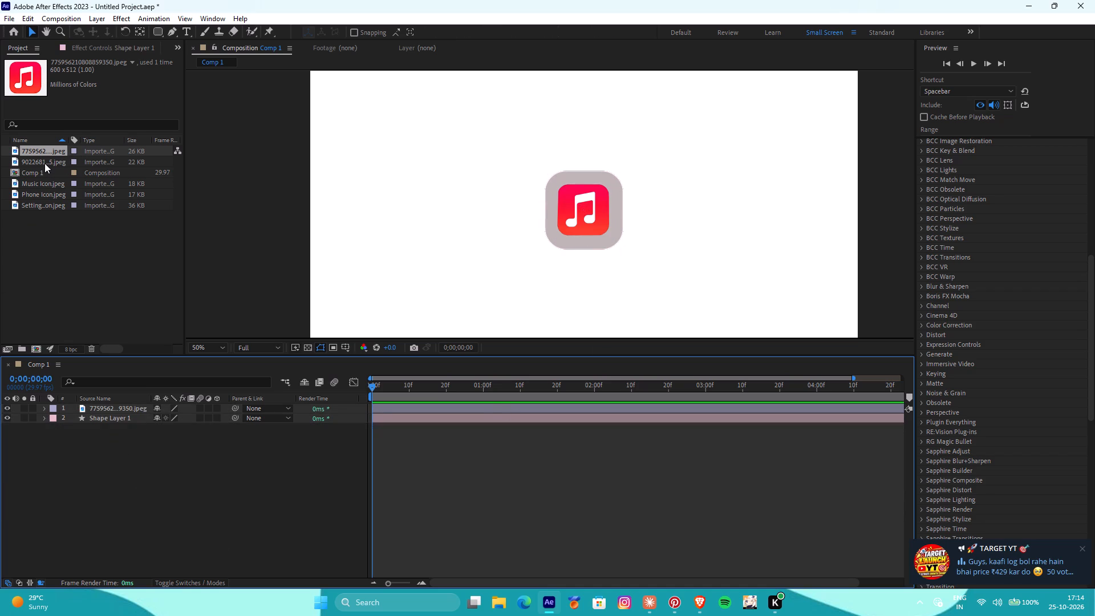
Add the Instagram icon image to Comp 1 as the topmost layer and position it over the music icon, slightly below centre.
{"action": "left_click", "coordinate": [44, 163]}
{"action": "left_click_drag", "start_coordinate": [44, 160], "coordinate": [139, 483]}
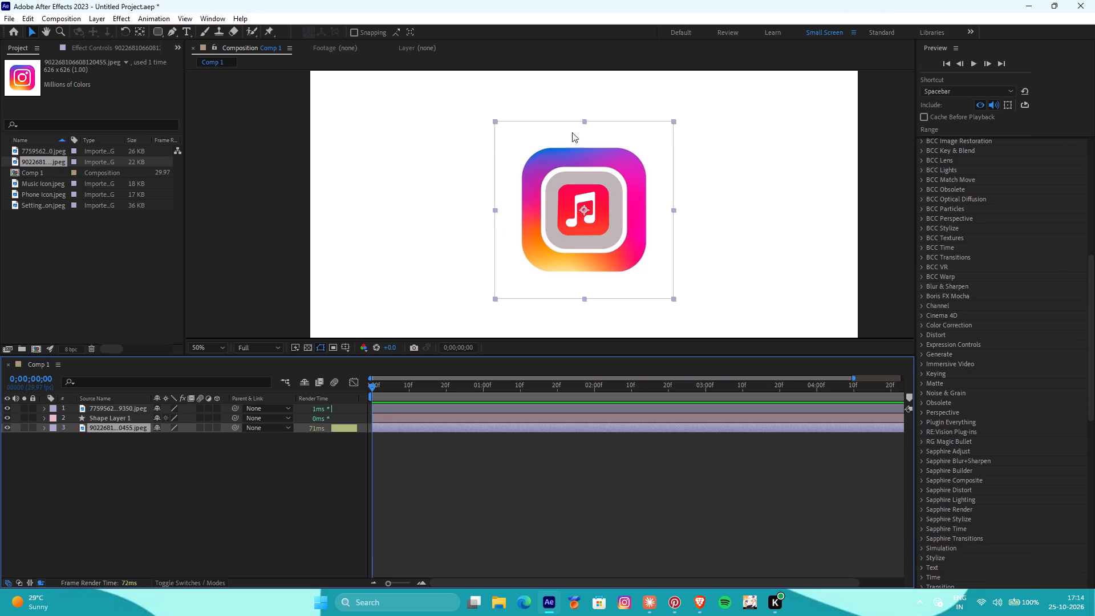
{"action": "left_click_drag", "start_coordinate": [648, 142], "coordinate": [692, 191]}
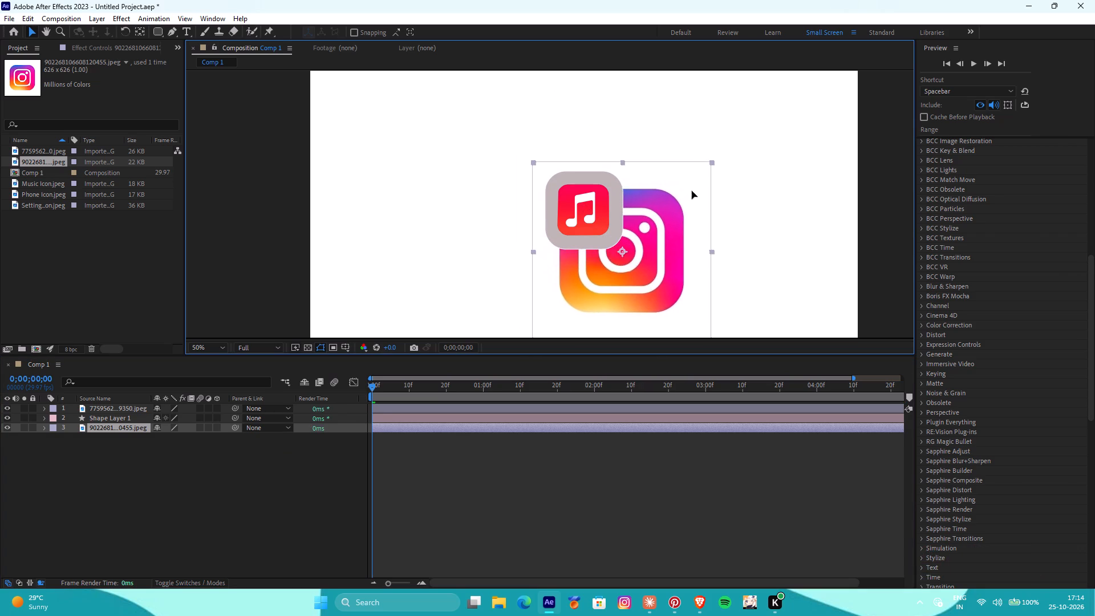
{"action": "left_click_drag", "start_coordinate": [692, 191], "coordinate": [732, 237]}
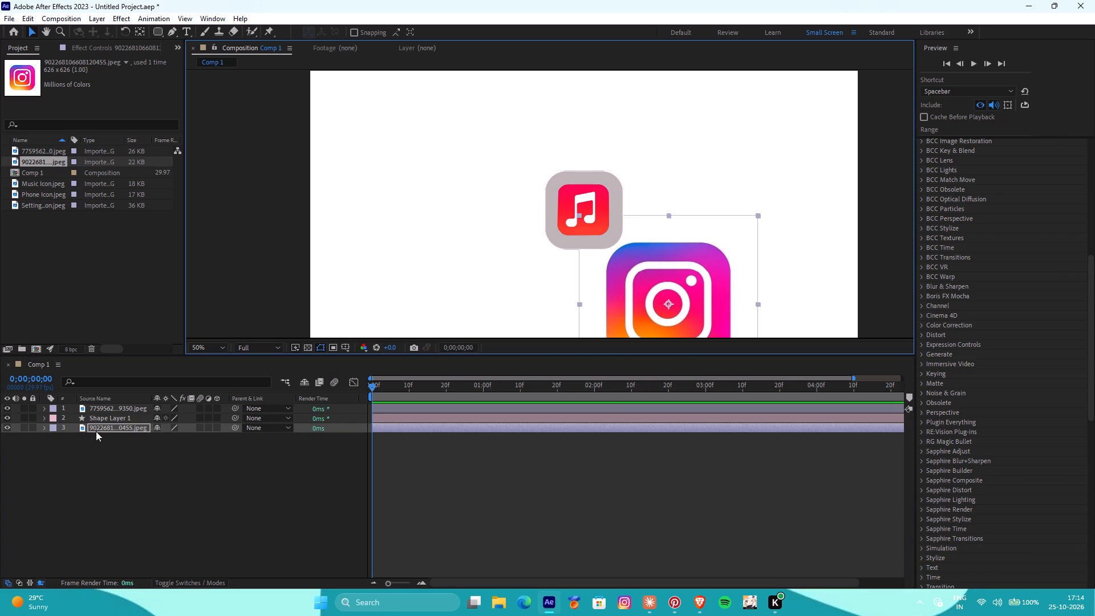
{"action": "left_click_drag", "start_coordinate": [103, 429], "coordinate": [121, 415]}
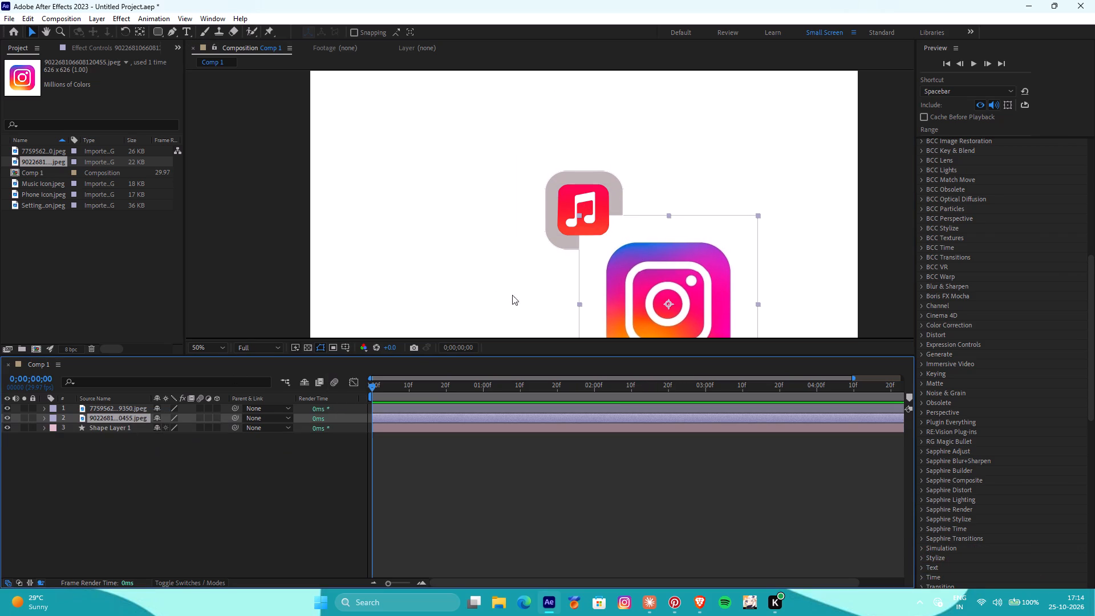
{"action": "left_click_drag", "start_coordinate": [715, 284], "coordinate": [639, 202]}
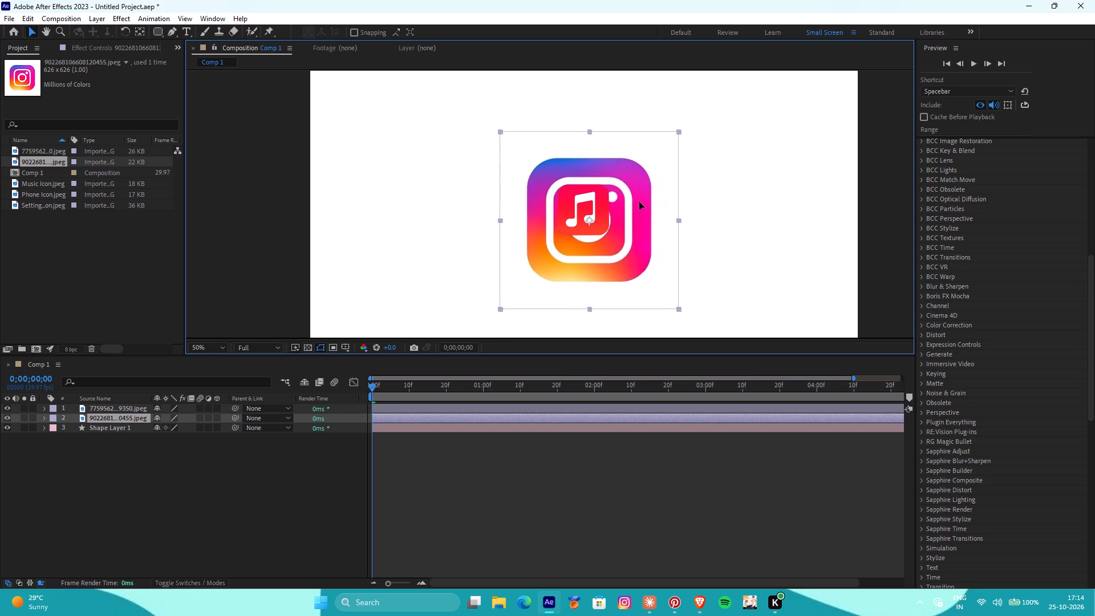
{"action": "left_click_drag", "start_coordinate": [639, 202], "coordinate": [648, 209]}
{"action": "left_click_drag", "start_coordinate": [120, 416], "coordinate": [115, 405]}
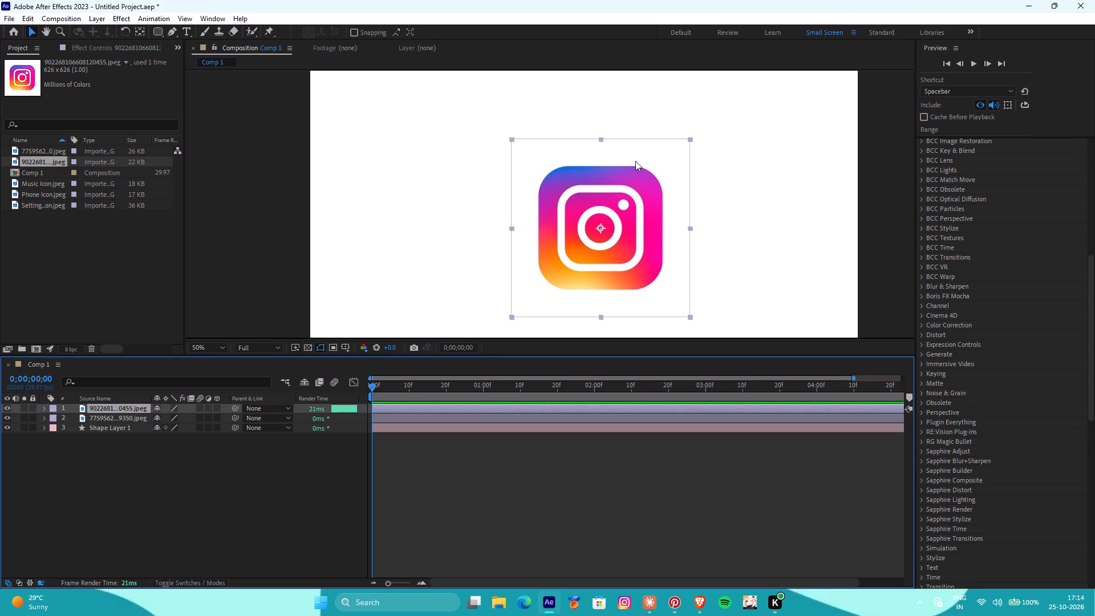
{"action": "left_click_drag", "start_coordinate": [635, 161], "coordinate": [599, 160]}
Change Comp 1's background colour from its composition settings to the grey 989595.
{"action": "right_click", "coordinate": [34, 153]}
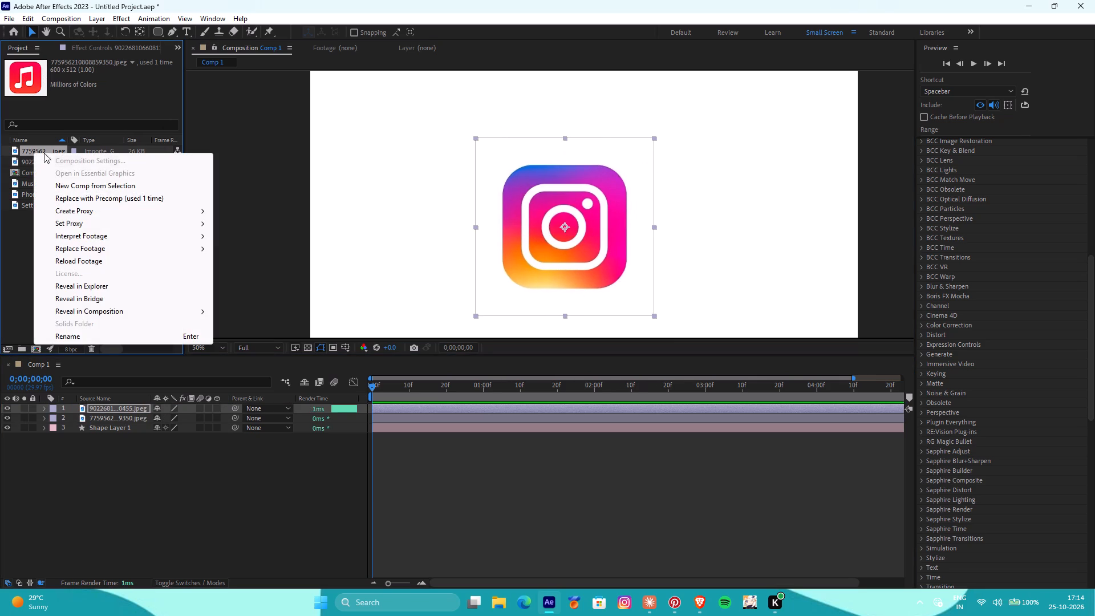
{"action": "left_click", "coordinate": [1, 244]}
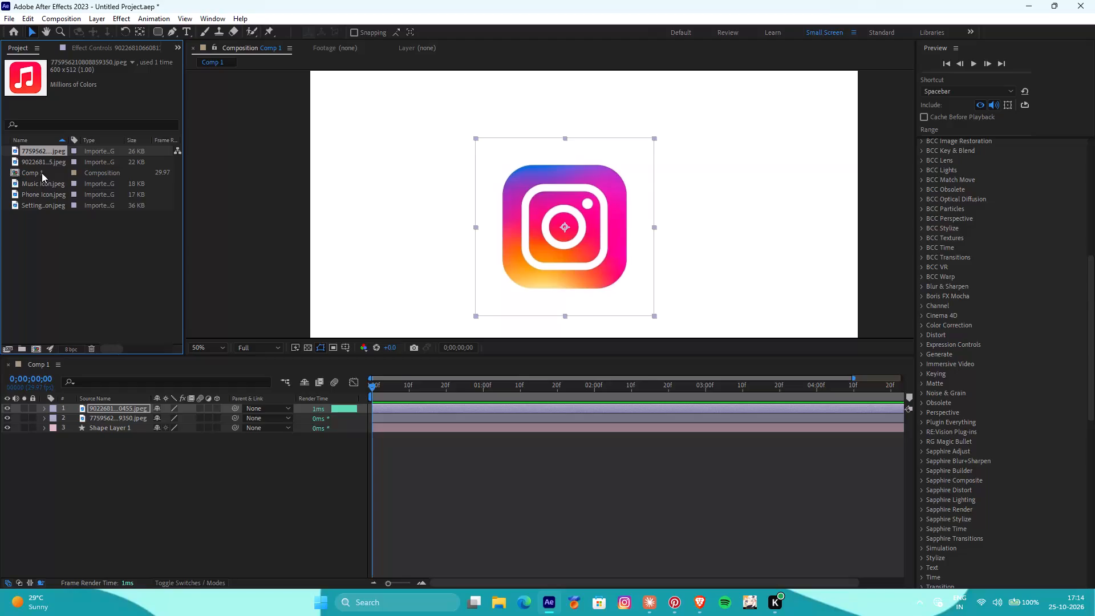
{"action": "right_click", "coordinate": [42, 173]}
{"action": "left_click", "coordinate": [72, 179]}
{"action": "left_click", "coordinate": [462, 367]}
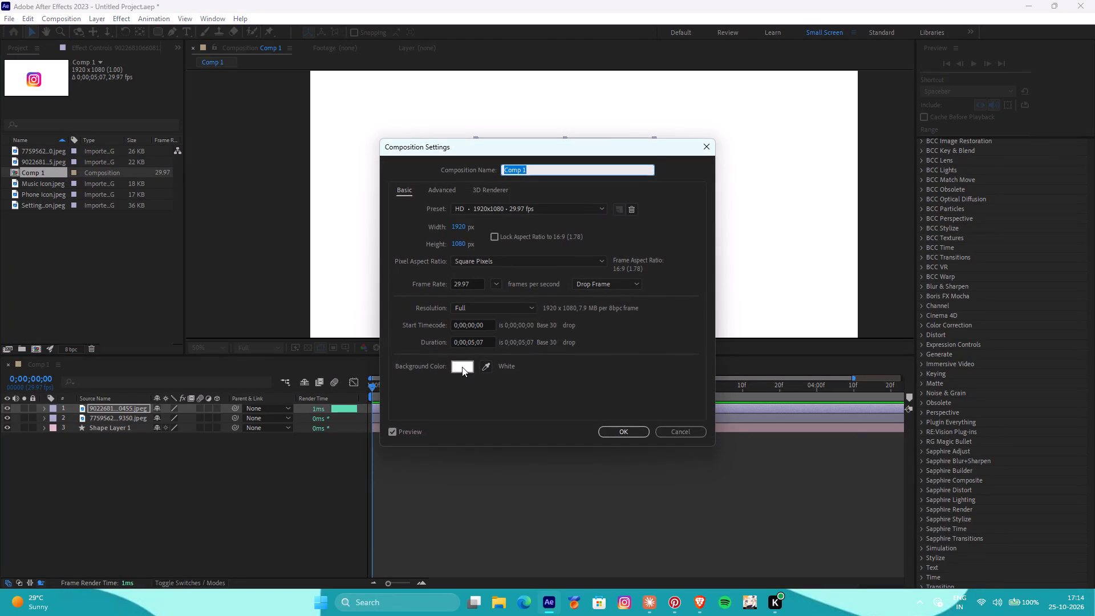
{"action": "left_click_drag", "start_coordinate": [433, 271], "coordinate": [414, 317]}
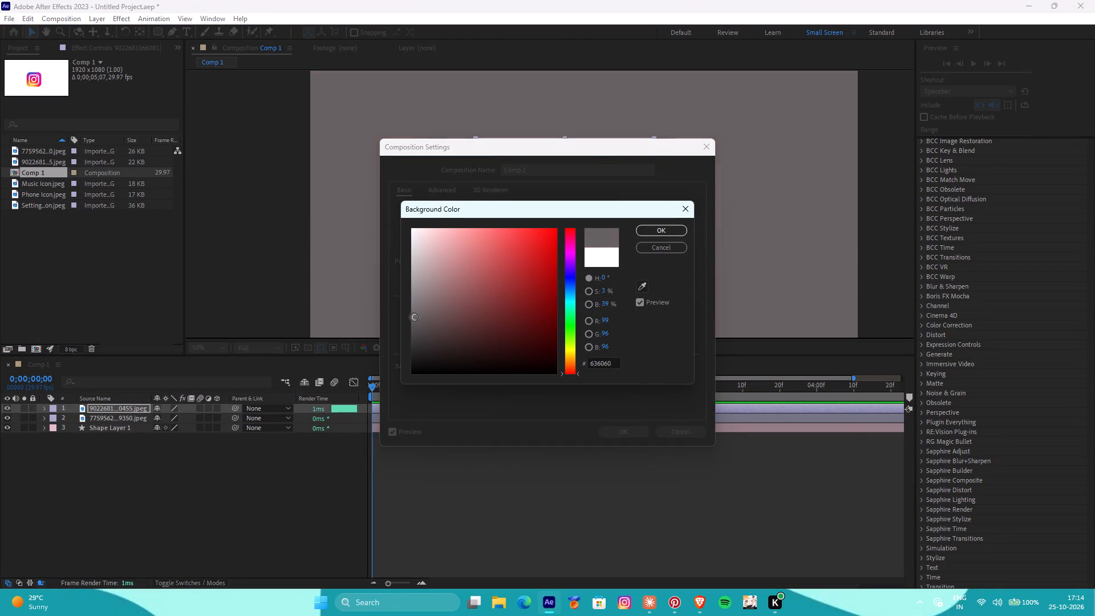
{"action": "left_click_drag", "start_coordinate": [414, 317], "coordinate": [414, 287]}
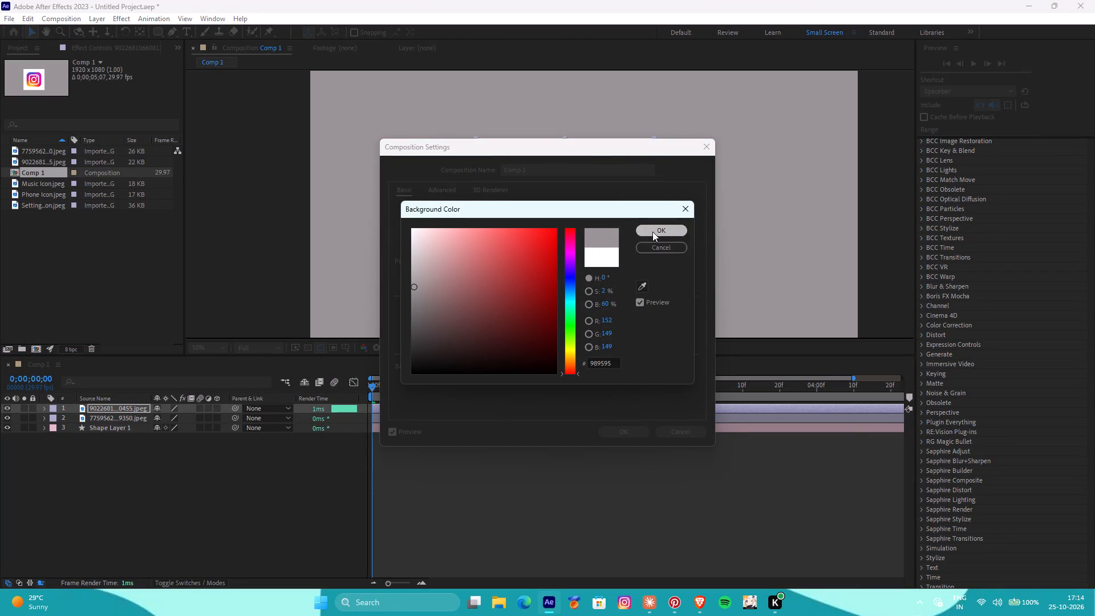
{"action": "left_click", "coordinate": [652, 232]}
{"action": "left_click", "coordinate": [620, 426]}
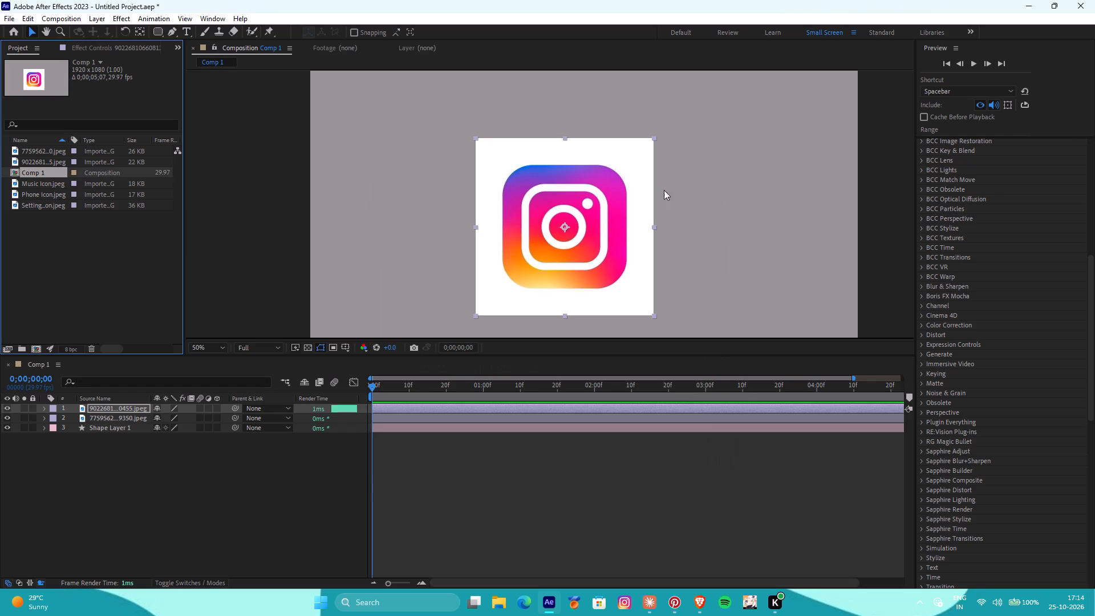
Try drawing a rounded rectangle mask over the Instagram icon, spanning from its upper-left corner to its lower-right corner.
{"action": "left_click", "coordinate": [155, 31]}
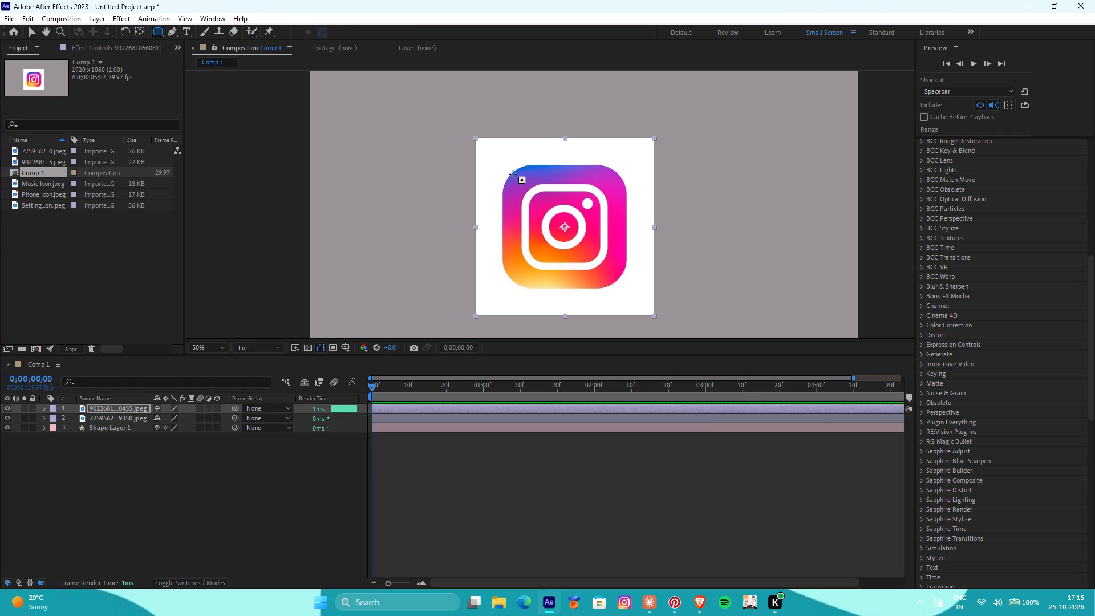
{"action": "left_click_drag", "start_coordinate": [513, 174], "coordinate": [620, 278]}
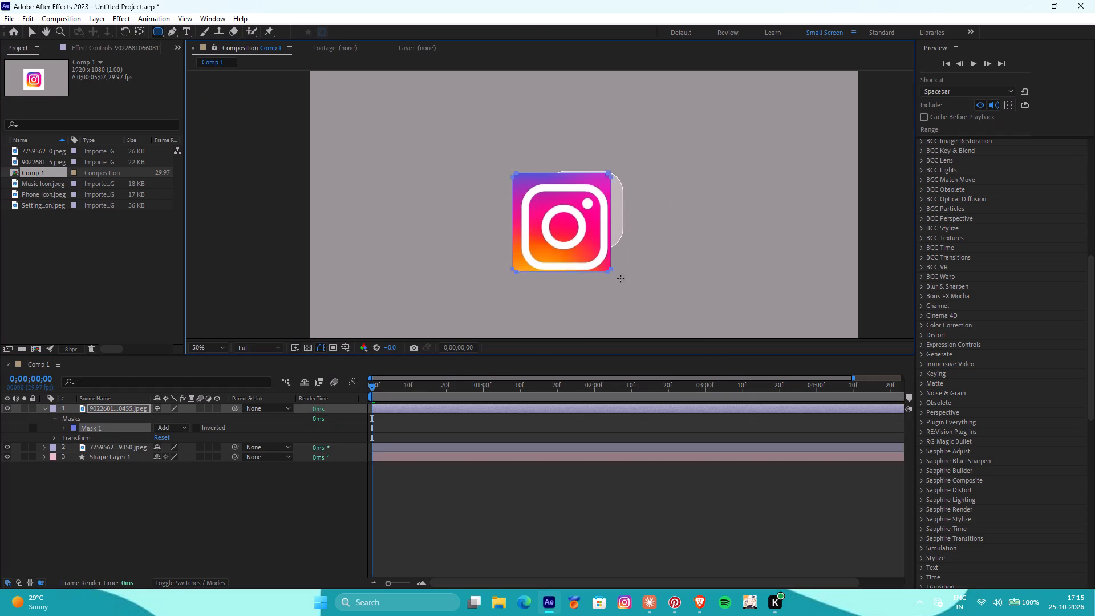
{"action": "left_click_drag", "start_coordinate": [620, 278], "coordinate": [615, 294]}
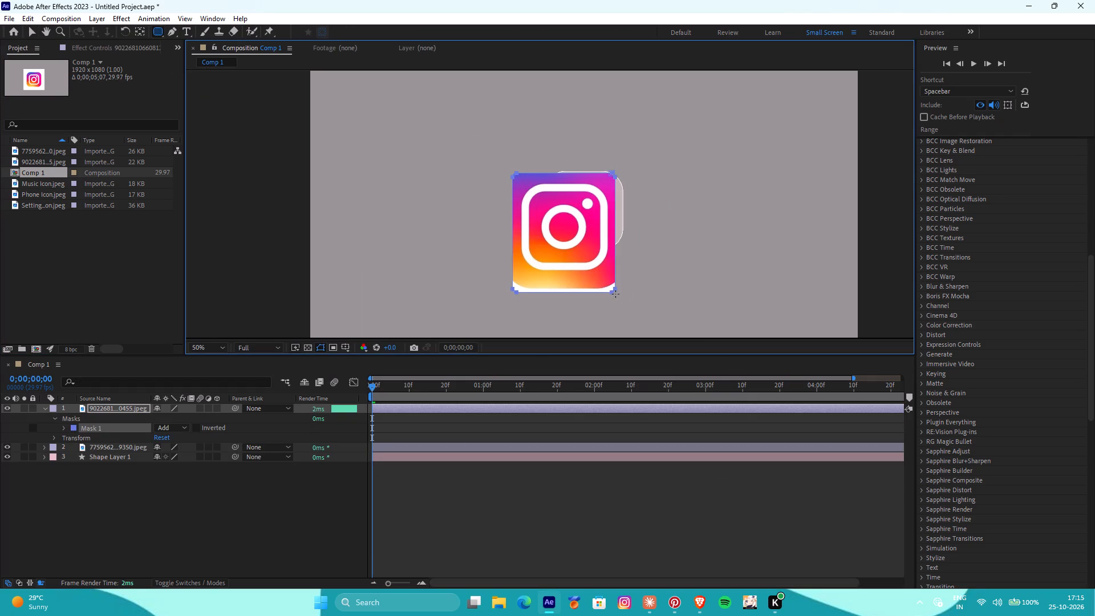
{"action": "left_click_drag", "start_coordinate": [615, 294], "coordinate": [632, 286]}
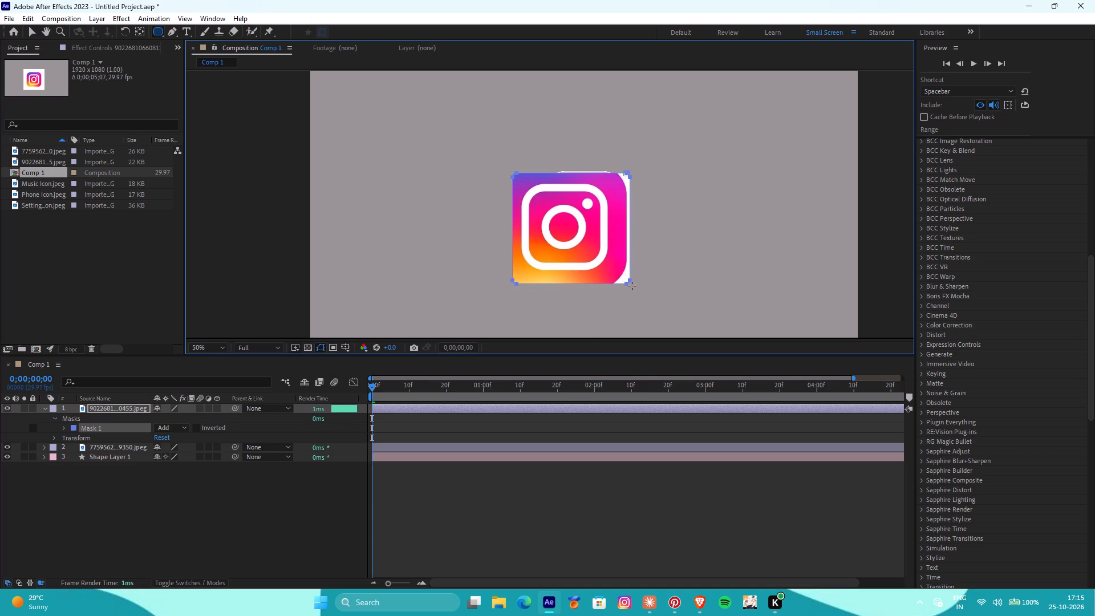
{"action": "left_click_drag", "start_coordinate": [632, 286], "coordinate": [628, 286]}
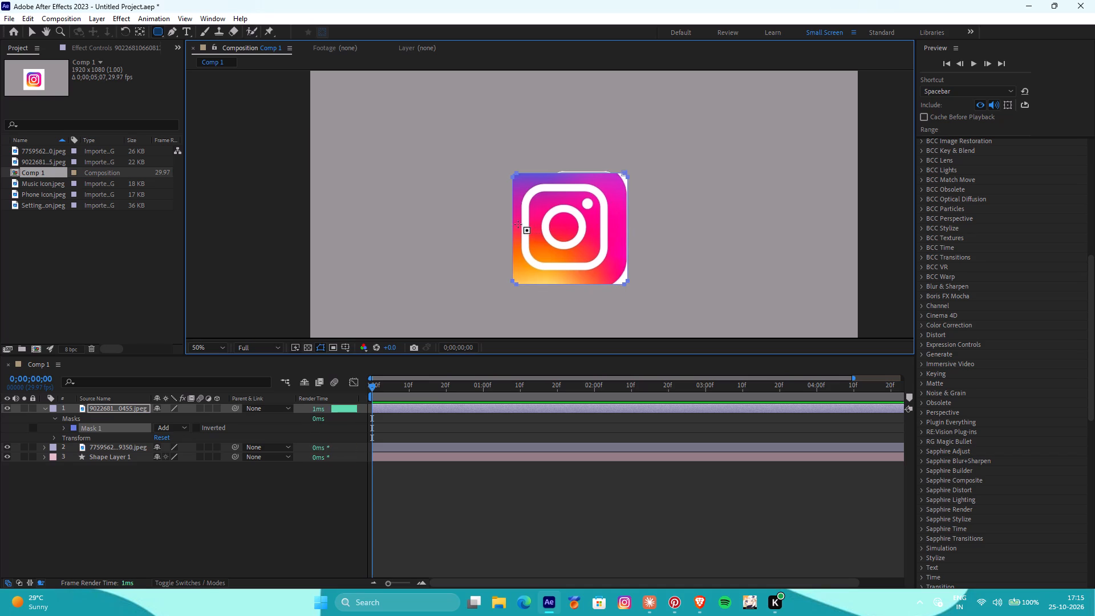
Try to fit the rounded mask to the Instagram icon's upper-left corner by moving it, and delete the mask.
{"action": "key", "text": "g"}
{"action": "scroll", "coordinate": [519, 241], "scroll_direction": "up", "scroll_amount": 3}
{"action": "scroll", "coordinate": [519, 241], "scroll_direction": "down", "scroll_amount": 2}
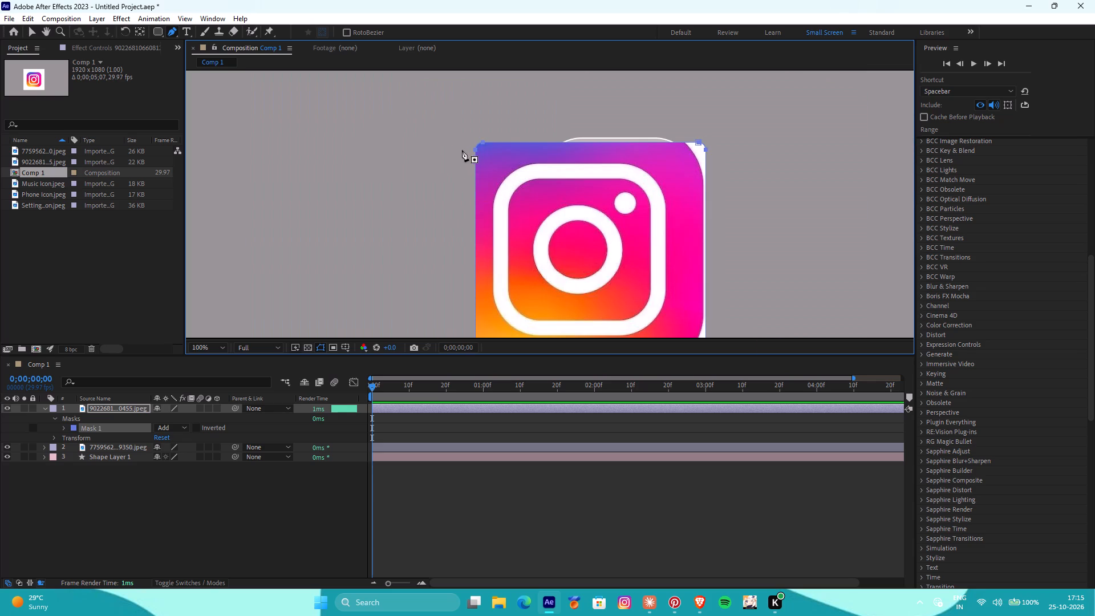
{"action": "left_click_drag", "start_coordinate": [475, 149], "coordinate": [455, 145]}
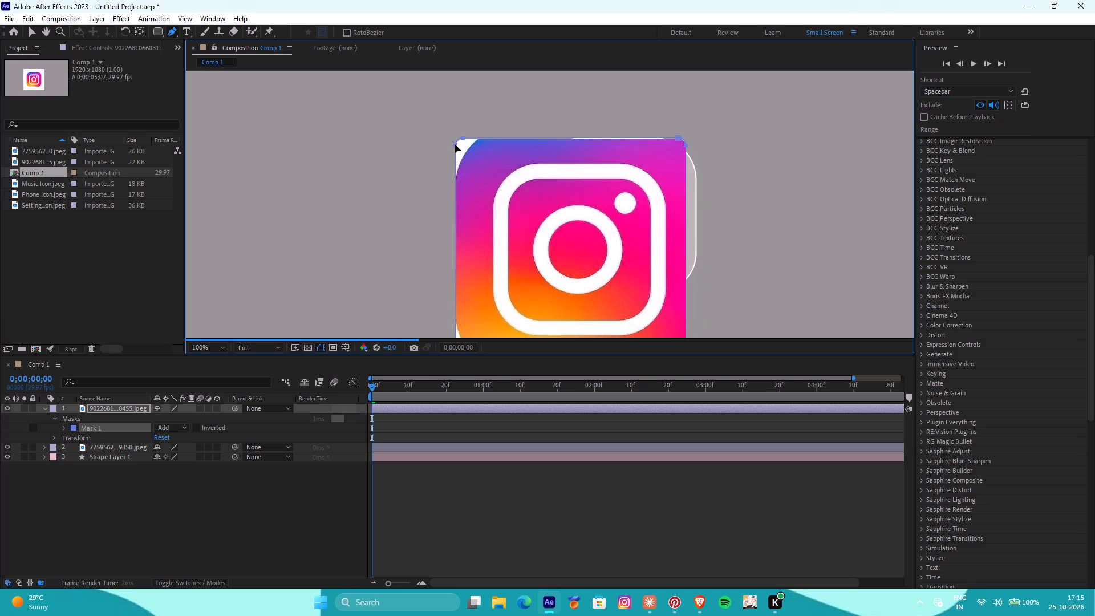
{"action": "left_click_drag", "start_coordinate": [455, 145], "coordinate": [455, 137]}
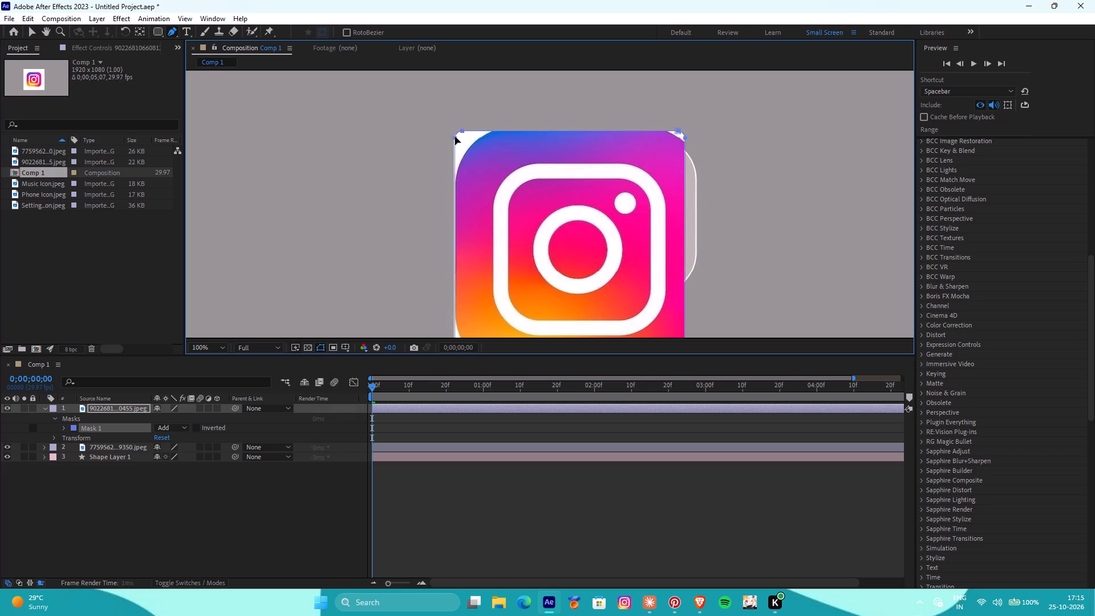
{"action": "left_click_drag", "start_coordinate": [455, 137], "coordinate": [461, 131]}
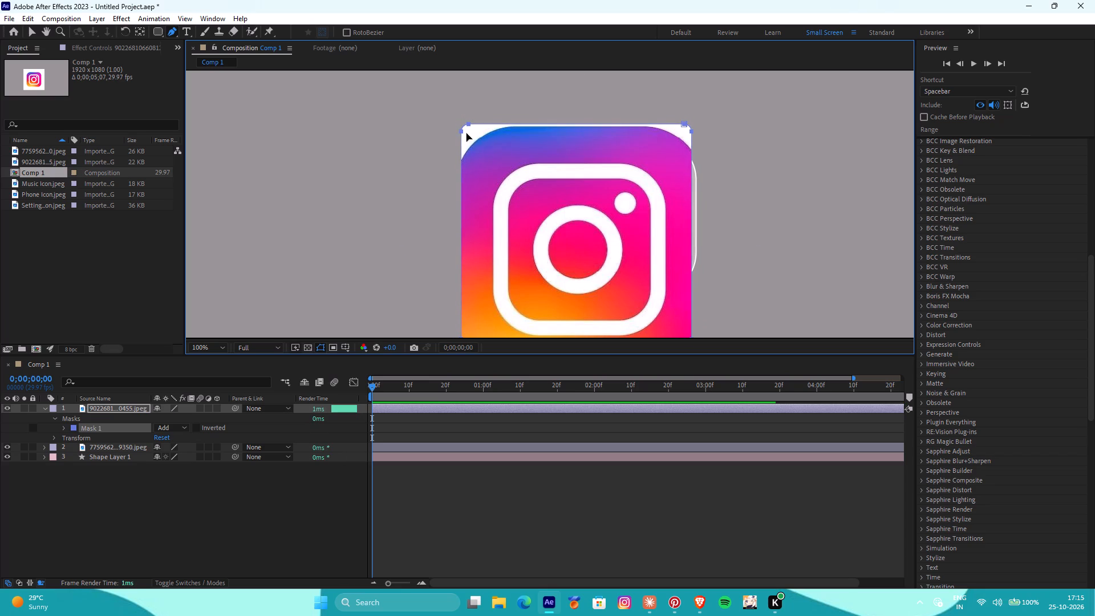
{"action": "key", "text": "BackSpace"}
Draw a rectangular mask with the Rectangle Tool closely around the Instagram icon, trimming off the outer white area.
{"action": "left_click", "coordinate": [156, 35]}
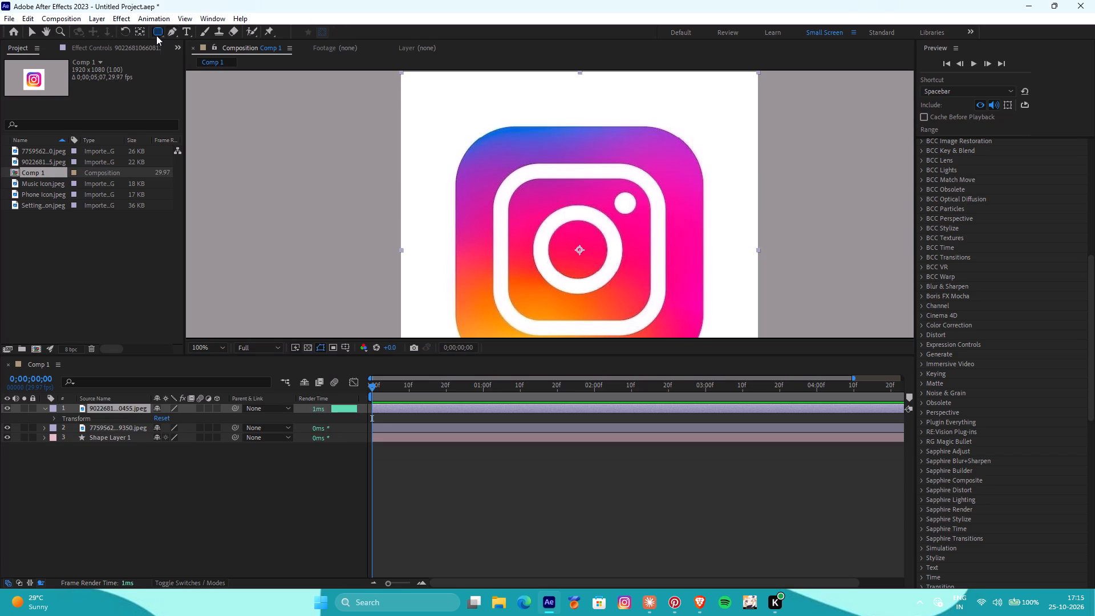
{"action": "left_click", "coordinate": [159, 35]}
{"action": "left_click", "coordinate": [160, 35]}
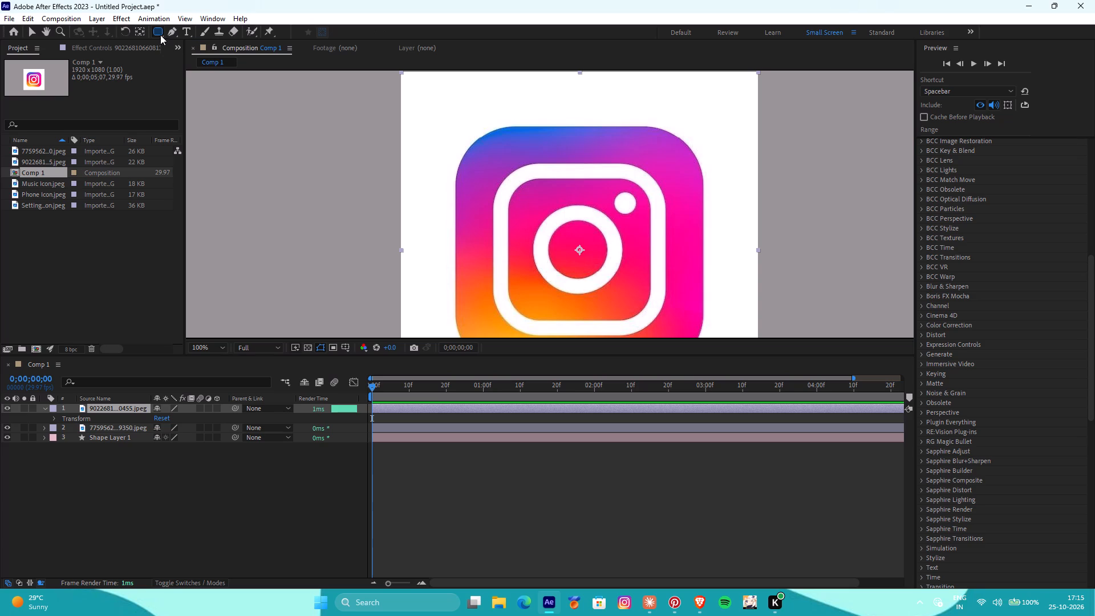
{"action": "left_click", "coordinate": [160, 28]}
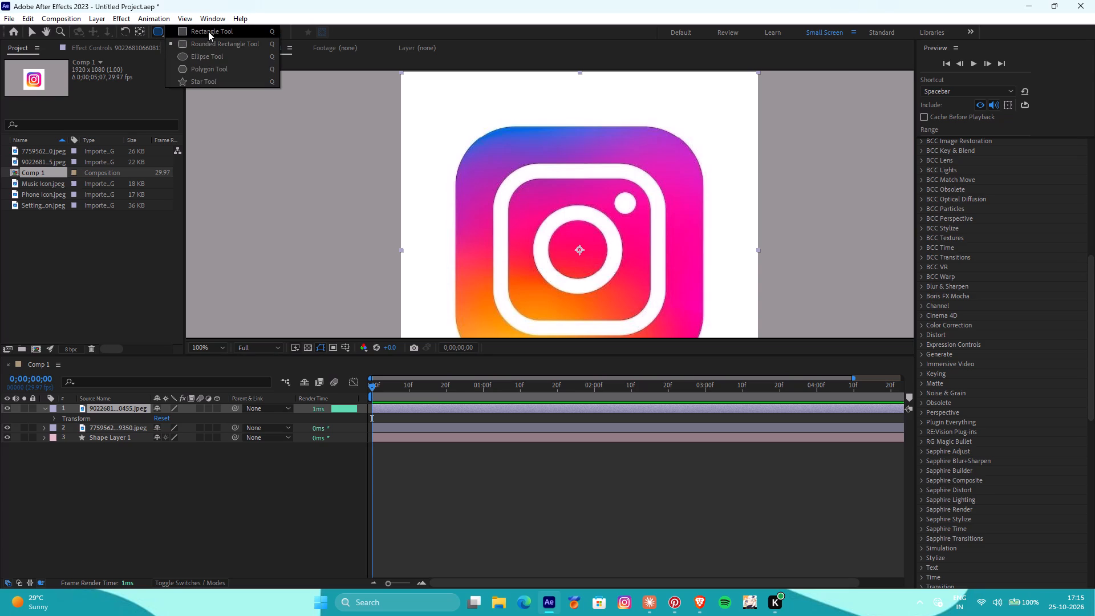
{"action": "left_click", "coordinate": [208, 31]}
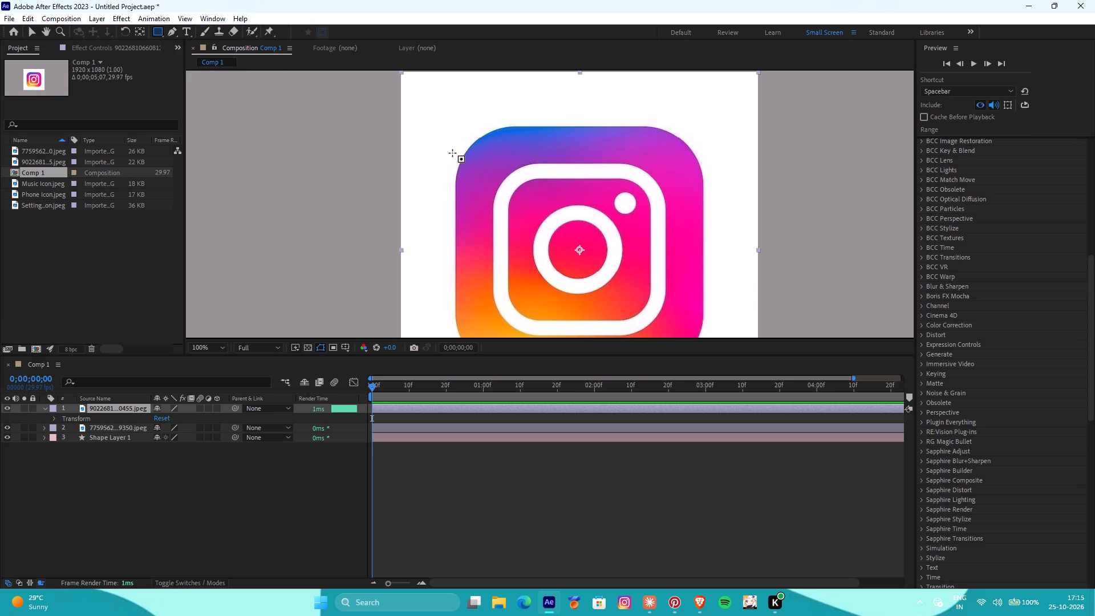
{"action": "left_click_drag", "start_coordinate": [446, 124], "coordinate": [545, 220]}
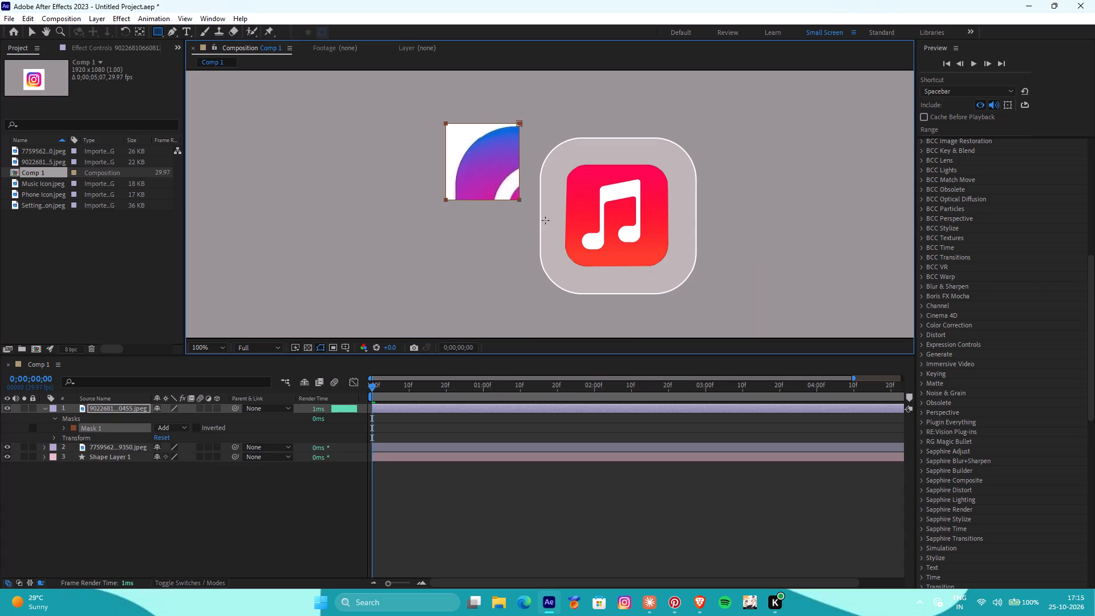
{"action": "left_click_drag", "start_coordinate": [545, 220], "coordinate": [707, 384]}
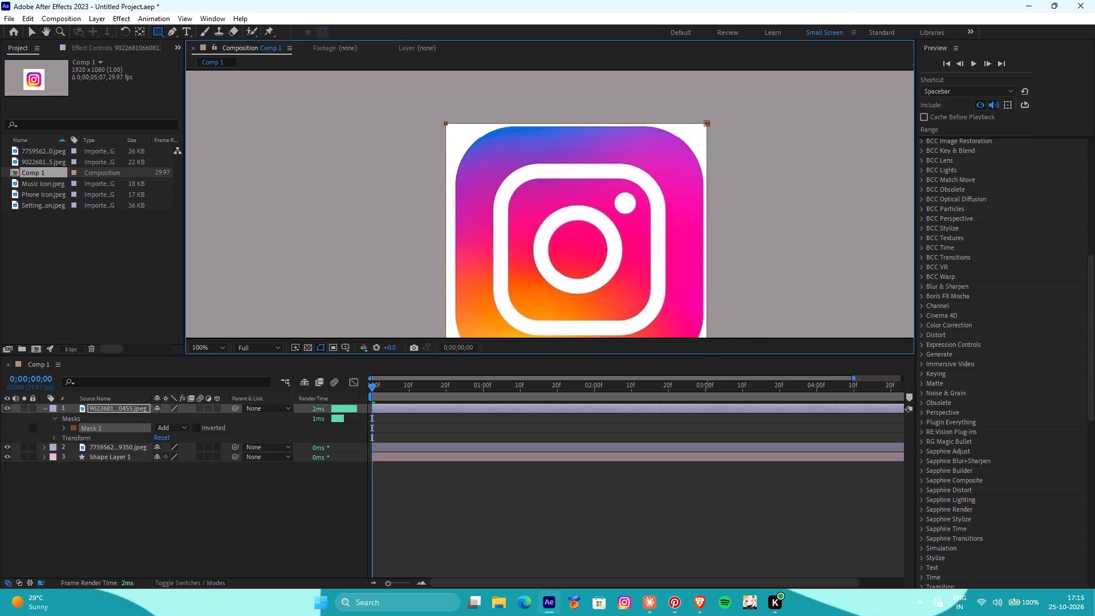
Finish drawing the rectangular mask so its right edge meets the right edge of the Instagram icon's coloured shape.
{"action": "left_click_drag", "start_coordinate": [707, 384], "coordinate": [706, 448]}
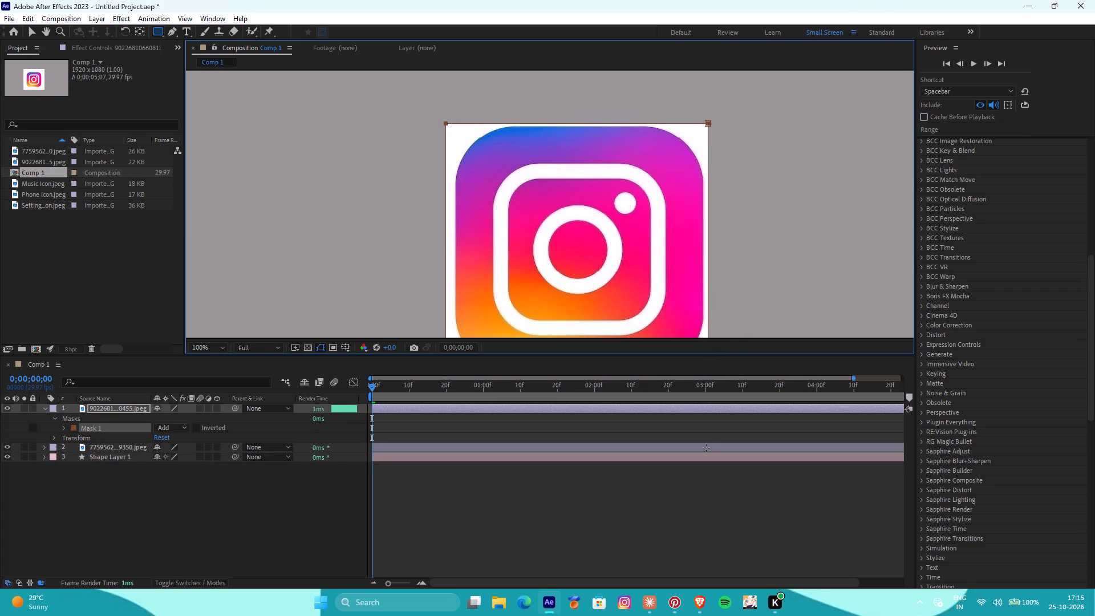
{"action": "left_click_drag", "start_coordinate": [706, 448], "coordinate": [702, 362]}
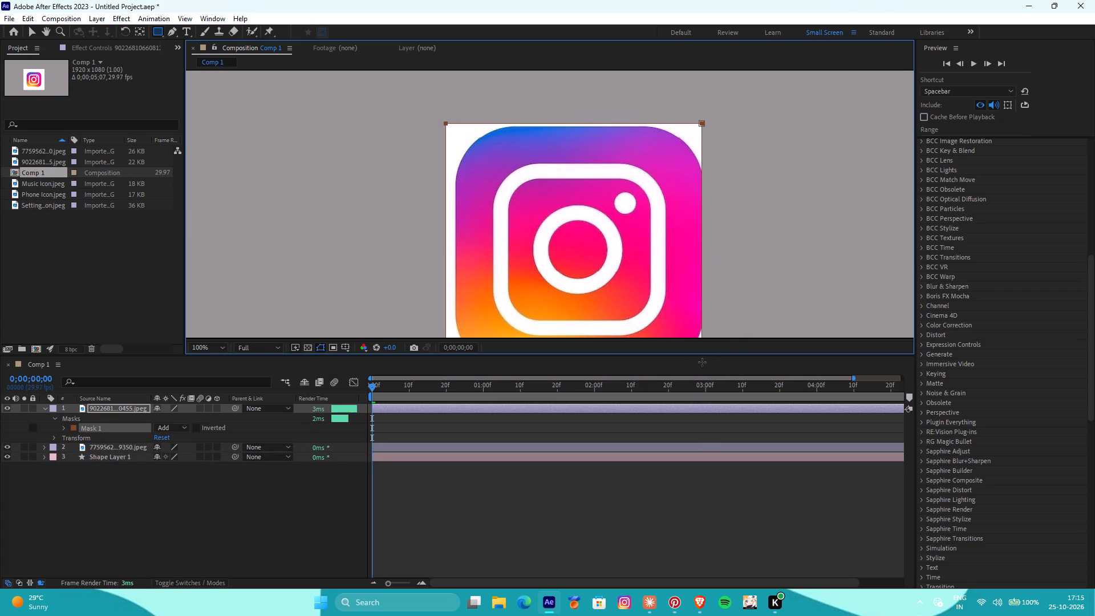
{"action": "left_click_drag", "start_coordinate": [702, 362], "coordinate": [704, 364]}
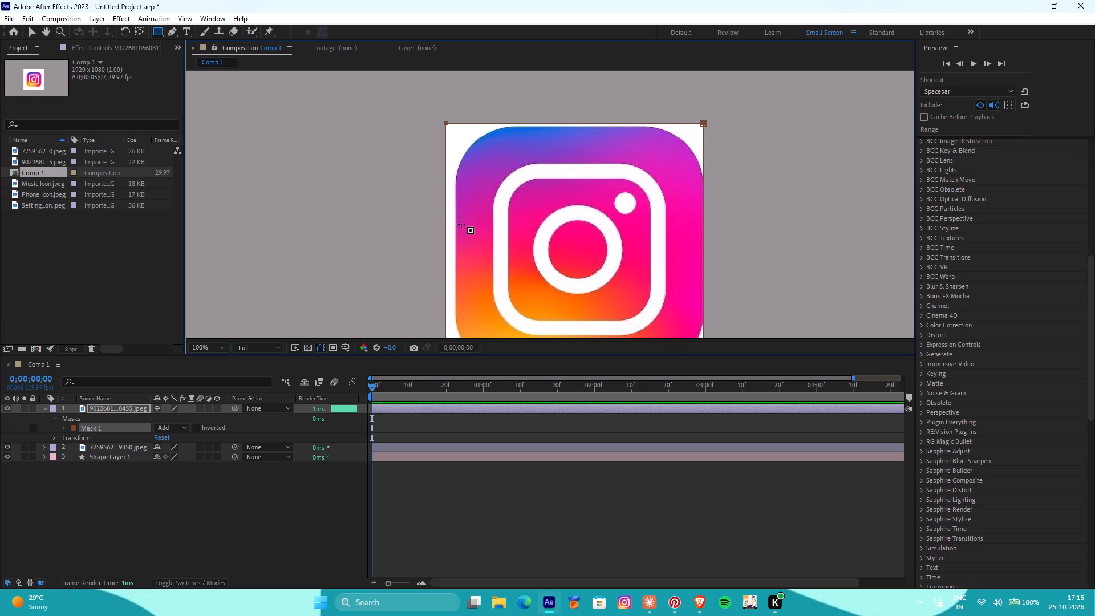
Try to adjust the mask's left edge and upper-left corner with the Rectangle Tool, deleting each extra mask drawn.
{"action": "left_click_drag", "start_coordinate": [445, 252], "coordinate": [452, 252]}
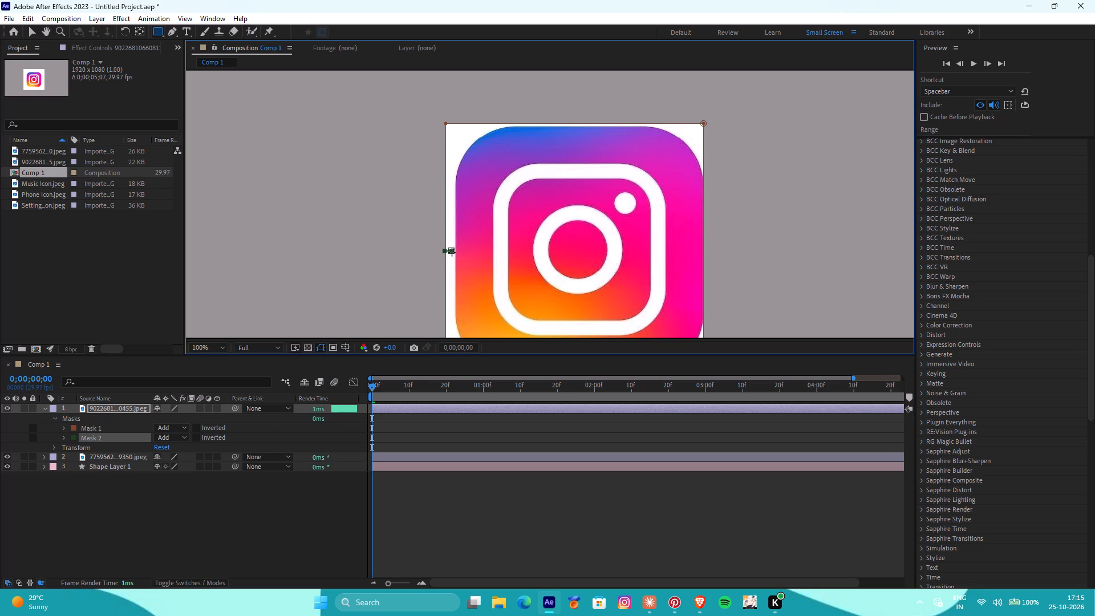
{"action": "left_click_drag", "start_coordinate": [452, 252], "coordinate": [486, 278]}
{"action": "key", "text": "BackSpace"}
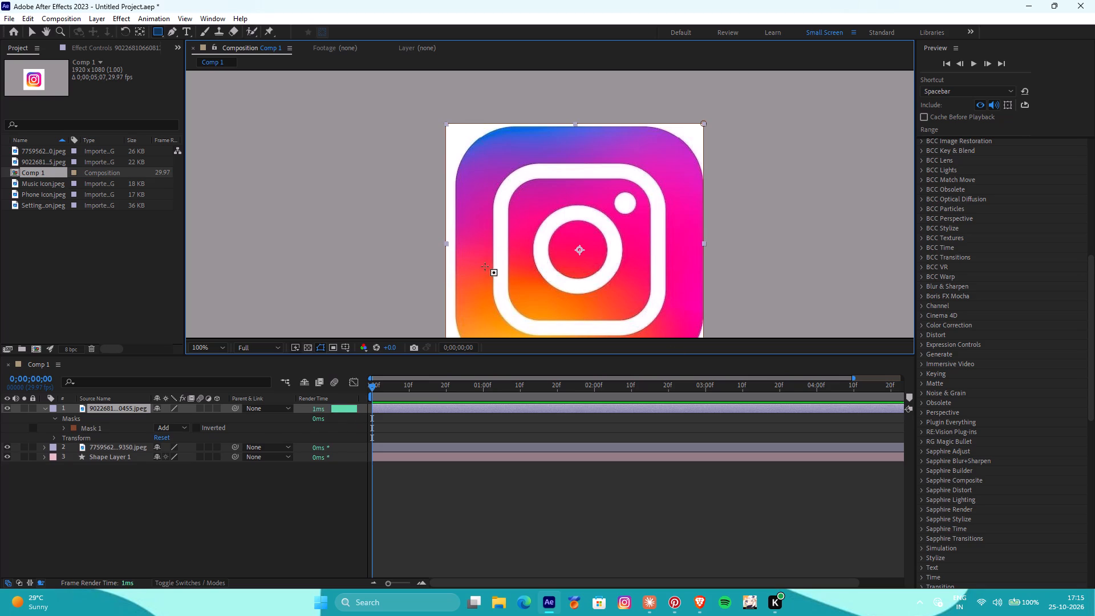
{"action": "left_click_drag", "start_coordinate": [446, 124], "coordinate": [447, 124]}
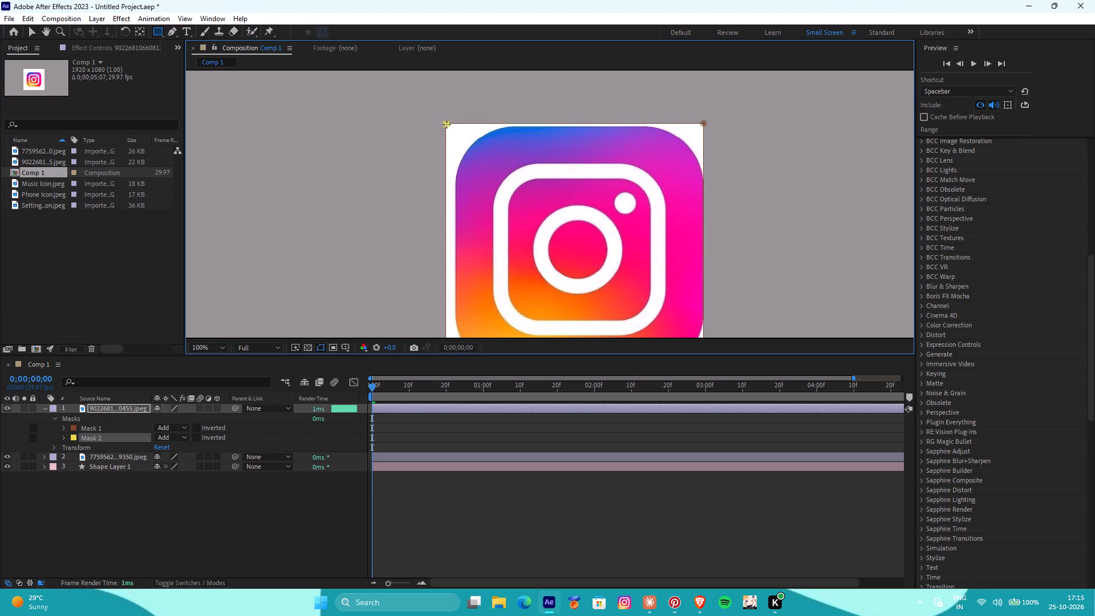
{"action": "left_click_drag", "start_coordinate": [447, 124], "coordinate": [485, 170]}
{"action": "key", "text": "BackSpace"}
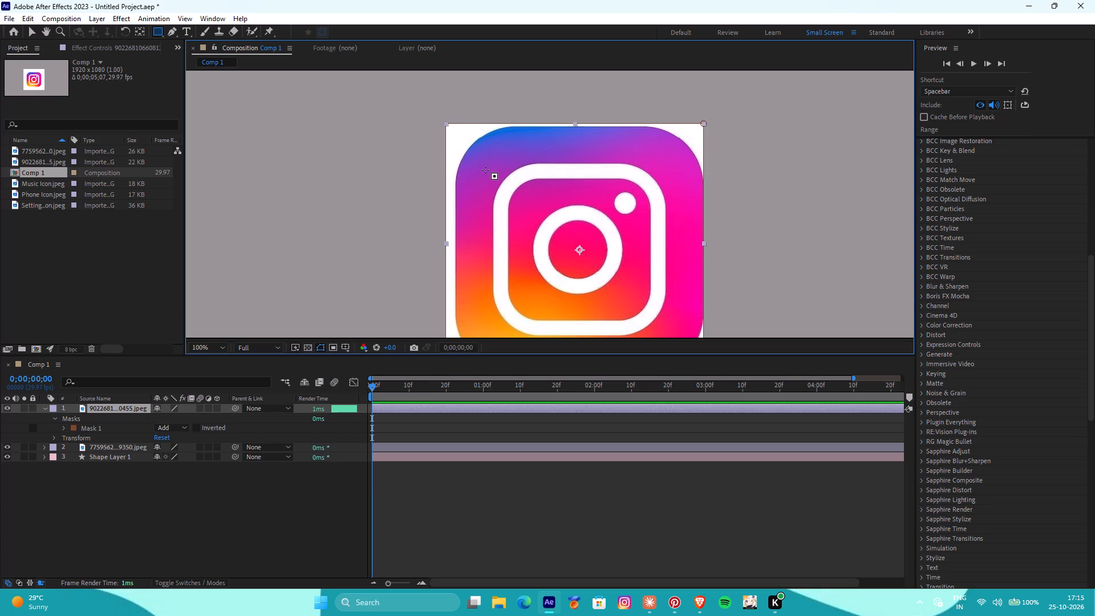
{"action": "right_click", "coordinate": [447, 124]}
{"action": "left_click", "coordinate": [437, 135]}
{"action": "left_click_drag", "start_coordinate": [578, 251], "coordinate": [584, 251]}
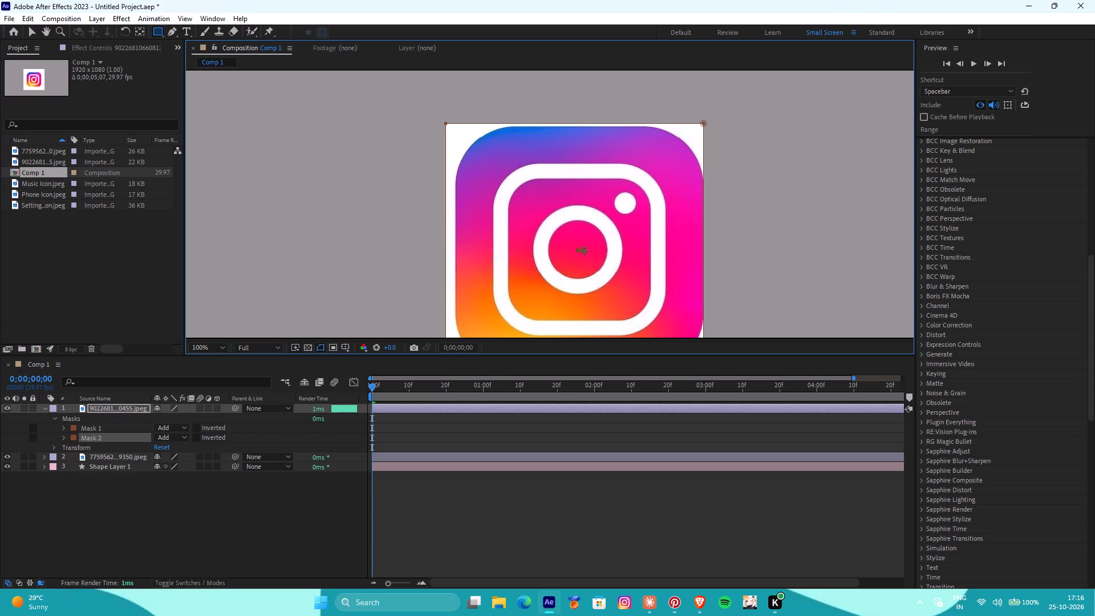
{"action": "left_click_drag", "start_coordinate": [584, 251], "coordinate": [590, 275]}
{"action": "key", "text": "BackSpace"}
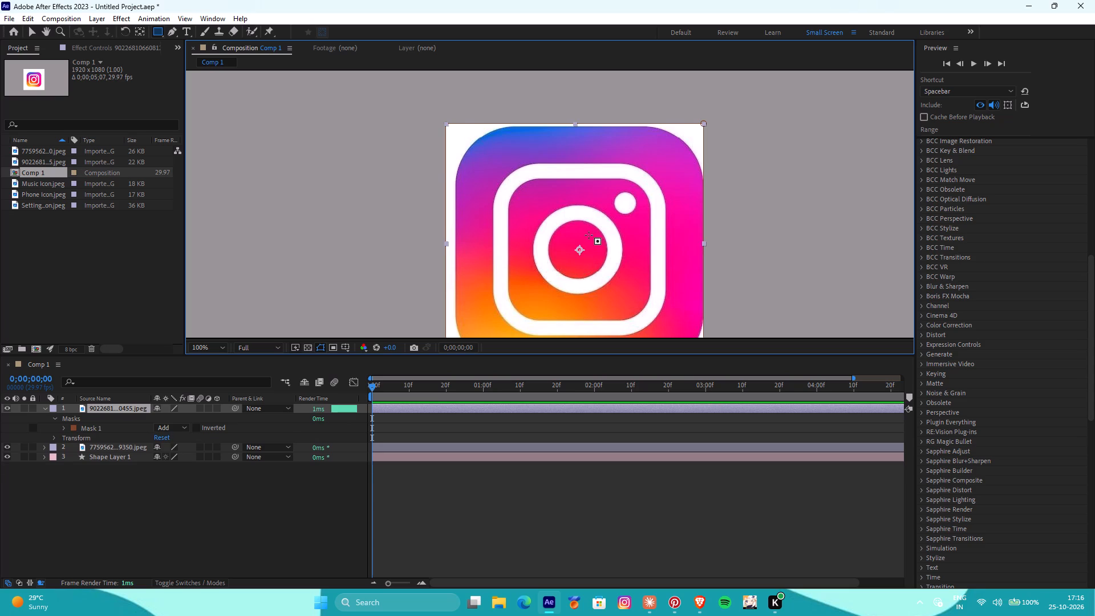
Move the mask's left edge inward with the Selection Tool to meet the left edge of the icon's coloured shape.
{"action": "scroll", "coordinate": [588, 237], "scroll_direction": "down", "scroll_amount": 2}
{"action": "scroll", "coordinate": [520, 225], "scroll_direction": "up", "scroll_amount": 2}
{"action": "scroll", "coordinate": [514, 232], "scroll_direction": "down", "scroll_amount": 1}
{"action": "scroll", "coordinate": [512, 232], "scroll_direction": "up", "scroll_amount": 3}
{"action": "scroll", "coordinate": [497, 230], "scroll_direction": "down", "scroll_amount": 1}
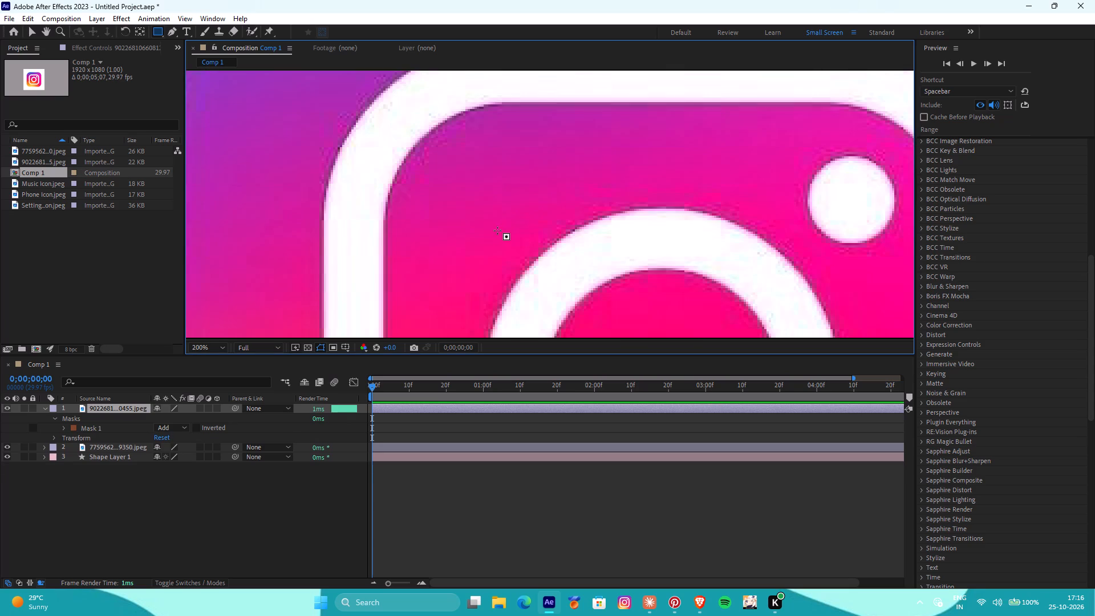
{"action": "scroll", "coordinate": [497, 230], "scroll_direction": "down", "scroll_amount": 1}
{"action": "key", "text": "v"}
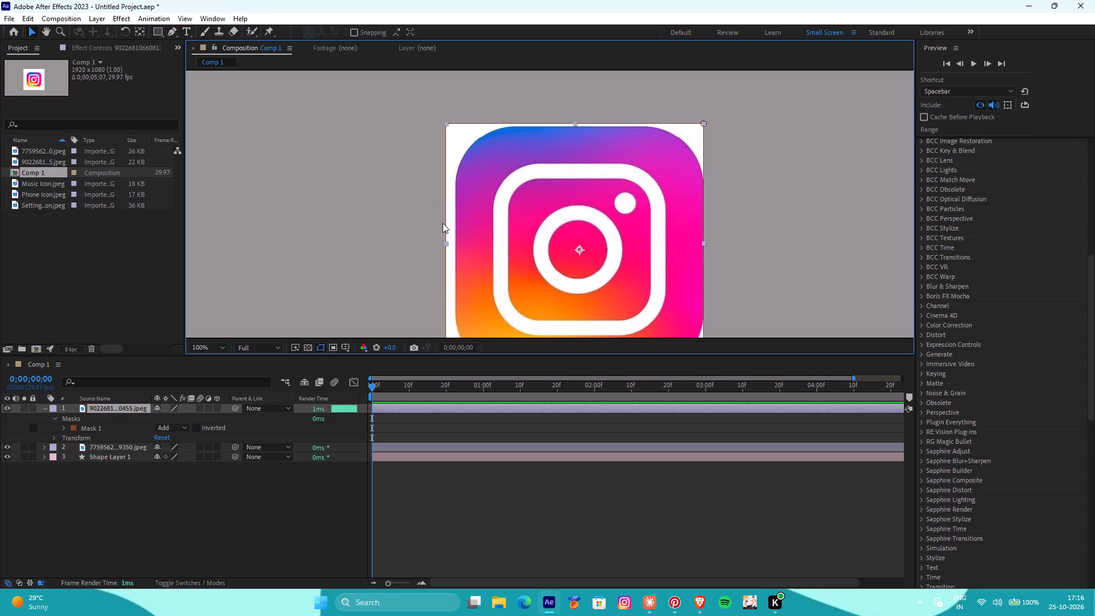
{"action": "left_click_drag", "start_coordinate": [445, 242], "coordinate": [455, 244]}
{"action": "scroll", "coordinate": [578, 173], "scroll_direction": "down", "scroll_amount": 1}
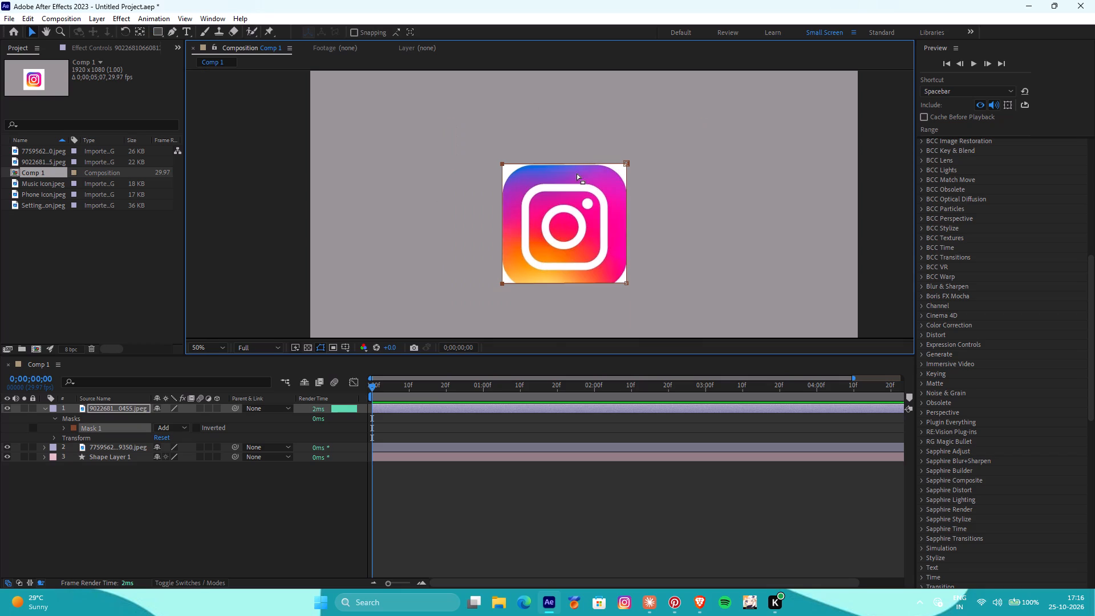
Adjust the edges of the Instagram icon's rectangular mask so they sit flush with the artwork's outer bounds.
{"action": "left_click_drag", "start_coordinate": [562, 283], "coordinate": [561, 295]}
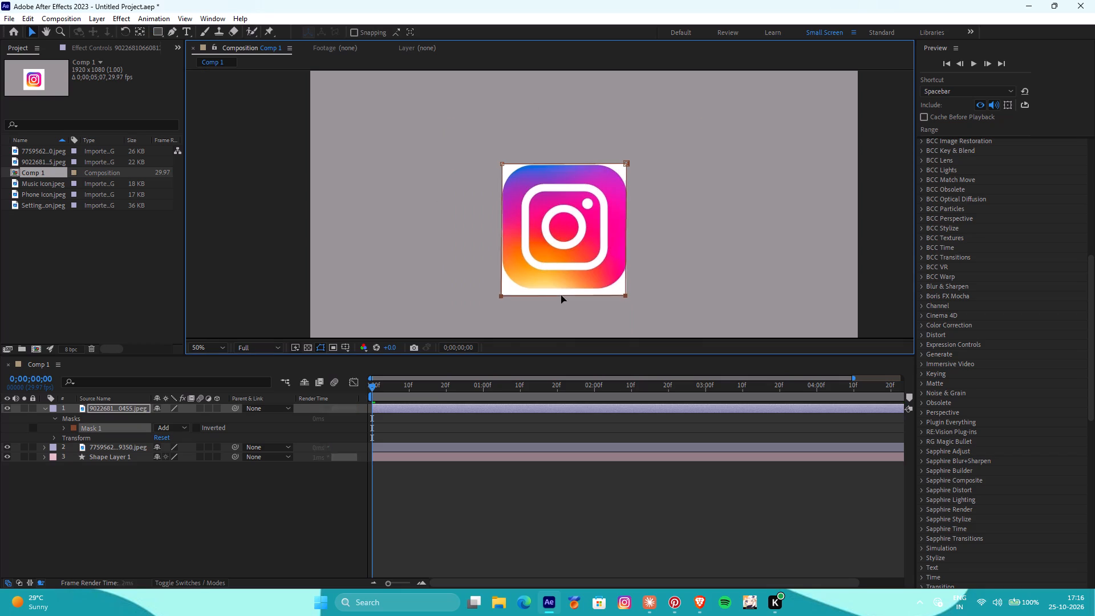
{"action": "left_click_drag", "start_coordinate": [561, 295], "coordinate": [562, 289]}
{"action": "left_click", "coordinate": [626, 226]}
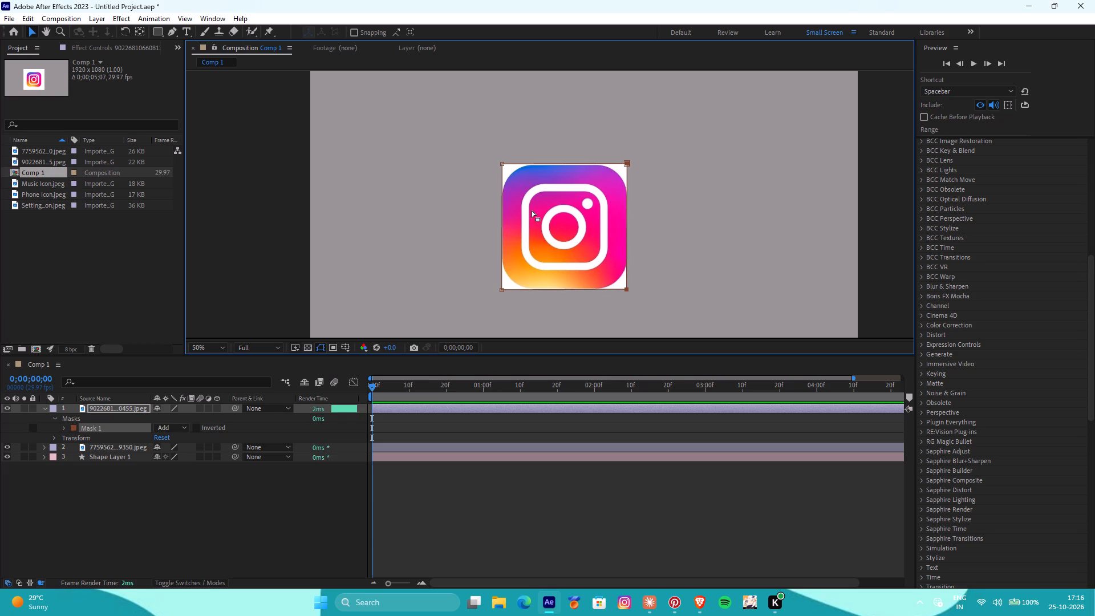
{"action": "left_click", "coordinate": [502, 226]}
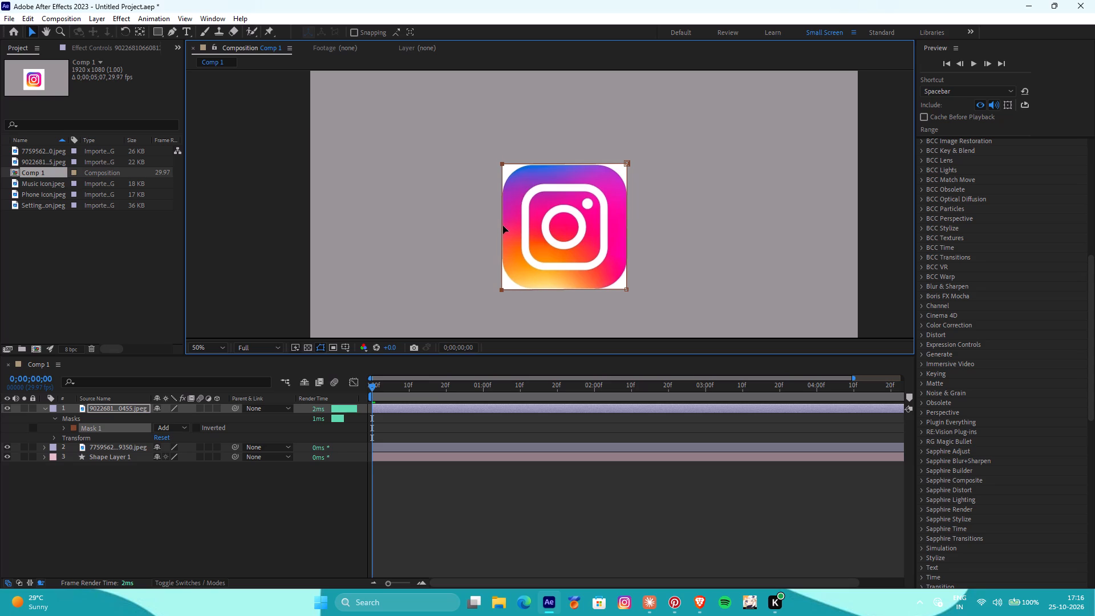
{"action": "left_click", "coordinate": [571, 165]}
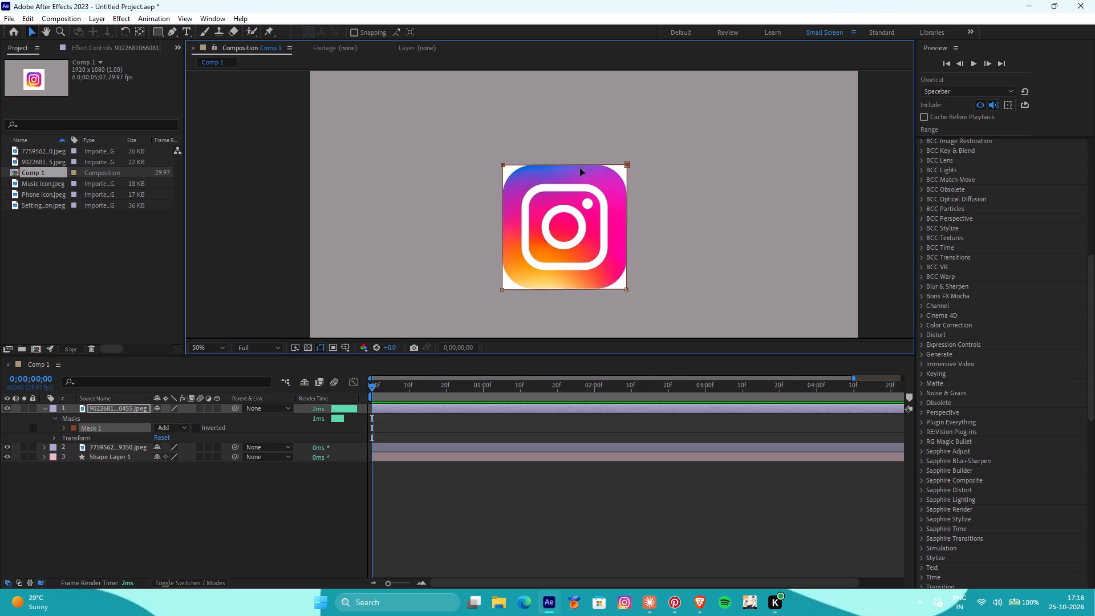
Add mask vertices at both ends of the Instagram icon's upper-right rounded corner and pull the corner vertex inward toward the curve.
{"action": "scroll", "coordinate": [614, 165], "scroll_direction": "up", "scroll_amount": 3}
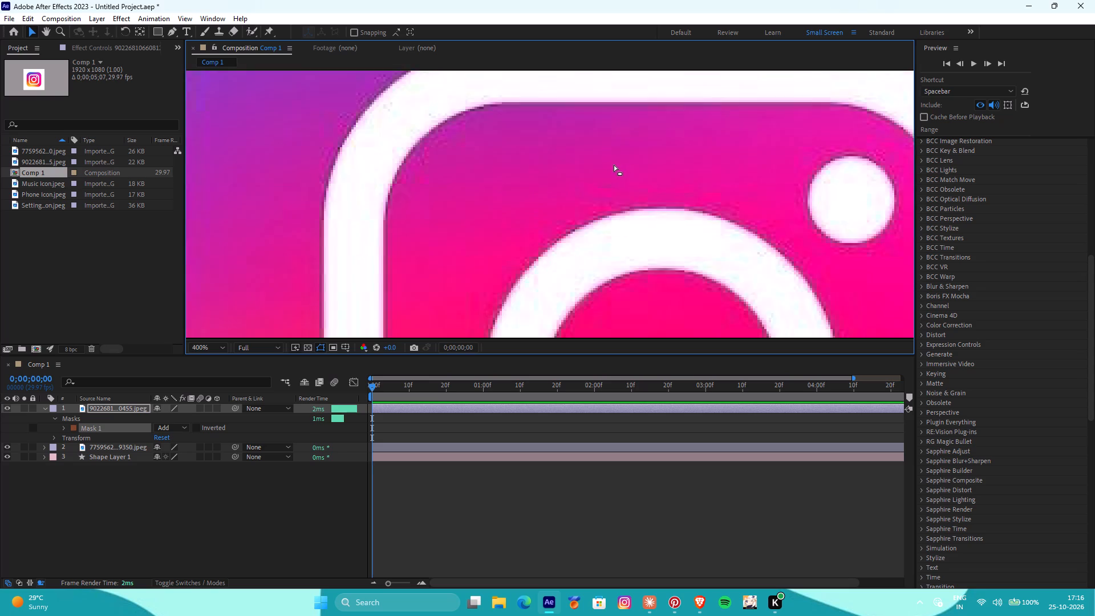
{"action": "scroll", "coordinate": [615, 165], "scroll_direction": "down", "scroll_amount": 3}
{"action": "scroll", "coordinate": [624, 166], "scroll_direction": "up", "scroll_amount": 4, "text": "alt"}
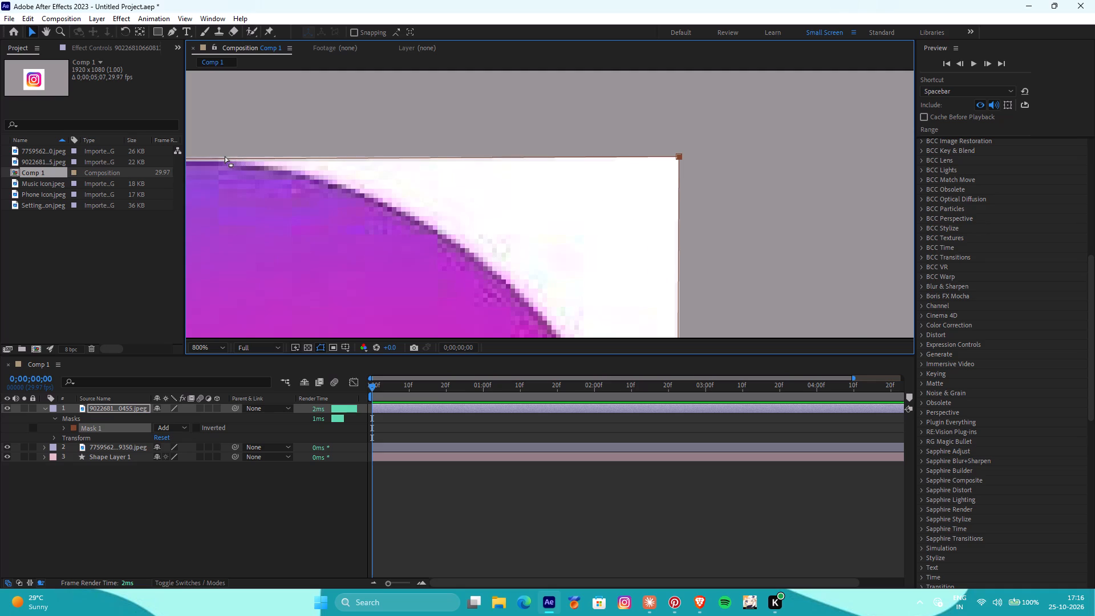
{"action": "key", "text": "g"}
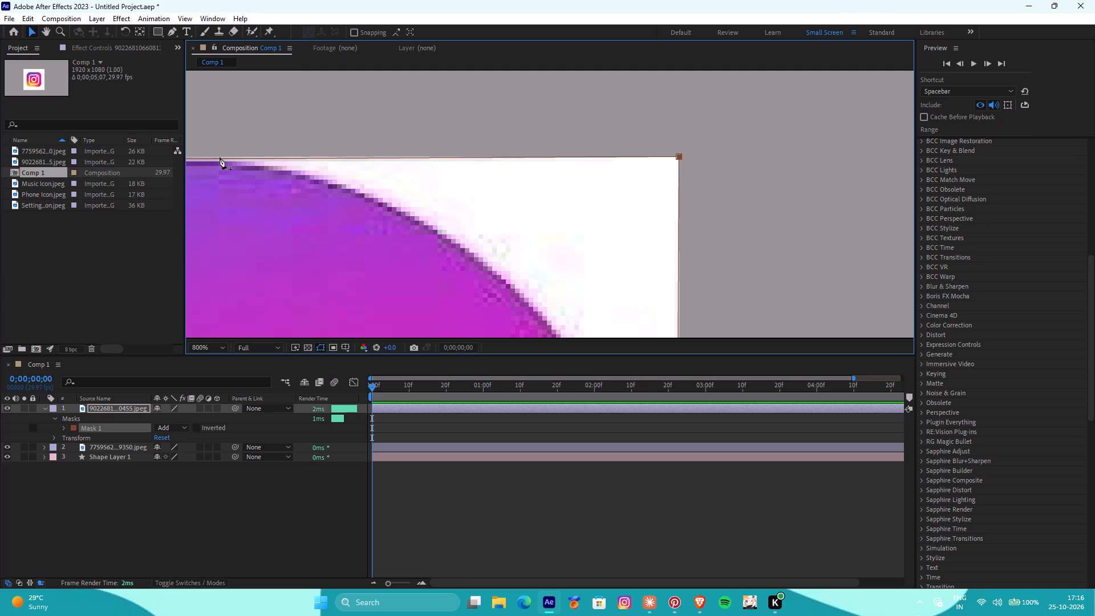
{"action": "left_click", "coordinate": [220, 157]}
{"action": "scroll", "coordinate": [478, 211], "scroll_direction": "down", "scroll_amount": 1}
{"action": "scroll", "coordinate": [541, 274], "scroll_direction": "down", "scroll_amount": 3}
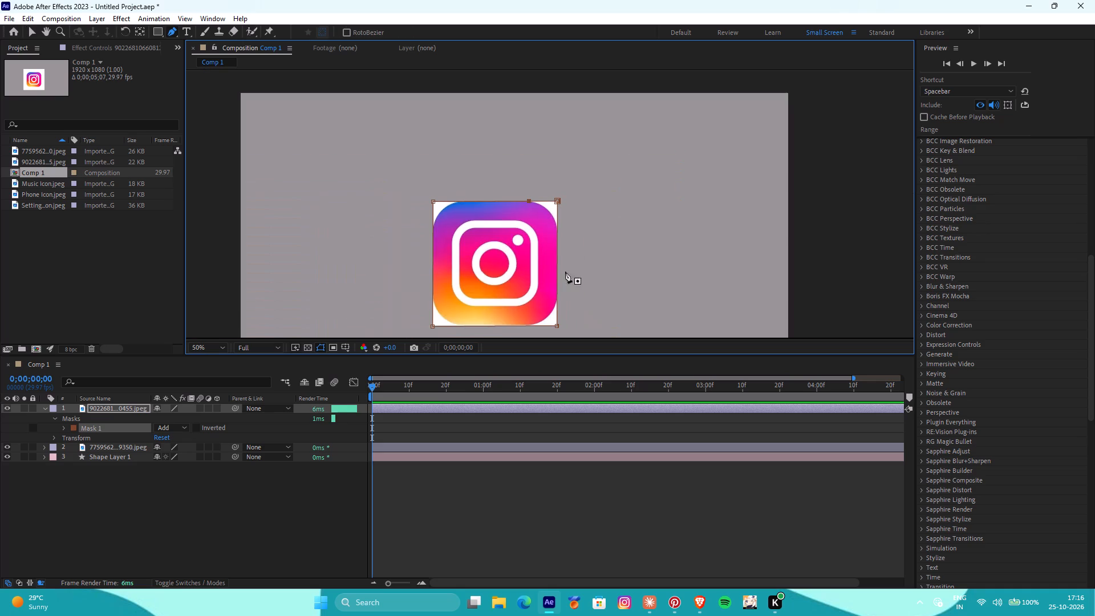
{"action": "scroll", "coordinate": [561, 235], "scroll_direction": "up", "scroll_amount": 4, "text": "alt"}
{"action": "scroll", "coordinate": [539, 193], "scroll_direction": "down", "scroll_amount": 2, "text": "alt"}
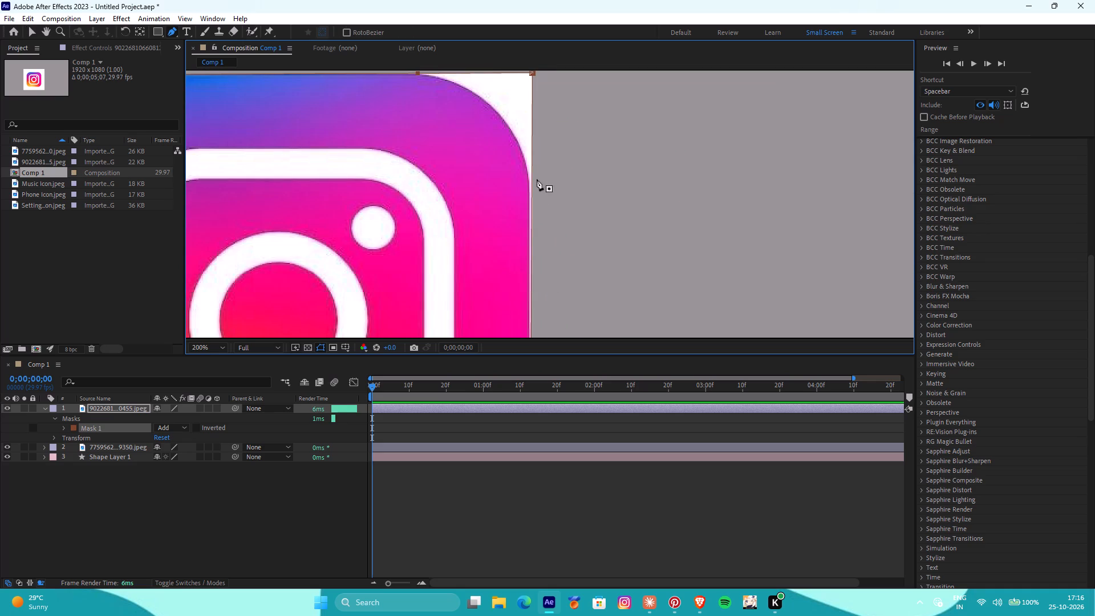
{"action": "left_click", "coordinate": [531, 177]}
{"action": "left_click_drag", "start_coordinate": [532, 72], "coordinate": [495, 123]}
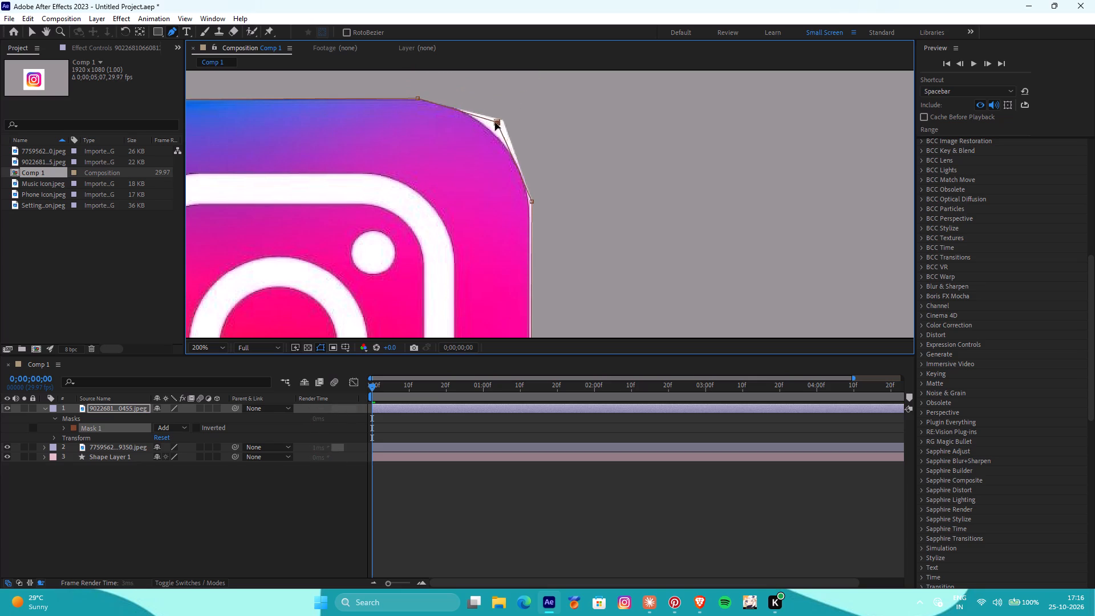
Nudge the Instagram mask's upper-right corner vertex inward onto the edge of the coloured artwork.
{"action": "left_click_drag", "start_coordinate": [495, 123], "coordinate": [490, 130]}
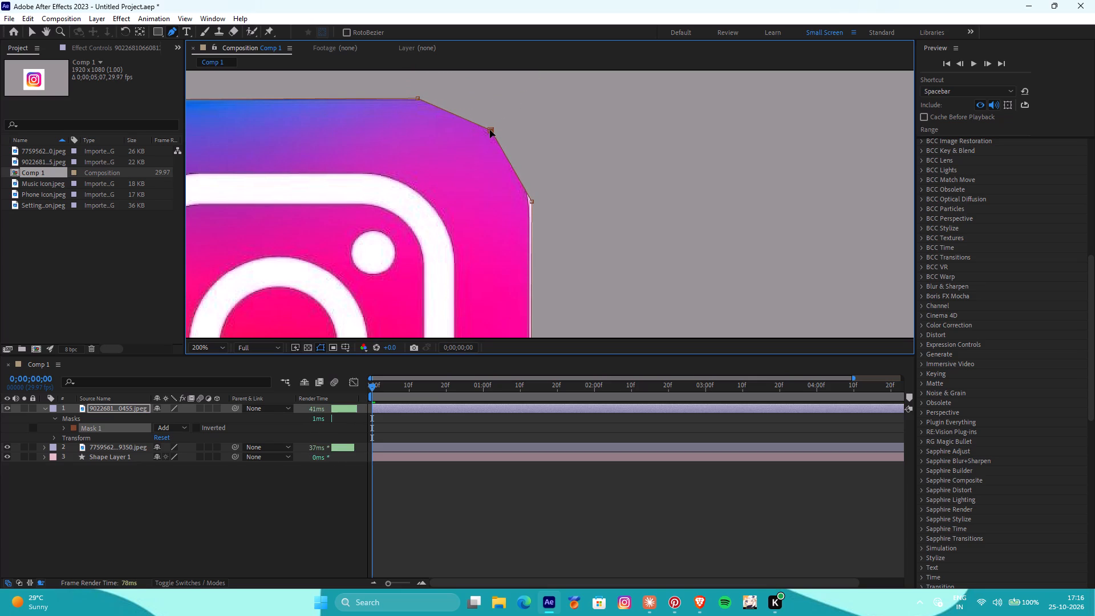
{"action": "left_click", "coordinate": [493, 131]}
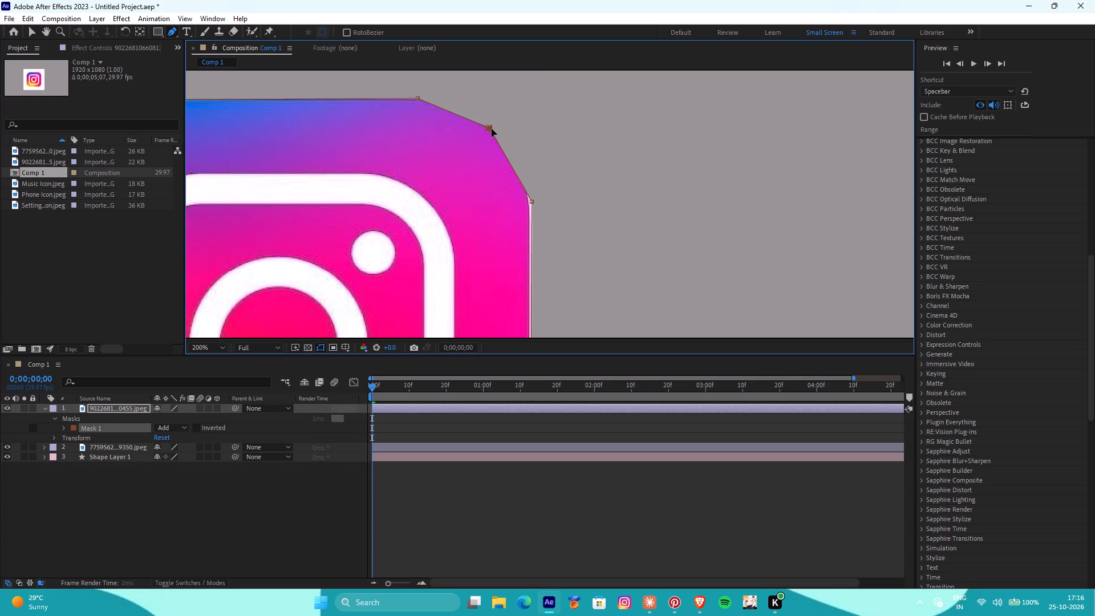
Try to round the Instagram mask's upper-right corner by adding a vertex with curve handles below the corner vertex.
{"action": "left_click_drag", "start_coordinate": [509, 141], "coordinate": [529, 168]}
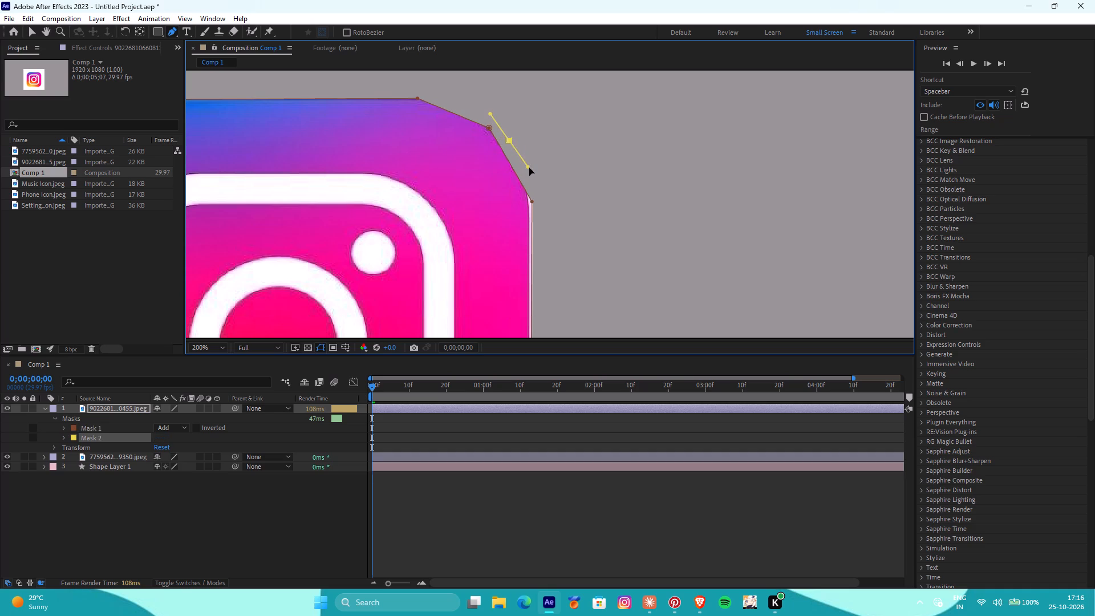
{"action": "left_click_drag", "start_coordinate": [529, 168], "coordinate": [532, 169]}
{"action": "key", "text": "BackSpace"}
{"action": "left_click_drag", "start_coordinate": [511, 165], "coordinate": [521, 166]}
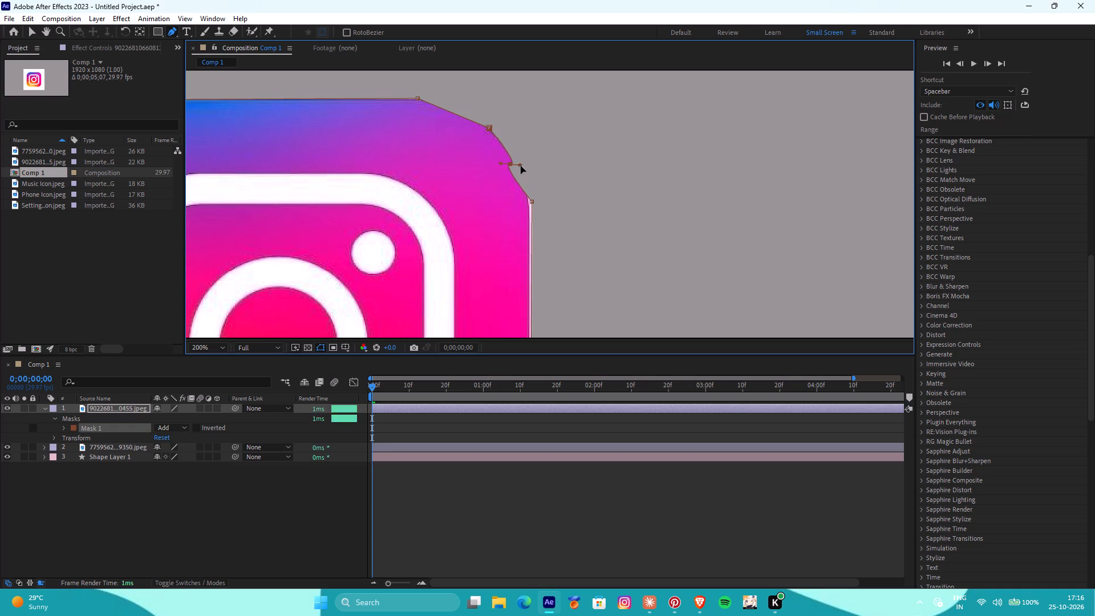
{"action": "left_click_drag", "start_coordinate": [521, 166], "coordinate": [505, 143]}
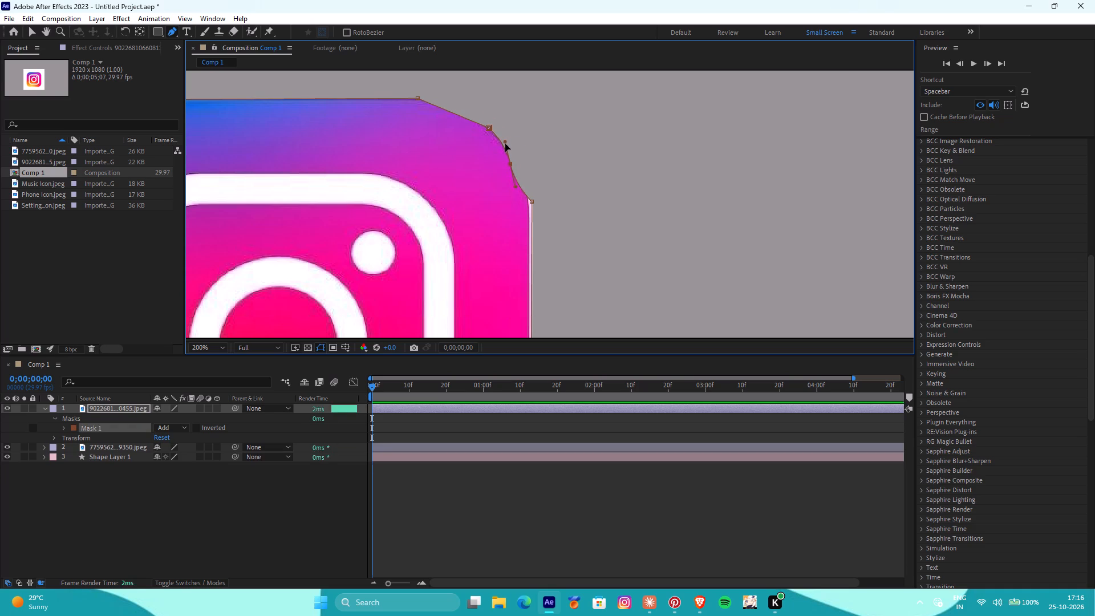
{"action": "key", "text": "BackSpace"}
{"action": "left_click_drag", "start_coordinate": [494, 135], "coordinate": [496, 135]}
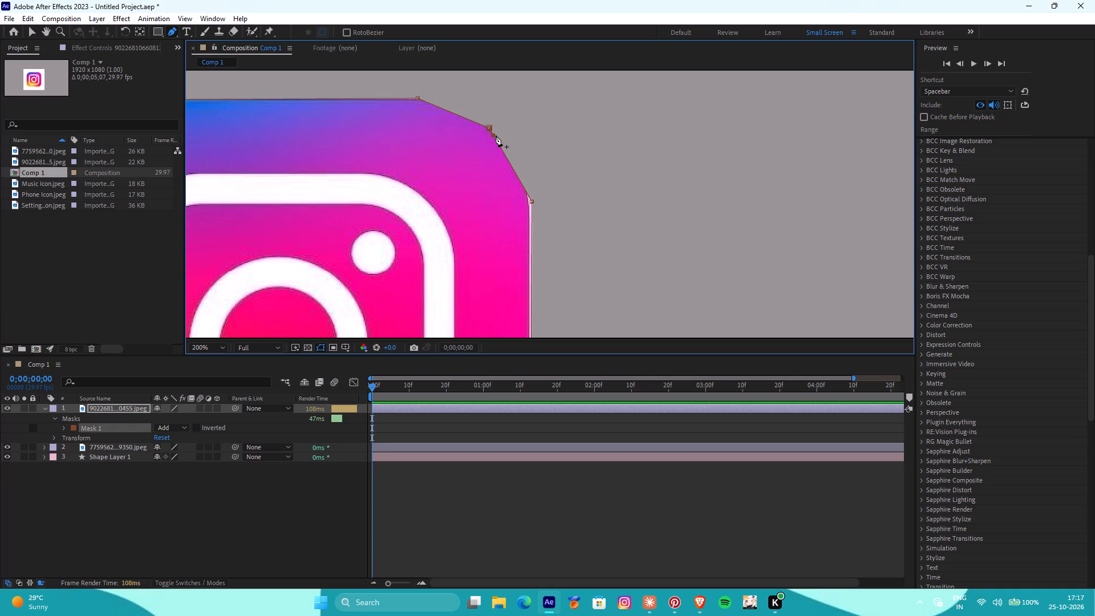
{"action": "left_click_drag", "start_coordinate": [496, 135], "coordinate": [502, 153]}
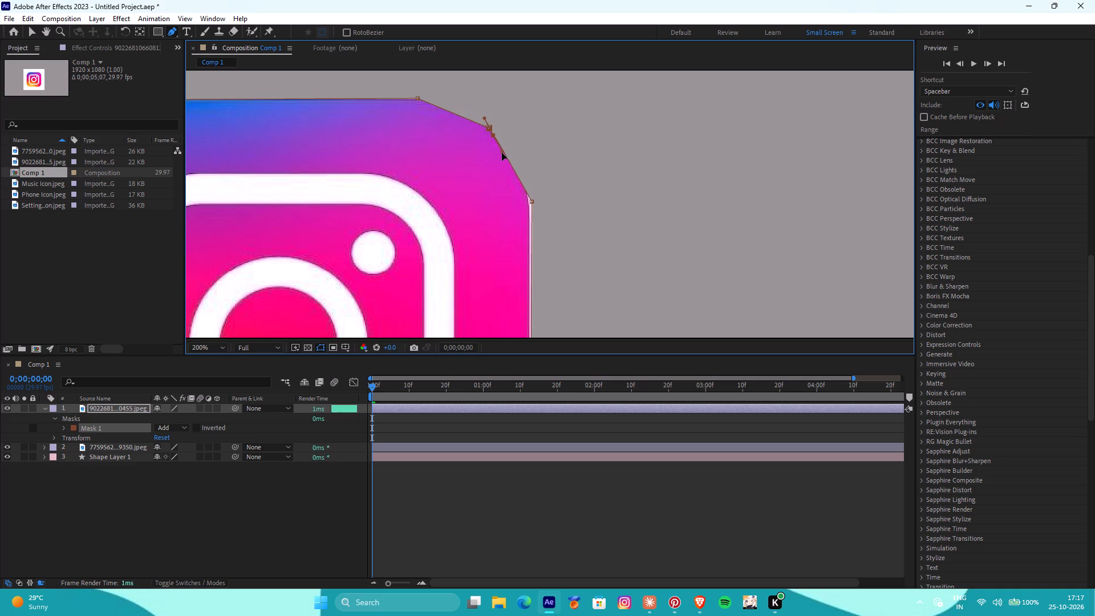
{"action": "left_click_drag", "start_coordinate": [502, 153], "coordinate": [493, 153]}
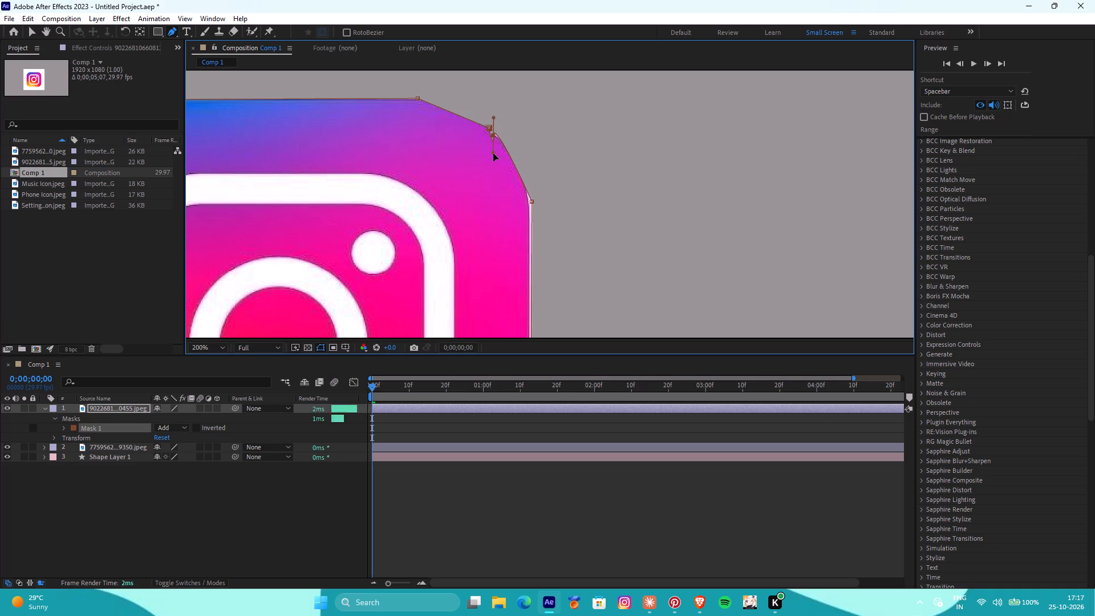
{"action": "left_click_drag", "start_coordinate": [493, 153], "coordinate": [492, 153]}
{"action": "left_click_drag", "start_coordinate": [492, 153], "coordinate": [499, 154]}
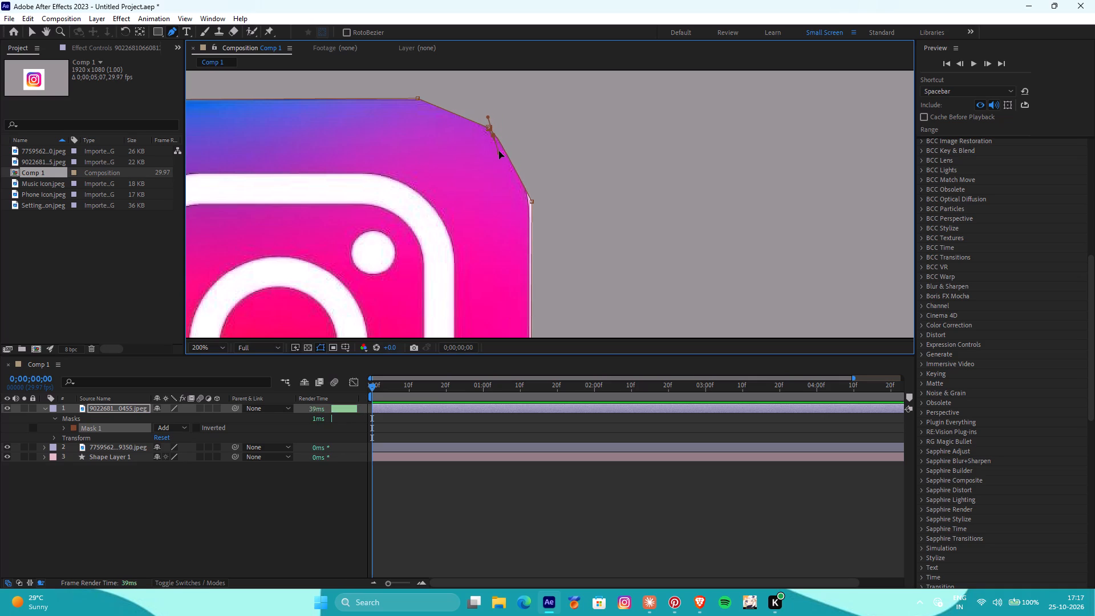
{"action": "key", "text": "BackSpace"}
Refine the corner vertex's position and add a mask vertex between it and the top edge, placed on the artwork's curve.
{"action": "left_click", "coordinate": [490, 127]}
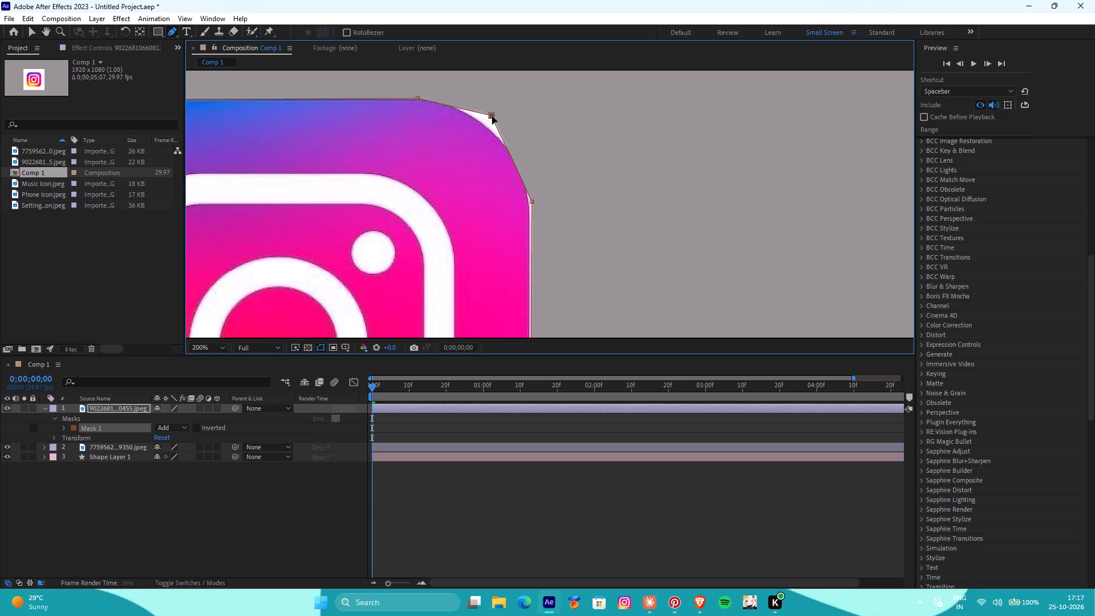
{"action": "left_click", "coordinate": [449, 109]}
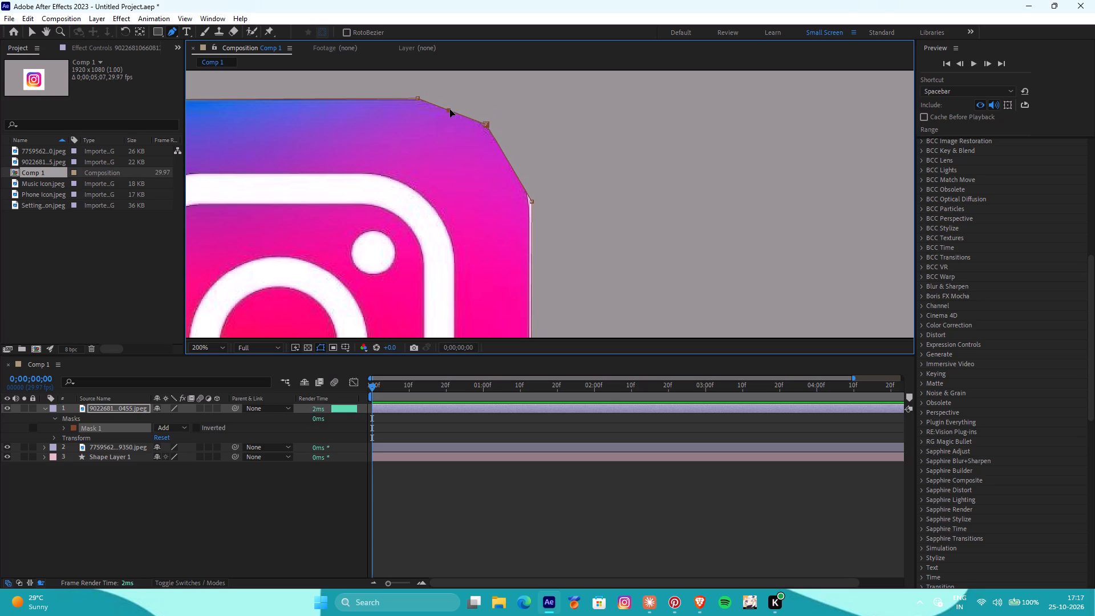
{"action": "left_click_drag", "start_coordinate": [450, 110], "coordinate": [456, 105]}
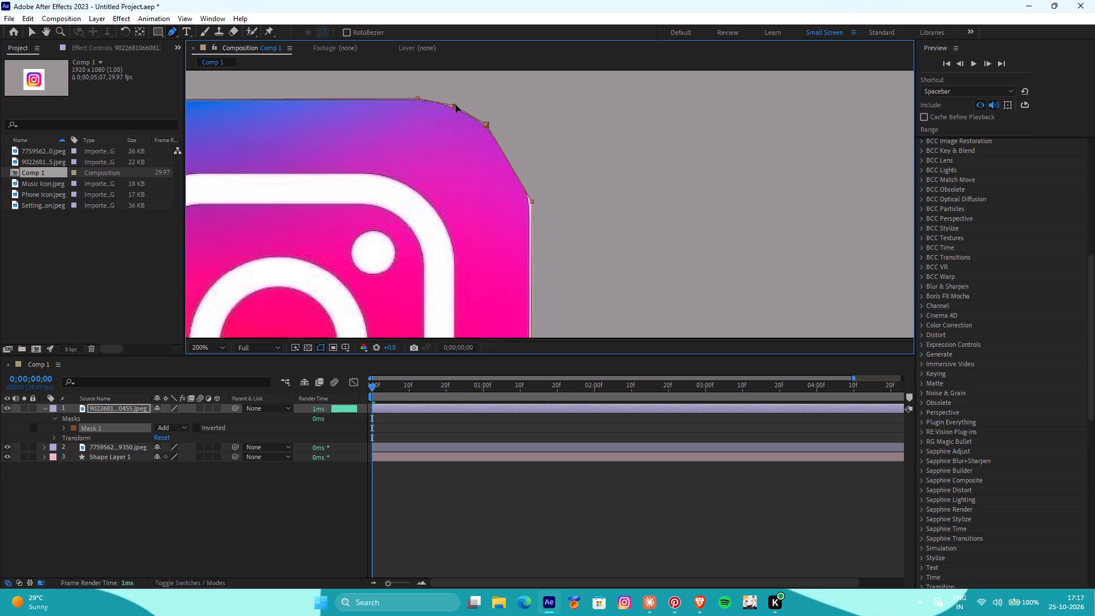
{"action": "left_click_drag", "start_coordinate": [456, 105], "coordinate": [456, 107]}
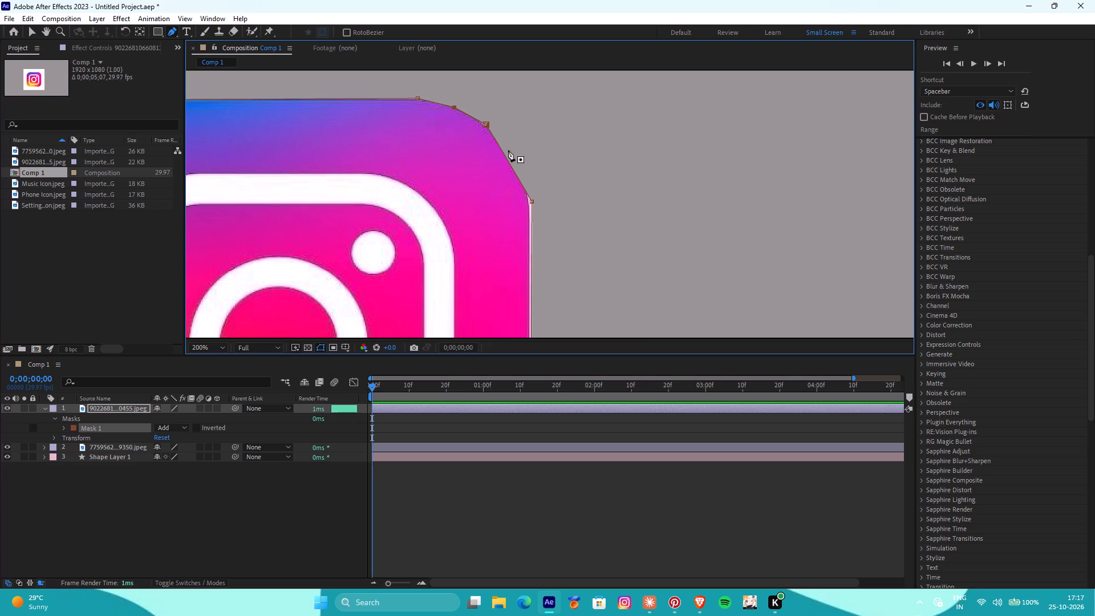
Add two mask vertices between the corner vertex and the icon's right edge, fitting the mask to the artwork's curve.
{"action": "left_click", "coordinate": [505, 160]}
{"action": "left_click_drag", "start_coordinate": [505, 160], "coordinate": [509, 159]}
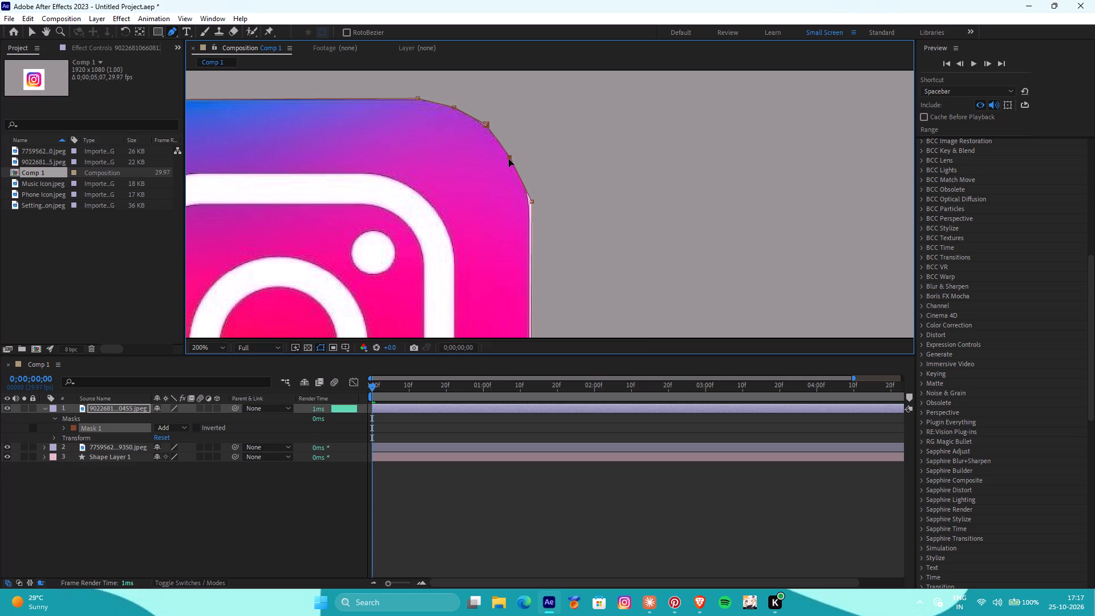
{"action": "left_click_drag", "start_coordinate": [509, 159], "coordinate": [512, 155]}
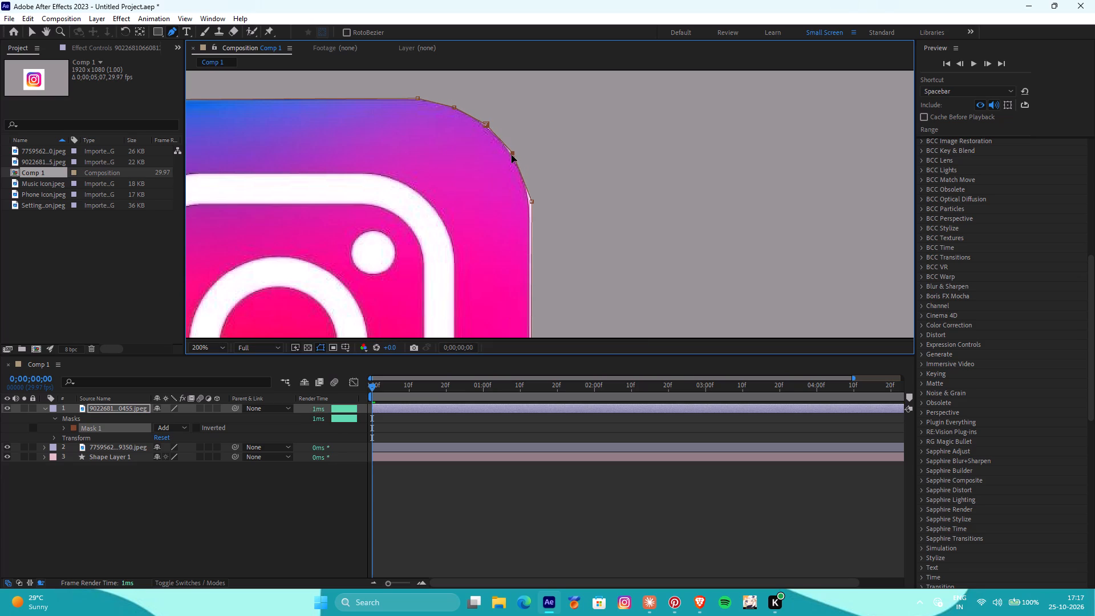
{"action": "left_click_drag", "start_coordinate": [512, 155], "coordinate": [510, 156]}
{"action": "double_click", "coordinate": [519, 173]}
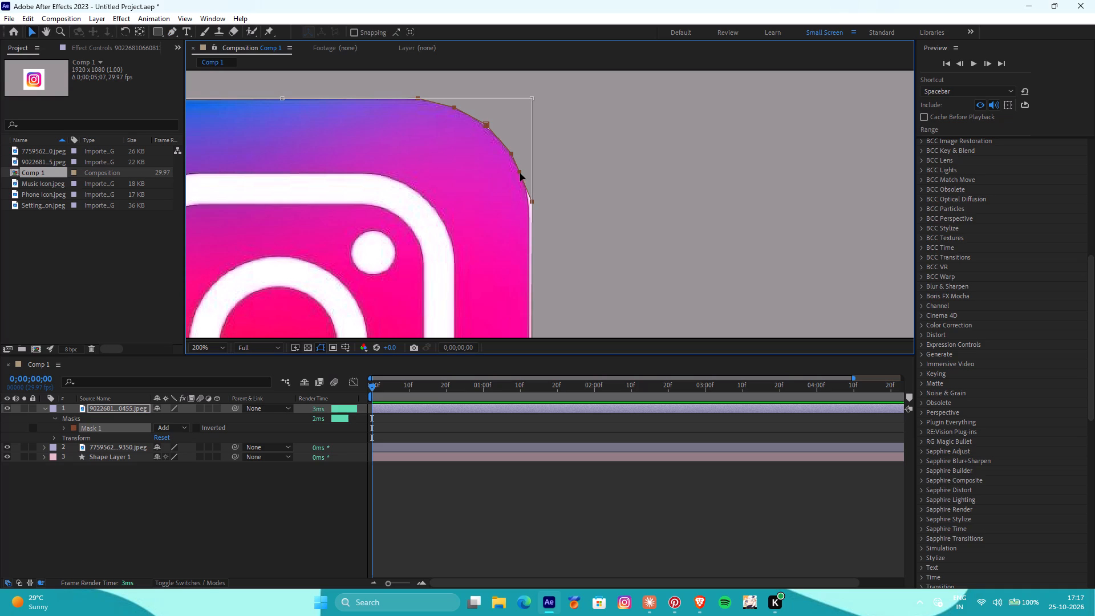
{"action": "left_click", "coordinate": [518, 172]}
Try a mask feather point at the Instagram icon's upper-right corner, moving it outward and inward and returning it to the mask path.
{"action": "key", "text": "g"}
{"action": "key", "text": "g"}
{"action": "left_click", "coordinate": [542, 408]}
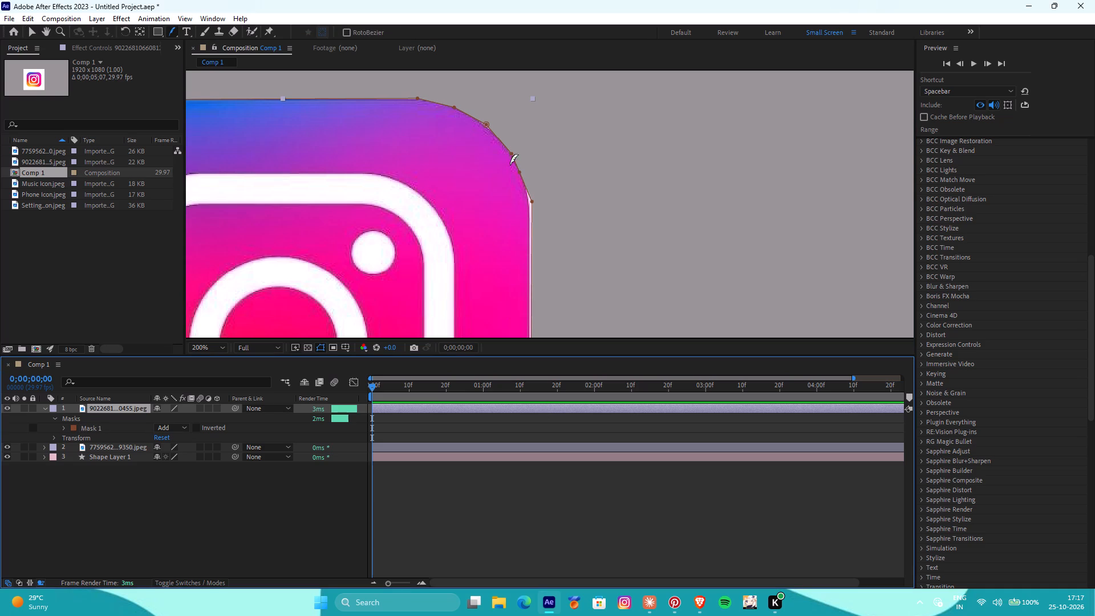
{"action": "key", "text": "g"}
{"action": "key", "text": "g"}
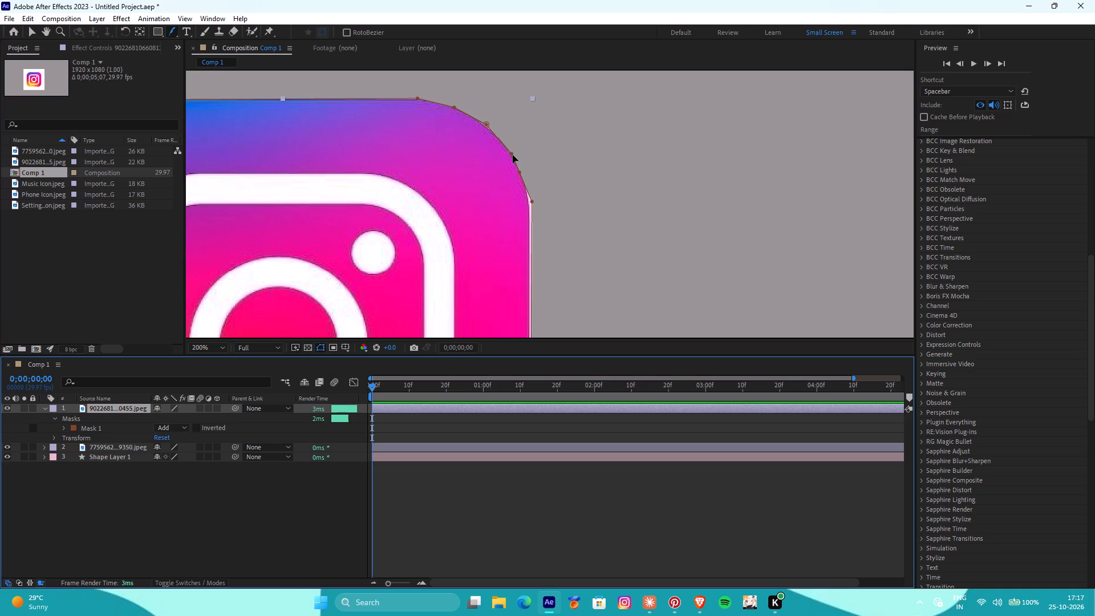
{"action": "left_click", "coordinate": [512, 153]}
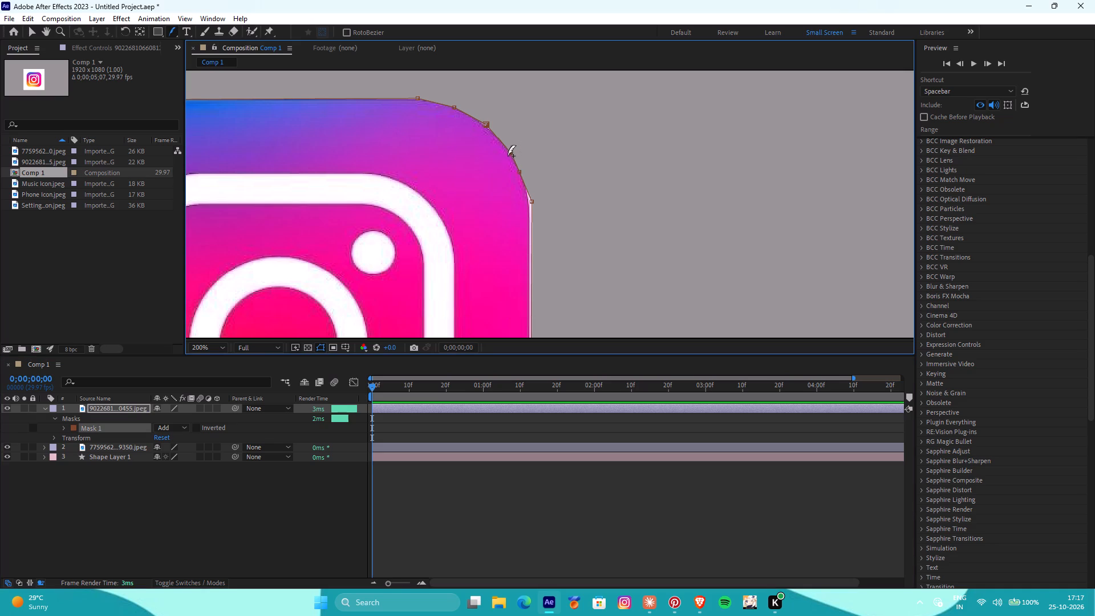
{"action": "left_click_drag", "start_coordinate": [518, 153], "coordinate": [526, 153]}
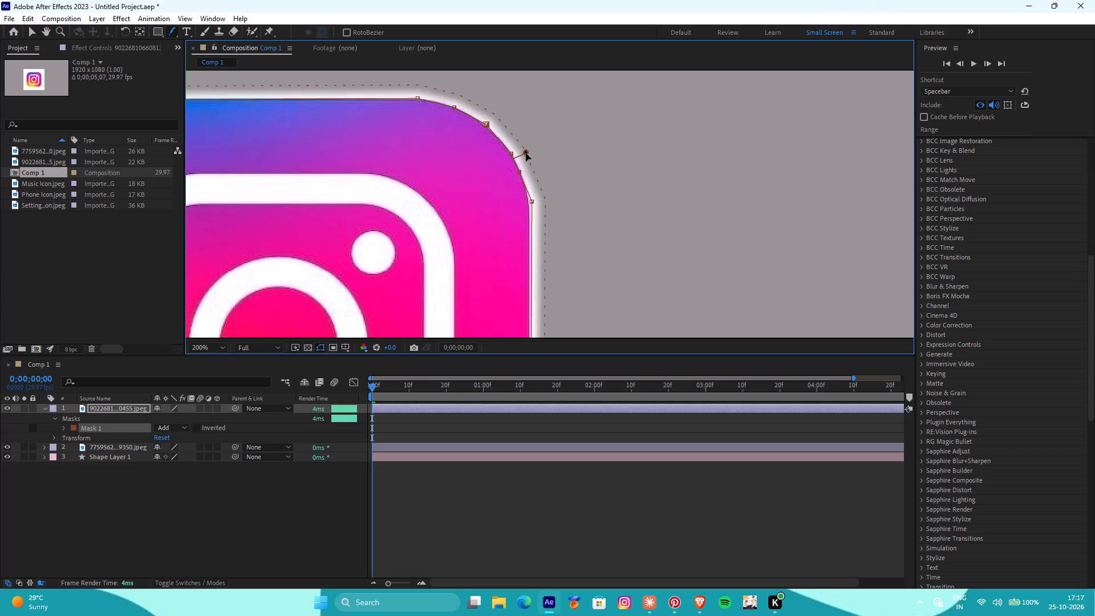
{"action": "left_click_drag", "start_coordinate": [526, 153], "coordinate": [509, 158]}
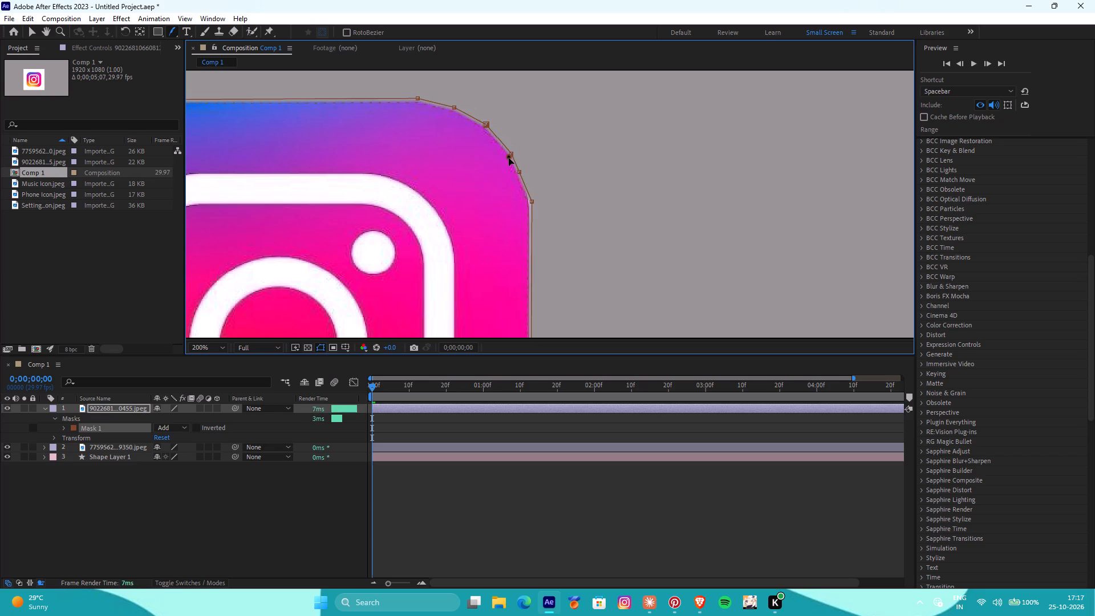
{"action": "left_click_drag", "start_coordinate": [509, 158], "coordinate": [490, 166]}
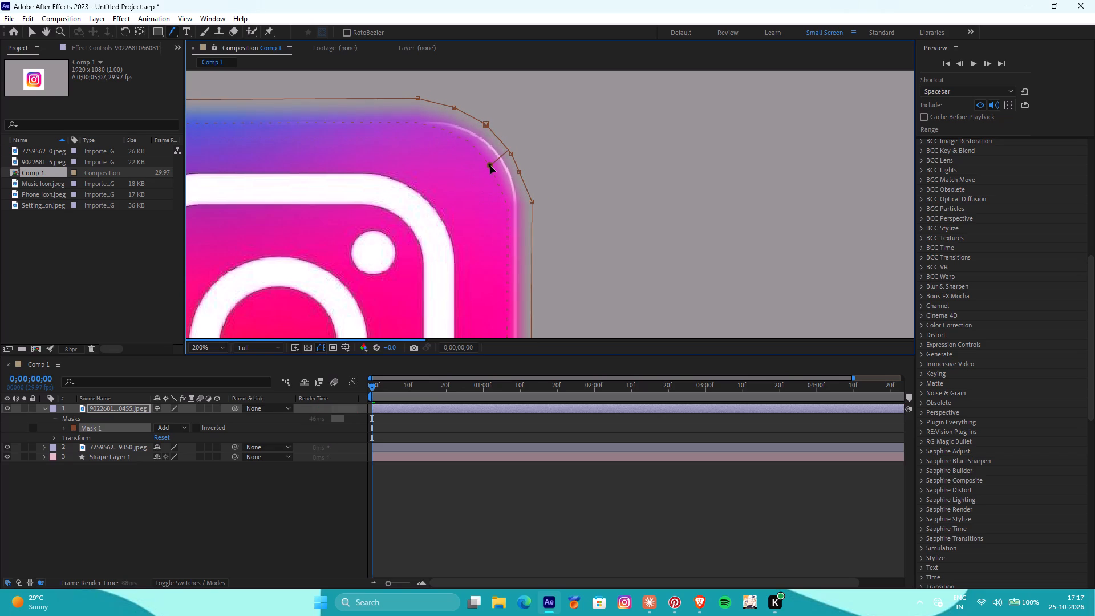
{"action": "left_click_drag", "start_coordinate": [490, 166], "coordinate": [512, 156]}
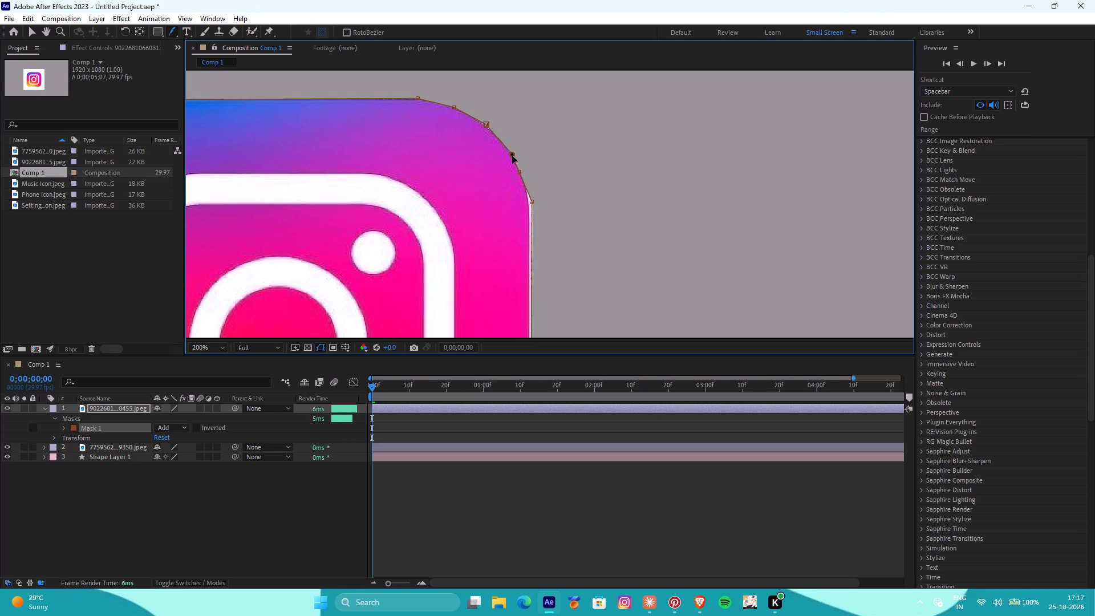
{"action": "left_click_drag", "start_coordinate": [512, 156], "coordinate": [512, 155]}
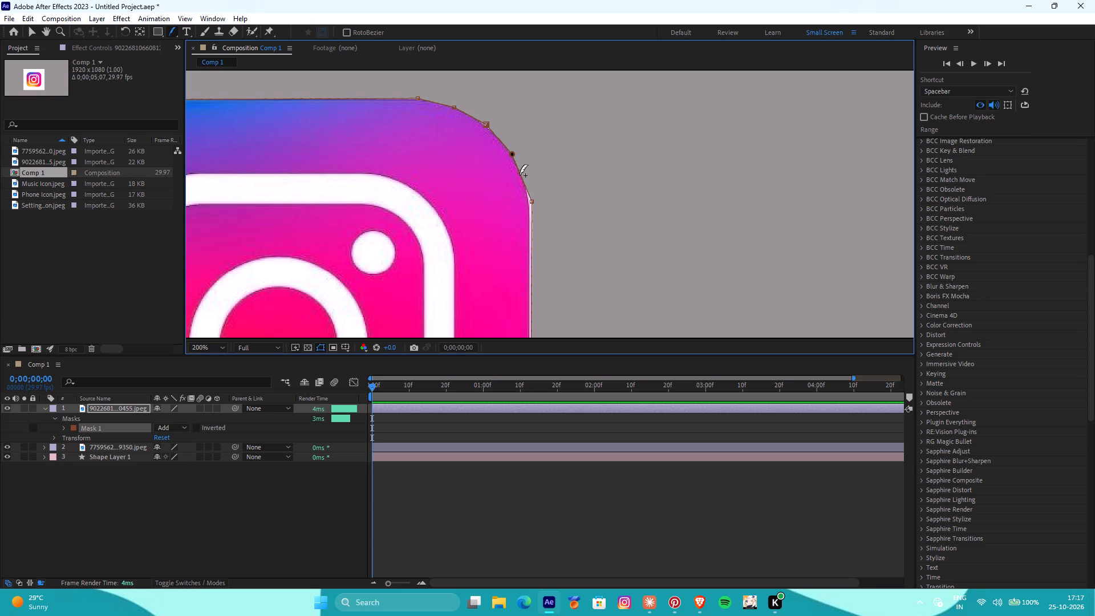
Pull the middle mask vertex of the Instagram icon's upper-right rounded corner slightly inward with the Pen tool to trim the white fringe.
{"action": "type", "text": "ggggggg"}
{"action": "scroll", "coordinate": [521, 173], "scroll_direction": "up", "scroll_amount": 2}
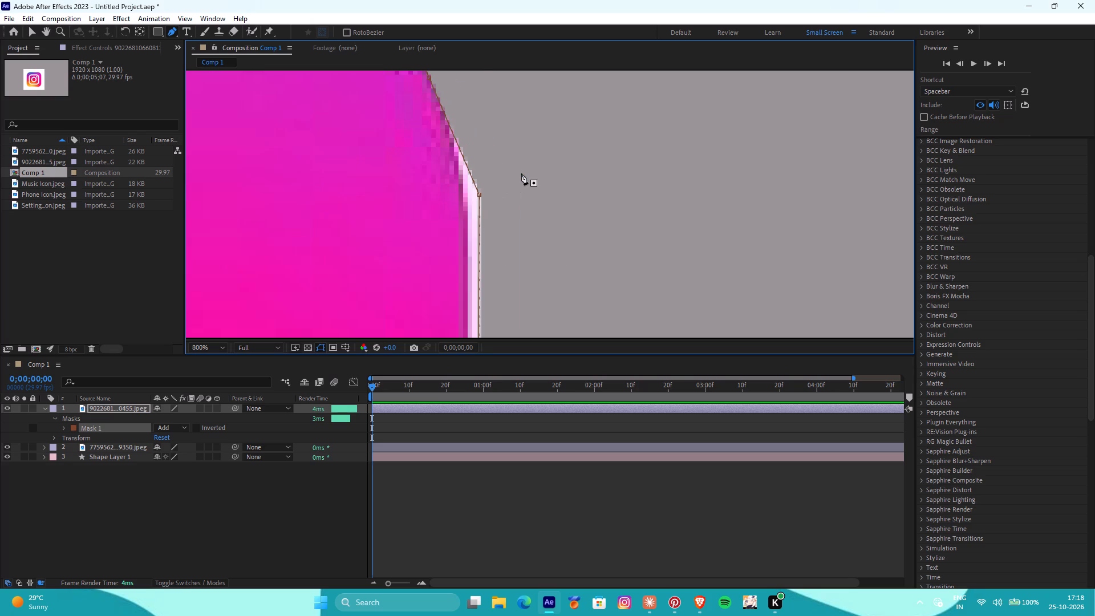
{"action": "scroll", "coordinate": [521, 173], "scroll_direction": "down", "scroll_amount": 2}
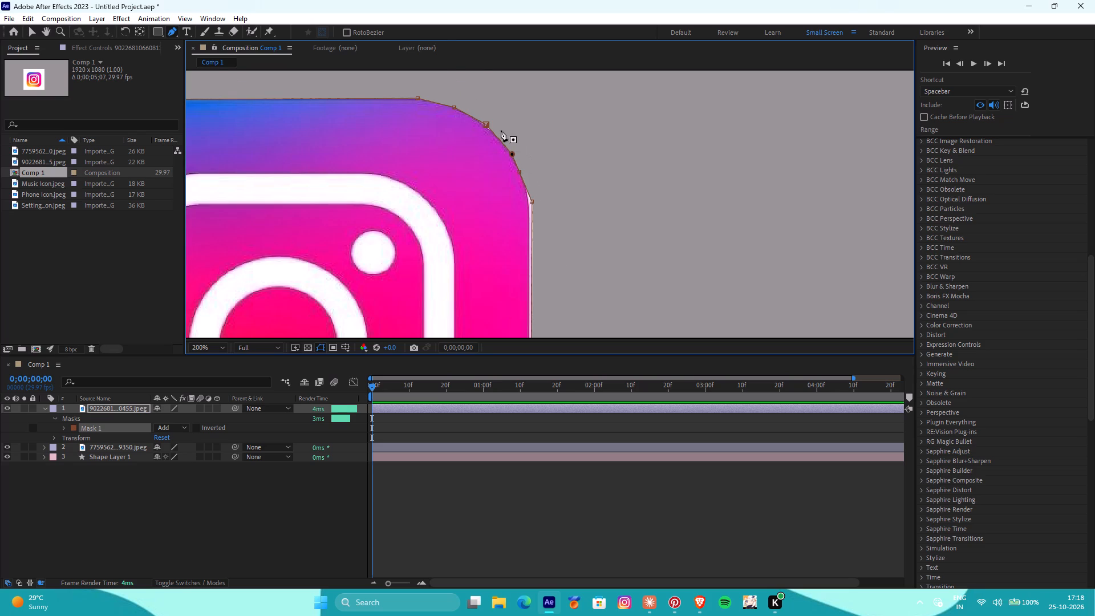
{"action": "scroll", "coordinate": [485, 112], "scroll_direction": "up", "scroll_amount": 4, "text": "alt"}
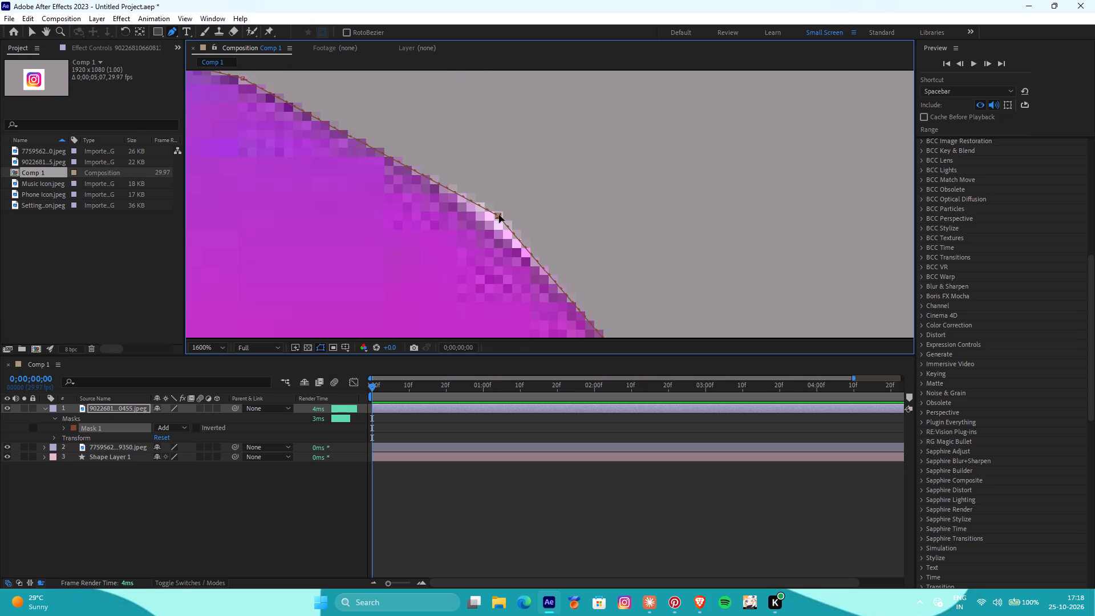
{"action": "left_click_drag", "start_coordinate": [500, 215], "coordinate": [492, 224]}
{"action": "scroll", "coordinate": [506, 221], "scroll_direction": "down", "scroll_amount": 2}
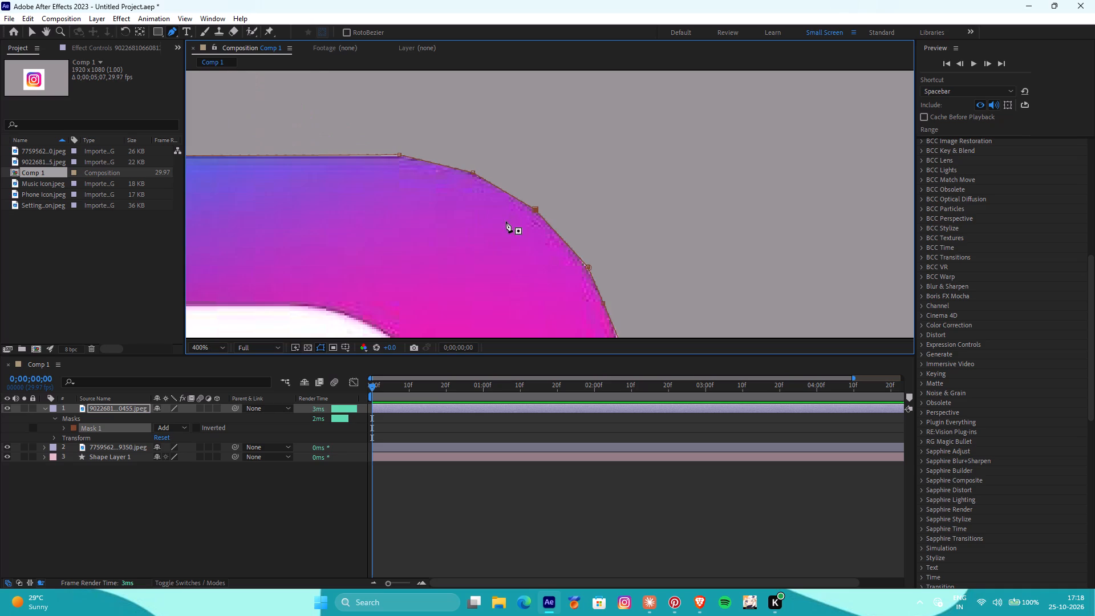
Add a mask vertex near the lower end of the upper-right curve and move it and the right-edge vertex inward to the magenta edge.
{"action": "scroll", "coordinate": [505, 221], "scroll_direction": "down", "scroll_amount": 2}
{"action": "scroll", "coordinate": [582, 258], "scroll_direction": "up", "scroll_amount": 4, "text": "alt"}
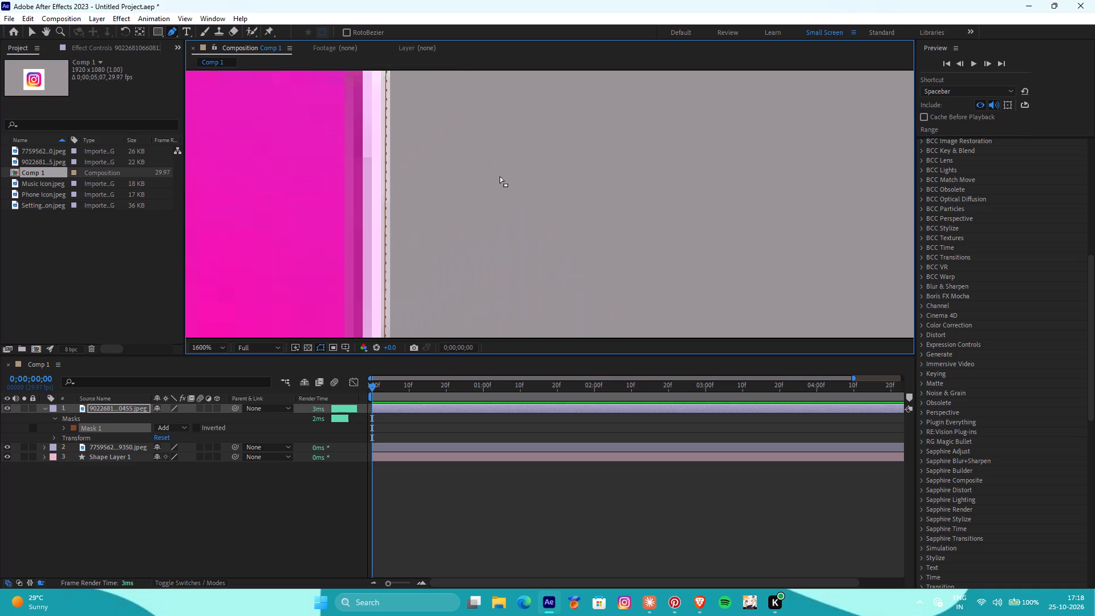
{"action": "scroll", "coordinate": [493, 167], "scroll_direction": "down", "scroll_amount": 2}
{"action": "scroll", "coordinate": [496, 155], "scroll_direction": "up", "scroll_amount": 3, "text": "alt"}
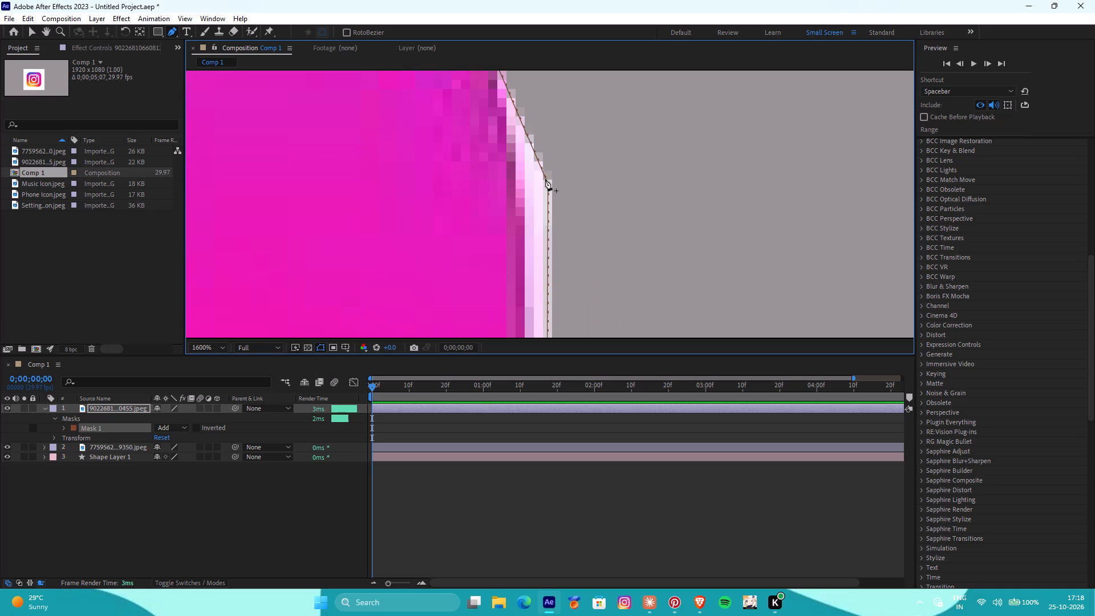
{"action": "scroll", "coordinate": [543, 164], "scroll_direction": "down", "scroll_amount": 1}
{"action": "scroll", "coordinate": [531, 157], "scroll_direction": "up", "scroll_amount": 2}
{"action": "scroll", "coordinate": [528, 153], "scroll_direction": "down", "scroll_amount": 1}
{"action": "scroll", "coordinate": [525, 145], "scroll_direction": "up", "scroll_amount": 2}
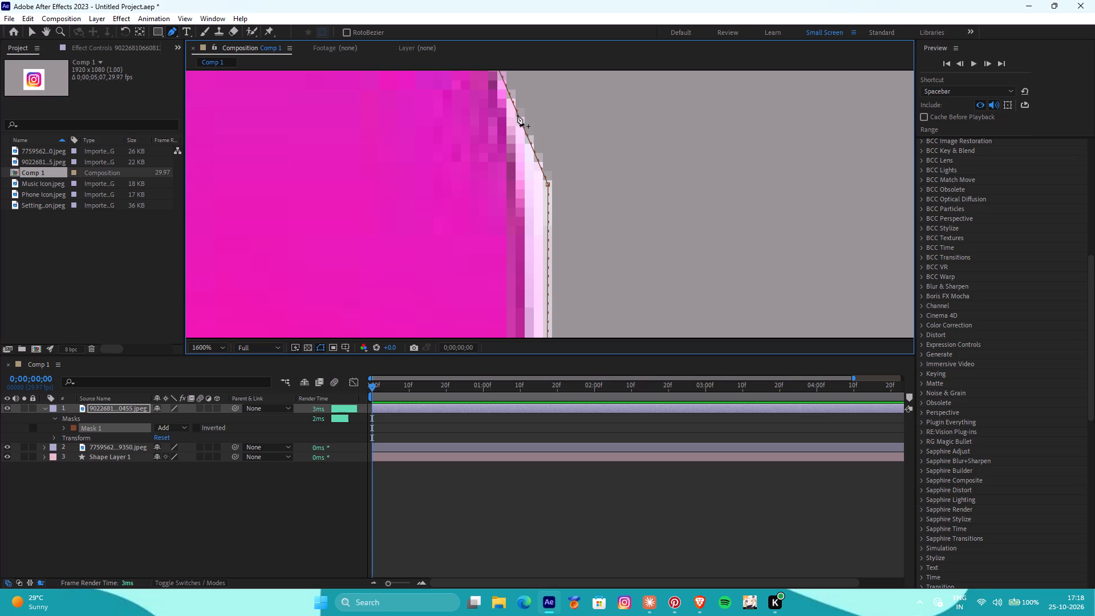
{"action": "left_click", "coordinate": [517, 115]}
{"action": "left_click_drag", "start_coordinate": [517, 112], "coordinate": [511, 112]}
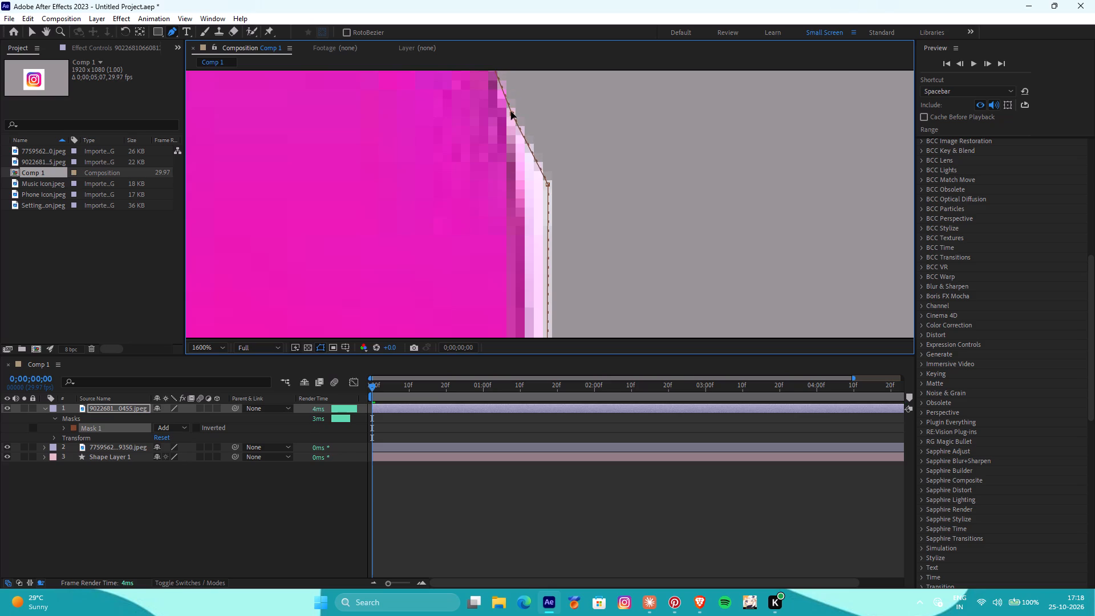
{"action": "left_click_drag", "start_coordinate": [511, 112], "coordinate": [512, 111]}
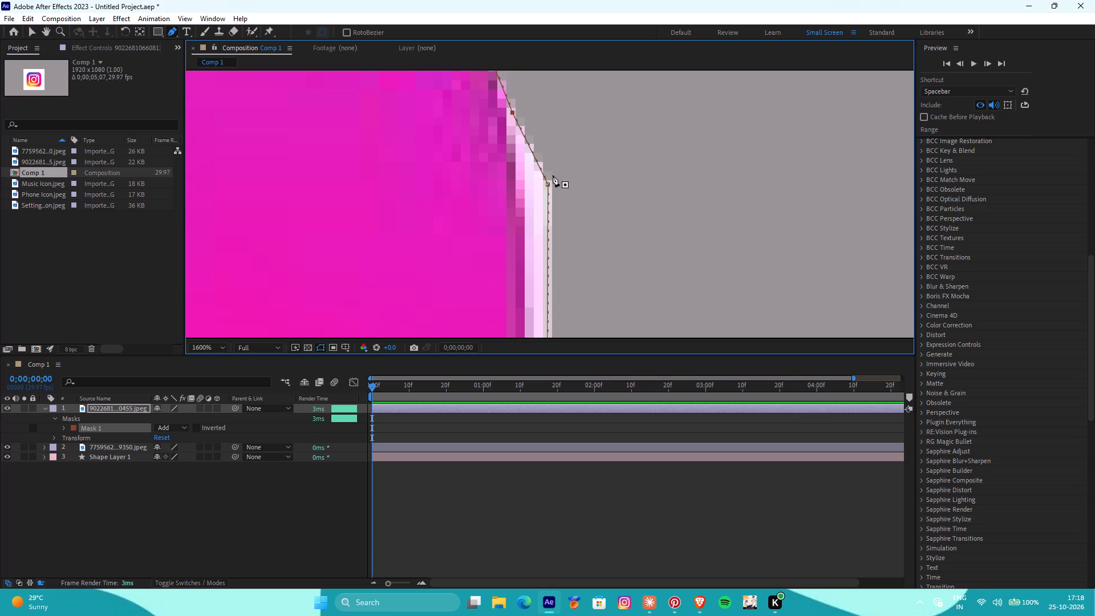
{"action": "left_click_drag", "start_coordinate": [549, 184], "coordinate": [520, 192]}
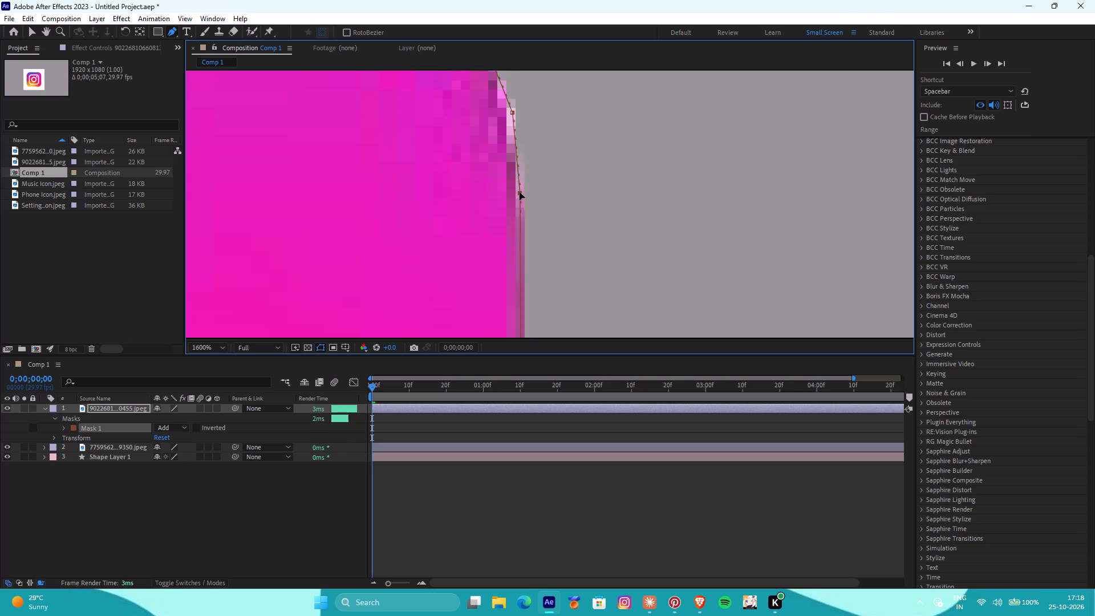
{"action": "left_click_drag", "start_coordinate": [520, 192], "coordinate": [522, 192]}
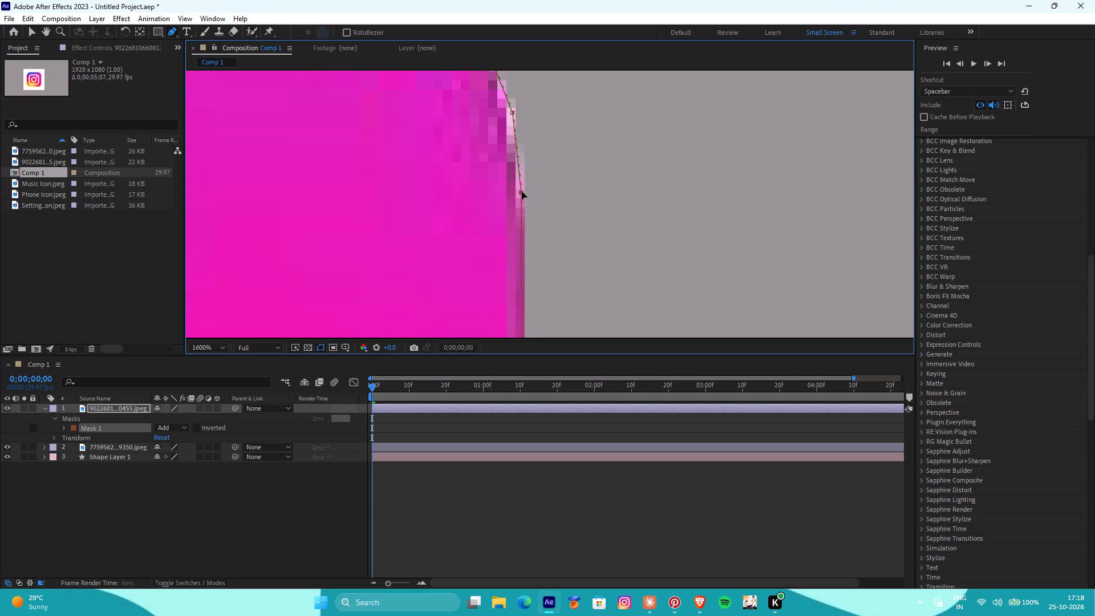
{"action": "left_click_drag", "start_coordinate": [522, 192], "coordinate": [521, 192]}
{"action": "left_click_drag", "start_coordinate": [512, 111], "coordinate": [508, 111]}
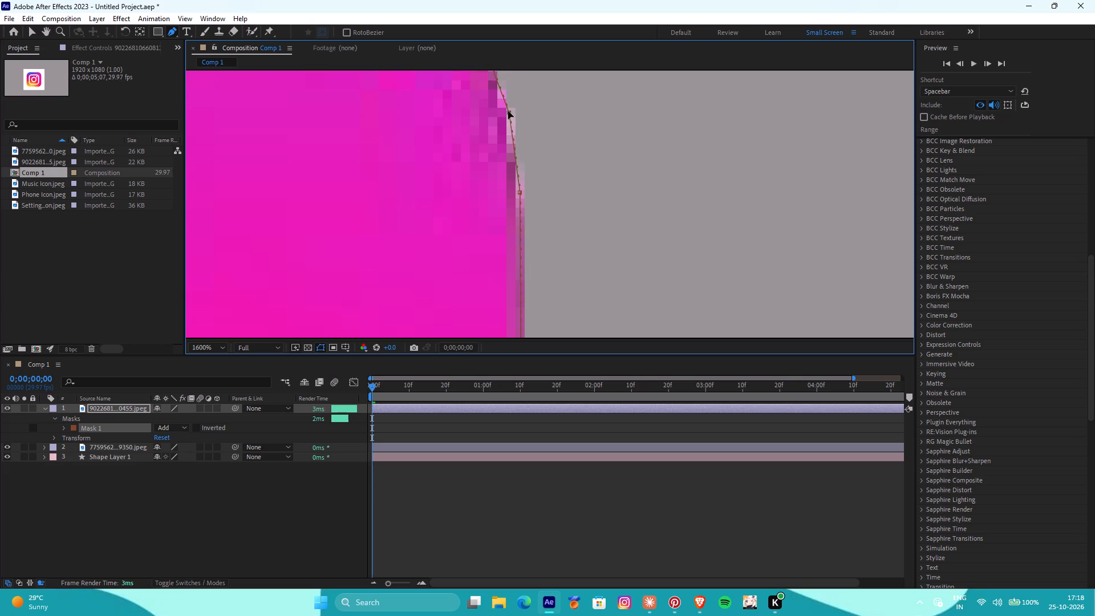
{"action": "left_click_drag", "start_coordinate": [508, 111], "coordinate": [506, 111]}
Examine the mask vertices around the Instagram icon's upper-right rounded corner for remaining white fringe.
{"action": "scroll", "coordinate": [510, 111], "scroll_direction": "down", "scroll_amount": 2}
{"action": "scroll", "coordinate": [516, 100], "scroll_direction": "up", "scroll_amount": 1}
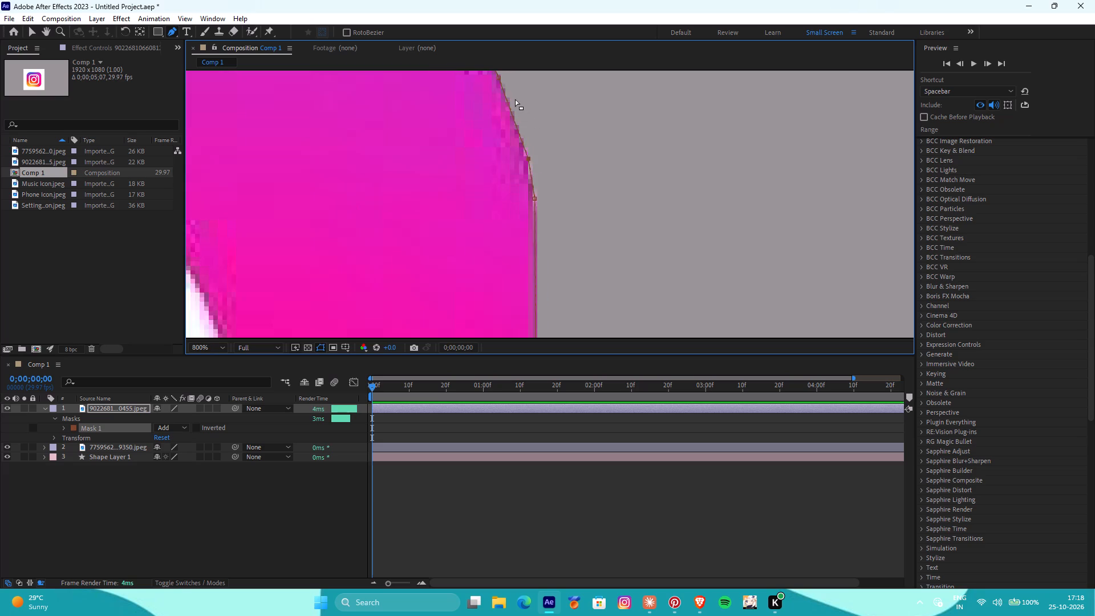
{"action": "scroll", "coordinate": [515, 99], "scroll_direction": "up", "scroll_amount": 1}
{"action": "scroll", "coordinate": [514, 99], "scroll_direction": "down", "scroll_amount": 2, "text": "alt"}
{"action": "scroll", "coordinate": [504, 81], "scroll_direction": "down", "scroll_amount": 3}
{"action": "scroll", "coordinate": [540, 167], "scroll_direction": "up", "scroll_amount": 1, "text": "alt"}
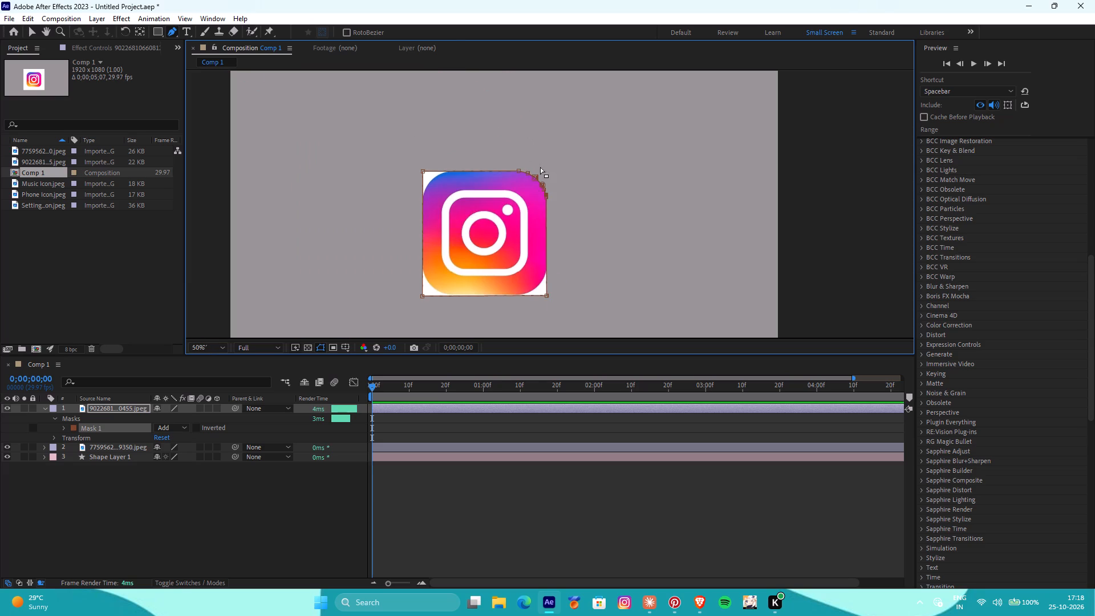
{"action": "scroll", "coordinate": [540, 167], "scroll_direction": "up", "scroll_amount": 3, "text": "alt"}
{"action": "scroll", "coordinate": [540, 169], "scroll_direction": "down", "scroll_amount": 3, "text": "alt"}
{"action": "scroll", "coordinate": [547, 205], "scroll_direction": "up", "scroll_amount": 4, "text": "alt"}
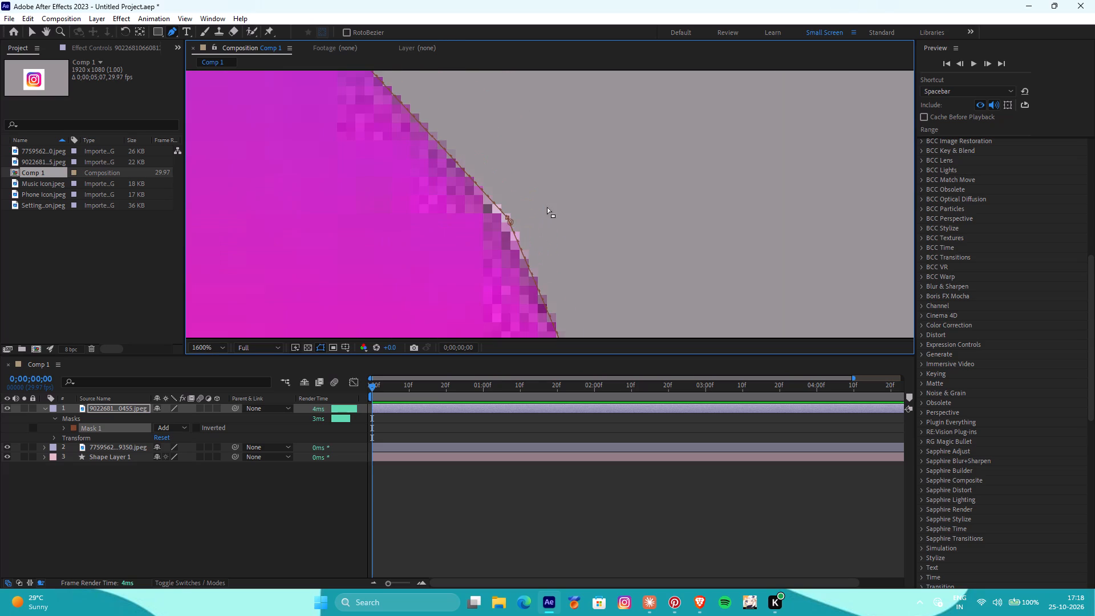
{"action": "left_click", "coordinate": [508, 217]}
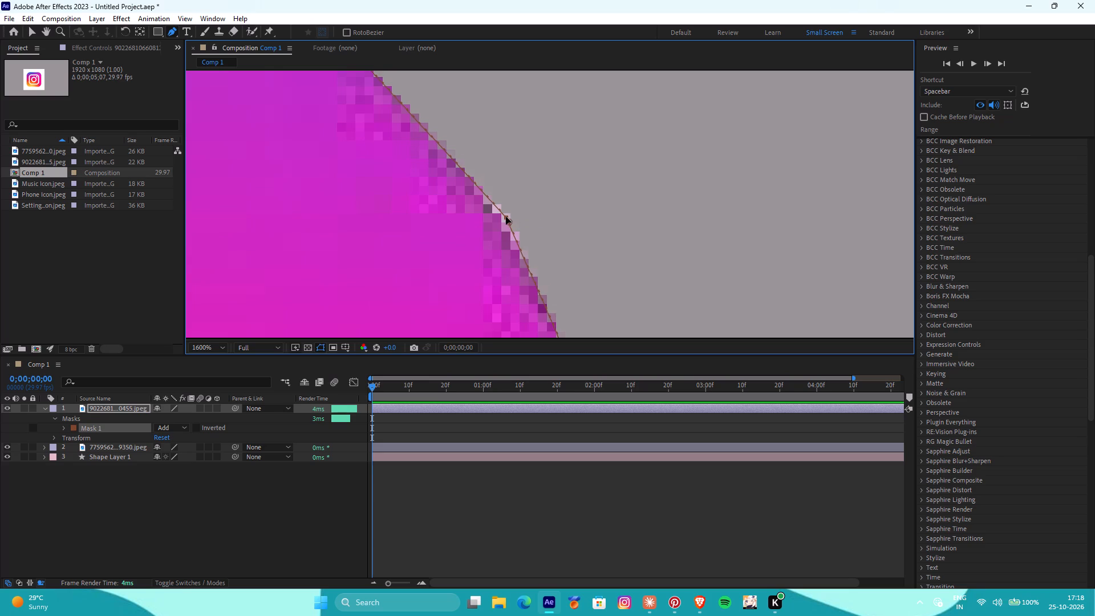
{"action": "scroll", "coordinate": [542, 212], "scroll_direction": "down", "scroll_amount": 4}
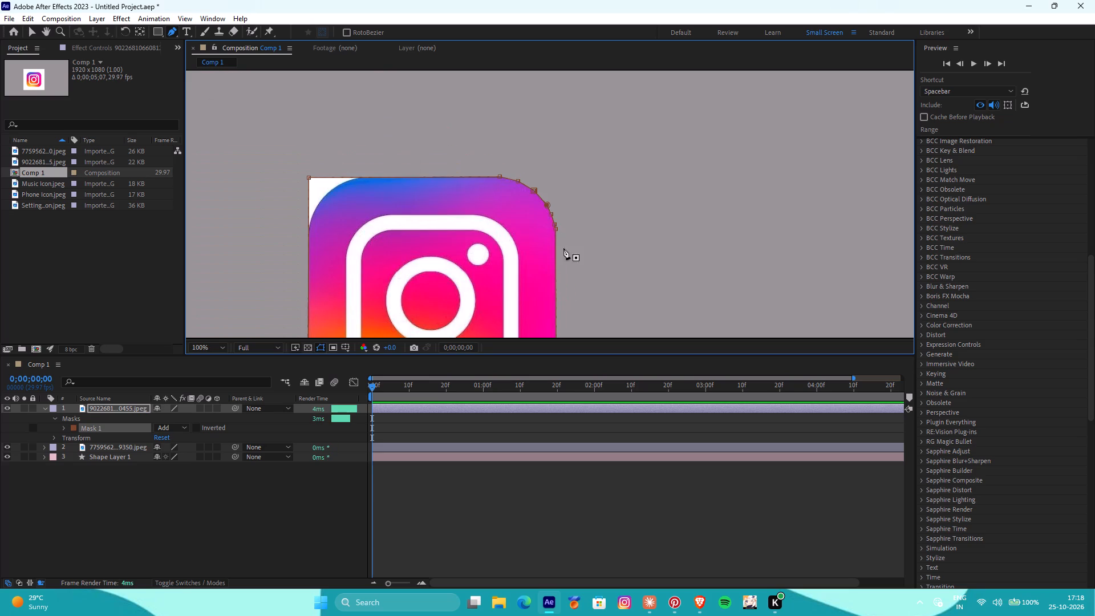
Add mask vertices at both ends of the Instagram icon's lower-right rounded corner and pull the corner vertex inward to the curve.
{"action": "scroll", "coordinate": [569, 286], "scroll_direction": "down", "scroll_amount": 2}
{"action": "scroll", "coordinate": [548, 262], "scroll_direction": "up", "scroll_amount": 5, "text": "alt"}
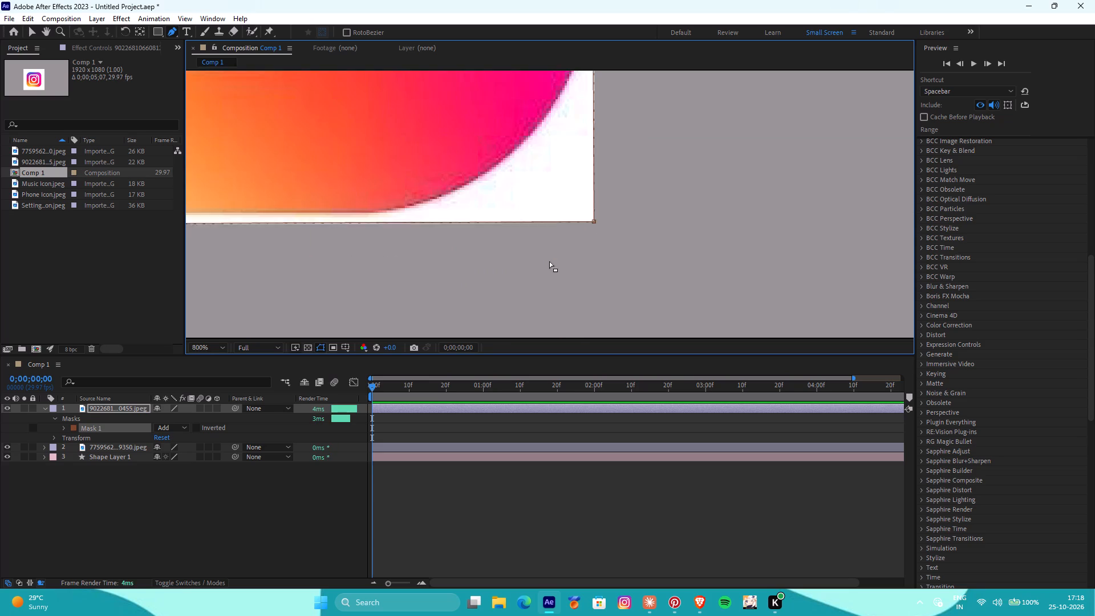
{"action": "scroll", "coordinate": [549, 261], "scroll_direction": "up", "scroll_amount": 1, "text": "alt"}
{"action": "scroll", "coordinate": [550, 261], "scroll_direction": "down", "scroll_amount": 3, "text": "alt"}
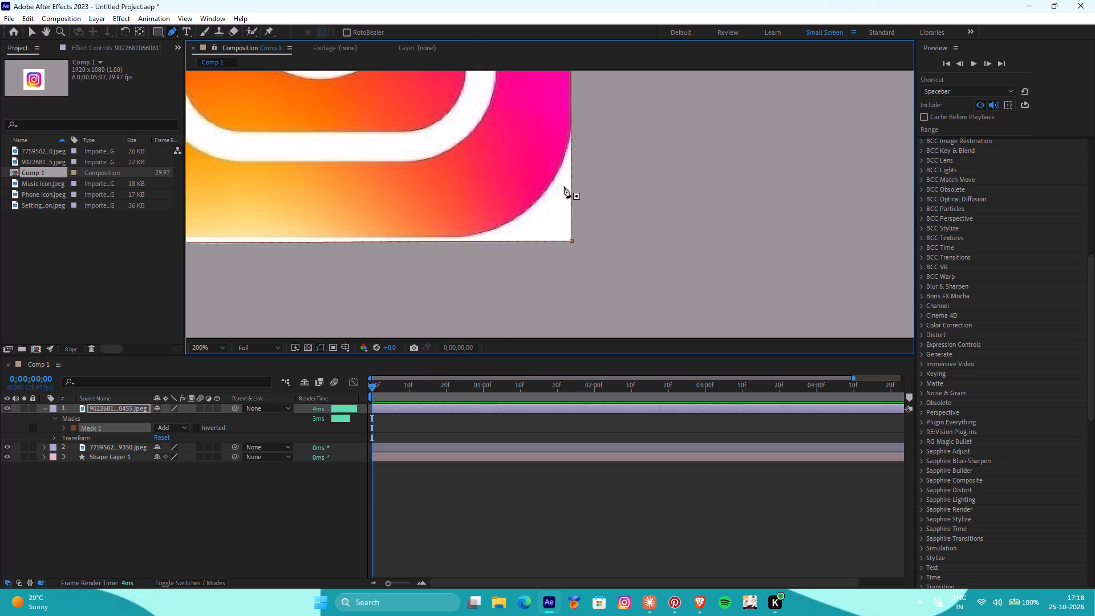
{"action": "left_click", "coordinate": [571, 121]}
{"action": "left_click", "coordinate": [463, 240]}
{"action": "left_click_drag", "start_coordinate": [465, 237], "coordinate": [466, 233]}
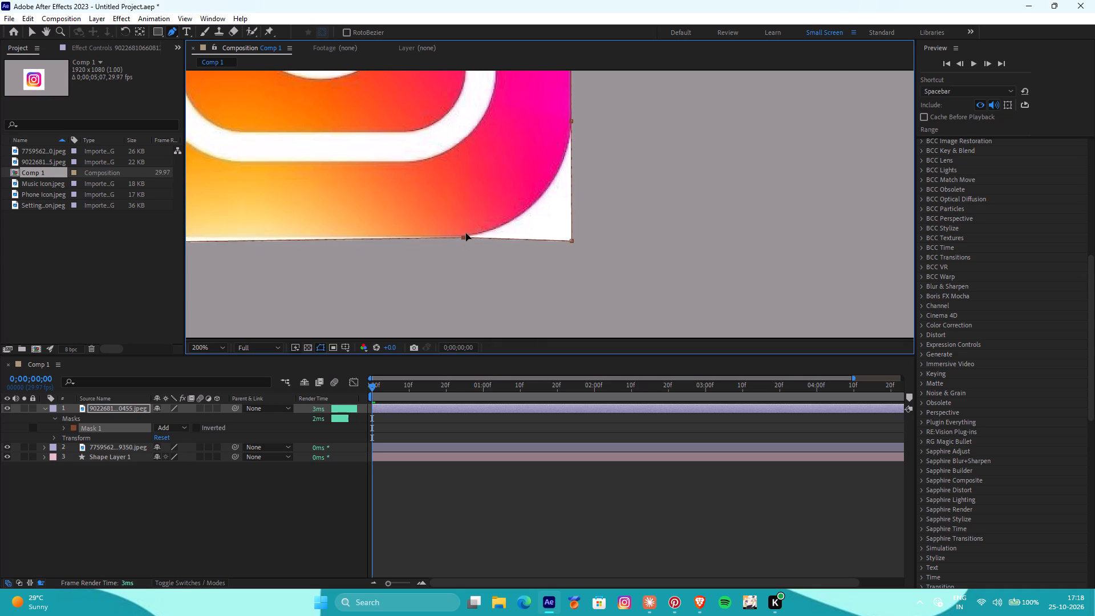
{"action": "left_click_drag", "start_coordinate": [466, 233], "coordinate": [457, 233]}
{"action": "left_click_drag", "start_coordinate": [457, 233], "coordinate": [441, 233]}
{"action": "left_click_drag", "start_coordinate": [570, 240], "coordinate": [549, 224]}
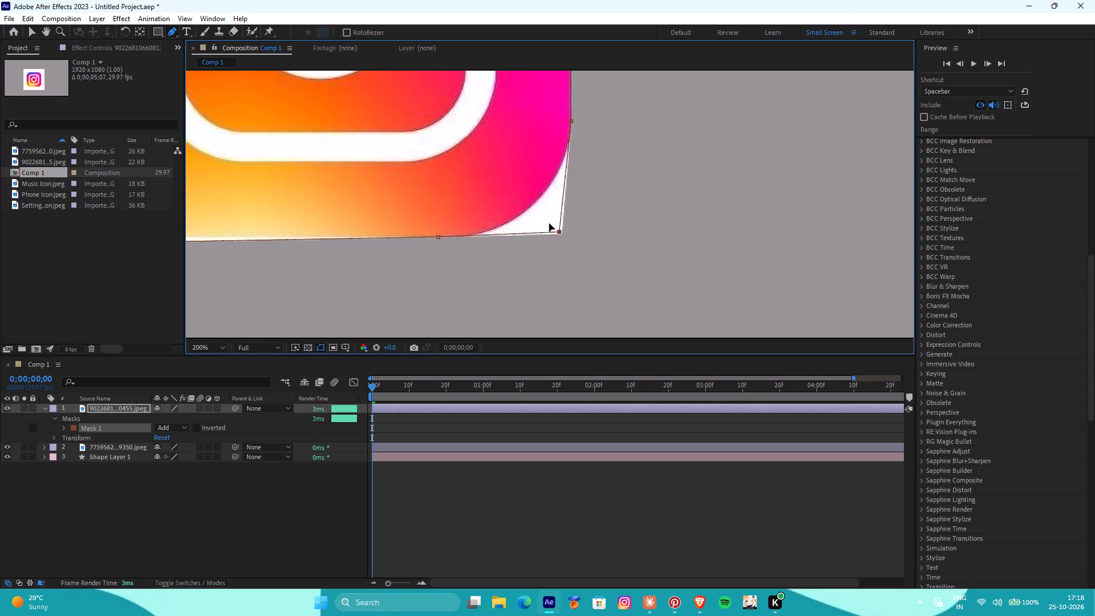
{"action": "left_click_drag", "start_coordinate": [549, 224], "coordinate": [529, 208]}
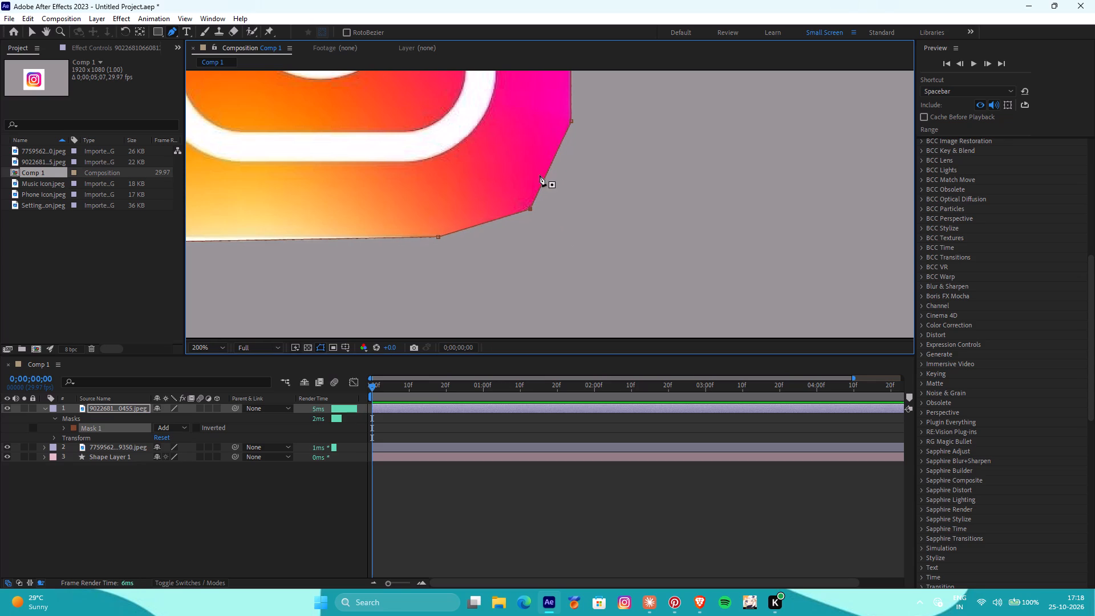
Add a mask vertex midway between the right-edge vertex and the corner vertex on the lower-right curve.
{"action": "left_click", "coordinate": [550, 161]}
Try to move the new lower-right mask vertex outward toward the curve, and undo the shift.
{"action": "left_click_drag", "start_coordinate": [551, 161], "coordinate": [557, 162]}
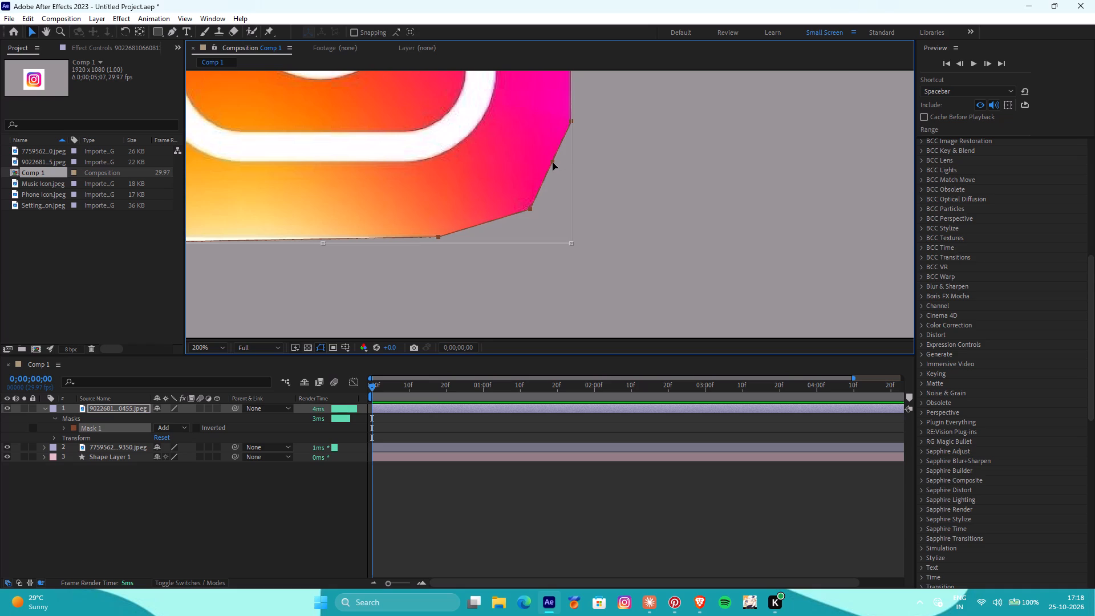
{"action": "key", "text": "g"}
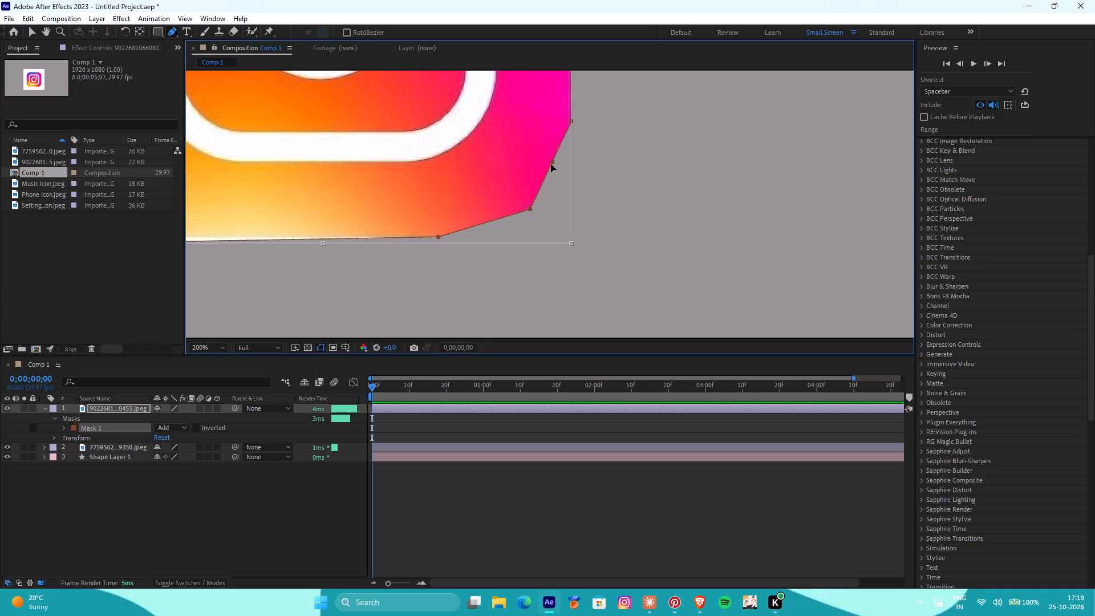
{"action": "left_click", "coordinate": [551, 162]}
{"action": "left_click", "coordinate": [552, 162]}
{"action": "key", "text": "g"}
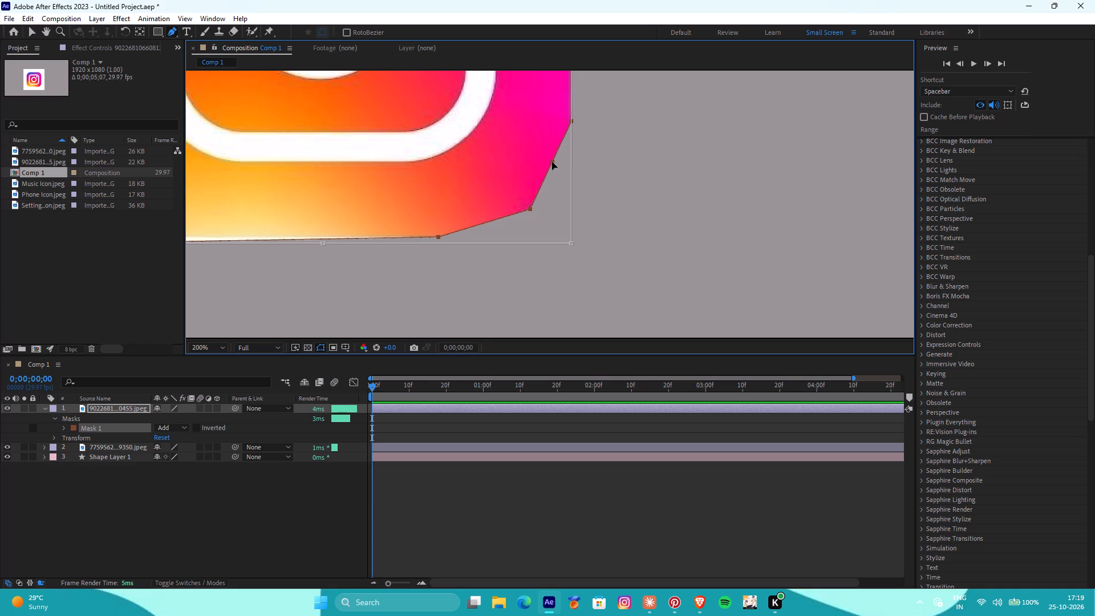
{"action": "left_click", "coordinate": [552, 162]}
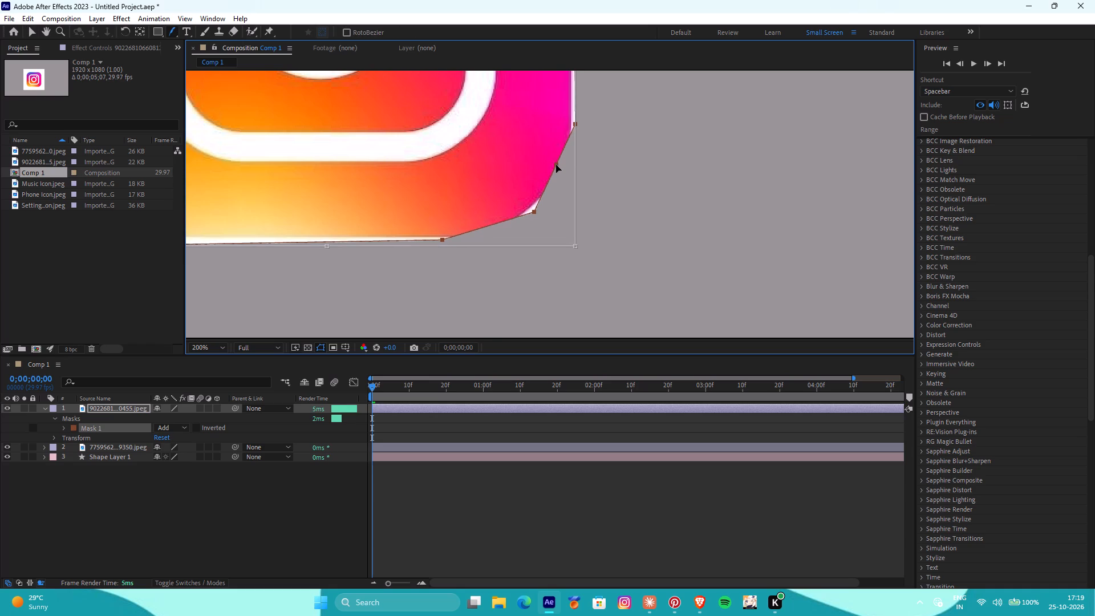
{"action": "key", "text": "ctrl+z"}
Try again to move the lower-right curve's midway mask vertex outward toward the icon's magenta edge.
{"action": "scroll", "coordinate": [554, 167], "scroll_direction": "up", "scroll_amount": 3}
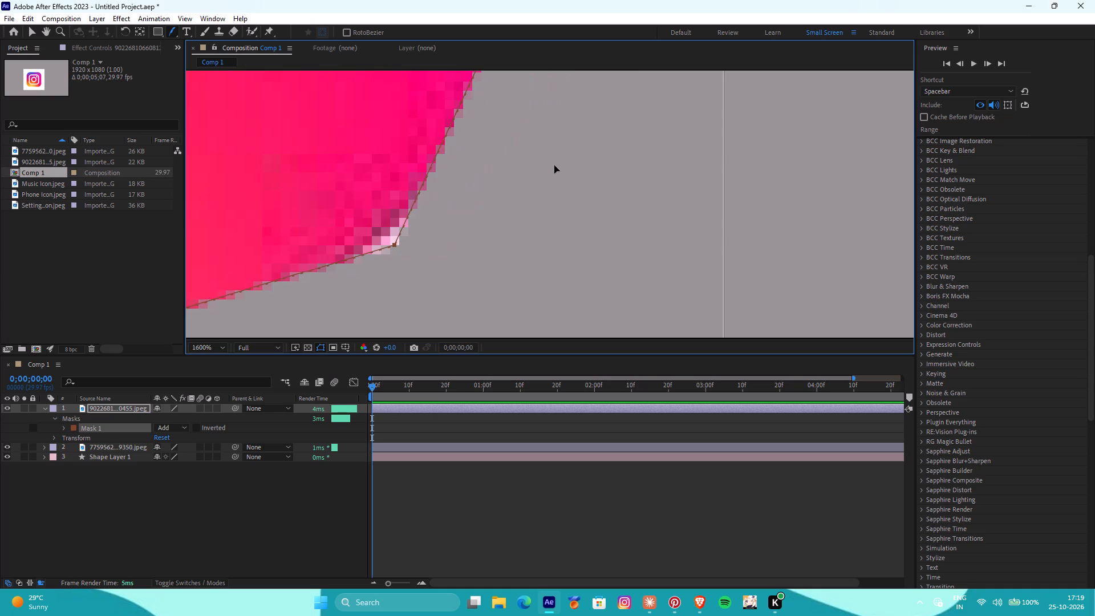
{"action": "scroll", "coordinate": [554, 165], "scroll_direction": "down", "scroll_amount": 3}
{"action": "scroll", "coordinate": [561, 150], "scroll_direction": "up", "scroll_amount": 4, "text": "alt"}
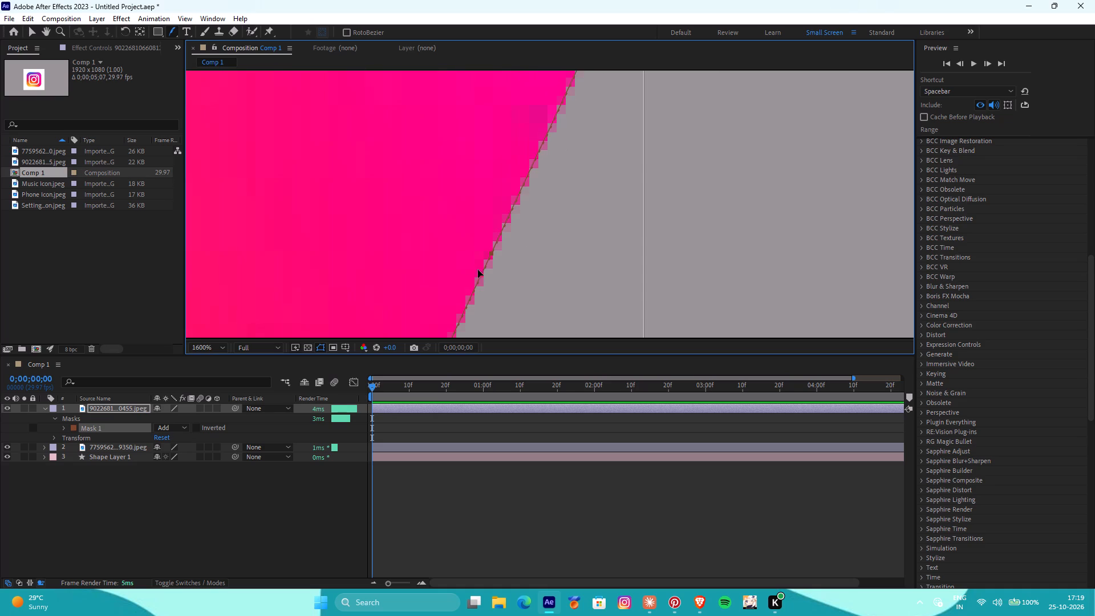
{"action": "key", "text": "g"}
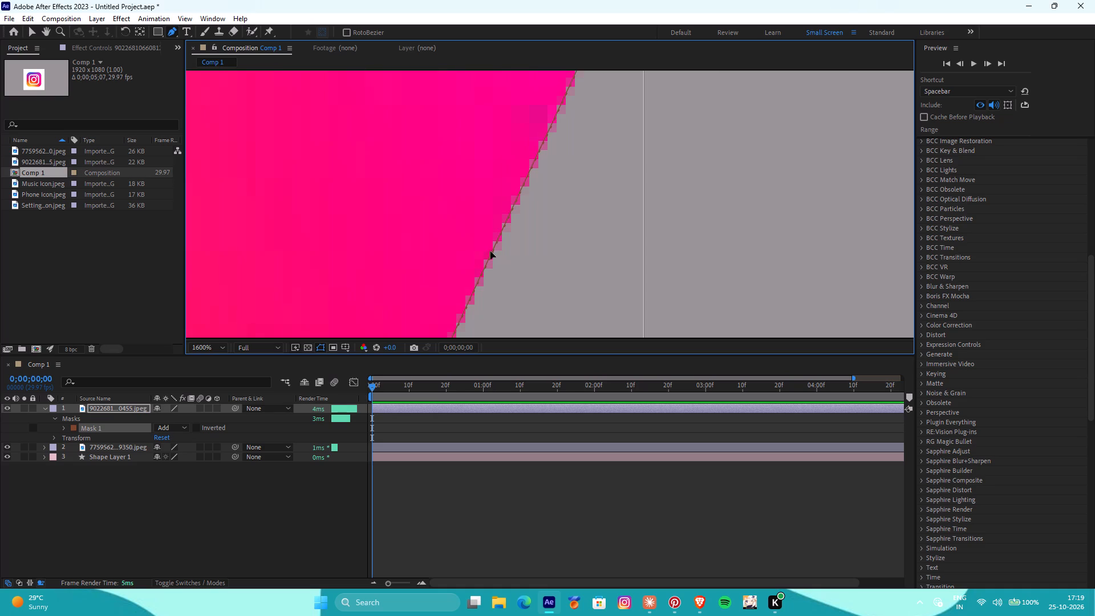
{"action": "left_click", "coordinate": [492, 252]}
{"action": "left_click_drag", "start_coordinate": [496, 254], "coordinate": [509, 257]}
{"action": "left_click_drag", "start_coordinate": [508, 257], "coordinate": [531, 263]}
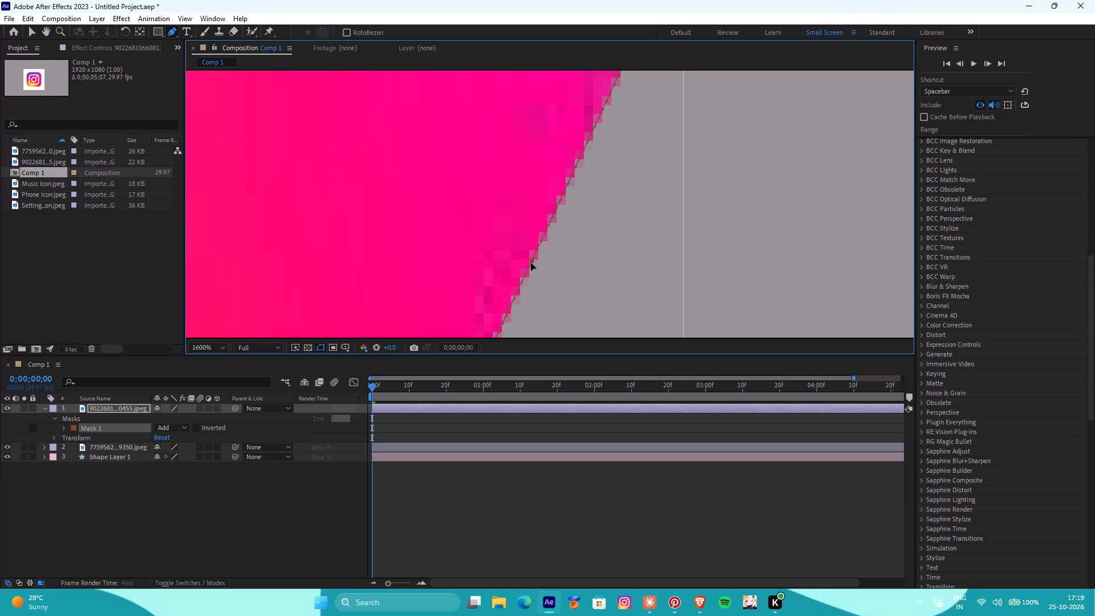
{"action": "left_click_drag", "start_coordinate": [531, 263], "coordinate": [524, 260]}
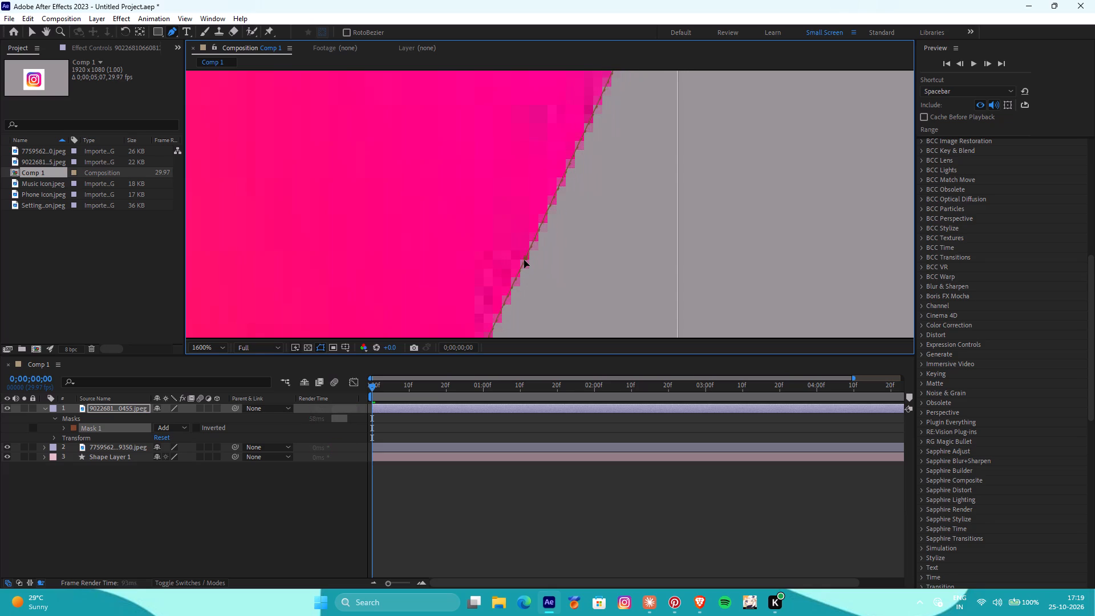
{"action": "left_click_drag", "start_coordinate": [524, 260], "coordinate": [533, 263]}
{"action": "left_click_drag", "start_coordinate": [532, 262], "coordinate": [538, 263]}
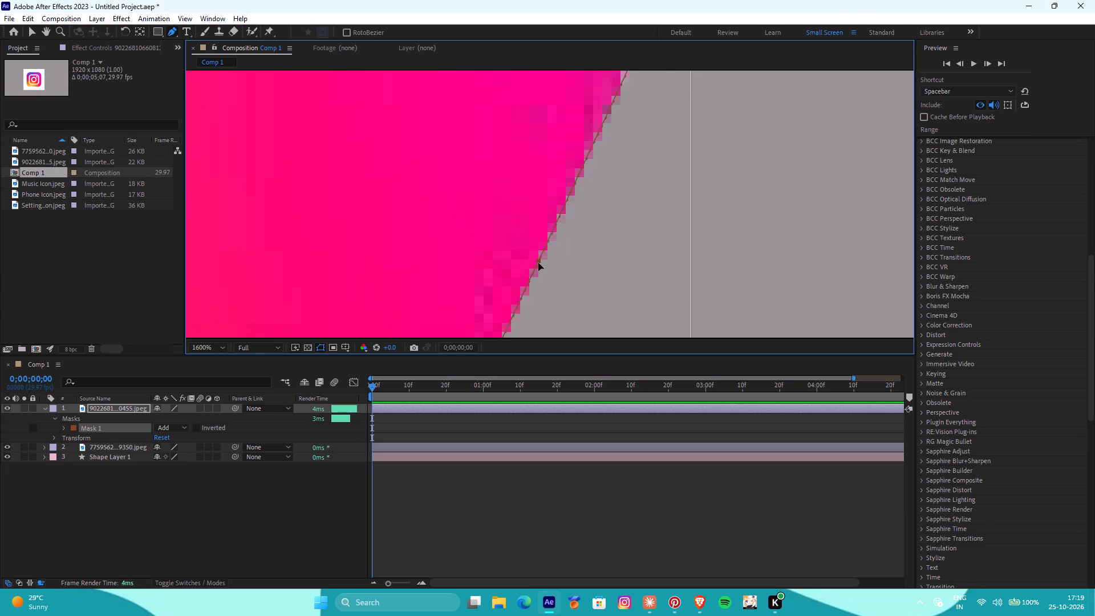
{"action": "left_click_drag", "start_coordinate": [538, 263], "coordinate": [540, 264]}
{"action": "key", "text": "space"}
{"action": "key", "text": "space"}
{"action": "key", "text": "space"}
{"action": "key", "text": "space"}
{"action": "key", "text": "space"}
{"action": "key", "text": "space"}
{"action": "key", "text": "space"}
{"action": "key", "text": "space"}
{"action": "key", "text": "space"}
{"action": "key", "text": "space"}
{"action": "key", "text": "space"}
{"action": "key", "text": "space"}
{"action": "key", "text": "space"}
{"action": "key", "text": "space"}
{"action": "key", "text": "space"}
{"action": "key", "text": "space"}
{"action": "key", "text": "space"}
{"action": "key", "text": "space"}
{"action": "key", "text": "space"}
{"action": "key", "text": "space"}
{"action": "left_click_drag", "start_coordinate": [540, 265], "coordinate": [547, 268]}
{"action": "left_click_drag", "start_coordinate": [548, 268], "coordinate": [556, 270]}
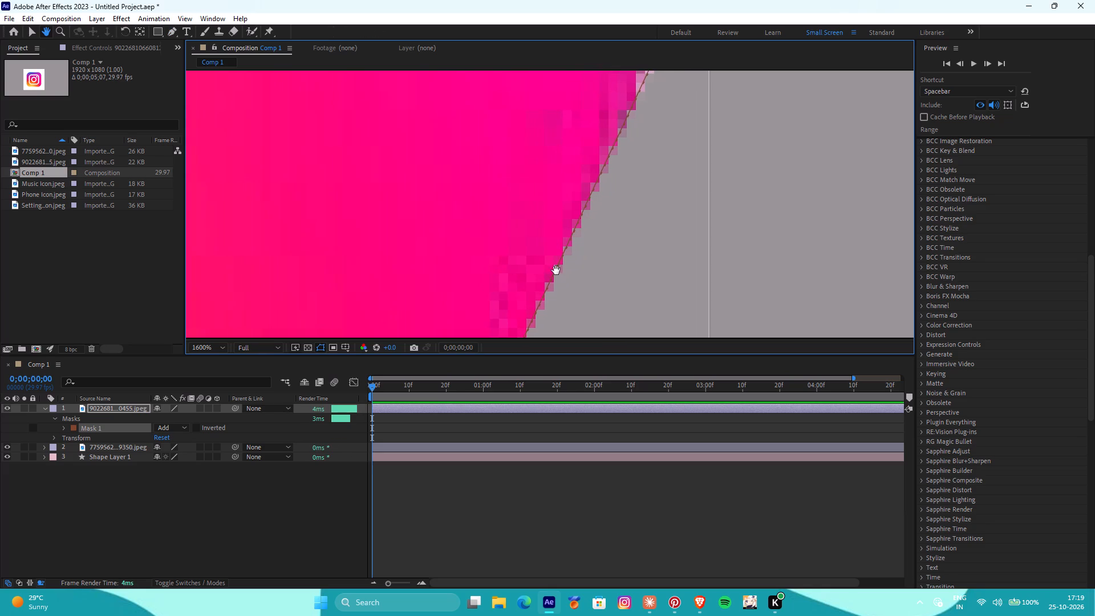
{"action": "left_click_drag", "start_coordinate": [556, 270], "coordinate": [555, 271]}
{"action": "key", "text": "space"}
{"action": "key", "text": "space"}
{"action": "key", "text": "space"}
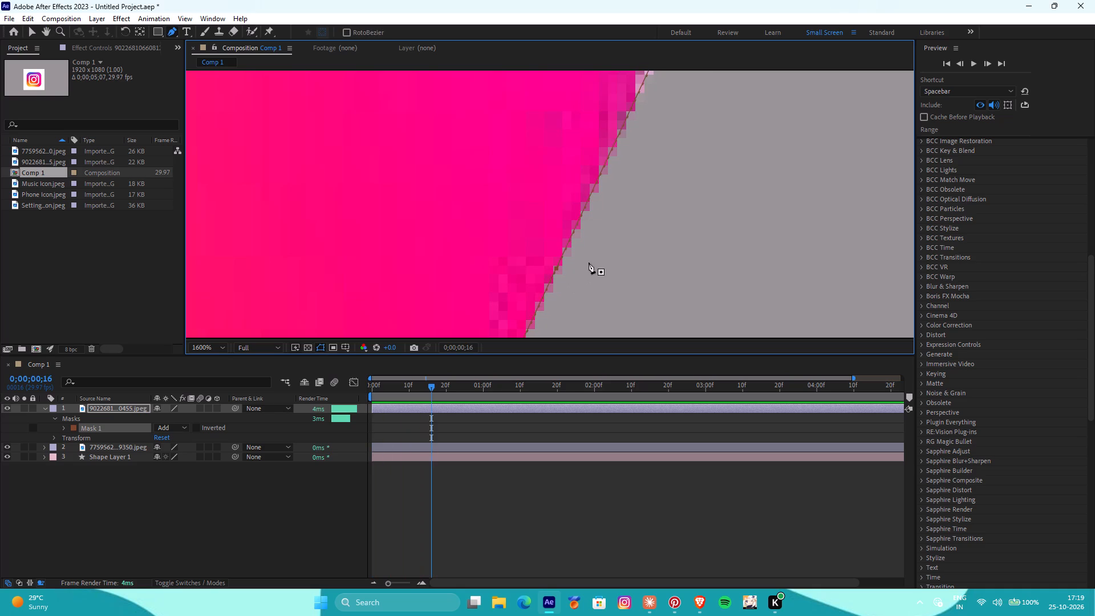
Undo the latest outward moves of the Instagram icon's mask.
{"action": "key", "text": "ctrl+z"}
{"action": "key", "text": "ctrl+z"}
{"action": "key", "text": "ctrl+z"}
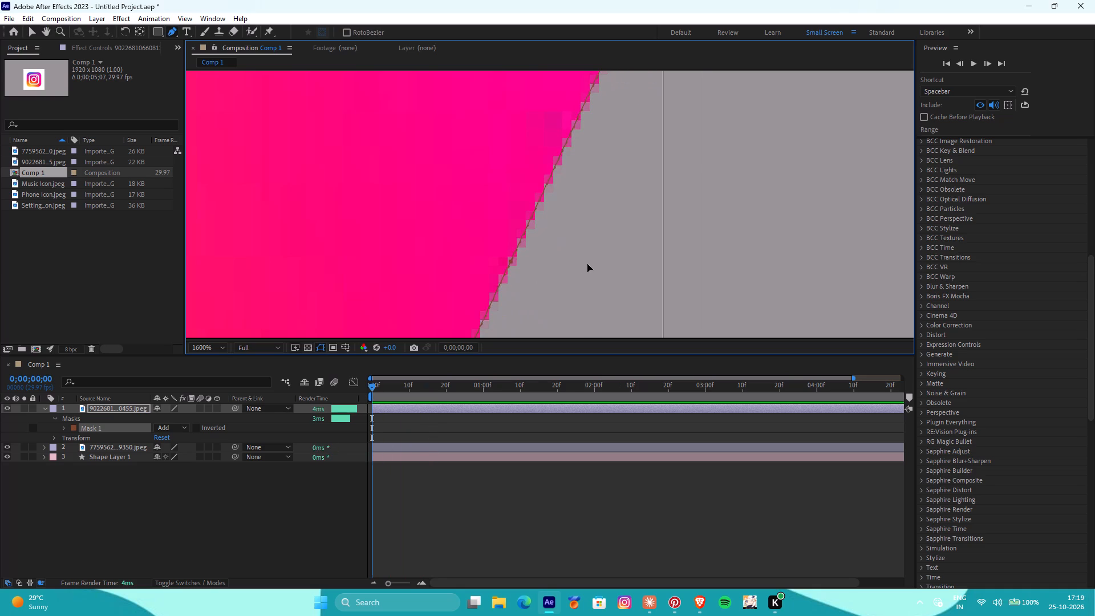
Undo one more recent change to the Instagram icon's mask.
{"action": "scroll", "coordinate": [587, 262], "scroll_direction": "down", "scroll_amount": 4, "text": "ctrl"}
{"action": "key", "text": "ctrl+z"}
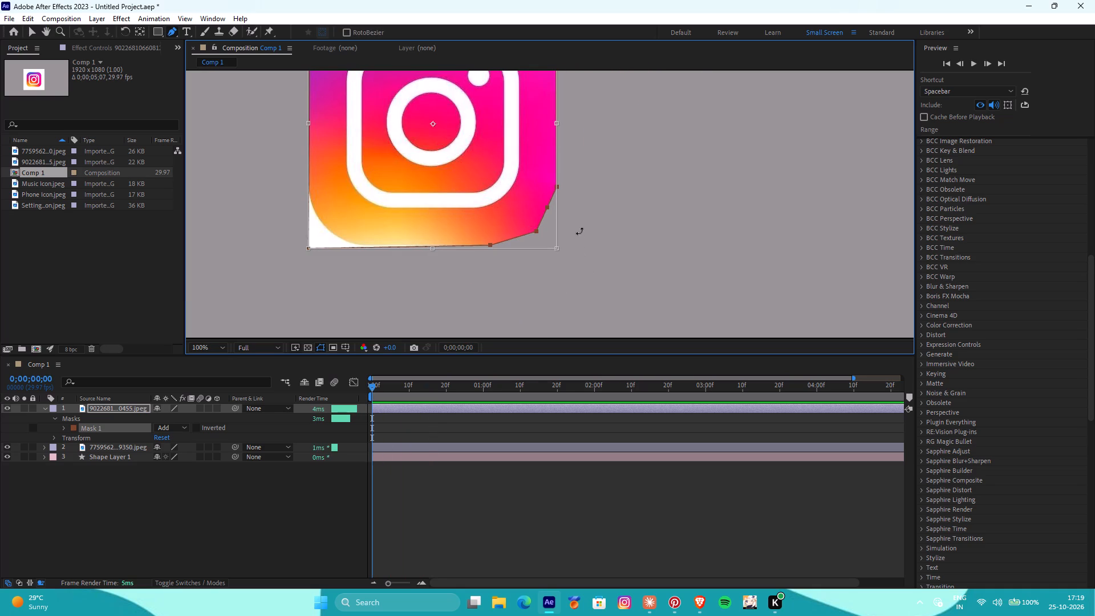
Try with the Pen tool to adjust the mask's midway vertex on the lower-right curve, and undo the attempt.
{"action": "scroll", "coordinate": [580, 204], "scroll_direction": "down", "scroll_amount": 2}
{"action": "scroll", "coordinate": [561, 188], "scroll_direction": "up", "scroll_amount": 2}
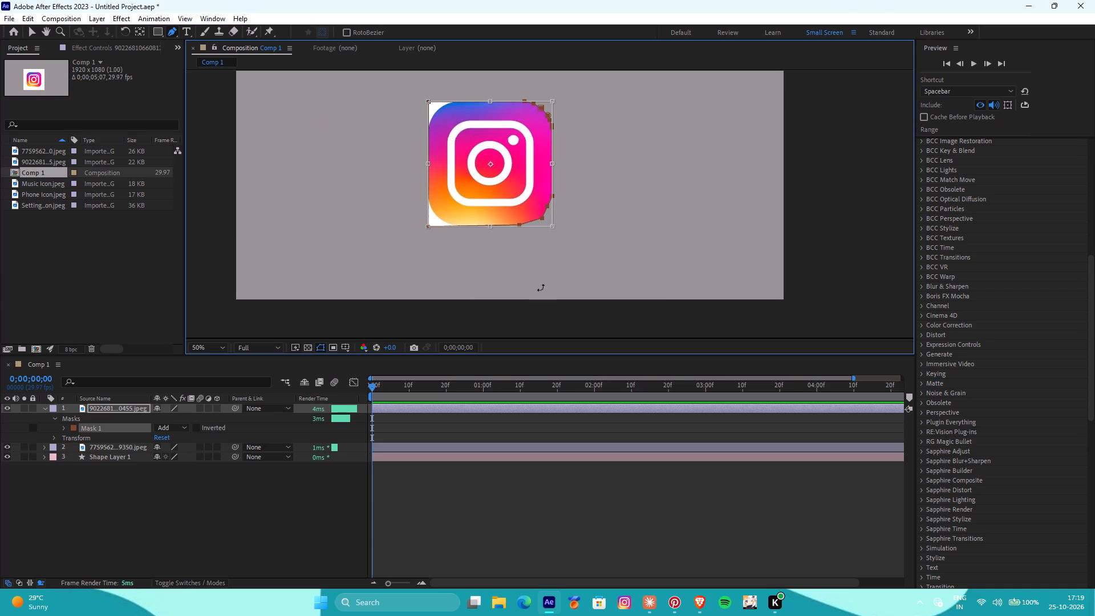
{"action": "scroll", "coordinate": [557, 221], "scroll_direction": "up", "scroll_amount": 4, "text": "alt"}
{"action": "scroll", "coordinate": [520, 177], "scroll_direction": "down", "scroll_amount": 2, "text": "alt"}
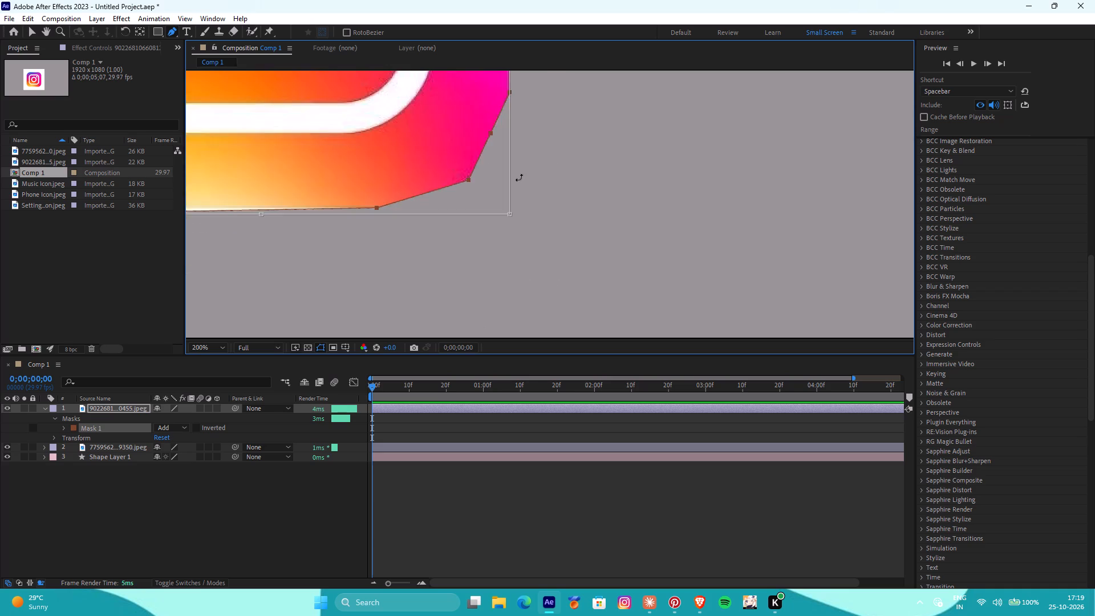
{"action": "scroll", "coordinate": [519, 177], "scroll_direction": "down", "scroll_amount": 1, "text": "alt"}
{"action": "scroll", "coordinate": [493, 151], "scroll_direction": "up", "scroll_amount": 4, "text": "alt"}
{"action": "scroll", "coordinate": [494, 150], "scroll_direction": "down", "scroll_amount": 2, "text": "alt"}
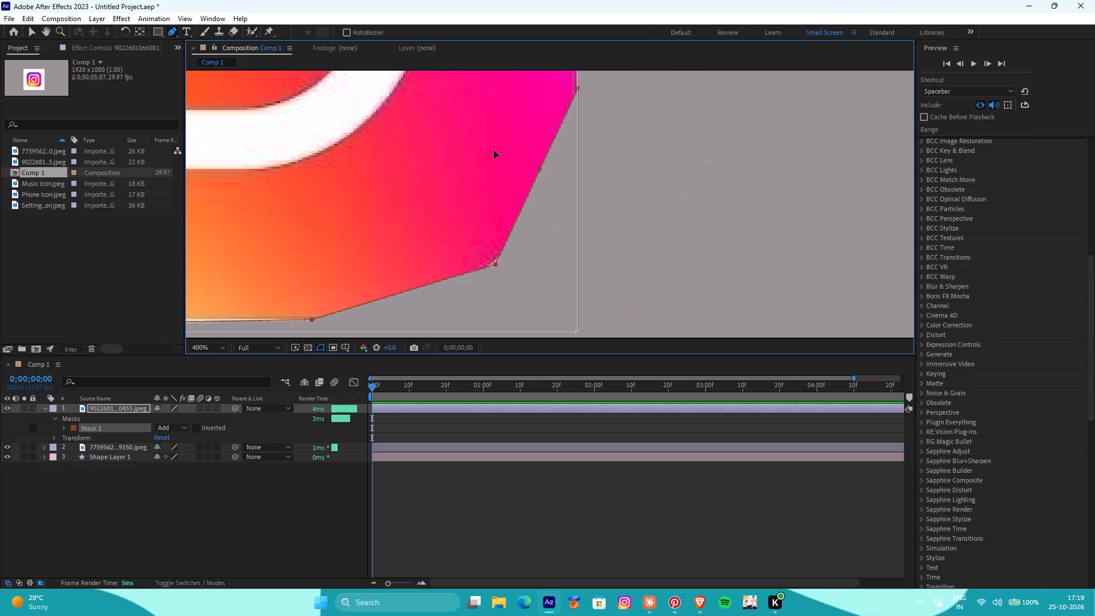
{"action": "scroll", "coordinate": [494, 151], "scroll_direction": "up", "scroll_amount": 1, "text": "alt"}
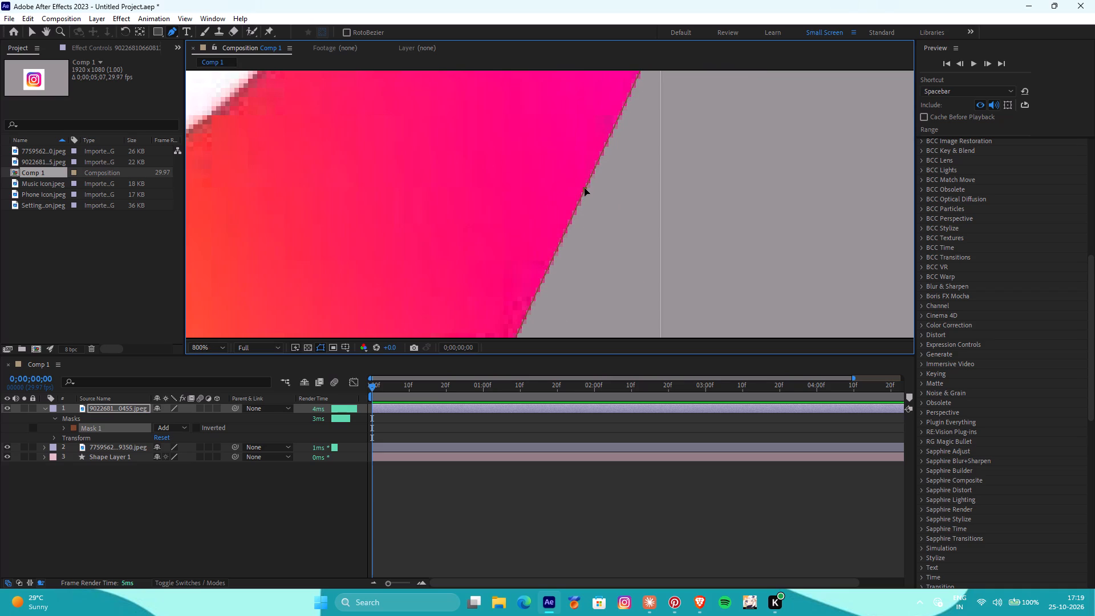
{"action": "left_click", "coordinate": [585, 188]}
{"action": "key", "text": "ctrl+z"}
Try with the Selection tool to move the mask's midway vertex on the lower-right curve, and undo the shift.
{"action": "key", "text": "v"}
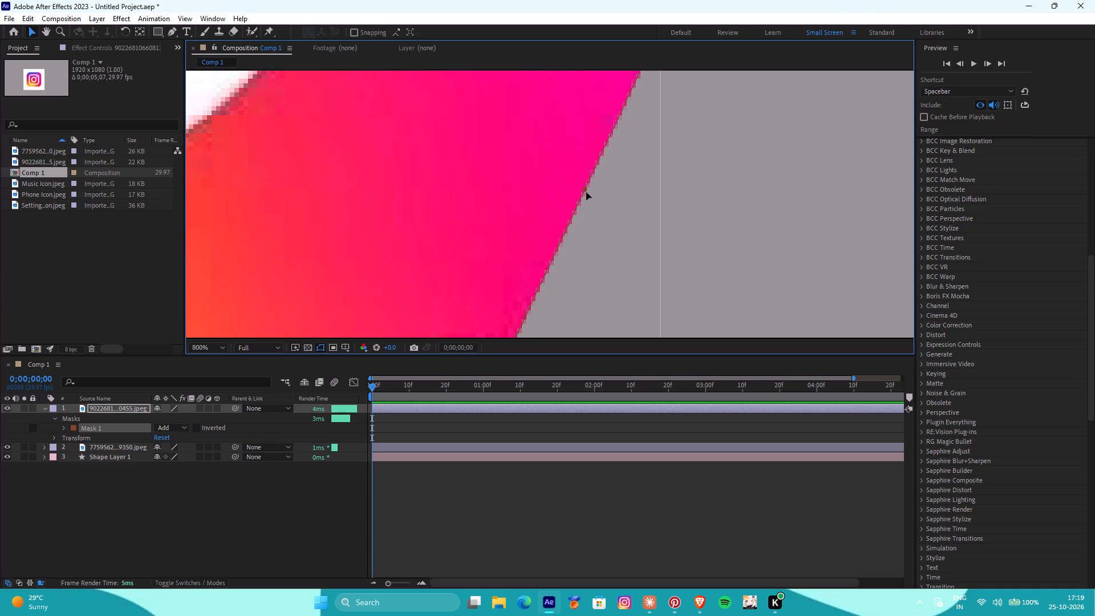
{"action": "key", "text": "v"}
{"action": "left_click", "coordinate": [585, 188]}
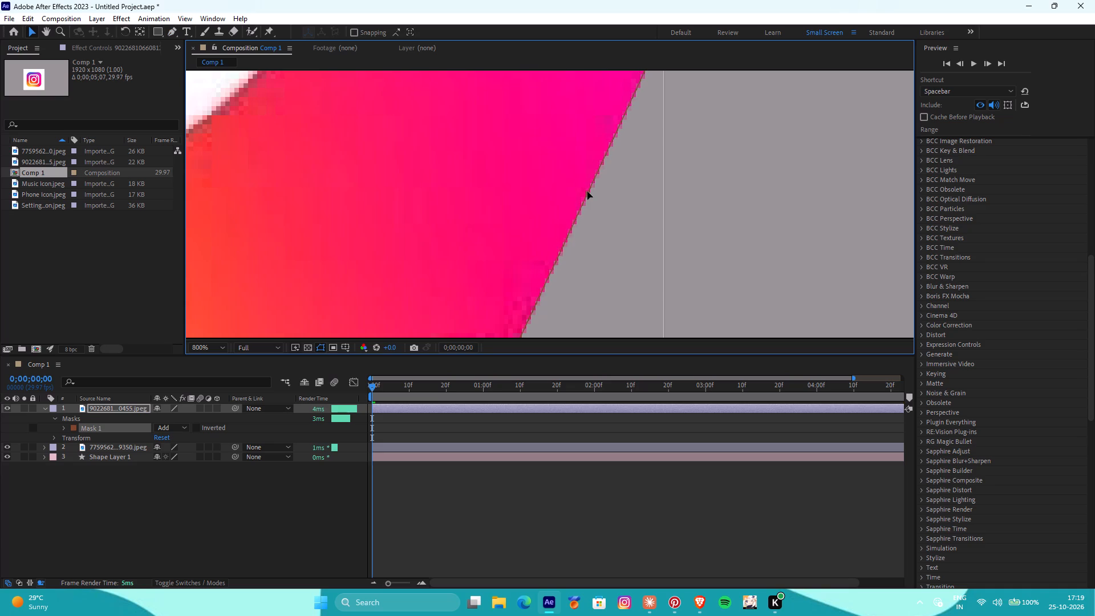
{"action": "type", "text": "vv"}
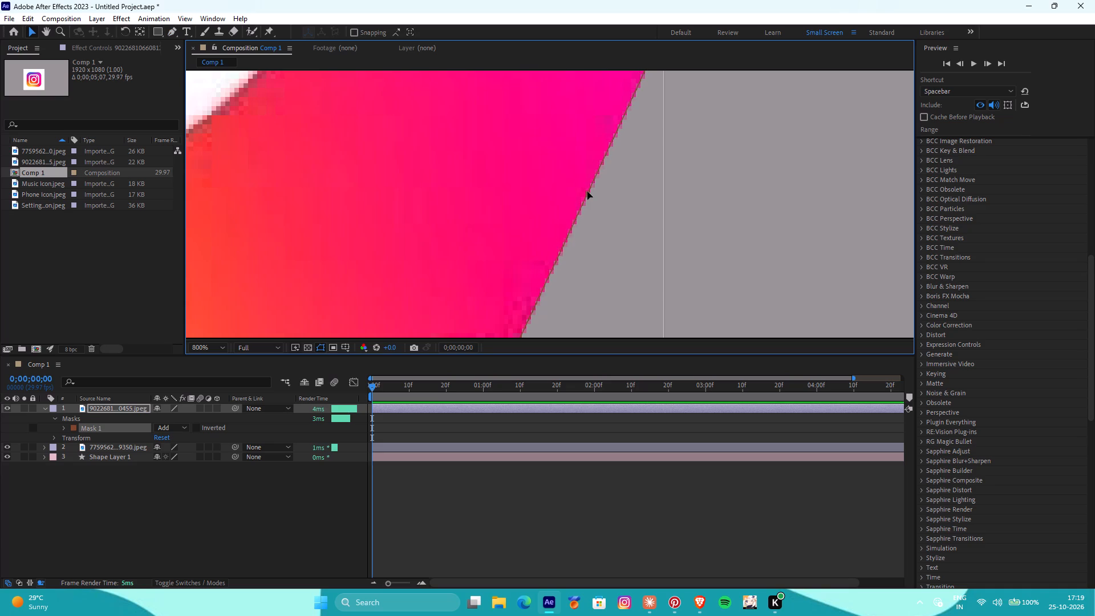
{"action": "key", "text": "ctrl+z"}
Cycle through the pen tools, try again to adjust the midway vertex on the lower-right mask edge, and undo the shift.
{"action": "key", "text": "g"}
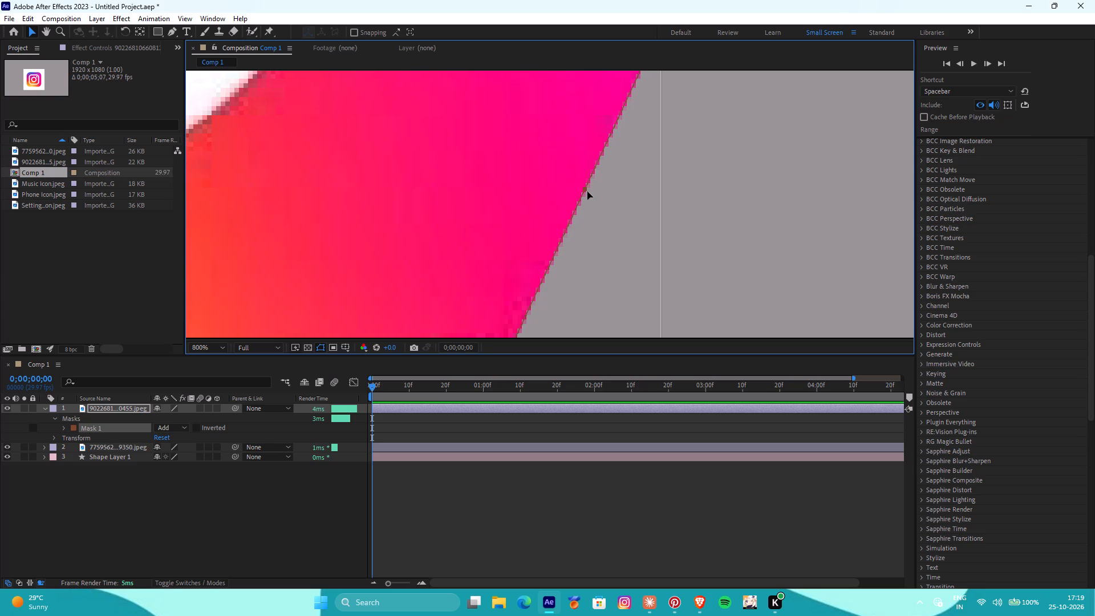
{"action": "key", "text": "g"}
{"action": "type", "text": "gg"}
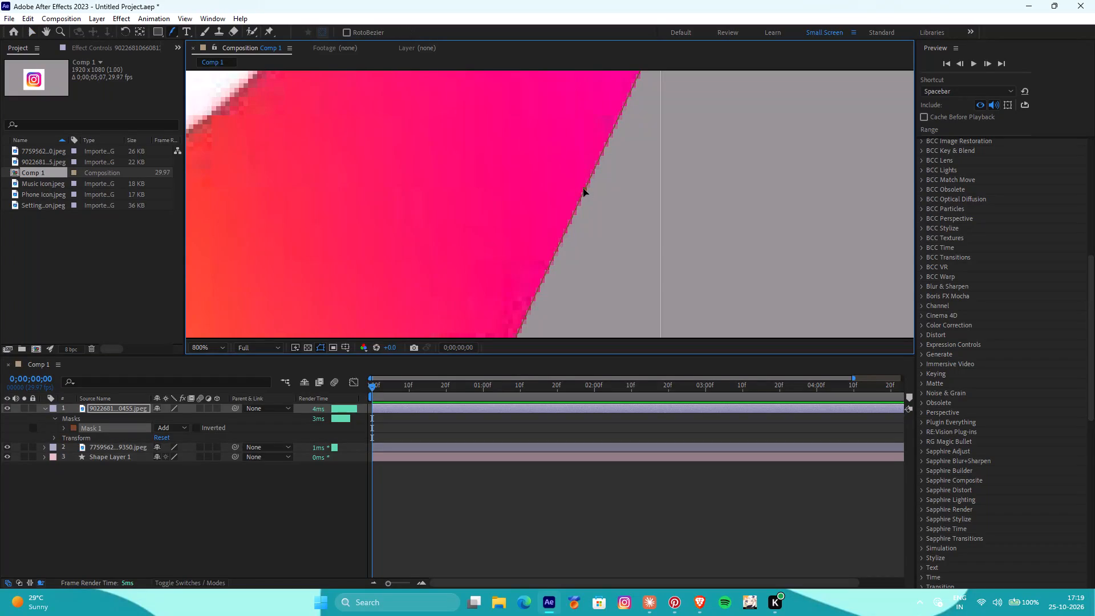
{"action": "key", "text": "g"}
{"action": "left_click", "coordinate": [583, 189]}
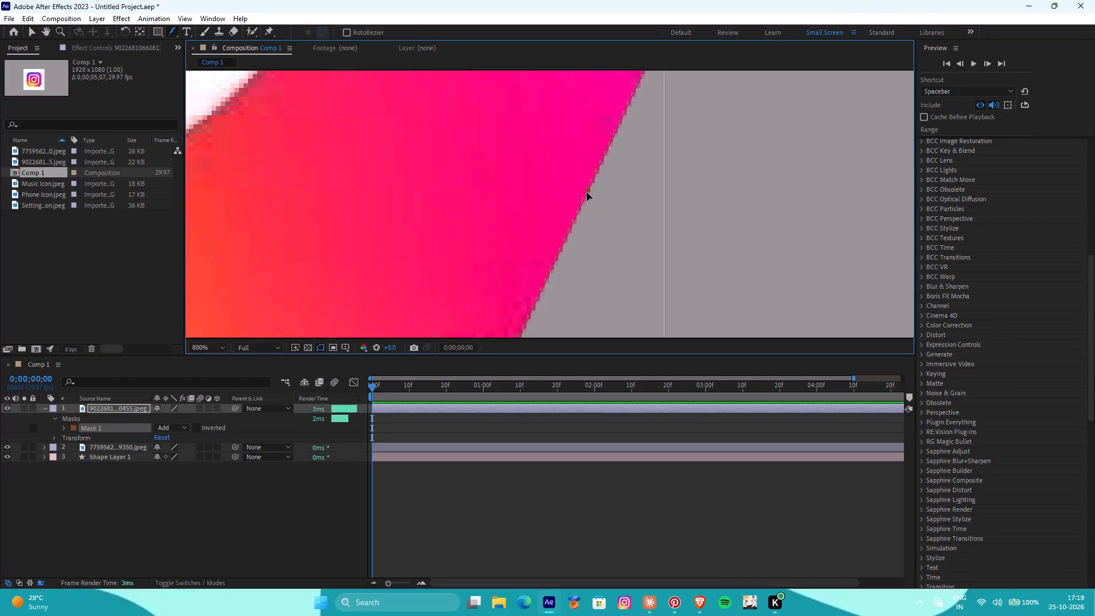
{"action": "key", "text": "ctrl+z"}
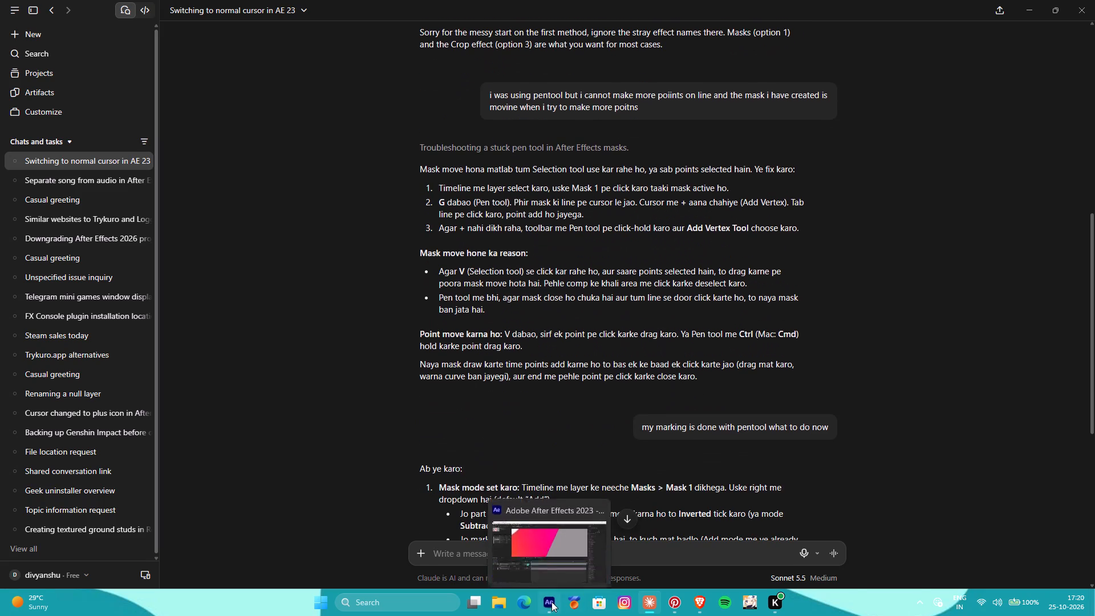
Examine the Instagram icon's mask edge and vertices around its lower-right corner.
{"action": "scroll", "coordinate": [592, 225], "scroll_direction": "up", "scroll_amount": 3}
{"action": "scroll", "coordinate": [593, 226], "scroll_direction": "down", "scroll_amount": 4}
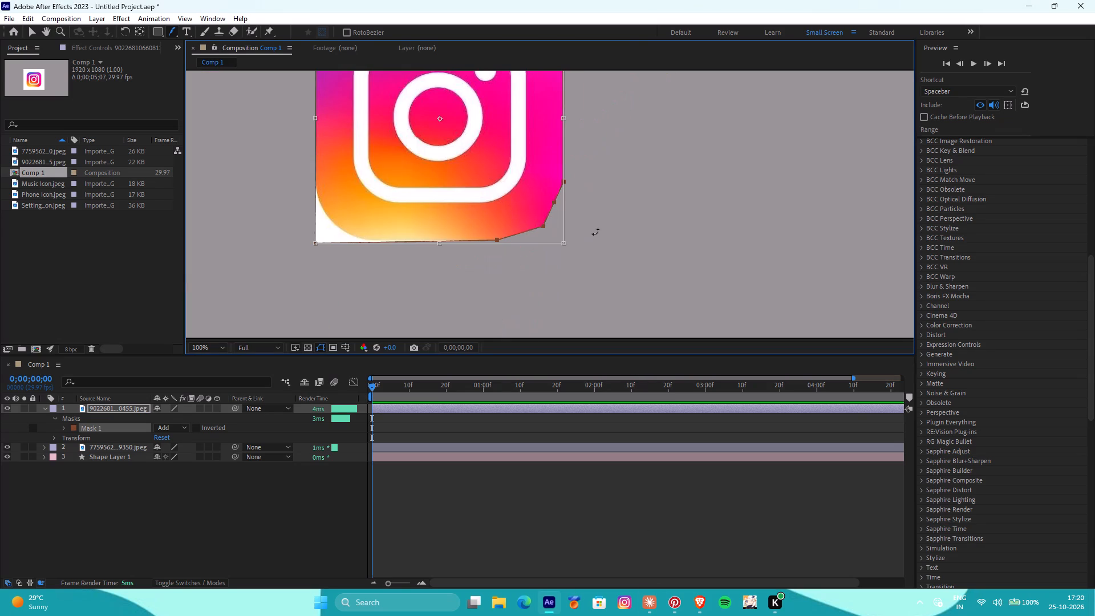
{"action": "scroll", "coordinate": [574, 198], "scroll_direction": "up", "scroll_amount": 4}
{"action": "scroll", "coordinate": [573, 198], "scroll_direction": "down", "scroll_amount": 1, "text": "alt"}
{"action": "scroll", "coordinate": [573, 198], "scroll_direction": "up", "scroll_amount": 1, "text": "alt"}
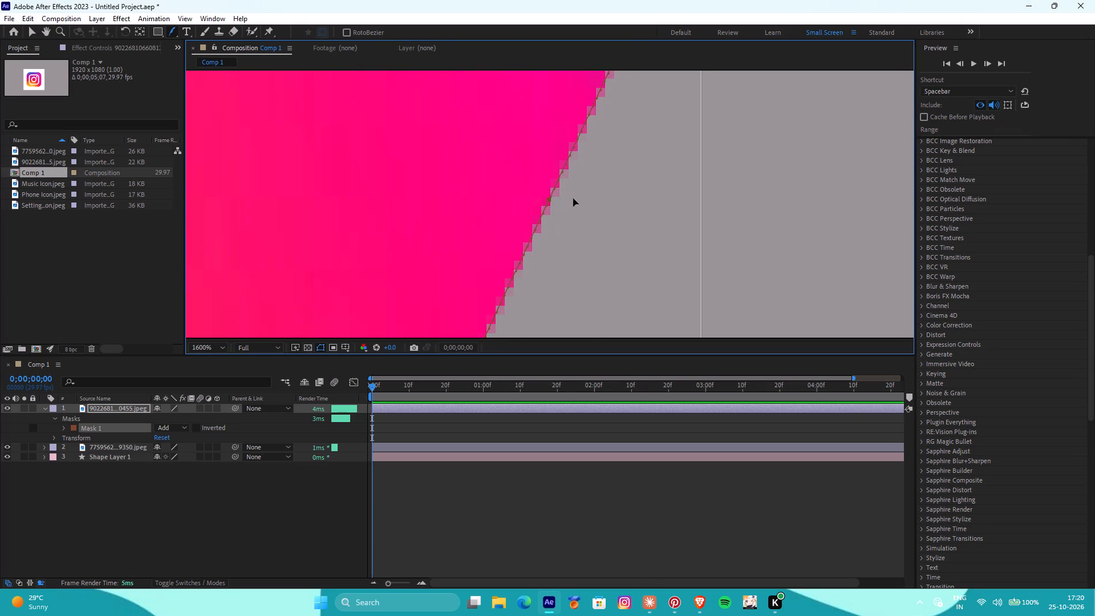
{"action": "scroll", "coordinate": [573, 198], "scroll_direction": "up", "scroll_amount": 4, "text": "alt"}
{"action": "scroll", "coordinate": [573, 198], "scroll_direction": "down", "scroll_amount": 2, "text": "alt"}
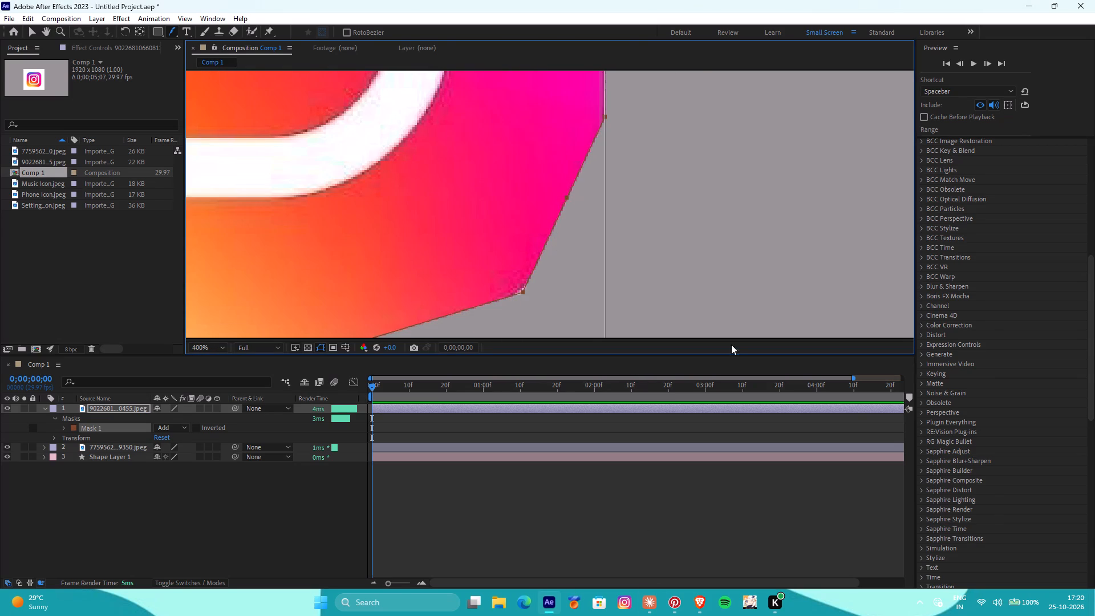
Reselect the Instagram icon layer and switch from the Mask Feather tool to the Pen tool for editing its lower-right mask corner.
{"action": "left_click", "coordinate": [676, 554]}
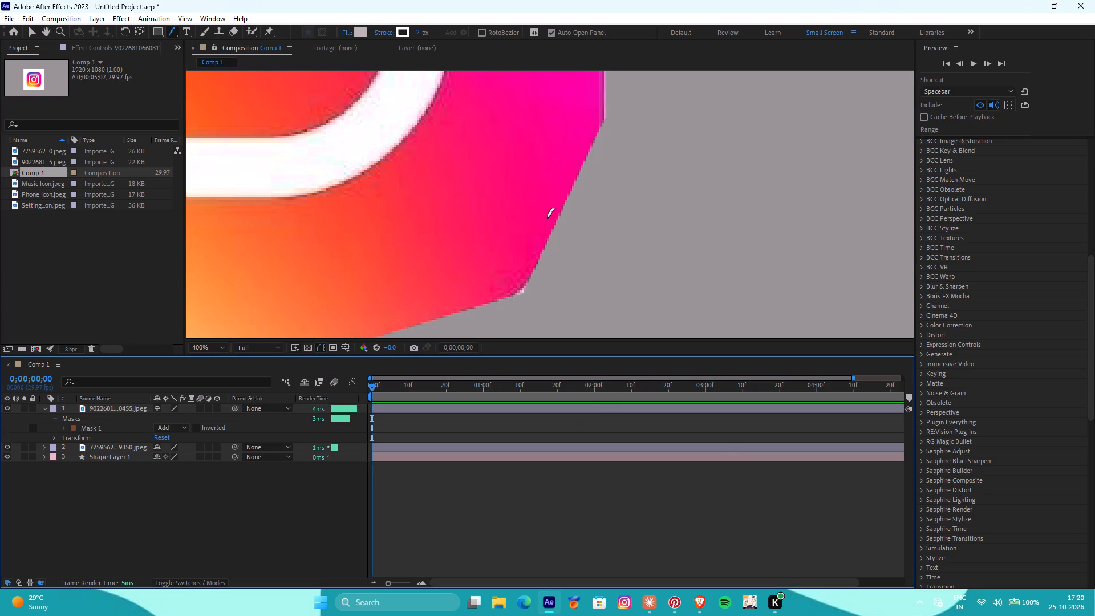
{"action": "left_click", "coordinate": [570, 407]}
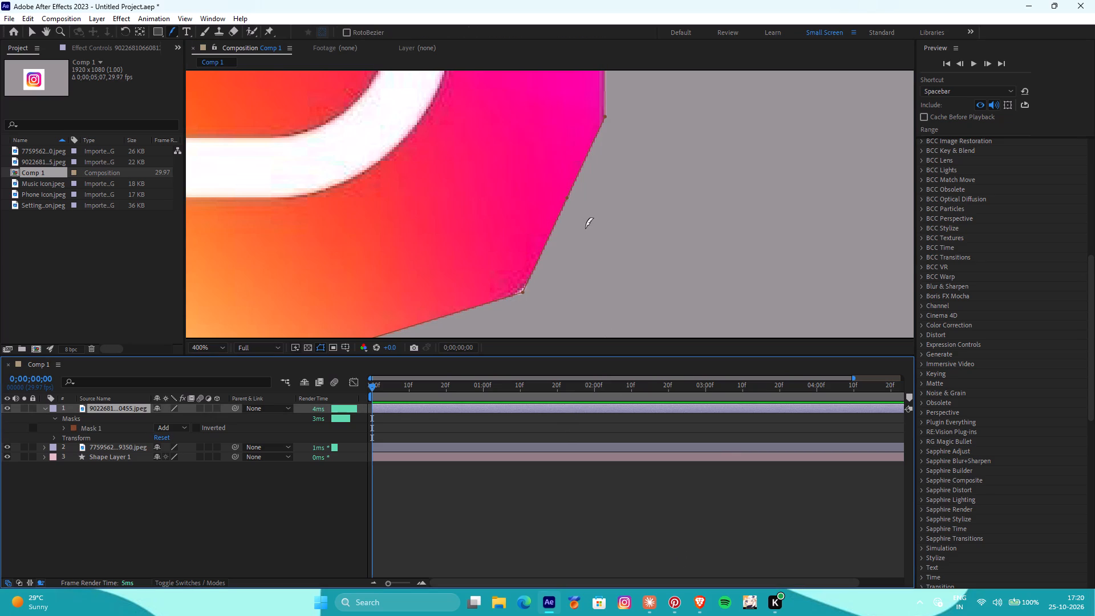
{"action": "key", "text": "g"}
{"action": "scroll", "coordinate": [570, 198], "scroll_direction": "up", "scroll_amount": 4}
{"action": "scroll", "coordinate": [569, 198], "scroll_direction": "down", "scroll_amount": 3}
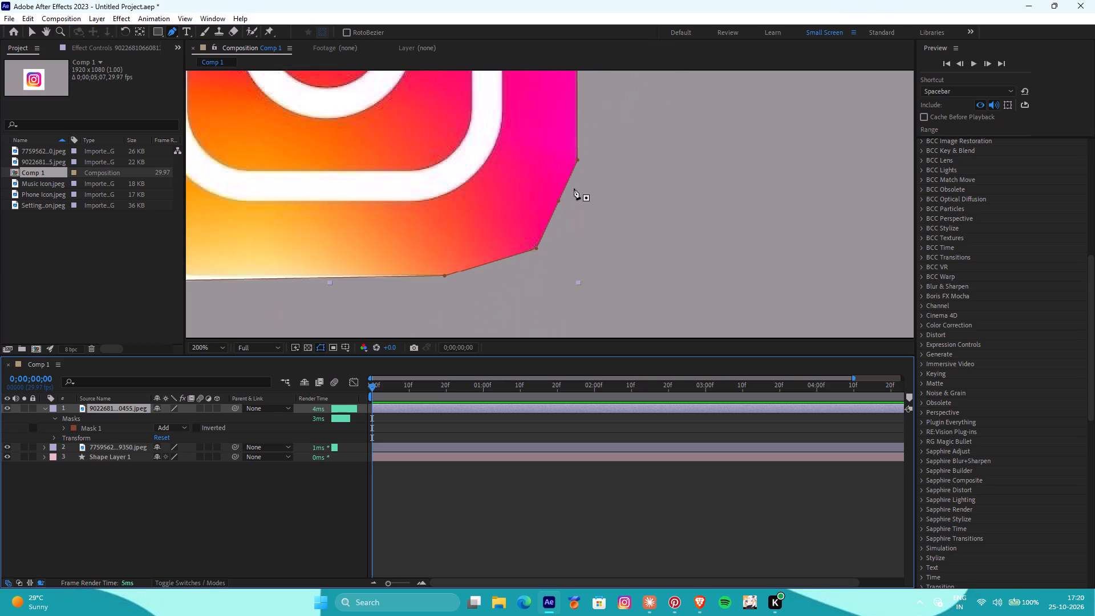
{"action": "scroll", "coordinate": [573, 187], "scroll_direction": "up", "scroll_amount": 5, "text": "alt"}
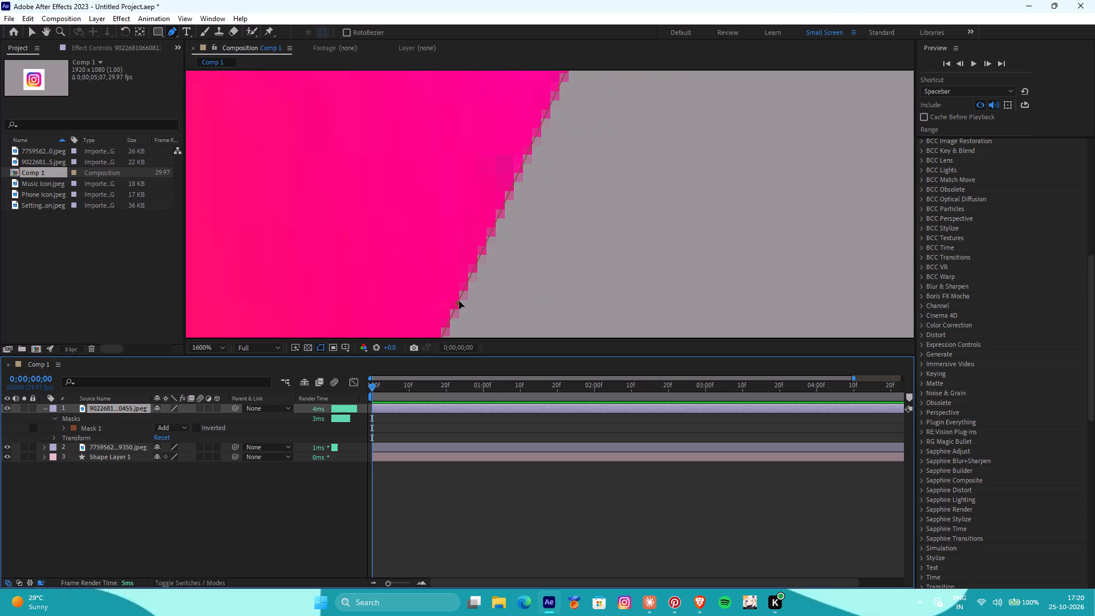
In After Effects, fit a mask vertex to the Instagram icon's lower-right curve, then add and select another vertex just above it.
{"action": "left_click_drag", "start_coordinate": [459, 302], "coordinate": [593, 313]}
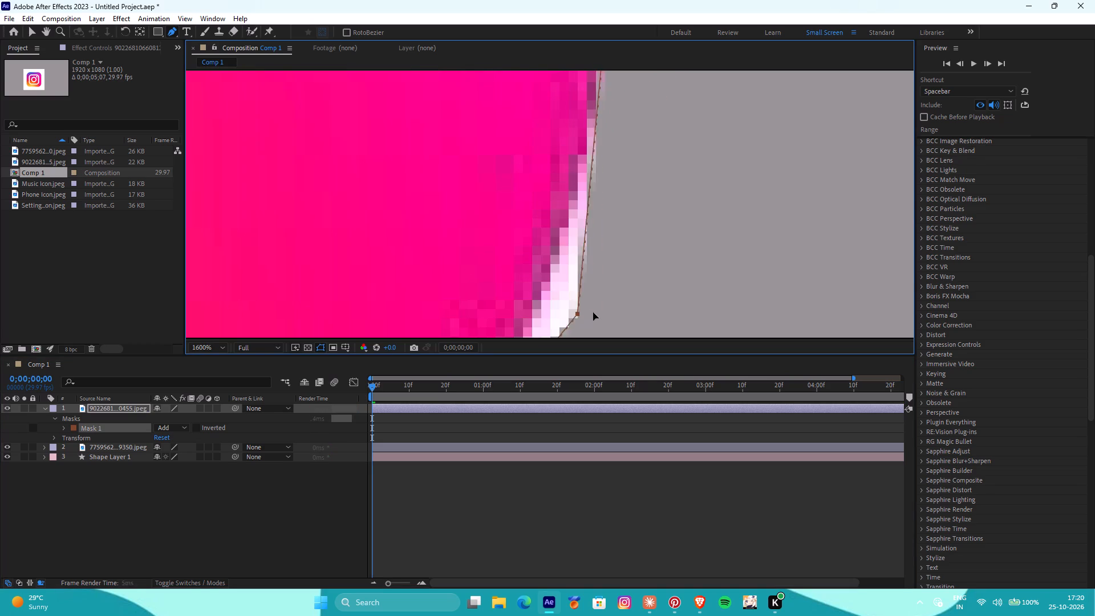
{"action": "left_click_drag", "start_coordinate": [593, 313], "coordinate": [529, 309]}
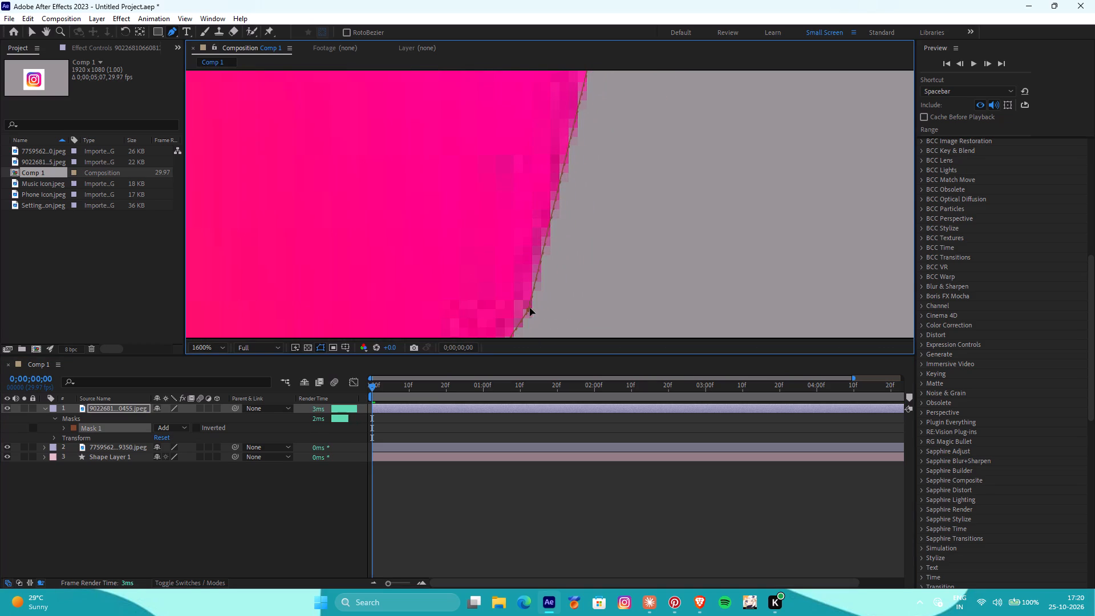
{"action": "scroll", "coordinate": [547, 262], "scroll_direction": "down", "scroll_amount": 2}
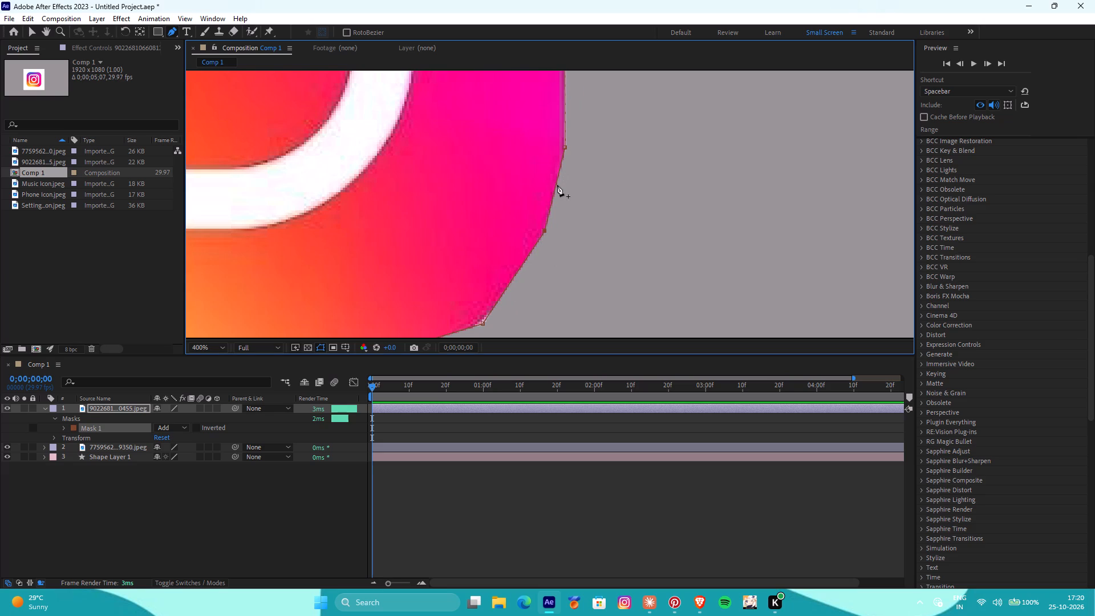
{"action": "left_click", "coordinate": [557, 184]}
{"action": "left_click", "coordinate": [556, 184]}
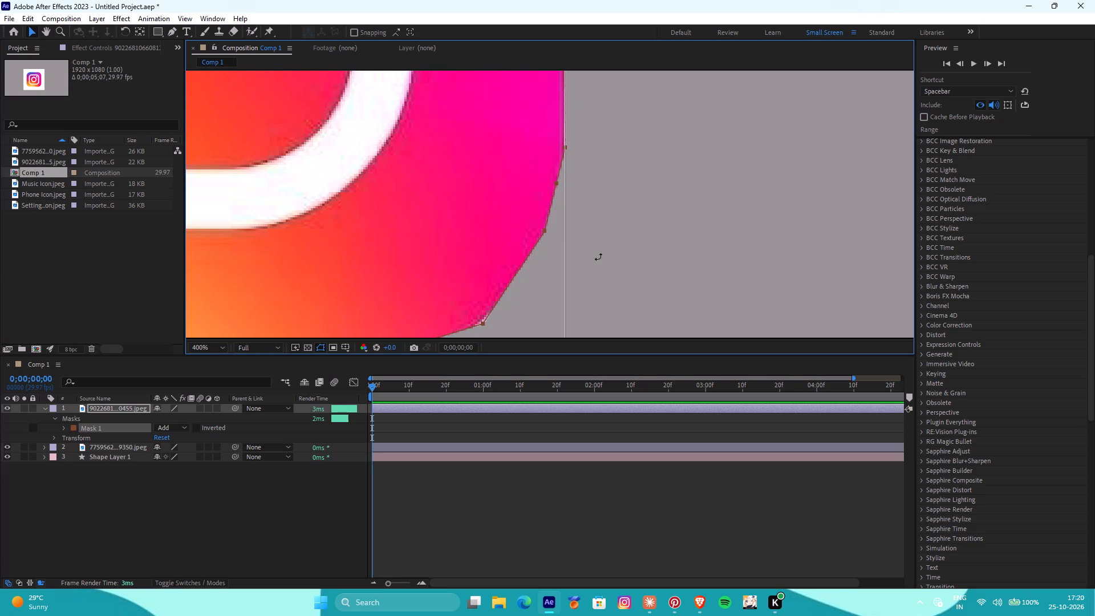
{"action": "left_click", "coordinate": [600, 257]}
{"action": "left_click", "coordinate": [552, 213]}
{"action": "left_click", "coordinate": [567, 498]}
{"action": "left_click", "coordinate": [543, 198]}
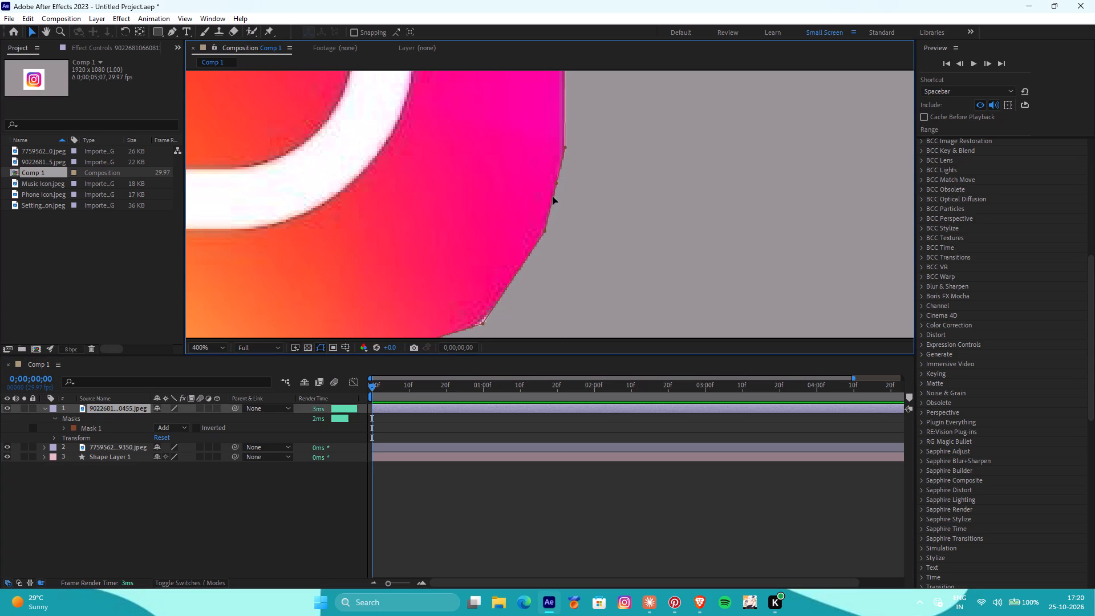
{"action": "left_click", "coordinate": [556, 183]}
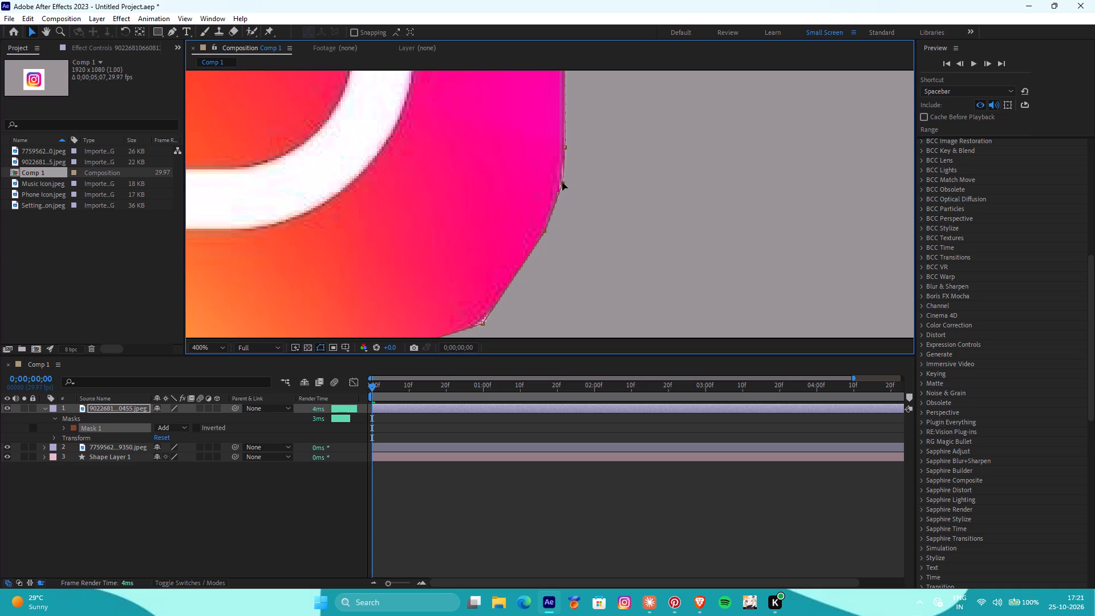
Add a mask vertex midway along the straight segment of the Instagram icon's lower-right corner and move it outward onto the coloured curve.
{"action": "left_click", "coordinate": [515, 272]}
{"action": "left_click", "coordinate": [515, 274]}
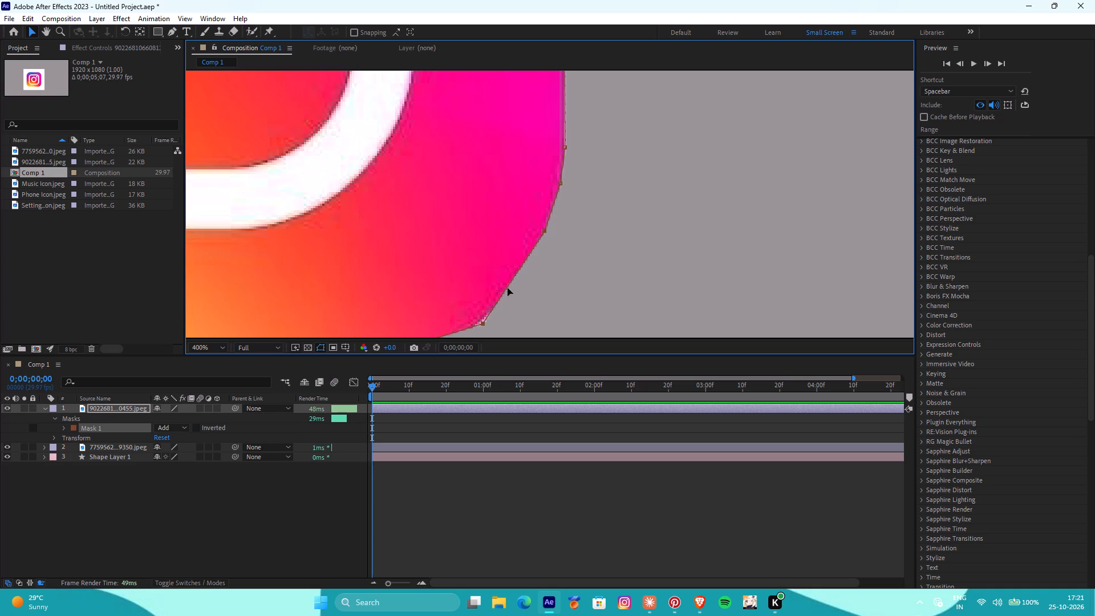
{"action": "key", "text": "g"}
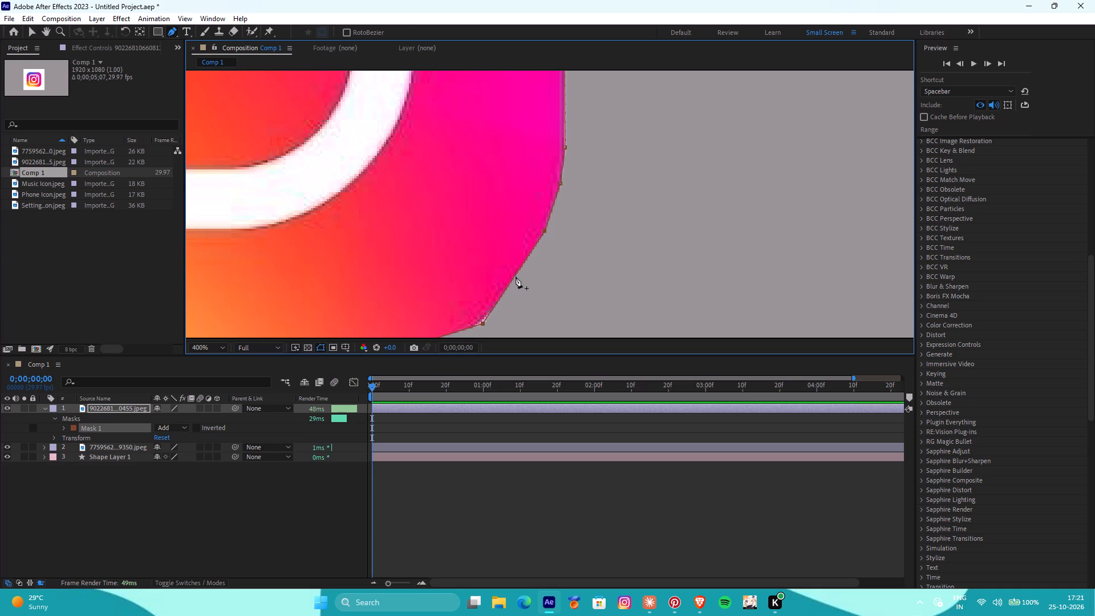
{"action": "left_click", "coordinate": [512, 277]}
{"action": "left_click_drag", "start_coordinate": [512, 277], "coordinate": [517, 279]}
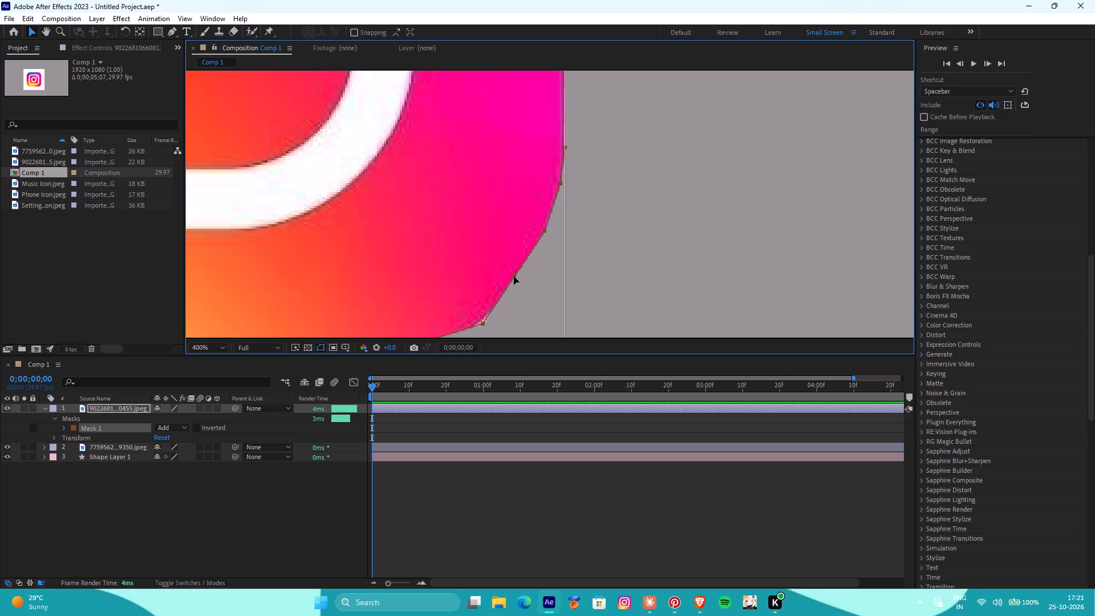
{"action": "left_click", "coordinate": [528, 483]}
{"action": "left_click", "coordinate": [503, 245]}
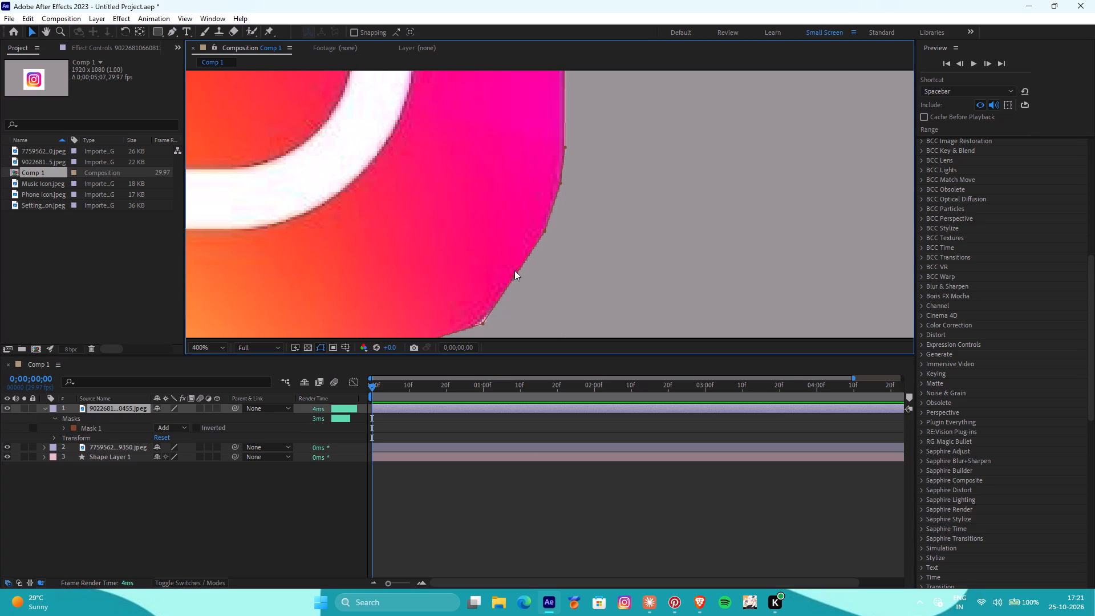
{"action": "left_click_drag", "start_coordinate": [513, 277], "coordinate": [518, 283]}
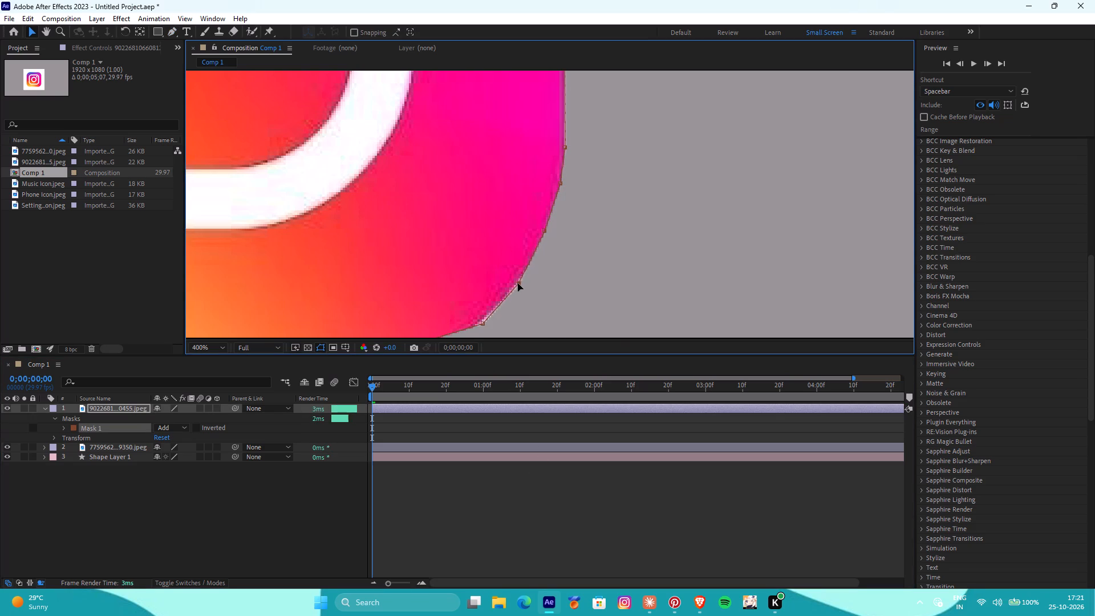
{"action": "left_click_drag", "start_coordinate": [518, 283], "coordinate": [532, 268]}
{"action": "left_click_drag", "start_coordinate": [532, 268], "coordinate": [528, 267]}
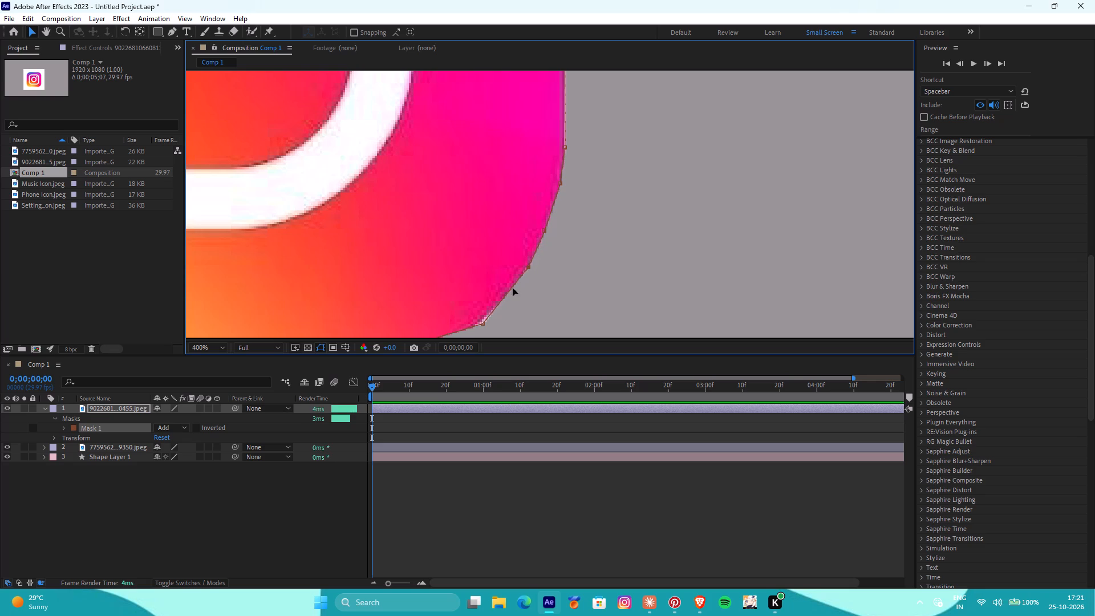
Add another mask vertex on the Instagram icon's lower-right corner, between the newly fitted vertex and the bottom one.
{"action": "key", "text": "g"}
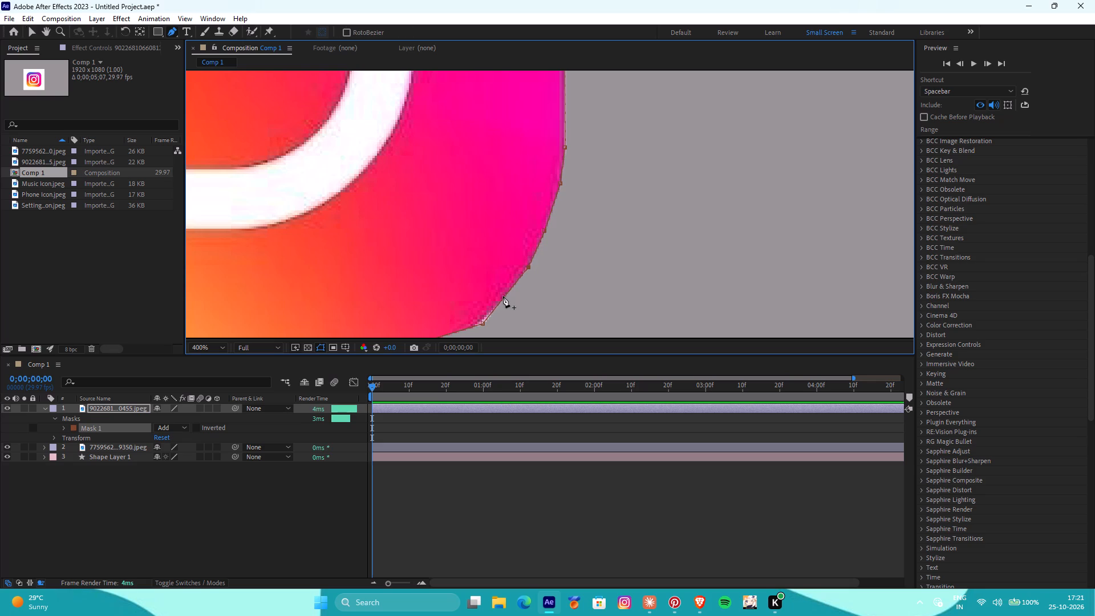
{"action": "double_click", "coordinate": [504, 296]}
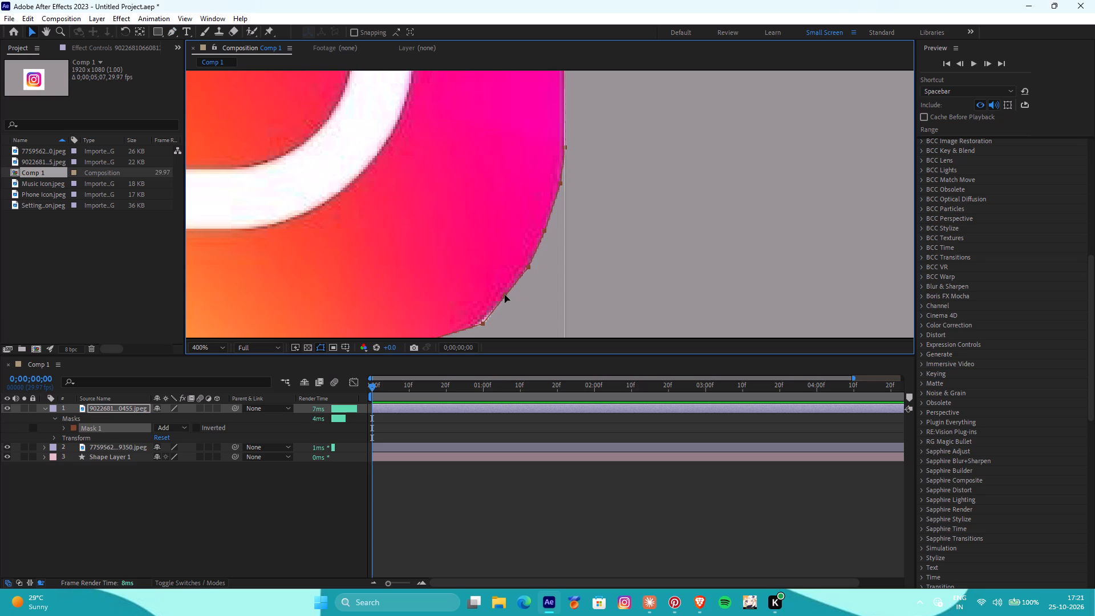
{"action": "left_click", "coordinate": [505, 295]}
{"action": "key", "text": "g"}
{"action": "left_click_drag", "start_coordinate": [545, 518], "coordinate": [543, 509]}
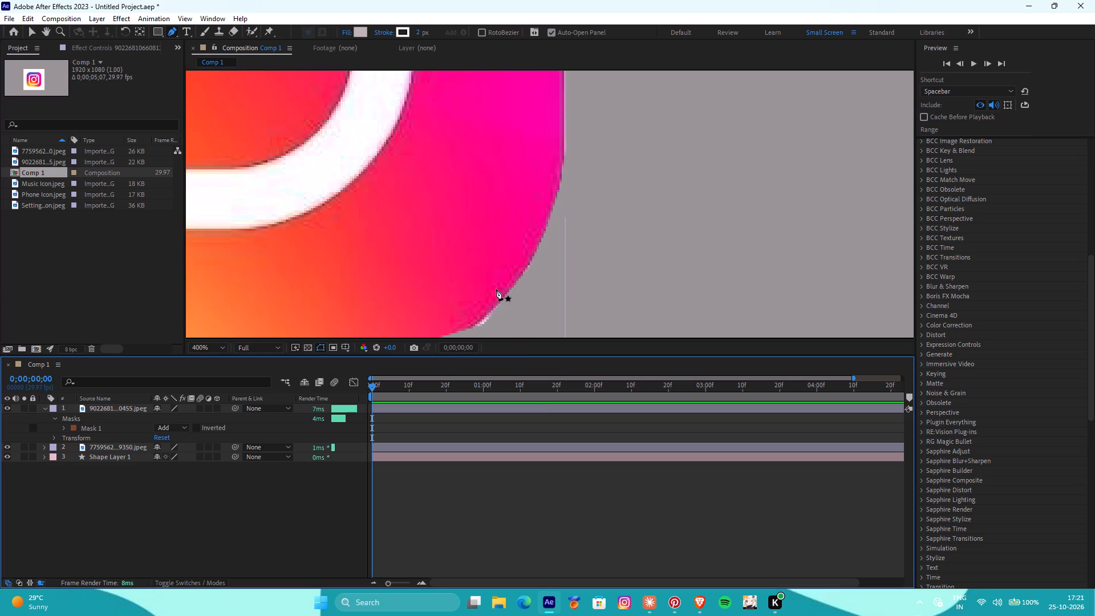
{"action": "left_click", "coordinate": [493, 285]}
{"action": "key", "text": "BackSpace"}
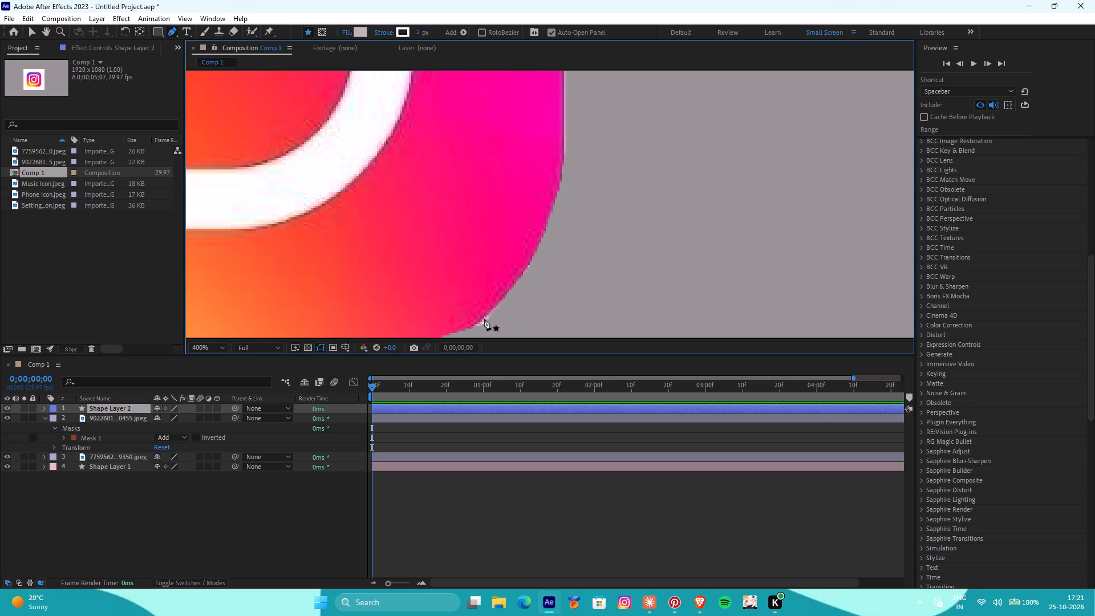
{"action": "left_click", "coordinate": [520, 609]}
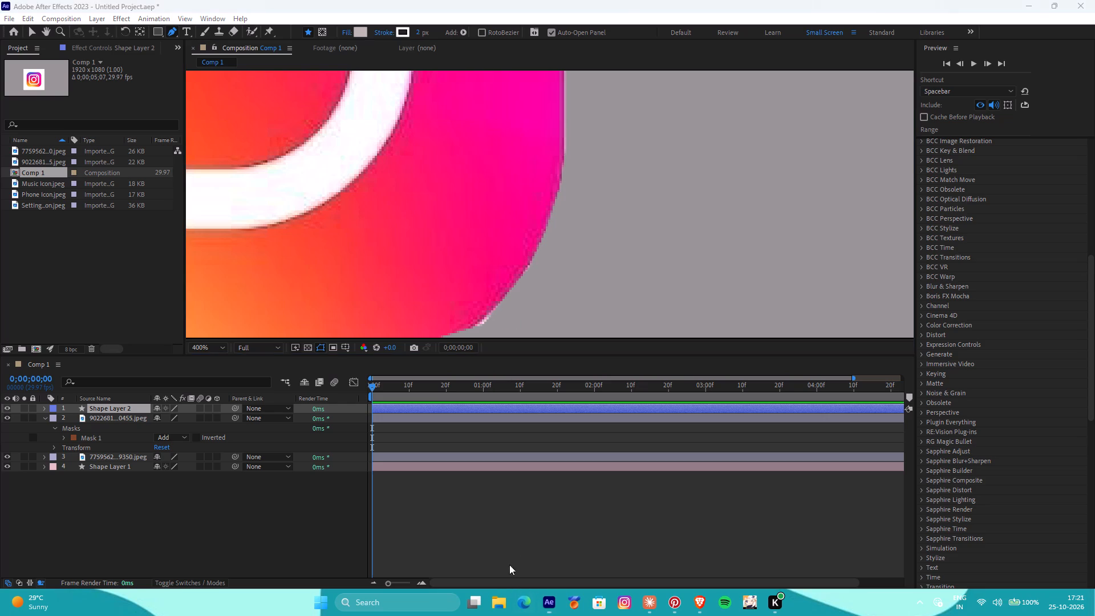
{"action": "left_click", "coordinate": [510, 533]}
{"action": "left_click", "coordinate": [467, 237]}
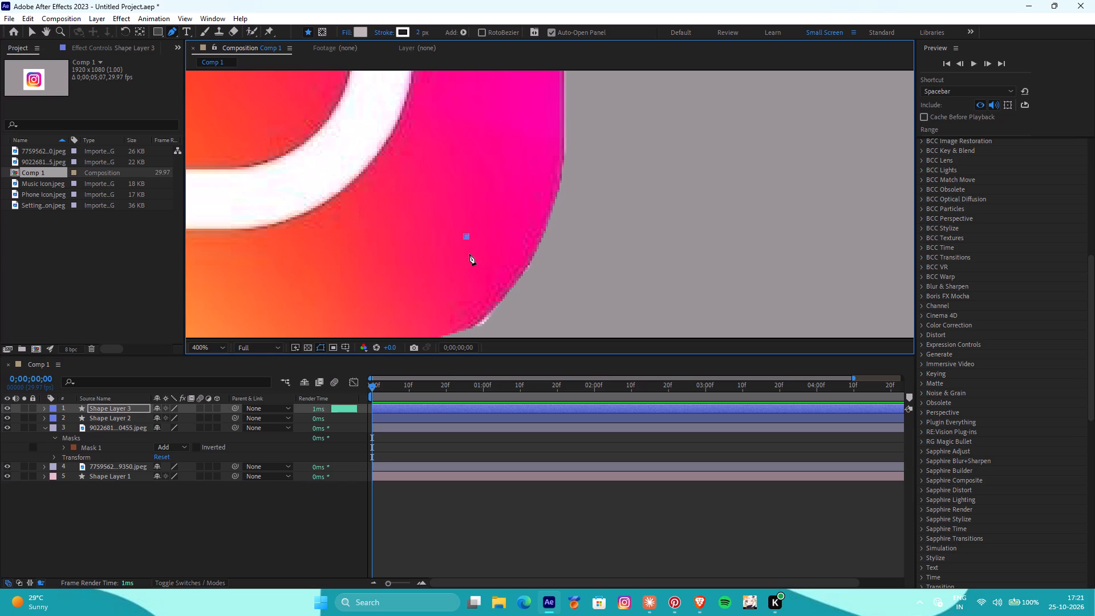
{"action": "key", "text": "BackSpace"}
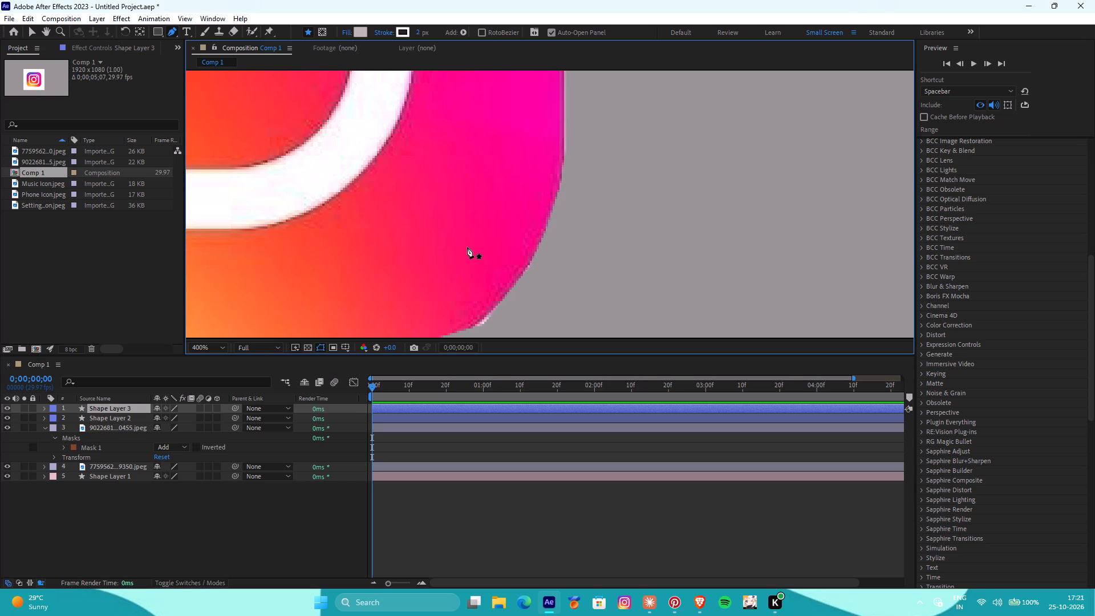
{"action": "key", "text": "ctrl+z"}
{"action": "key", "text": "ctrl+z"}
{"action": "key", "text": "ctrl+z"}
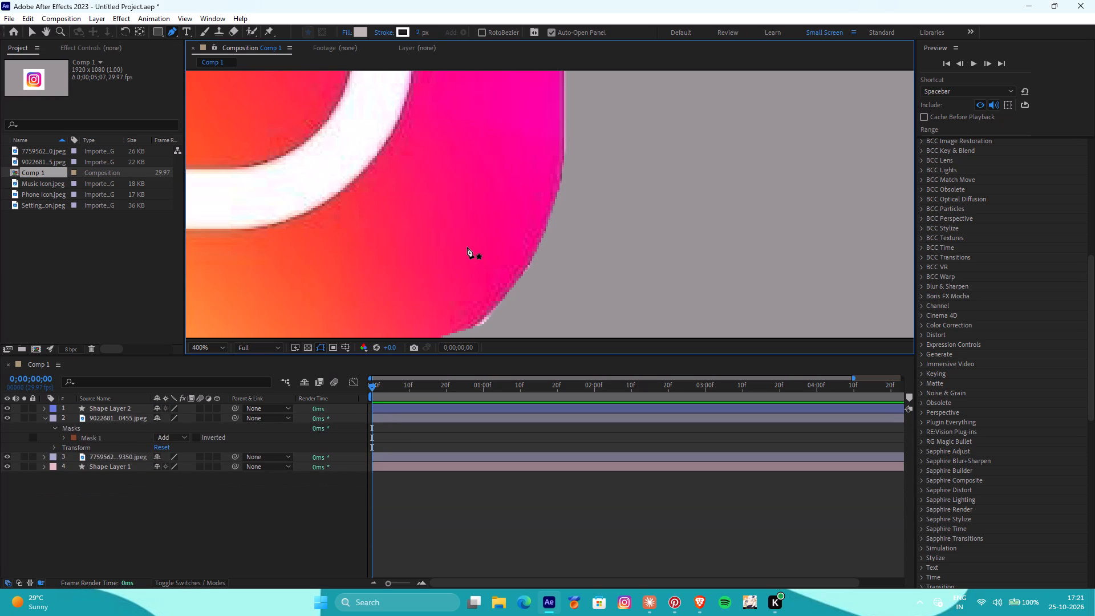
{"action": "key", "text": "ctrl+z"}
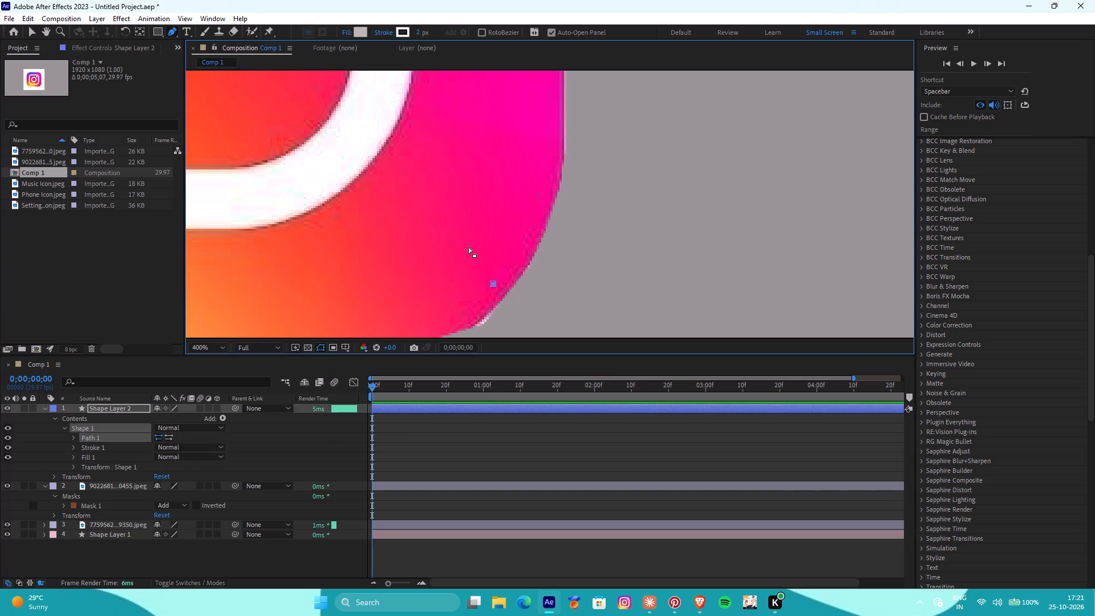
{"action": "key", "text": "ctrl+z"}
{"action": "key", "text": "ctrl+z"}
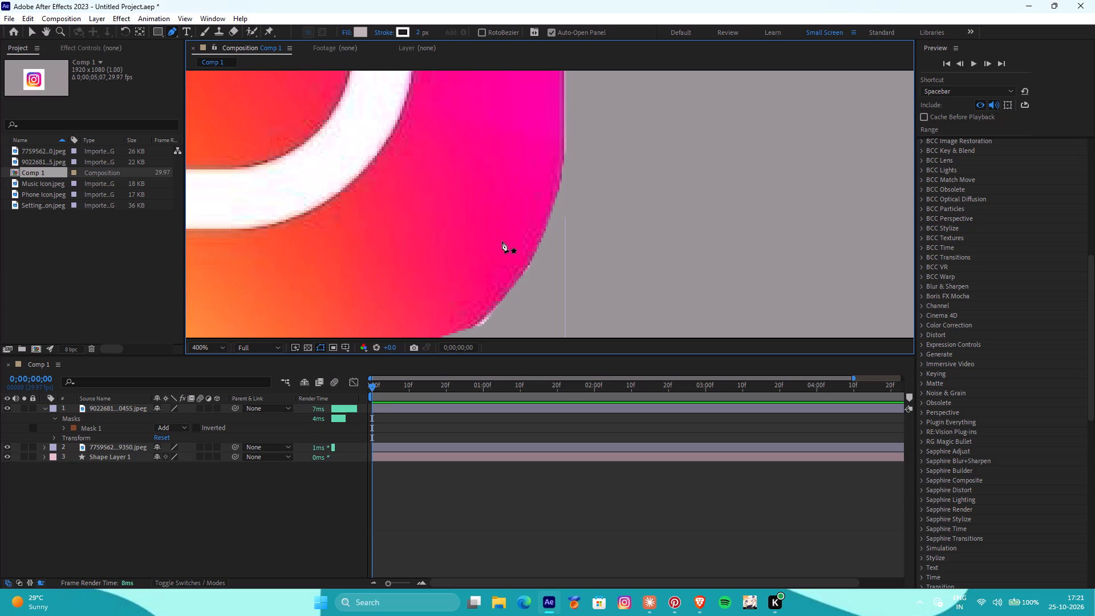
Reselect Mask 1 on the Instagram icon layer and nudge the mask slightly by its lower-right vertex.
{"action": "left_click", "coordinate": [502, 242]}
{"action": "key", "text": "BackSpace"}
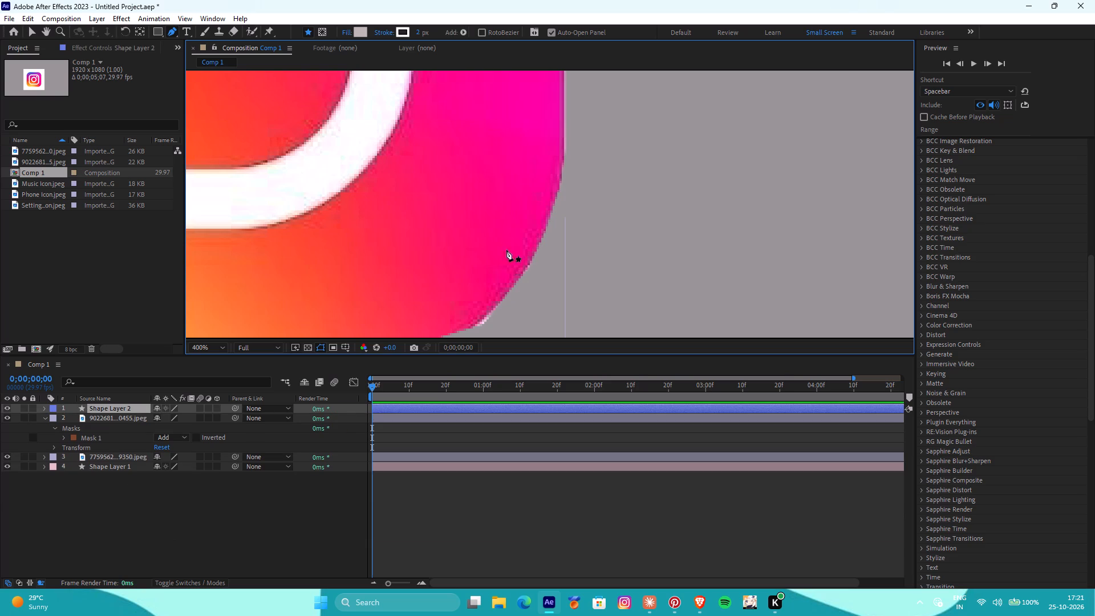
{"action": "left_click", "coordinate": [110, 416]}
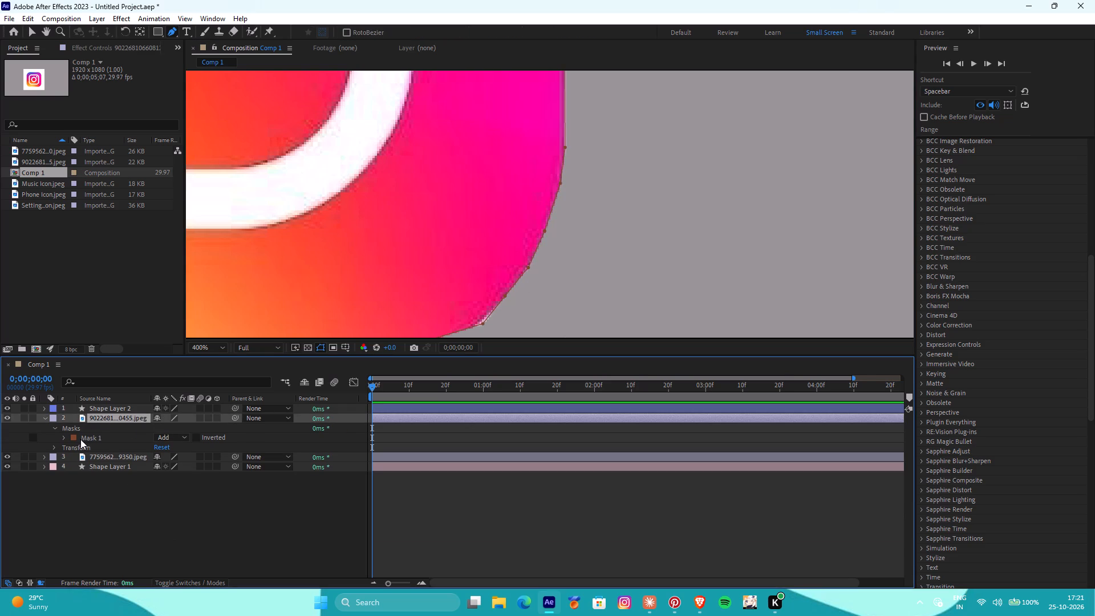
{"action": "left_click", "coordinate": [80, 439]}
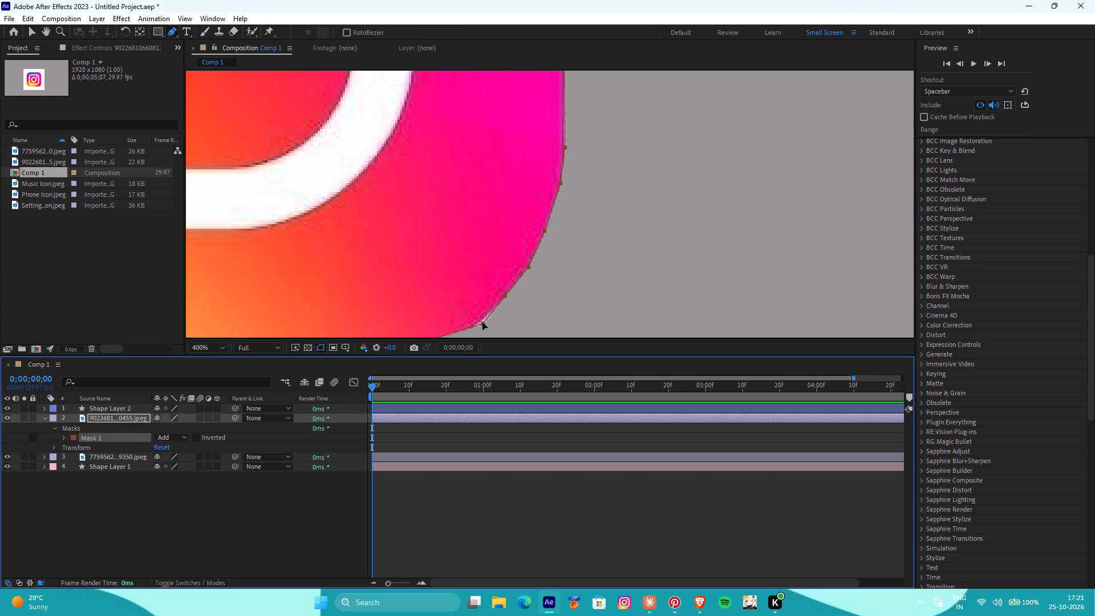
{"action": "left_click", "coordinate": [482, 322]}
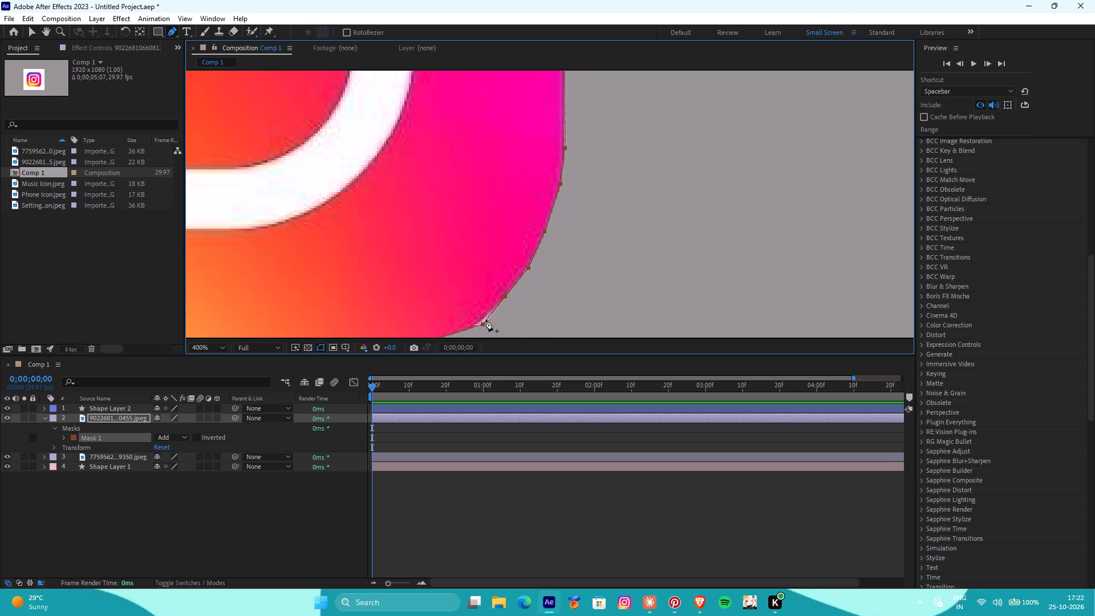
{"action": "key", "text": "g"}
{"action": "key", "text": "g"}
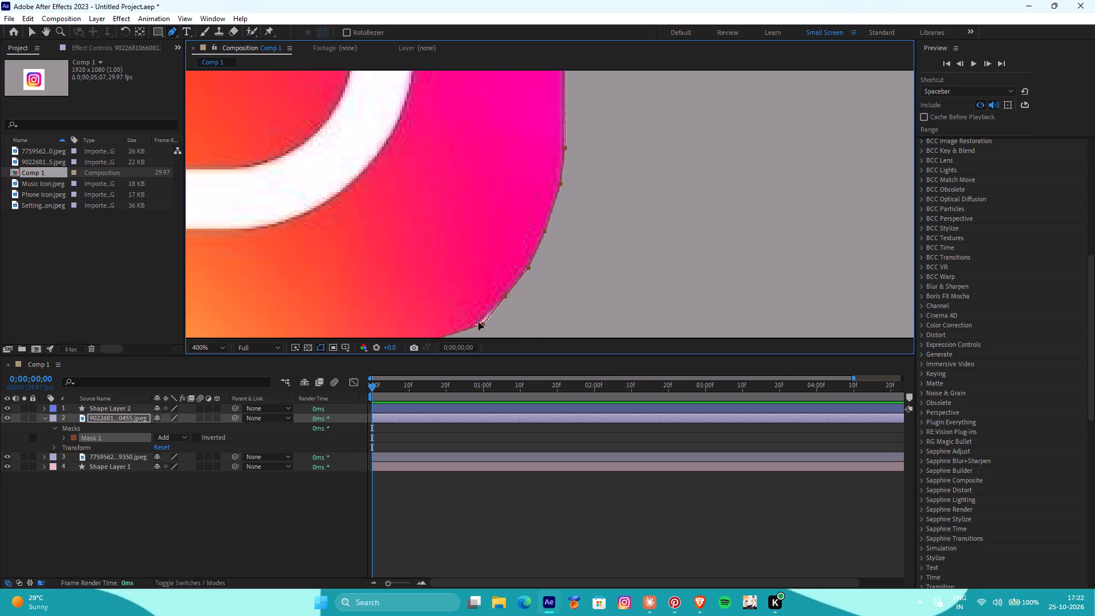
{"action": "left_click", "coordinate": [481, 322]}
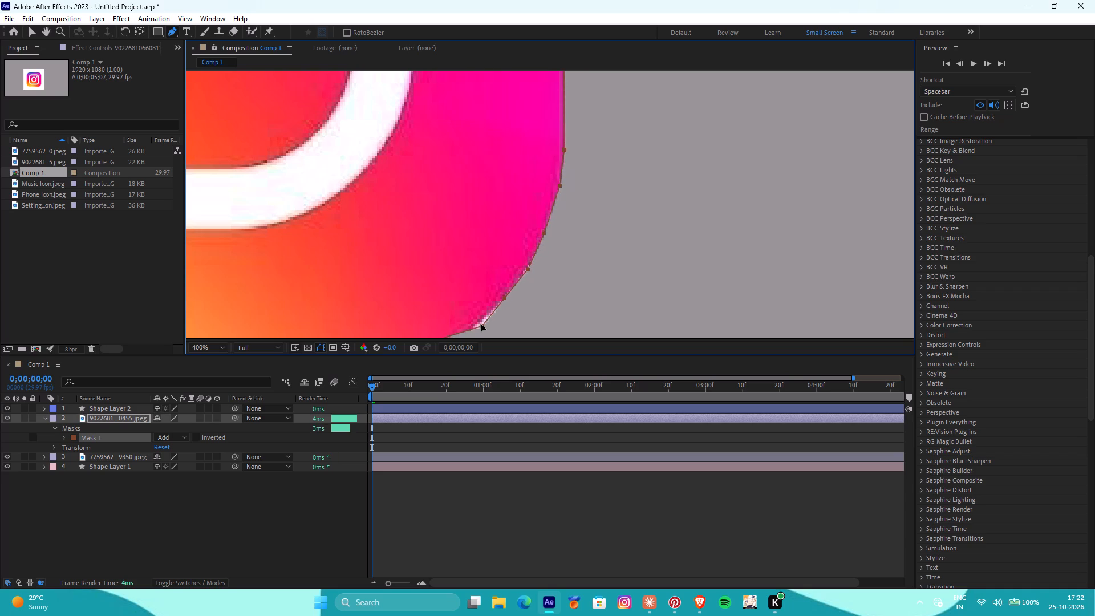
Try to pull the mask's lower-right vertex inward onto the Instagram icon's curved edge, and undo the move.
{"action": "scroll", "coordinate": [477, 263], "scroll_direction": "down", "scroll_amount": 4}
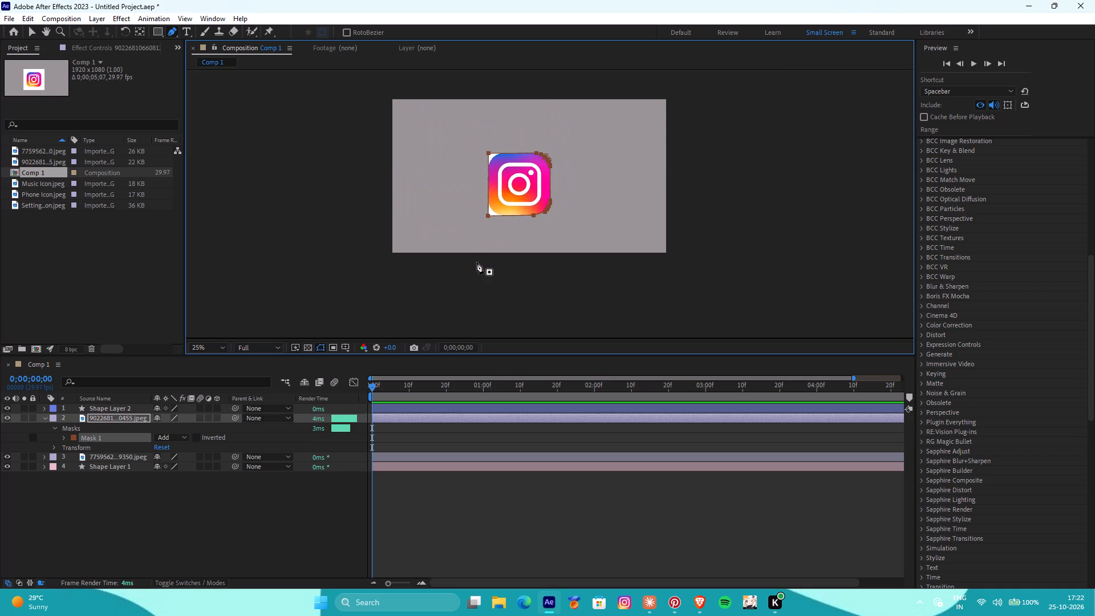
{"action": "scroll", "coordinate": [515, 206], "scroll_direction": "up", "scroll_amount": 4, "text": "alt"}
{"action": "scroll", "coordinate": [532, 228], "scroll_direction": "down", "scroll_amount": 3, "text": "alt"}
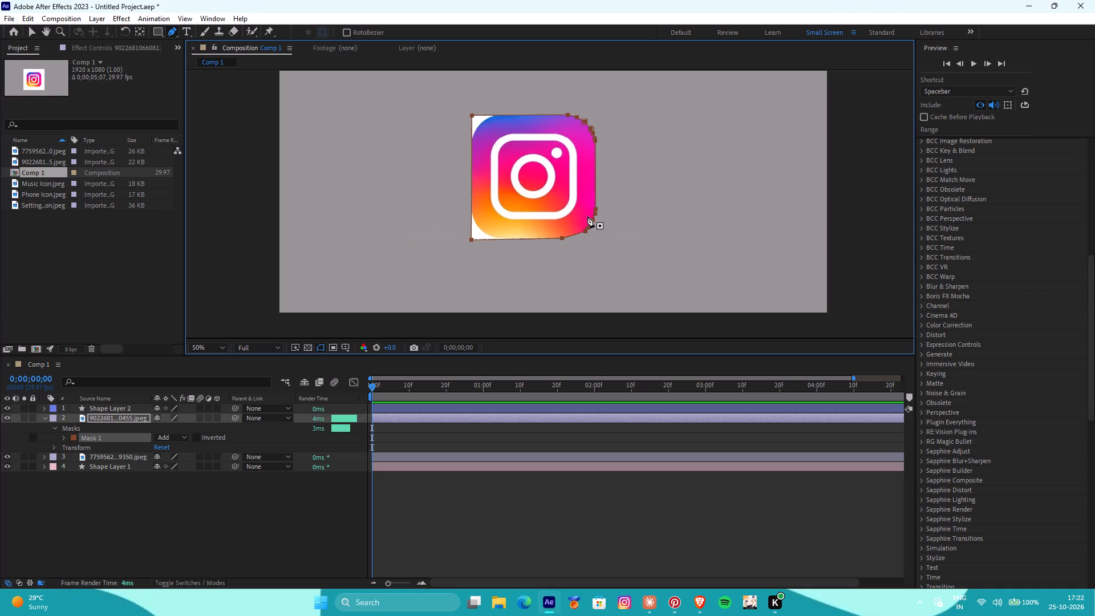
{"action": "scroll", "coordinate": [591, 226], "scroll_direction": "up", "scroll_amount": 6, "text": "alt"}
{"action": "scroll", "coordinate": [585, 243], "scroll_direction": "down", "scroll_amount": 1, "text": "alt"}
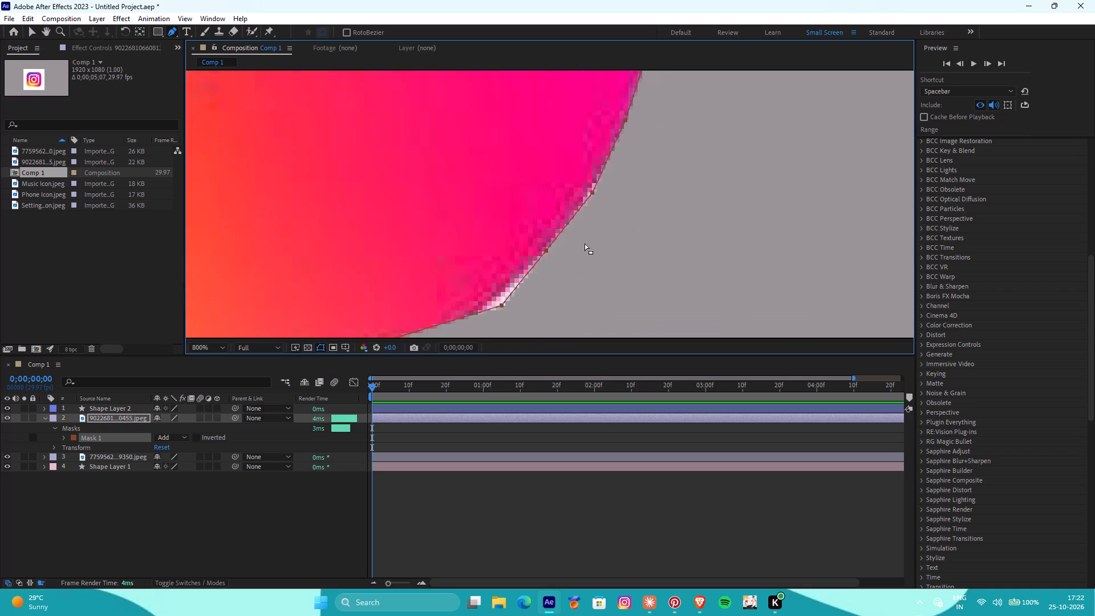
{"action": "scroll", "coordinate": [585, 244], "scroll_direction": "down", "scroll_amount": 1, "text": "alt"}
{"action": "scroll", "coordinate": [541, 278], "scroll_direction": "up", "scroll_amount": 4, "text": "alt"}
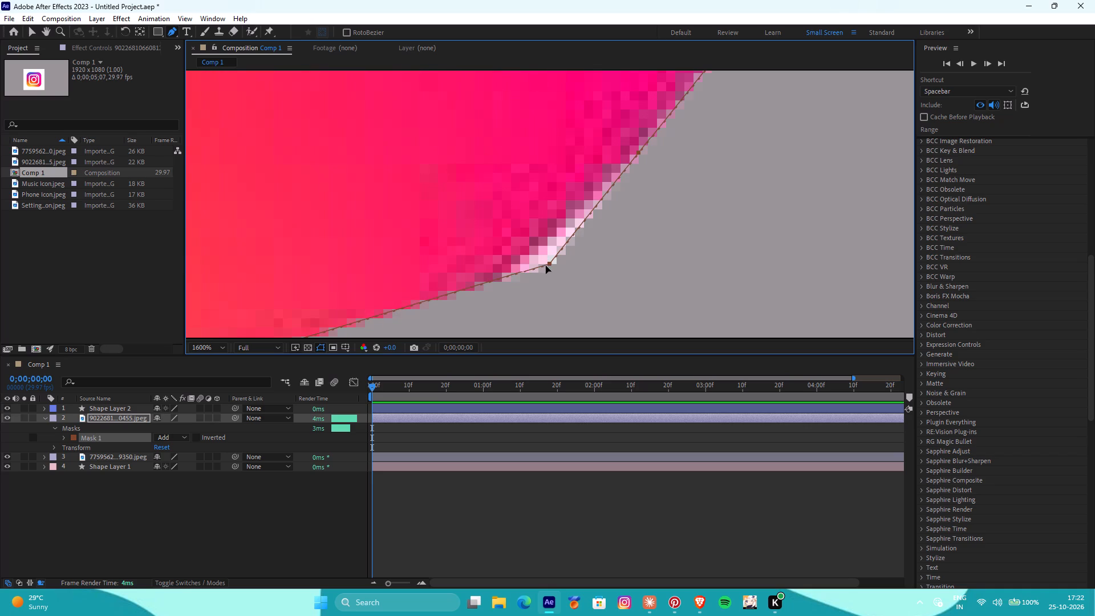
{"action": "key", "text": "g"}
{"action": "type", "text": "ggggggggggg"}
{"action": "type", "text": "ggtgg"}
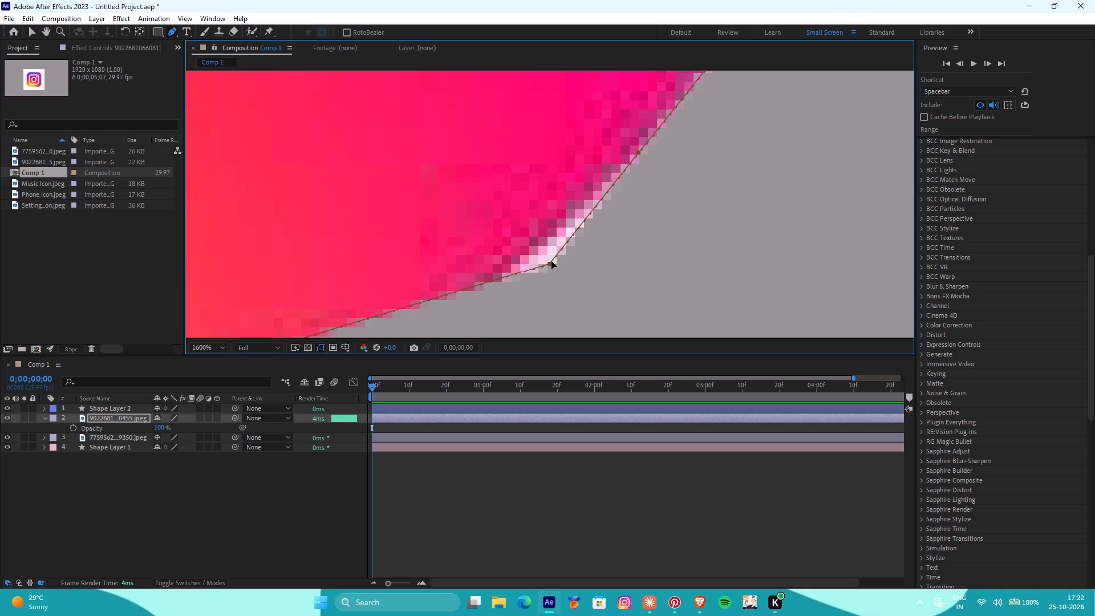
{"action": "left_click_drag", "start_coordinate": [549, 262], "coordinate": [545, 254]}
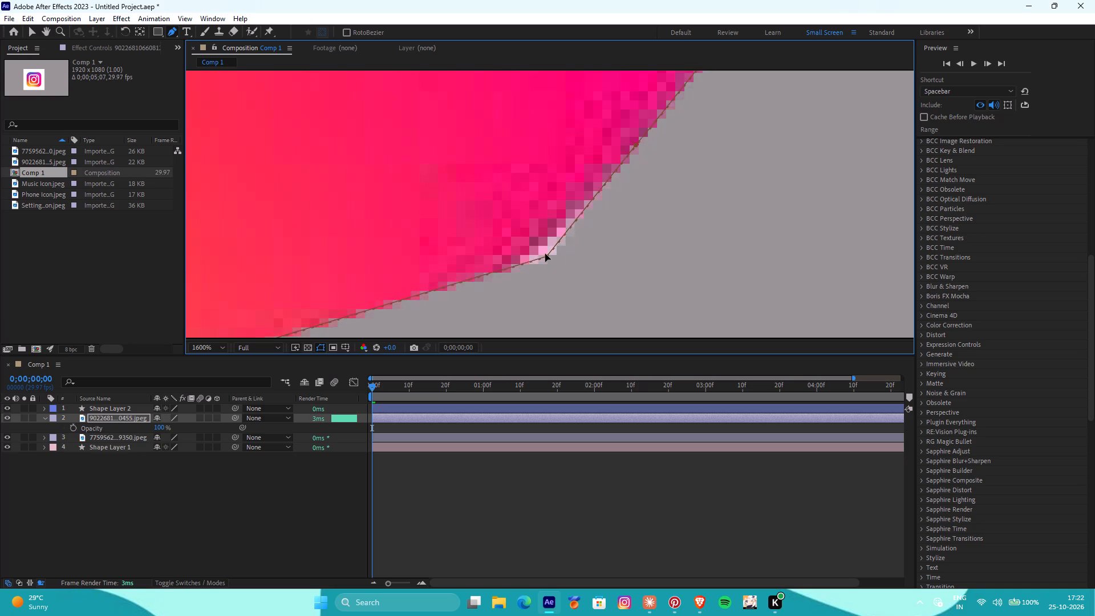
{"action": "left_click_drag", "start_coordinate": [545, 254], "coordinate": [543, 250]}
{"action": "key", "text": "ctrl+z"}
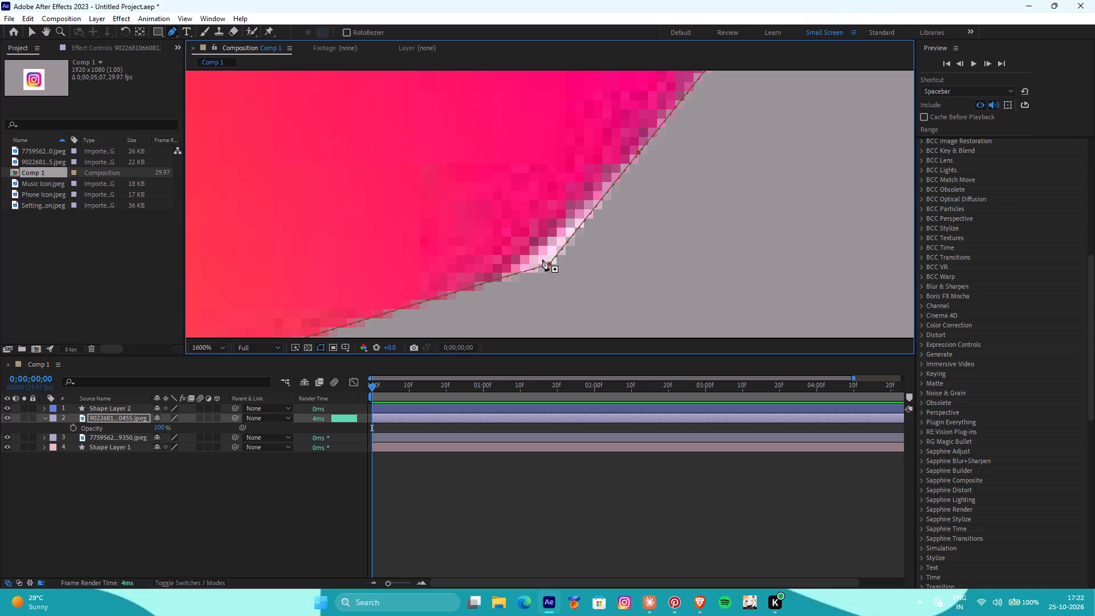
Pull curve handles from the mask's lower-right vertex, and delete that vertex.
{"action": "key", "text": "space"}
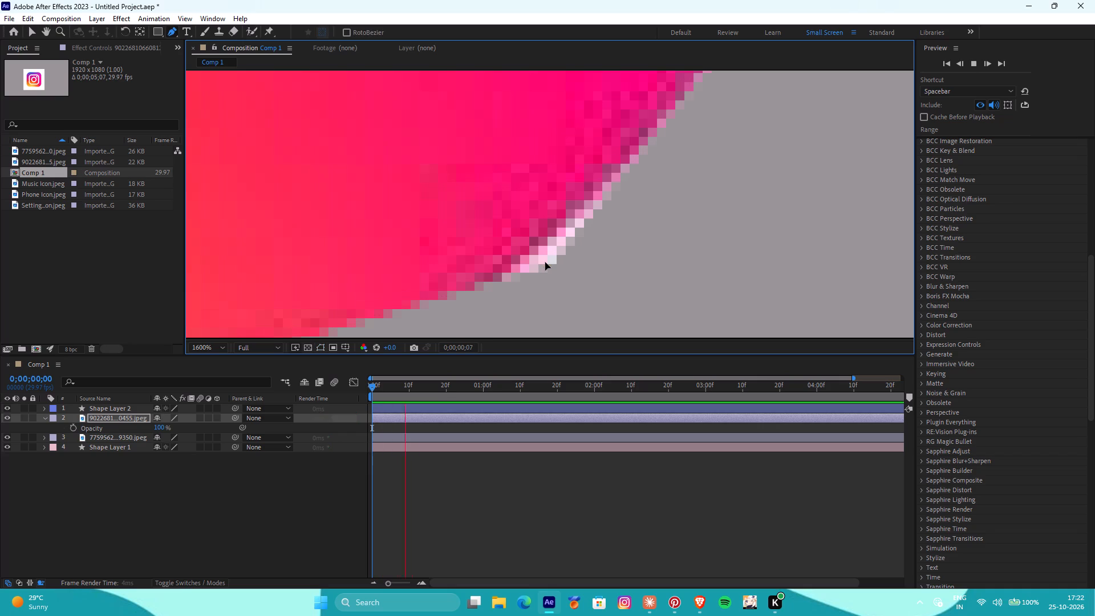
{"action": "key", "text": "space"}
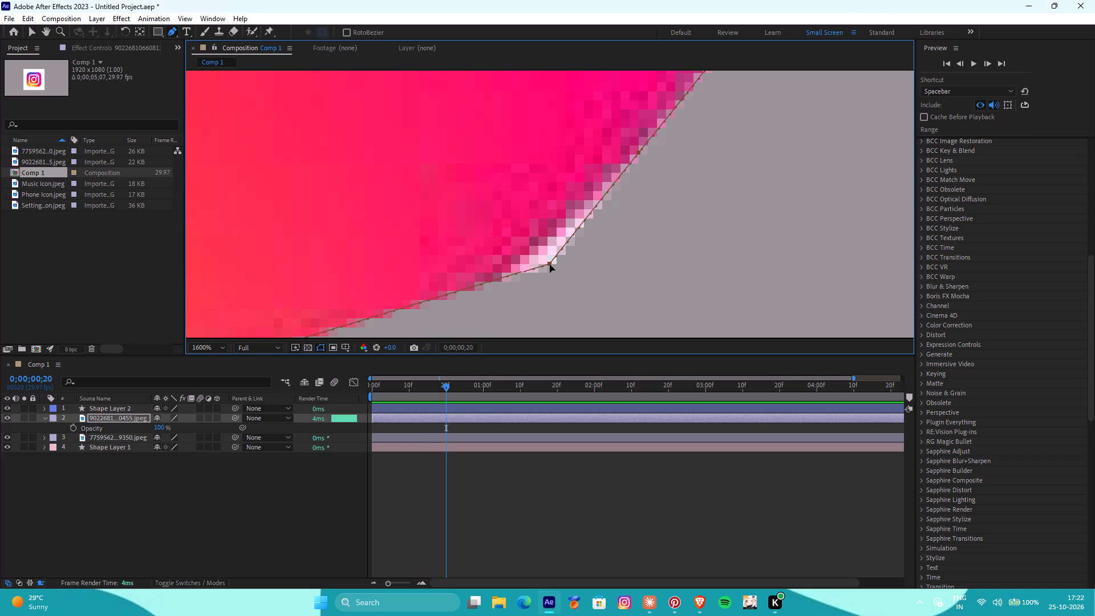
{"action": "left_click_drag", "start_coordinate": [548, 262], "coordinate": [548, 260], "text": "alt"}
{"action": "left_click_drag", "start_coordinate": [548, 260], "coordinate": [563, 256], "text": "alt"}
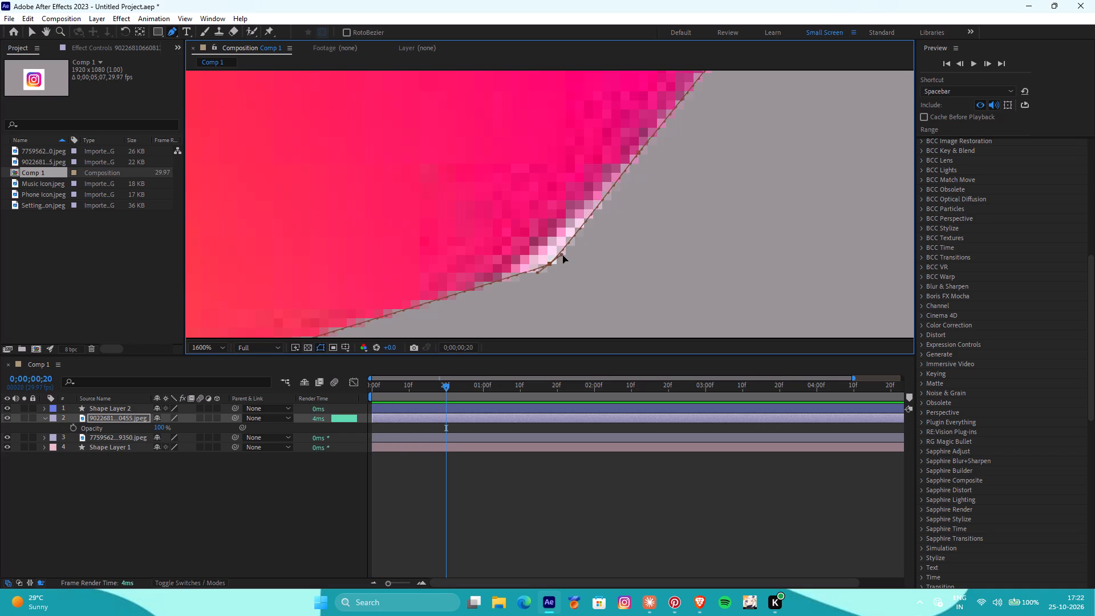
{"action": "left_click_drag", "start_coordinate": [563, 256], "coordinate": [573, 246], "text": "alt"}
{"action": "key", "text": "BackSpace"}
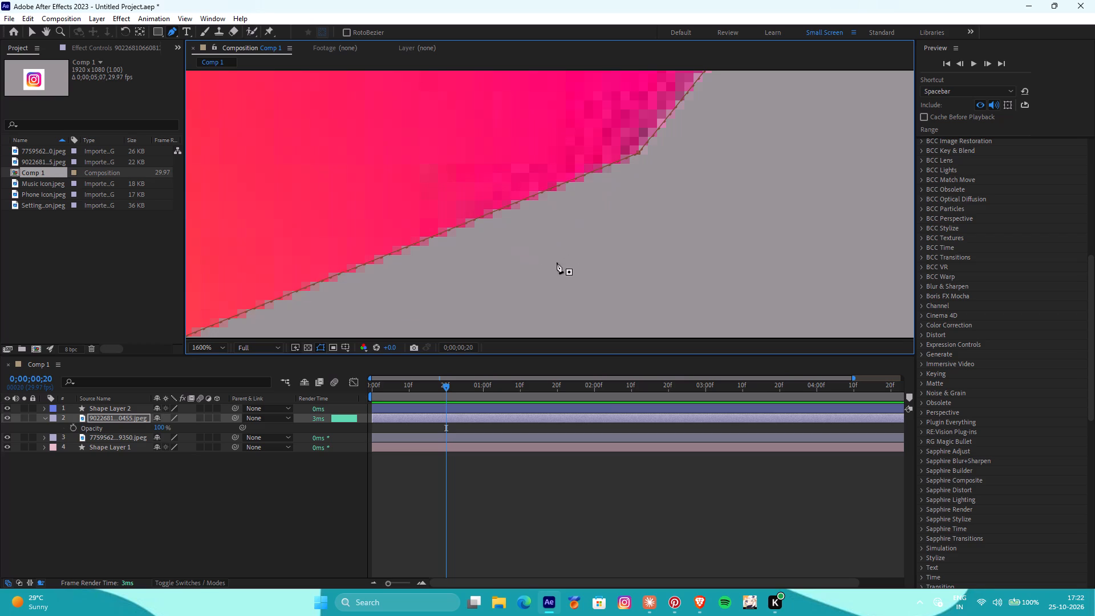
{"action": "left_click", "coordinate": [513, 267]}
{"action": "key", "text": "BackSpace"}
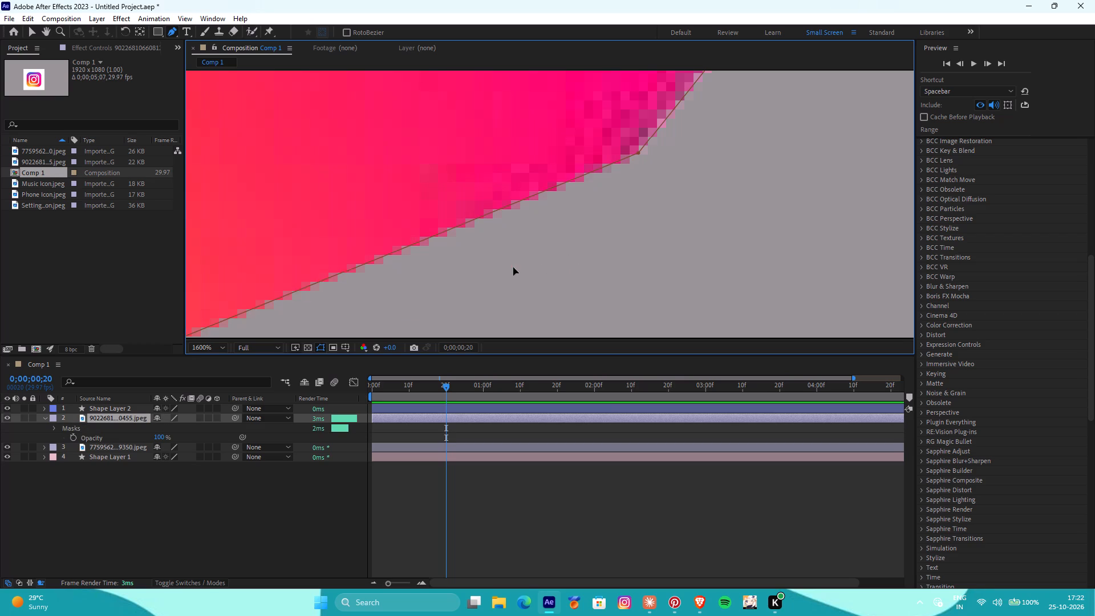
Add a new mask vertex on the straight segment crossing the Instagram icon's lower-right curve.
{"action": "left_click", "coordinate": [479, 219]}
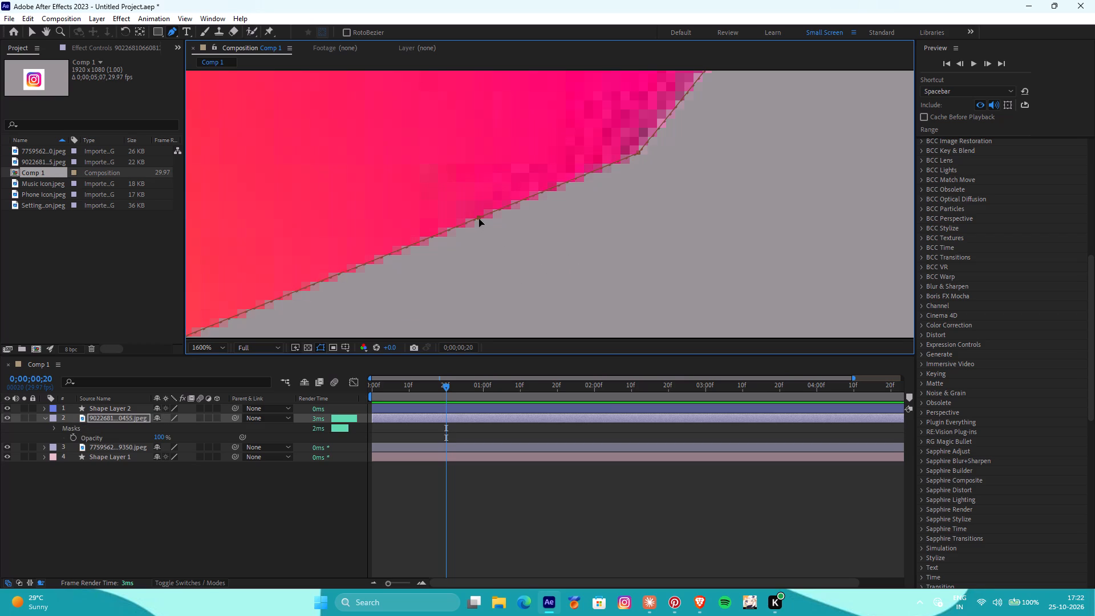
{"action": "left_click_drag", "start_coordinate": [479, 219], "coordinate": [485, 233]}
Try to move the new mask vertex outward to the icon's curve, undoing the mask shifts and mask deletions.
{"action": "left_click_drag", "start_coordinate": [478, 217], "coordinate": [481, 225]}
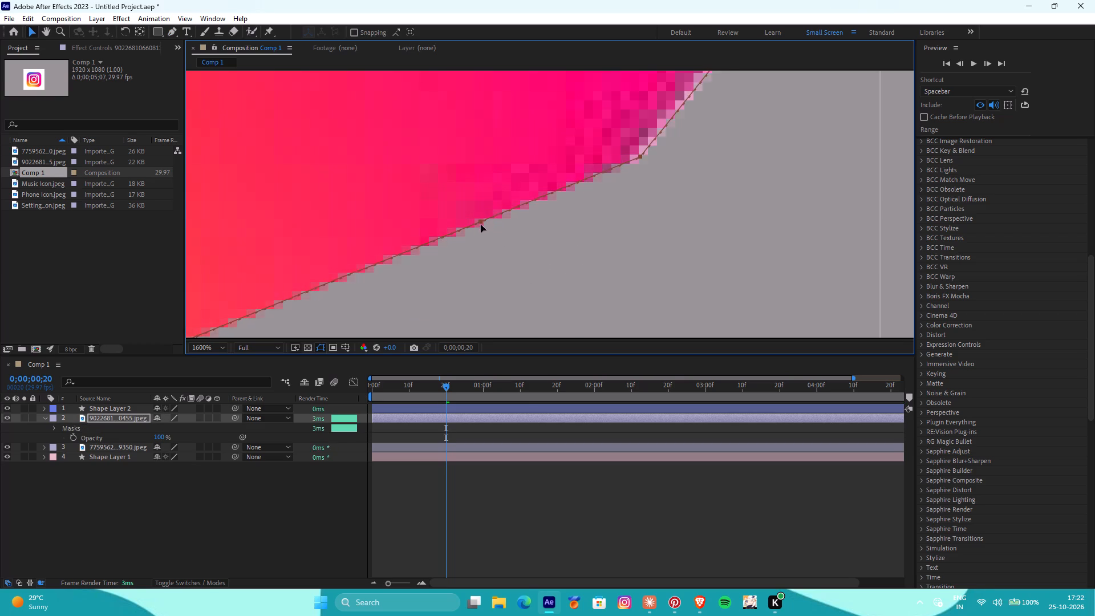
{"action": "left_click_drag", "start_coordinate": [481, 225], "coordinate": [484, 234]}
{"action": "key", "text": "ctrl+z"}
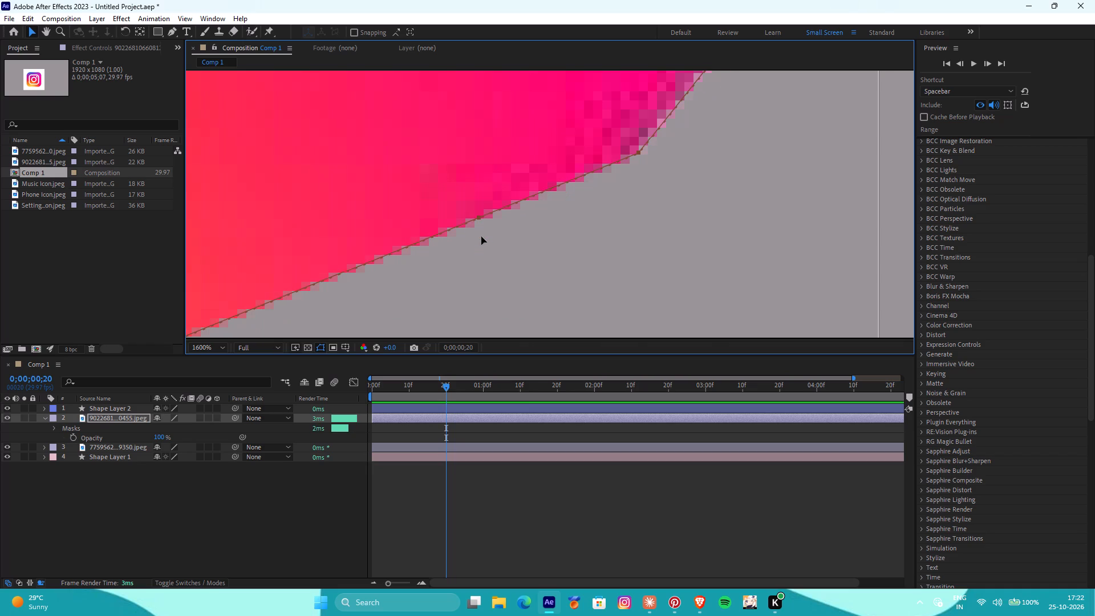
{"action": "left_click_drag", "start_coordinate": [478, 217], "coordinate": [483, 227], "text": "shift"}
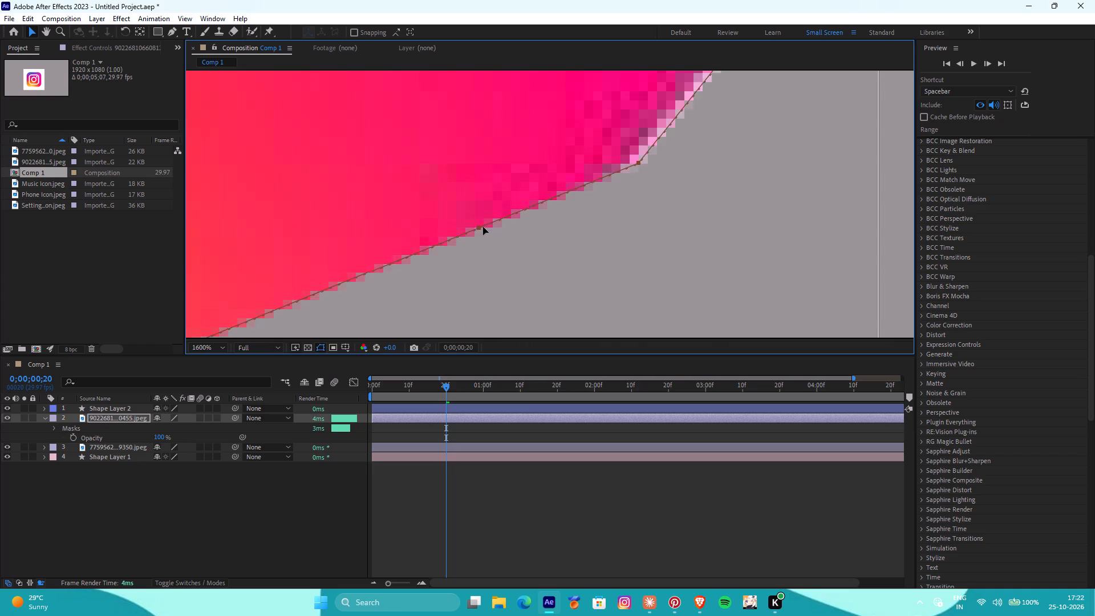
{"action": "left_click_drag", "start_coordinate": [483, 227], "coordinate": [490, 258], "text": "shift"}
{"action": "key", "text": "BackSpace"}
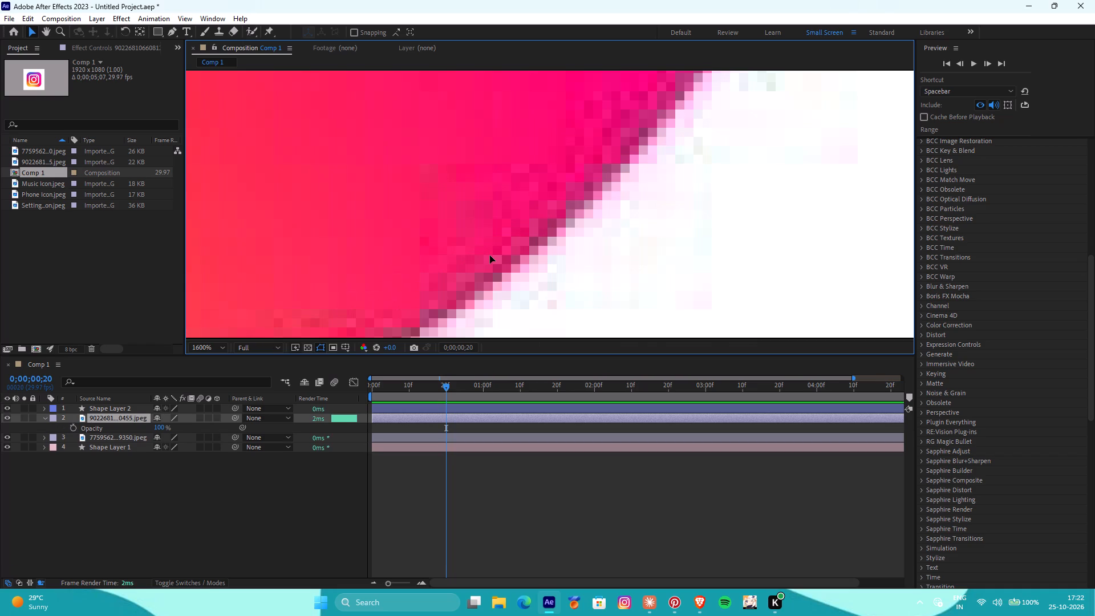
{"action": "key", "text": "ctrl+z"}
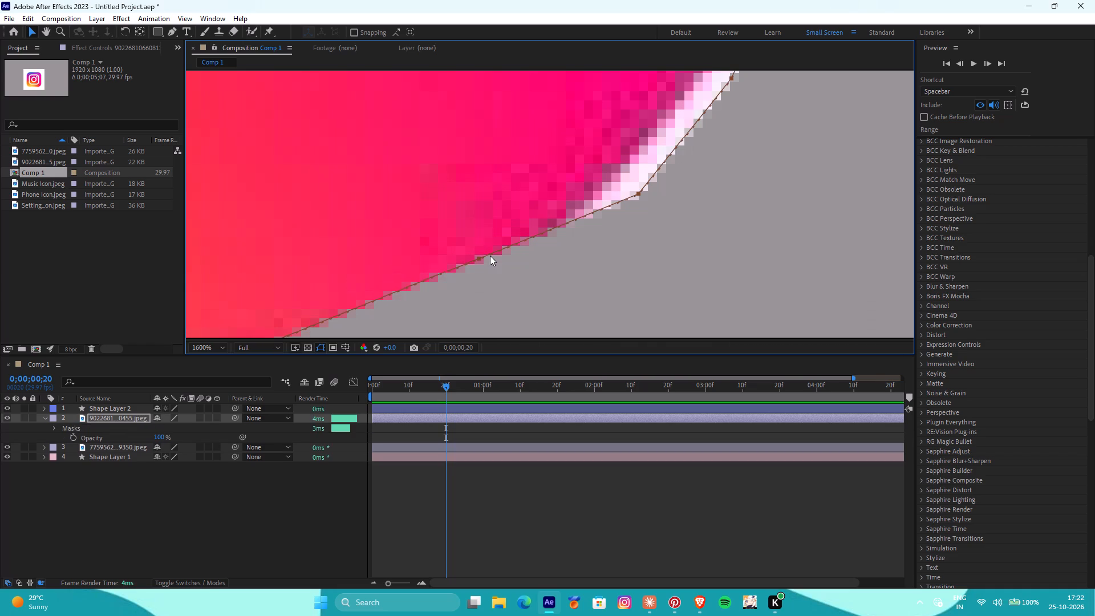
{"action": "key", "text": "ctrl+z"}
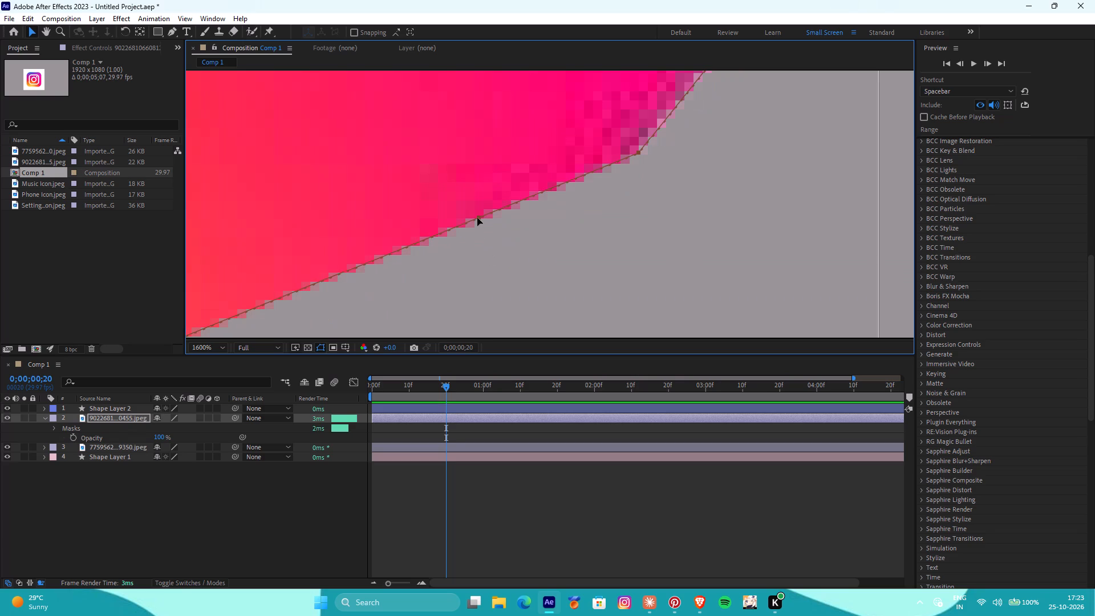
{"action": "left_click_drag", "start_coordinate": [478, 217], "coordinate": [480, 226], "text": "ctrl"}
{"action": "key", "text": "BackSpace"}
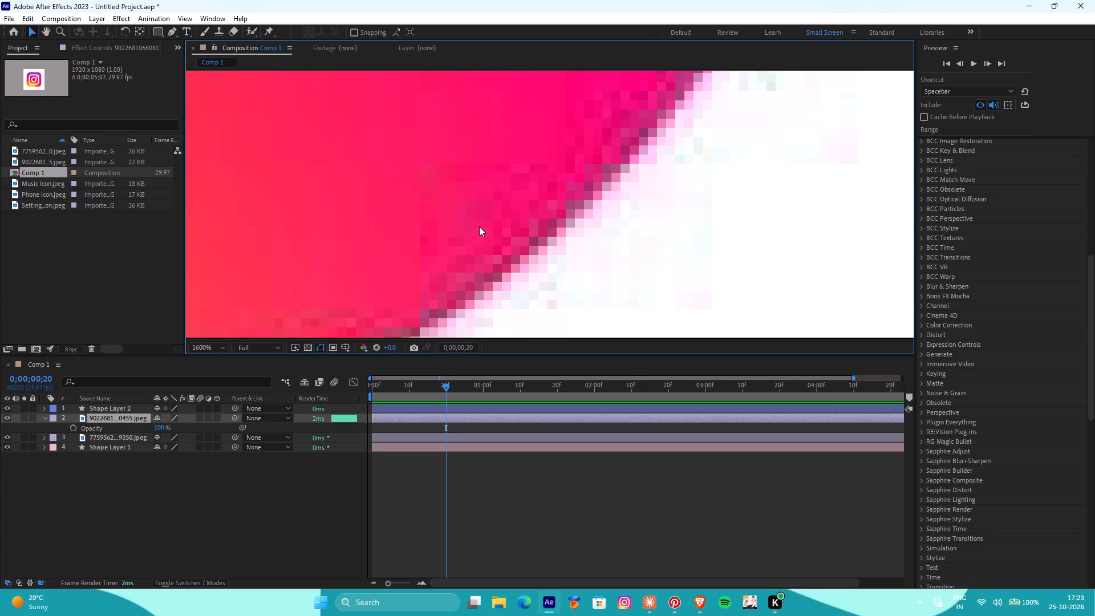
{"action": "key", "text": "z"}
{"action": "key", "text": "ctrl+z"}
Add a mask vertex midway along the straight segment crossing the Instagram icon's lower-right curve, replacing the first attempt.
{"action": "scroll", "coordinate": [481, 226], "scroll_direction": "down", "scroll_amount": 4}
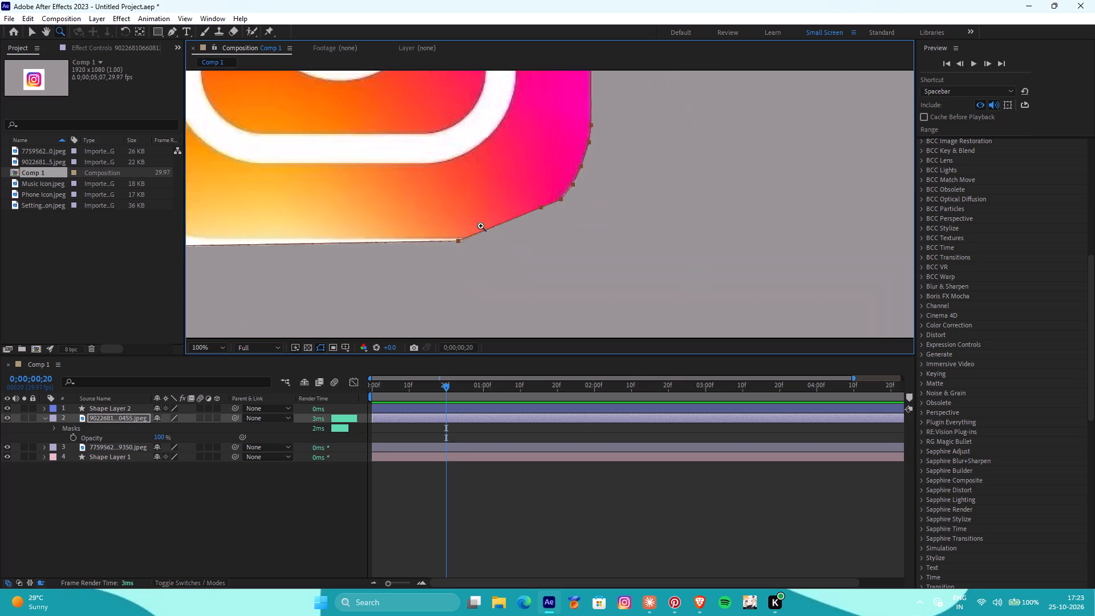
{"action": "scroll", "coordinate": [481, 226], "scroll_direction": "down", "scroll_amount": 4}
{"action": "scroll", "coordinate": [548, 238], "scroll_direction": "up", "scroll_amount": 8}
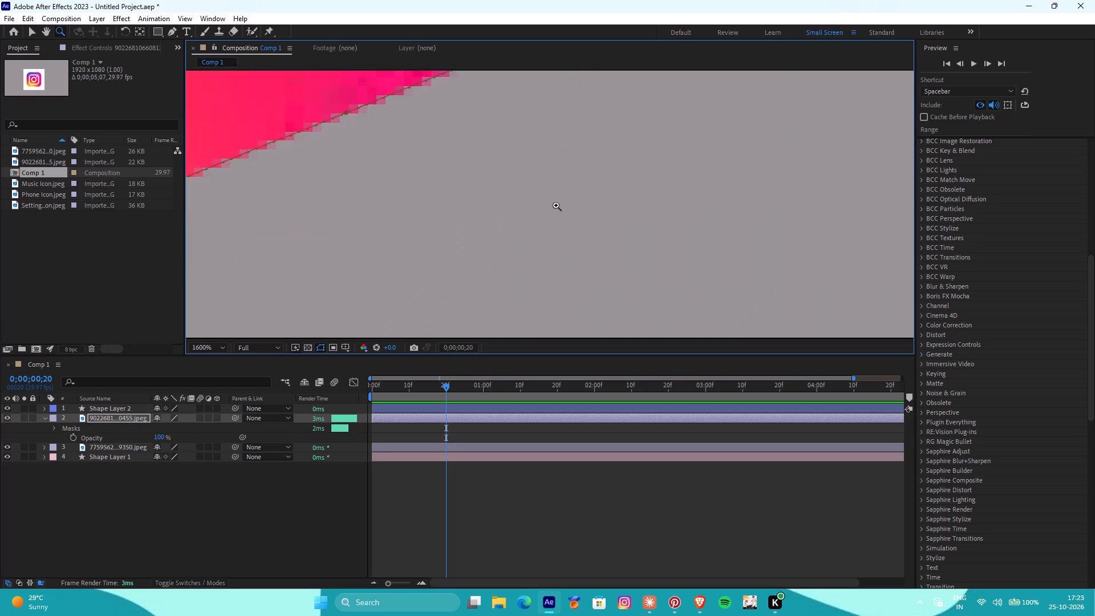
{"action": "scroll", "coordinate": [556, 205], "scroll_direction": "down", "scroll_amount": 2}
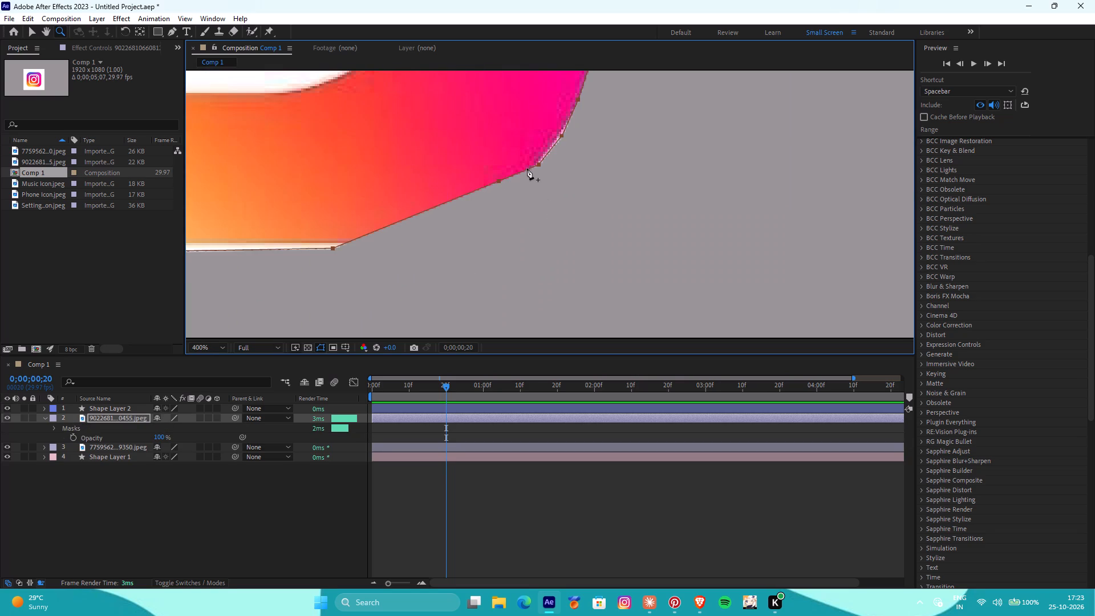
{"action": "key", "text": "g"}
{"action": "scroll", "coordinate": [497, 196], "scroll_direction": "up", "scroll_amount": 4}
{"action": "scroll", "coordinate": [494, 197], "scroll_direction": "down", "scroll_amount": 3}
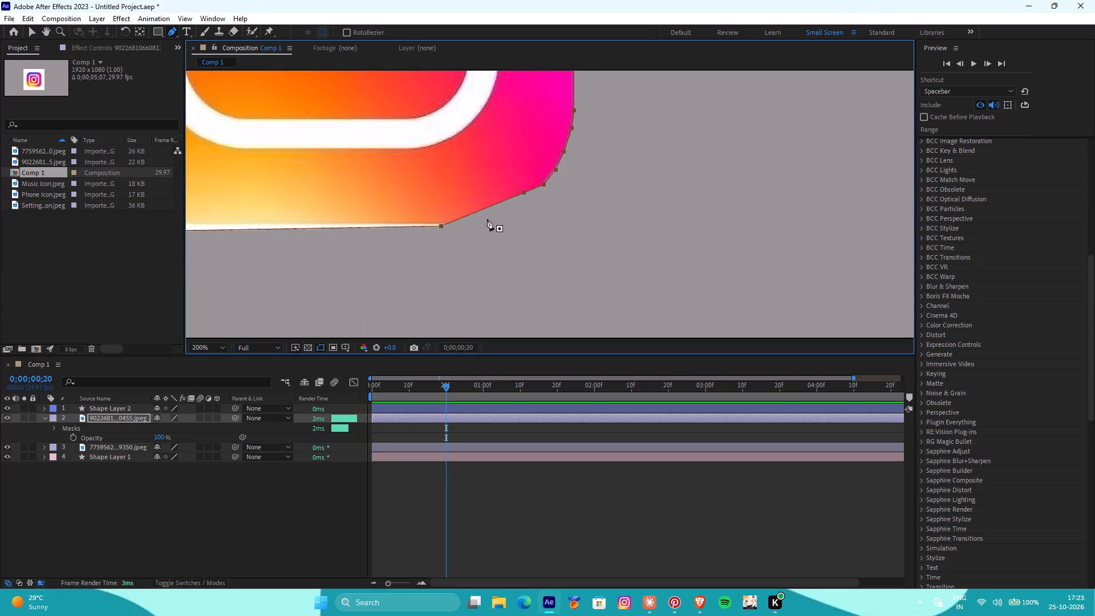
{"action": "scroll", "coordinate": [486, 206], "scroll_direction": "up", "scroll_amount": 2, "text": "alt"}
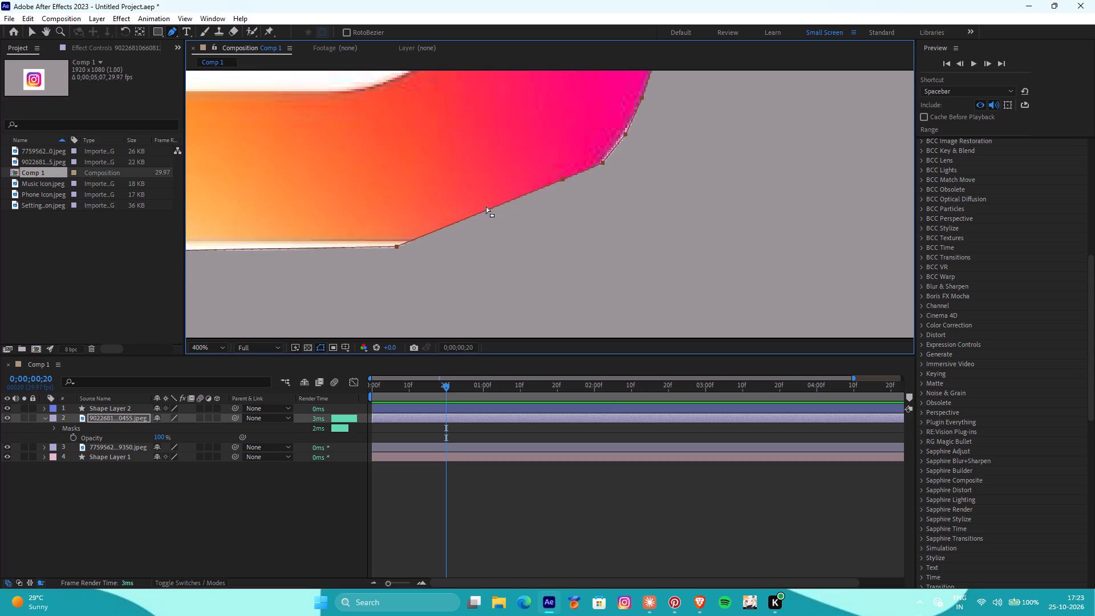
{"action": "scroll", "coordinate": [486, 206], "scroll_direction": "up", "scroll_amount": 2, "text": "alt"}
{"action": "left_click", "coordinate": [496, 218]}
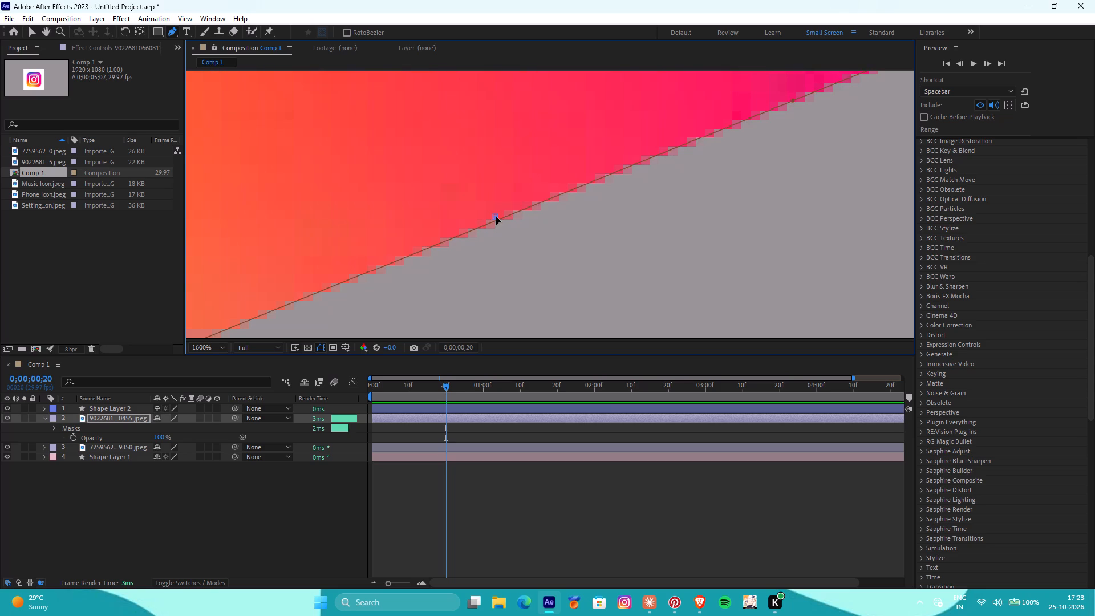
{"action": "key", "text": "BackSpace"}
{"action": "left_click", "coordinate": [503, 218]}
Move the new mask vertex outward onto the Instagram icon's curved edge near the lower end of the lower-right corner.
{"action": "left_click_drag", "start_coordinate": [503, 218], "coordinate": [537, 288]}
{"action": "scroll", "coordinate": [537, 288], "scroll_direction": "down", "scroll_amount": 2}
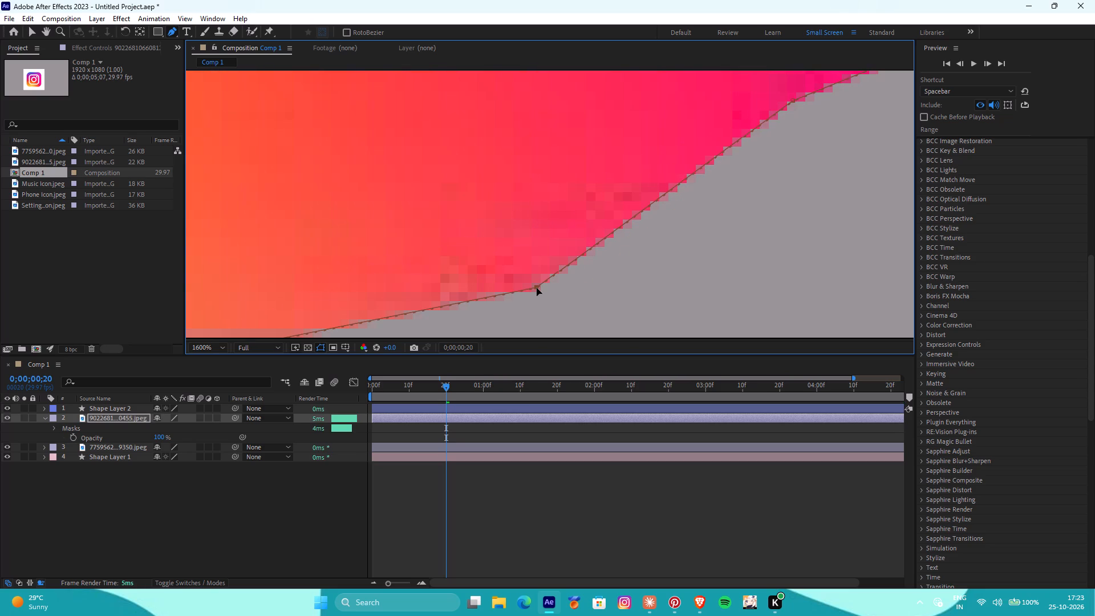
{"action": "scroll", "coordinate": [537, 288], "scroll_direction": "down", "scroll_amount": 1}
{"action": "left_click_drag", "start_coordinate": [537, 288], "coordinate": [537, 286]}
{"action": "scroll", "coordinate": [545, 279], "scroll_direction": "down", "scroll_amount": 2}
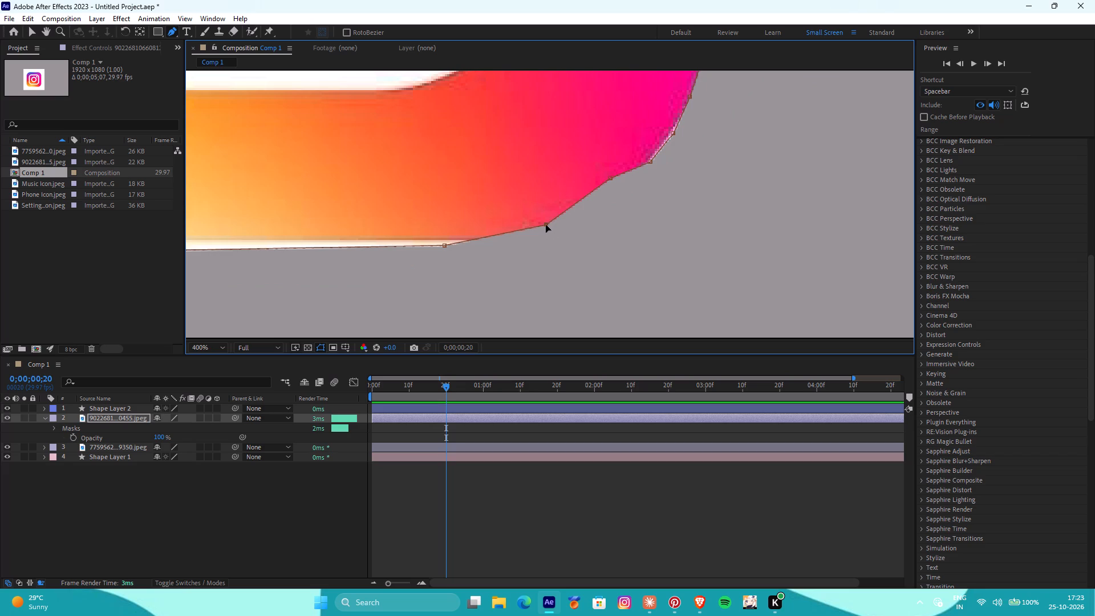
{"action": "left_click_drag", "start_coordinate": [546, 225], "coordinate": [518, 248]}
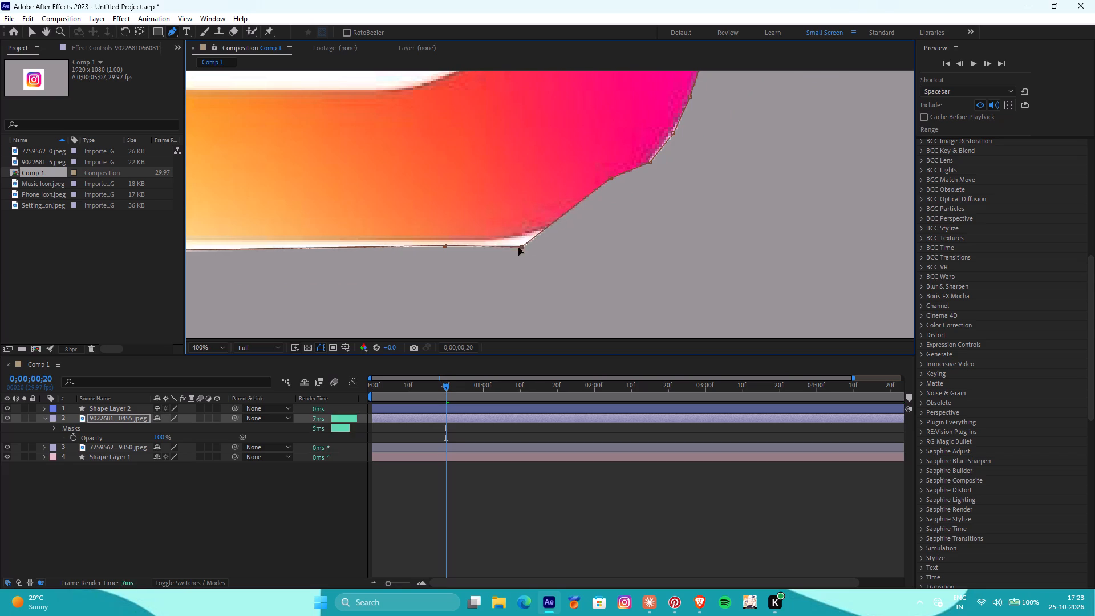
{"action": "left_click_drag", "start_coordinate": [518, 248], "coordinate": [540, 230]}
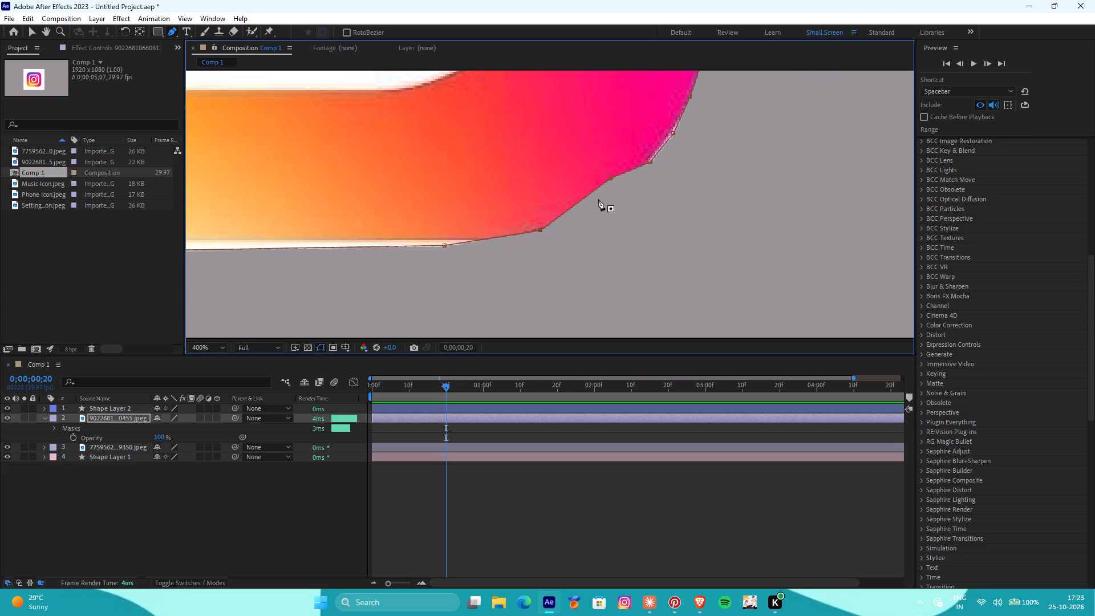
Fit the neighbouring mask vertices to the Instagram icon's lower-right curve and add one more vertex between them.
{"action": "left_click_drag", "start_coordinate": [611, 177], "coordinate": [603, 210]}
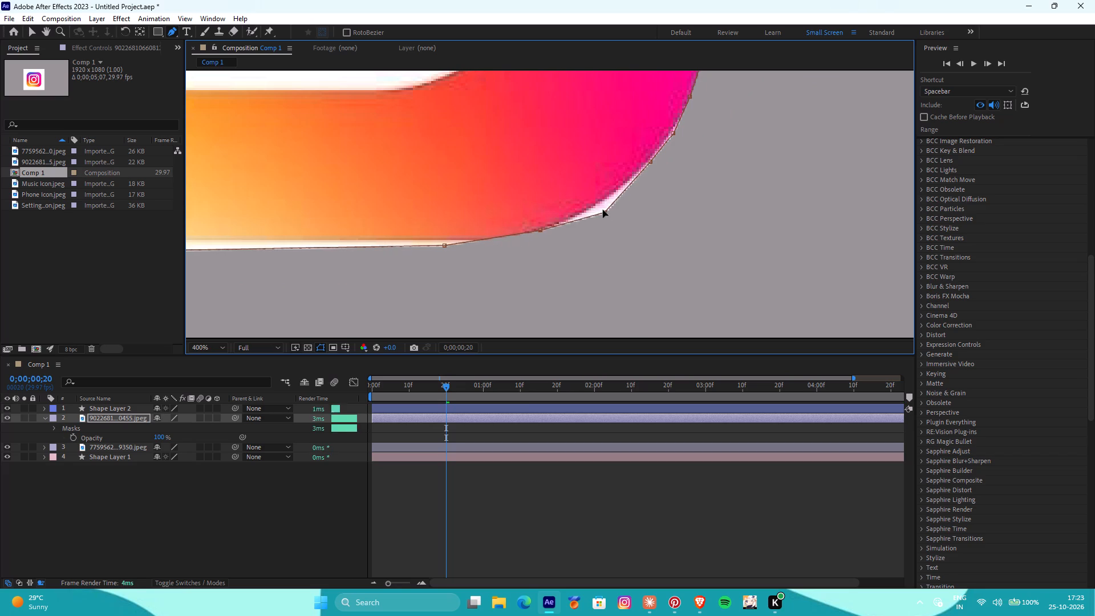
{"action": "left_click_drag", "start_coordinate": [603, 210], "coordinate": [597, 204]}
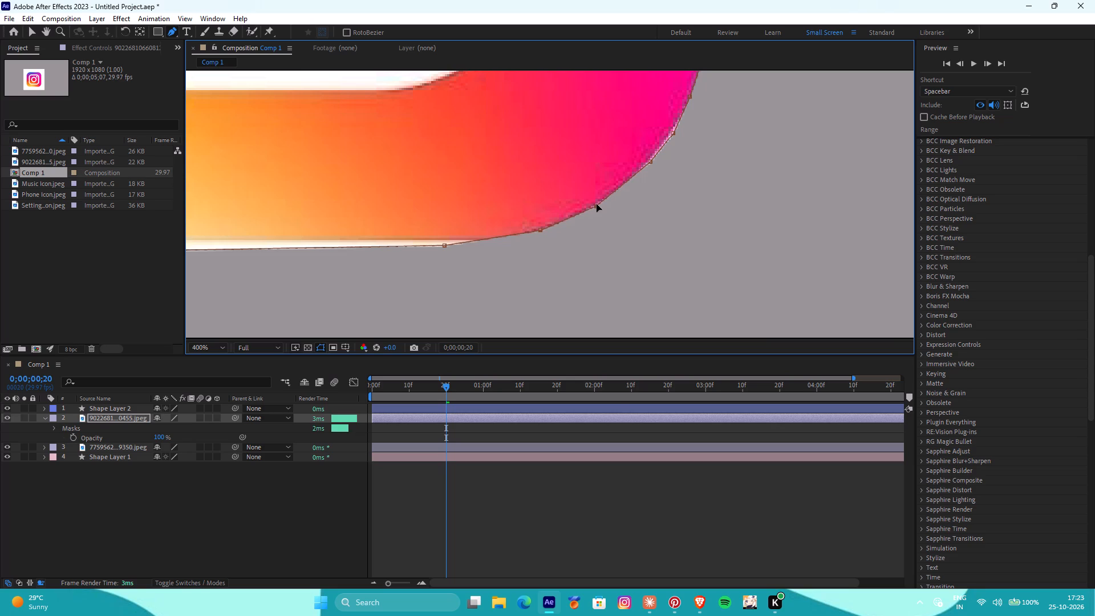
{"action": "left_click_drag", "start_coordinate": [597, 204], "coordinate": [596, 204]}
{"action": "left_click", "coordinate": [672, 132]}
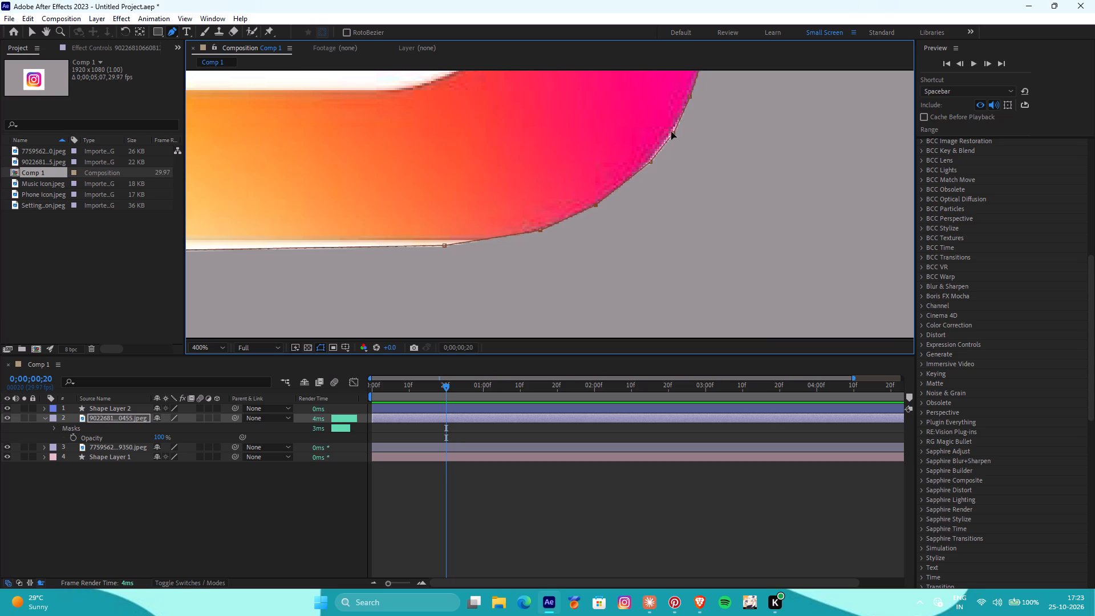
{"action": "left_click", "coordinate": [652, 161]}
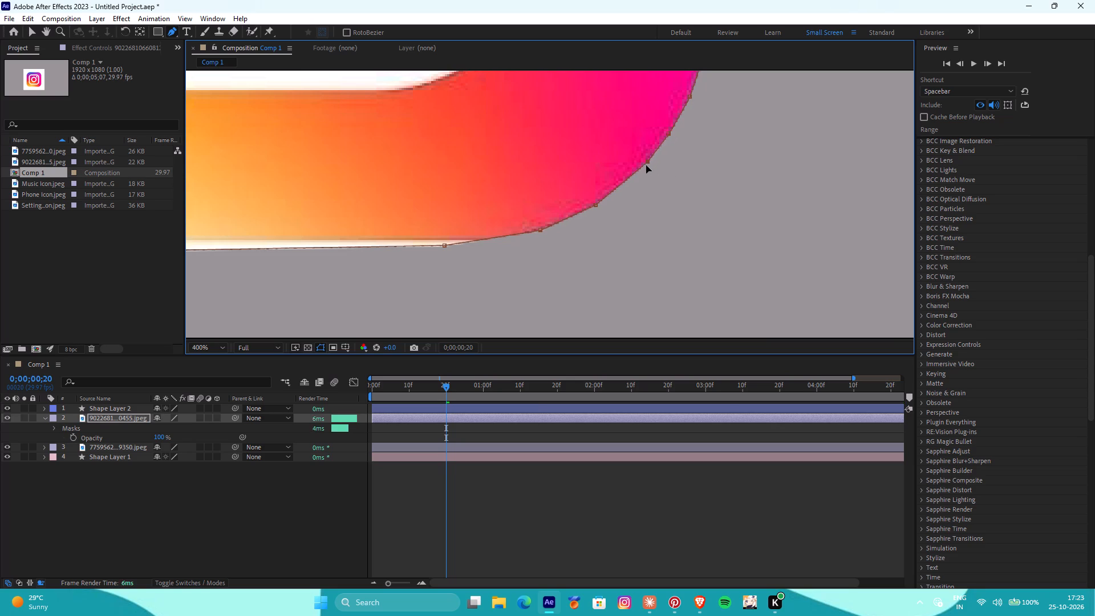
{"action": "left_click", "coordinate": [620, 184]}
{"action": "left_click", "coordinate": [621, 184]}
Raise the mask vertex at the right end of the icon's bottom edge and add a vertex between it and the lower-right curve.
{"action": "left_click", "coordinate": [445, 245]}
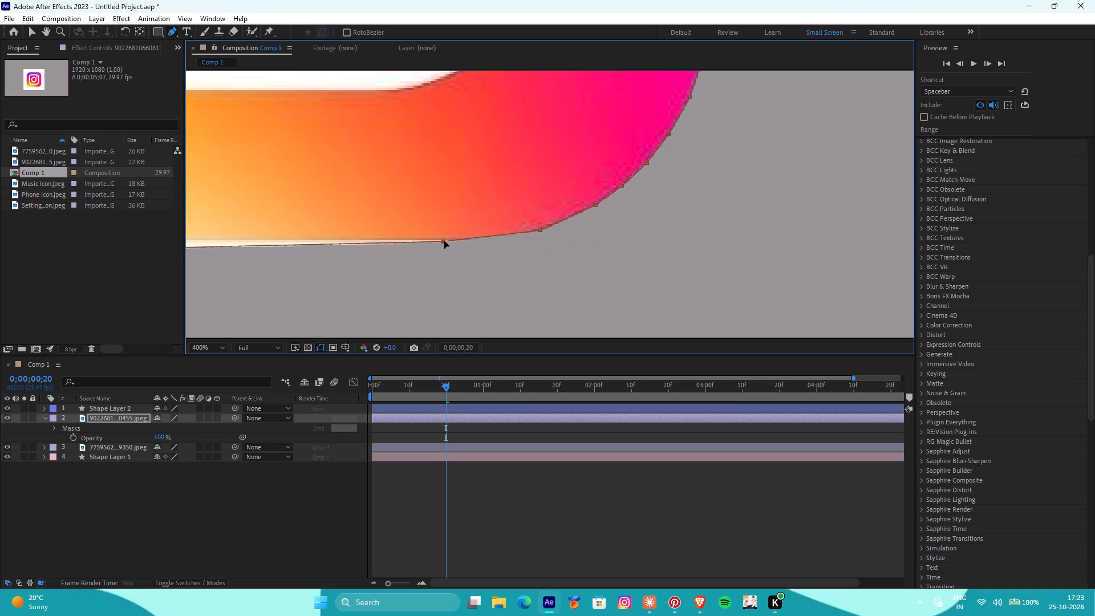
{"action": "double_click", "coordinate": [486, 235]}
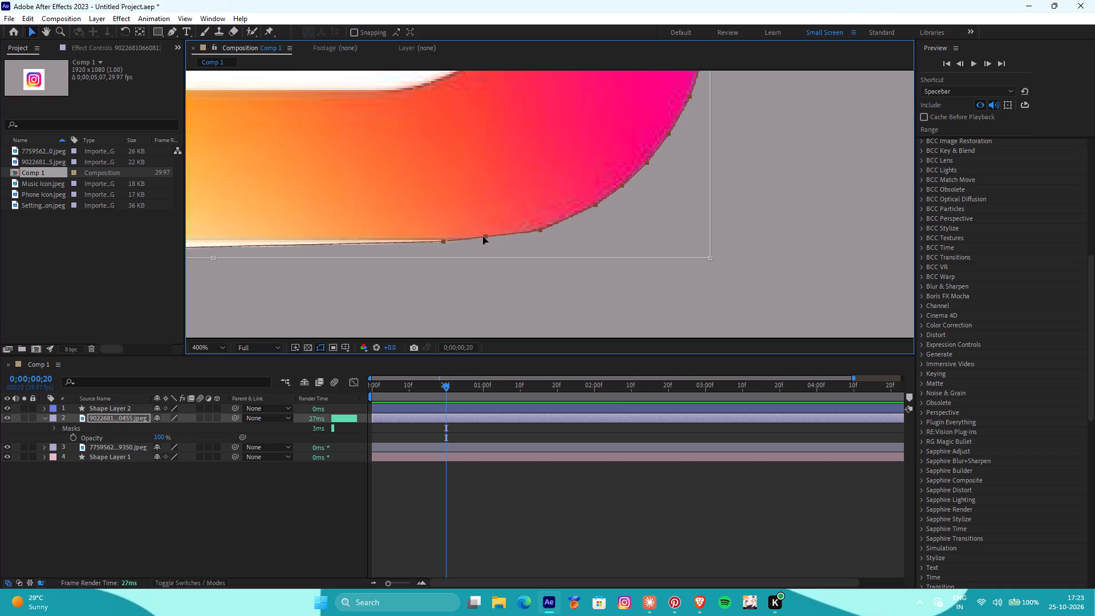
{"action": "double_click", "coordinate": [484, 237]}
{"action": "double_click", "coordinate": [485, 236]}
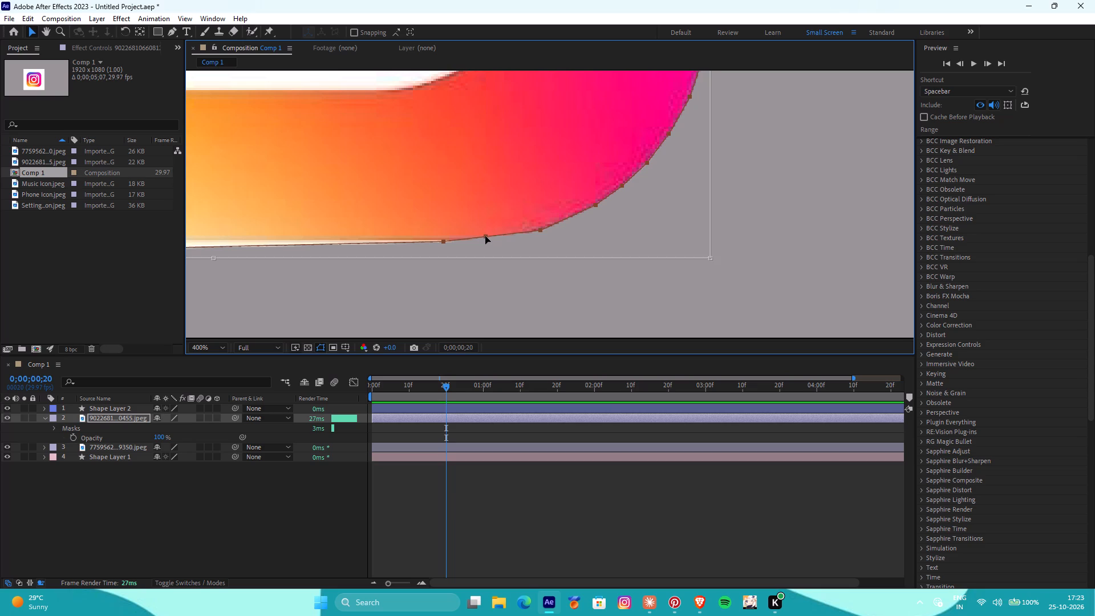
{"action": "left_click", "coordinate": [486, 236]}
{"action": "left_click", "coordinate": [485, 236]}
Rotate the whole Instagram mask by small amounts to align it with the icon's bottom edge, and leave the mask transform.
{"action": "key", "text": "g"}
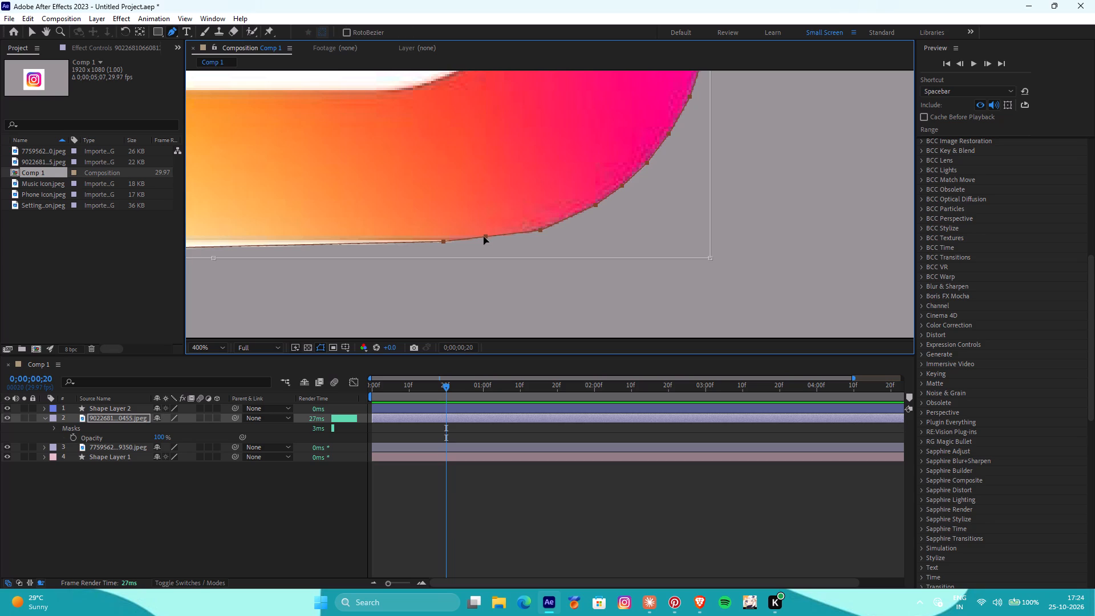
{"action": "key", "text": "g"}
{"action": "key", "text": "g"}
{"action": "left_click", "coordinate": [491, 244]}
{"action": "left_click", "coordinate": [513, 293]}
{"action": "left_click_drag", "start_coordinate": [535, 278], "coordinate": [541, 281]}
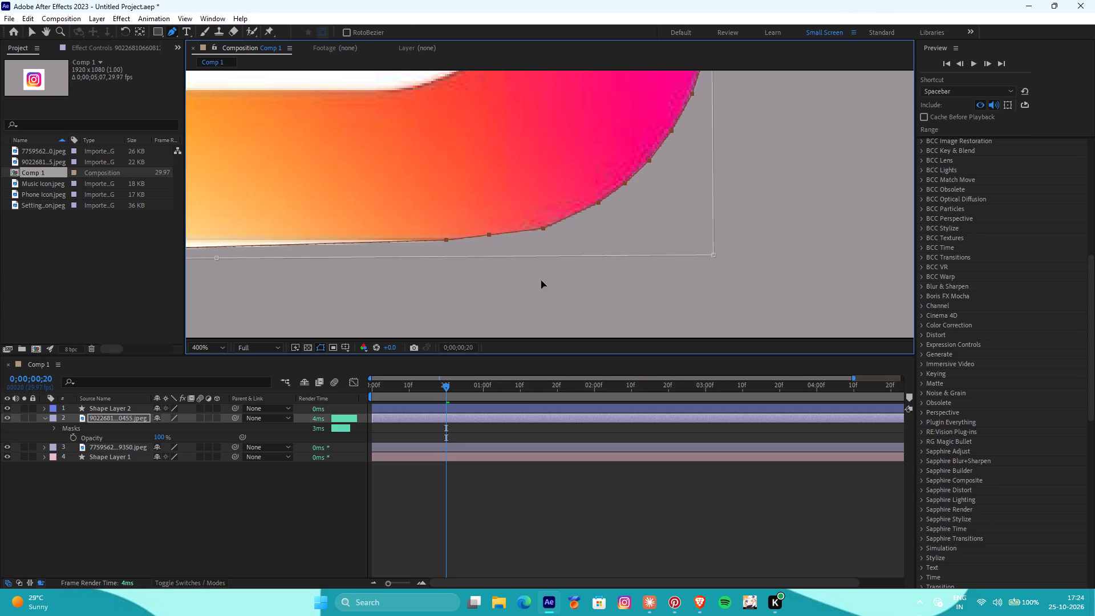
{"action": "left_click_drag", "start_coordinate": [541, 281], "coordinate": [538, 285]}
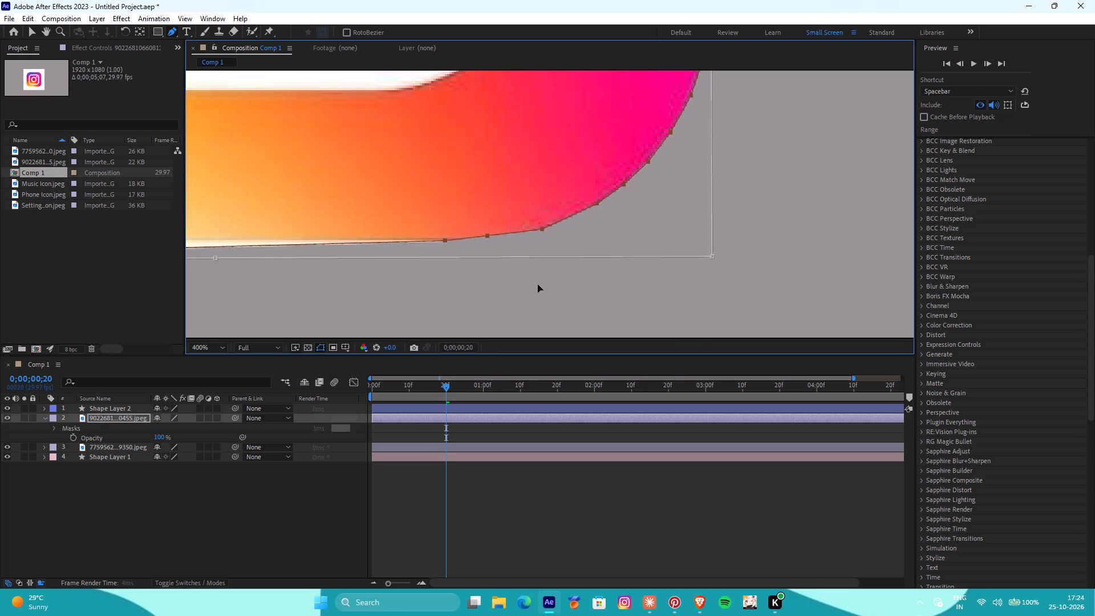
{"action": "left_click_drag", "start_coordinate": [538, 285], "coordinate": [540, 287]}
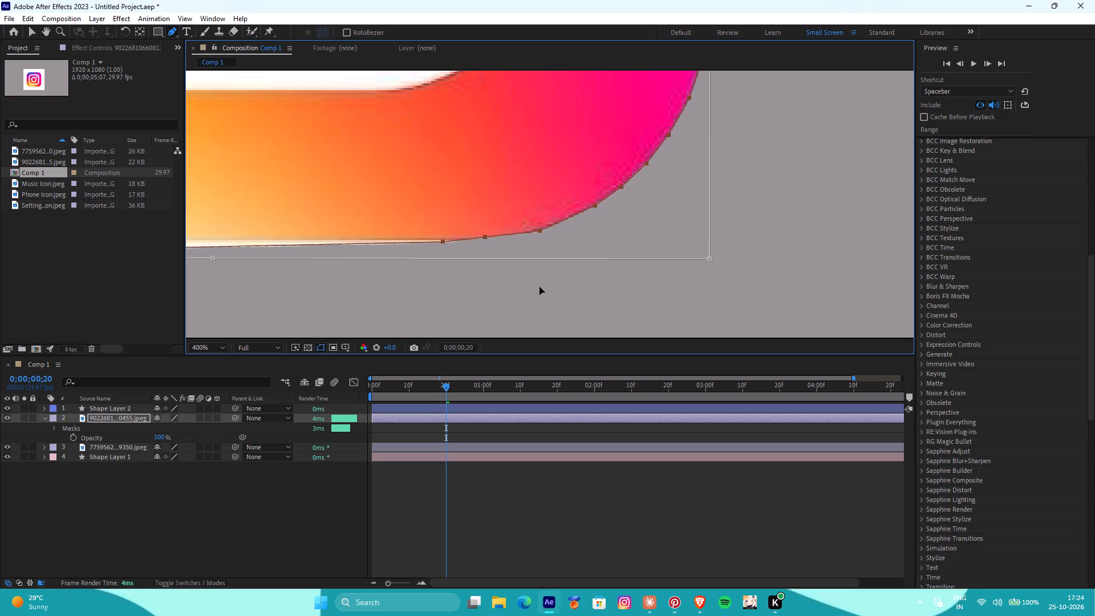
{"action": "left_click_drag", "start_coordinate": [540, 287], "coordinate": [541, 286]}
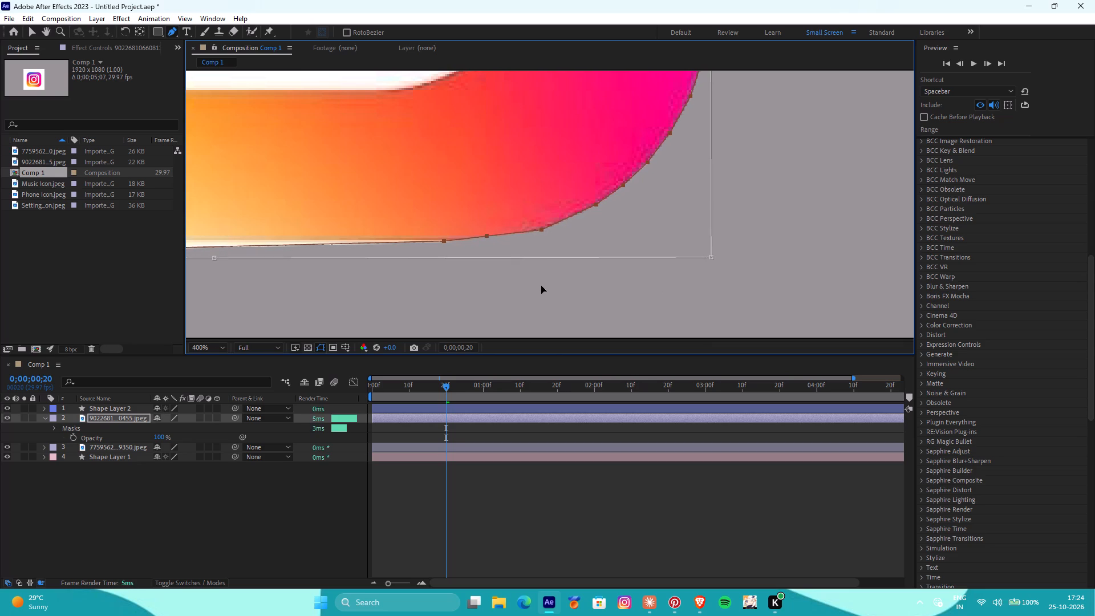
{"action": "left_click_drag", "start_coordinate": [541, 286], "coordinate": [542, 285]}
{"action": "left_click", "coordinate": [525, 244]}
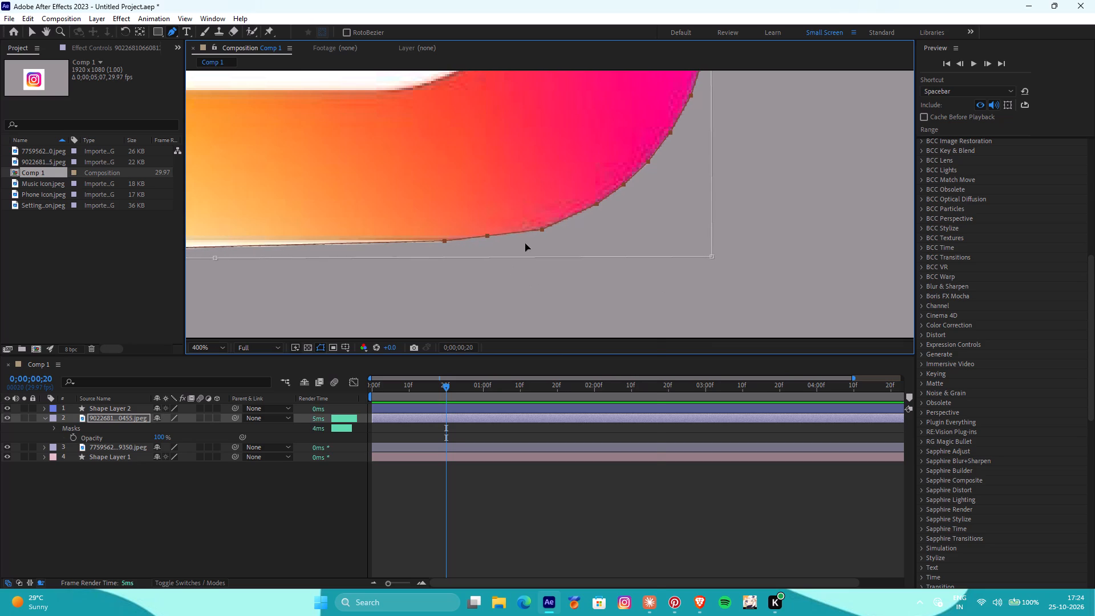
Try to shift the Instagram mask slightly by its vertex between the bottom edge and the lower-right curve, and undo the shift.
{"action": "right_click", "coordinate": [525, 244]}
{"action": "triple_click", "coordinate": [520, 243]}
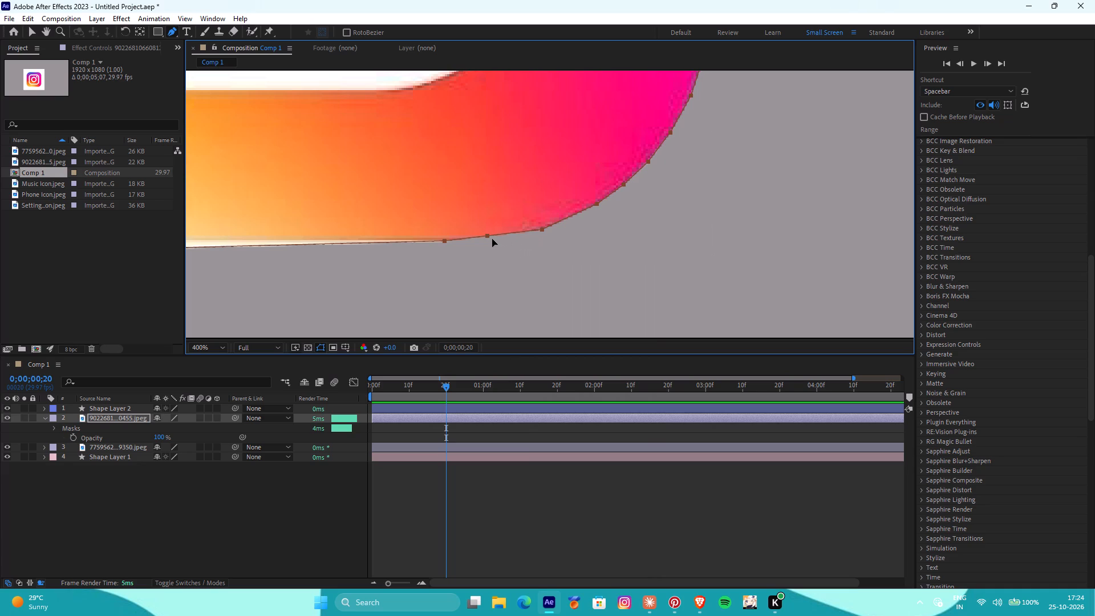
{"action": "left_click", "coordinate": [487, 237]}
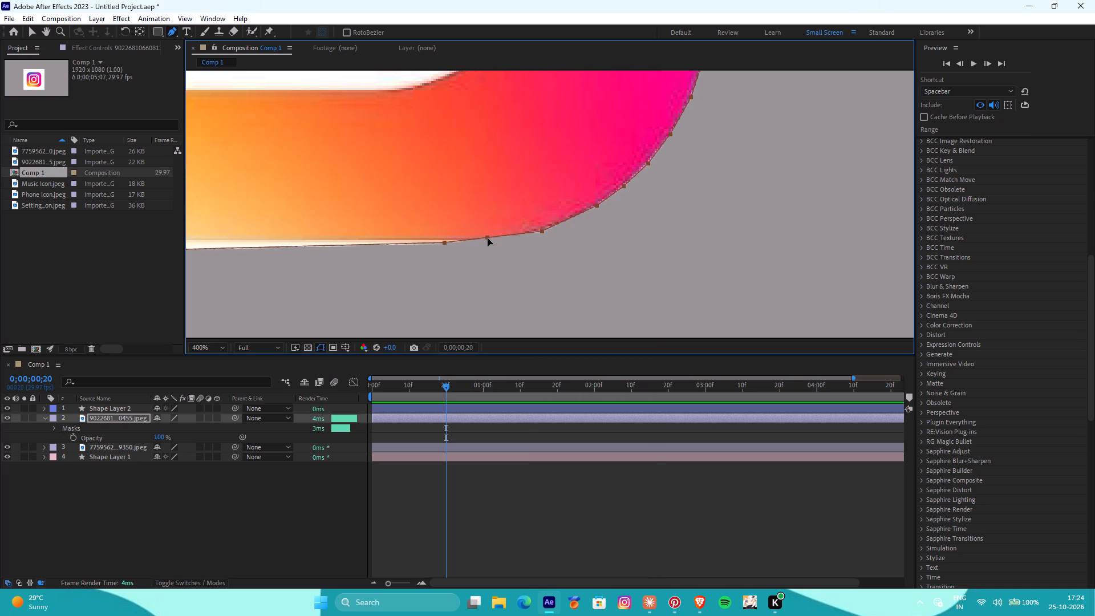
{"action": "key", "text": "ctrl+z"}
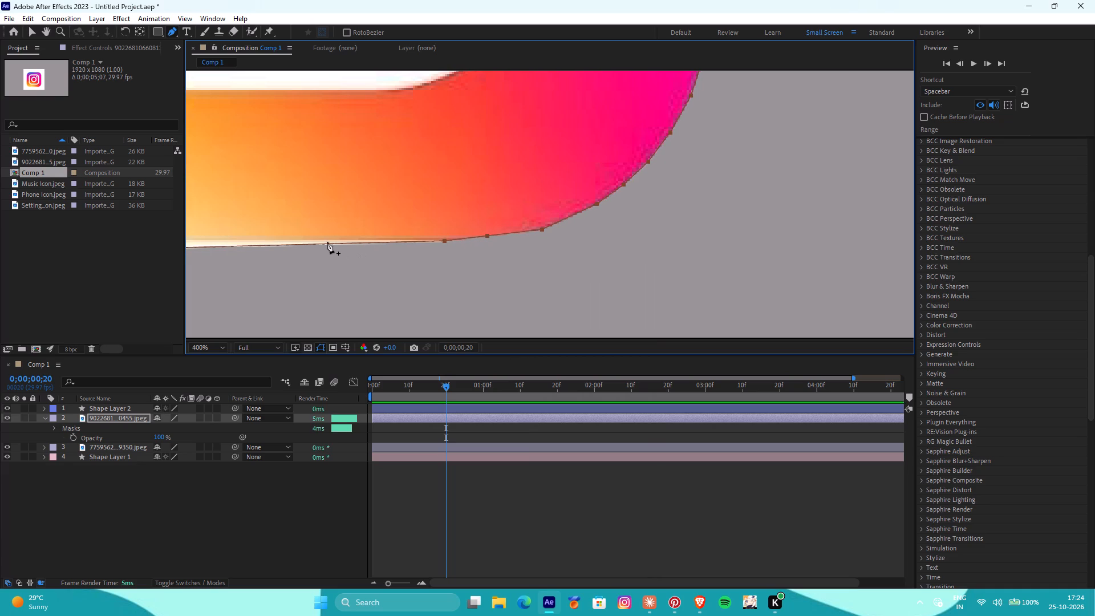
Add a mask vertex on the Instagram icon's bottom edge near the lower-left corner and move the corner vertex inward onto the coloured curve.
{"action": "scroll", "coordinate": [331, 241], "scroll_direction": "down", "scroll_amount": 2}
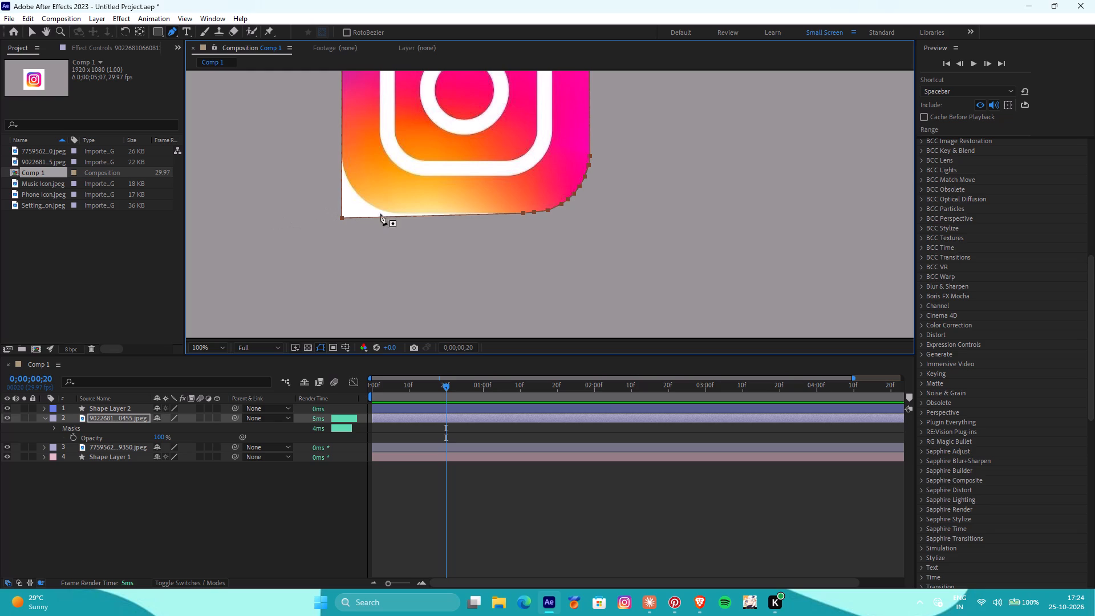
{"action": "left_click", "coordinate": [385, 216]}
{"action": "left_click", "coordinate": [383, 216]}
{"action": "left_click_drag", "start_coordinate": [342, 217], "coordinate": [350, 193]}
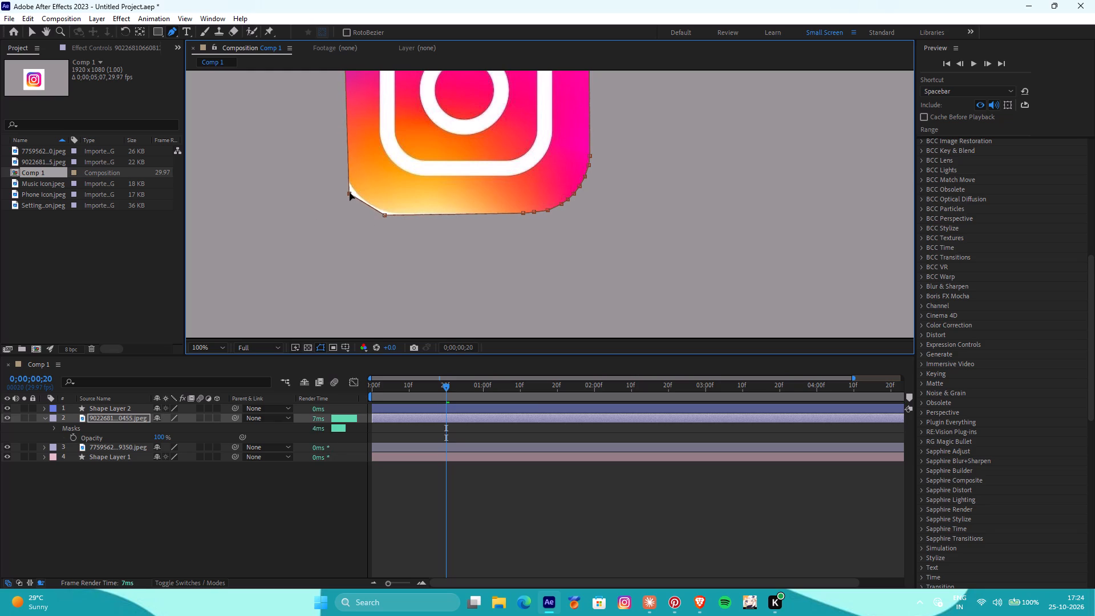
{"action": "left_click_drag", "start_coordinate": [350, 193], "coordinate": [354, 189]}
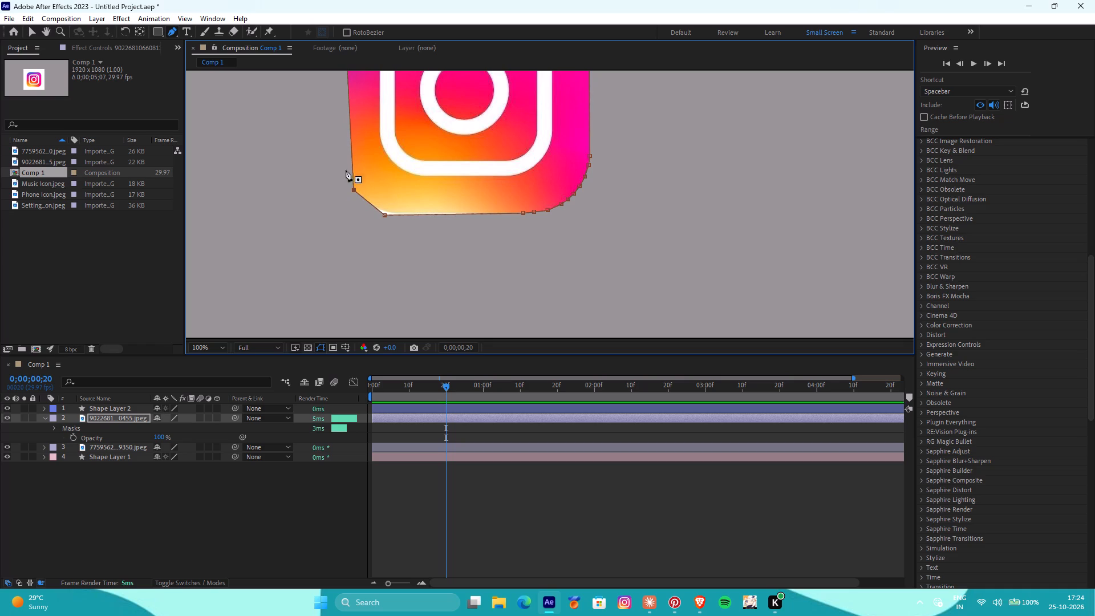
Add a mask vertex on the icon's left edge above the lower-left corner and move it outward to where the curve begins.
{"action": "left_click", "coordinate": [352, 164]}
{"action": "left_click_drag", "start_coordinate": [352, 163], "coordinate": [342, 166]}
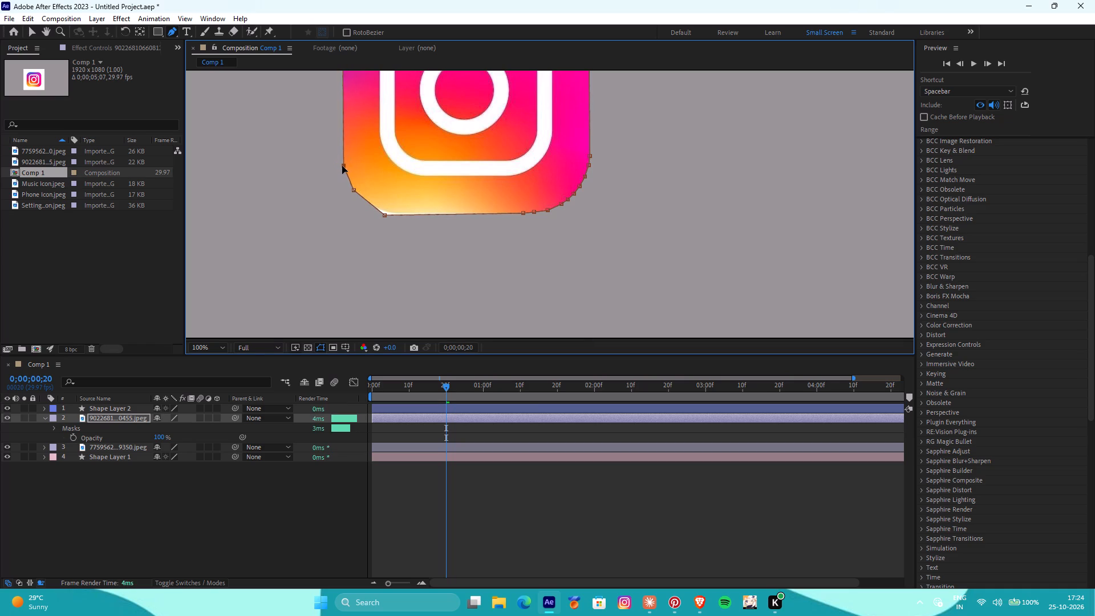
{"action": "left_click_drag", "start_coordinate": [342, 166], "coordinate": [342, 162]}
Raise the mask vertex at the left end of the icon's bottom edge slightly and add a vertex between it and the corner vertex.
{"action": "left_click", "coordinate": [384, 214]}
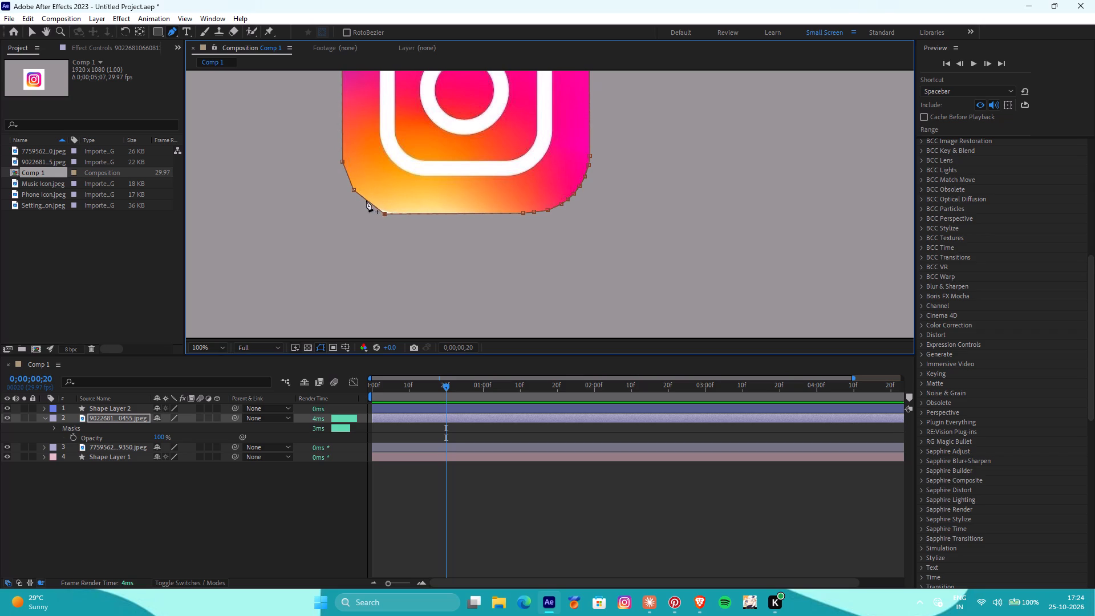
{"action": "left_click", "coordinate": [366, 199]}
{"action": "left_click", "coordinate": [366, 198]}
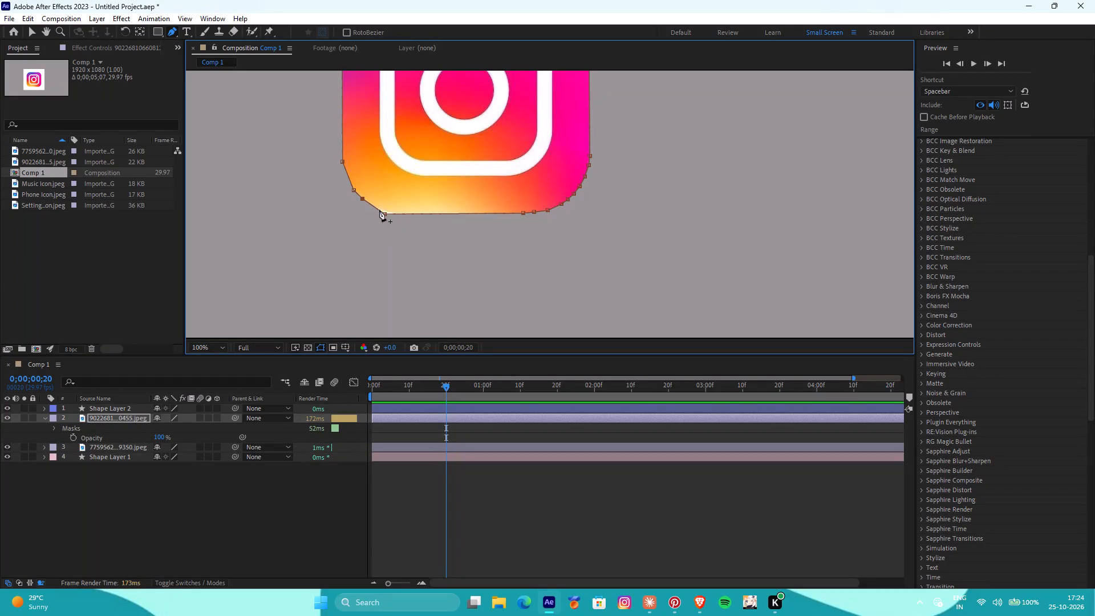
Fit the mask to the icon's lower-left curve by sliding the bottom vertex inward and adding two vertices along the rounded edge.
{"action": "left_click_drag", "start_coordinate": [384, 212], "coordinate": [386, 212]}
{"action": "left_click_drag", "start_coordinate": [386, 212], "coordinate": [392, 212]}
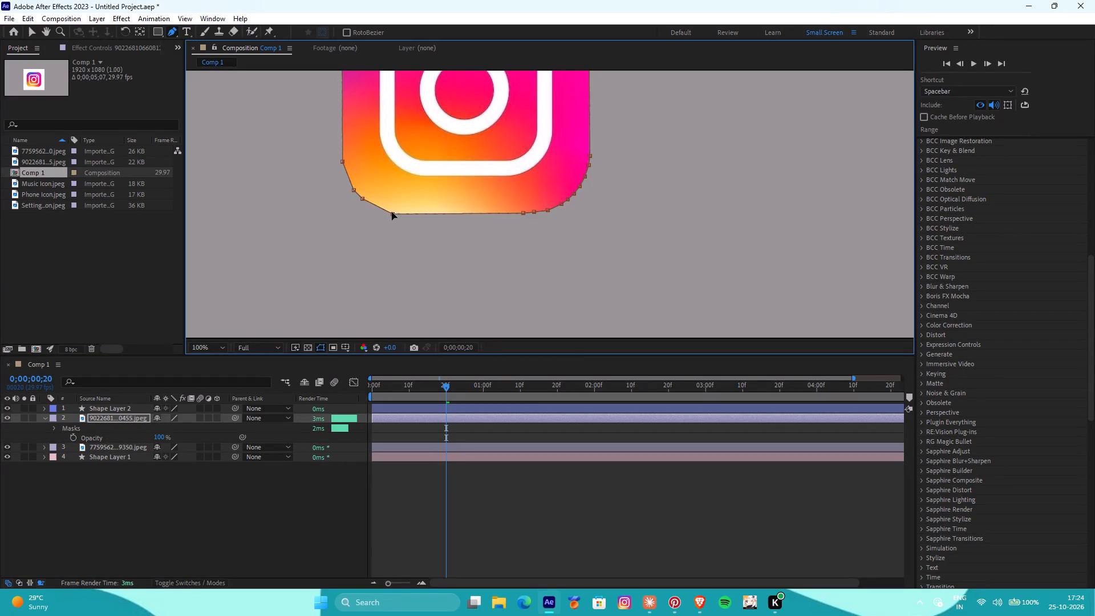
{"action": "left_click_drag", "start_coordinate": [392, 212], "coordinate": [392, 212]}
{"action": "left_click", "coordinate": [374, 203]}
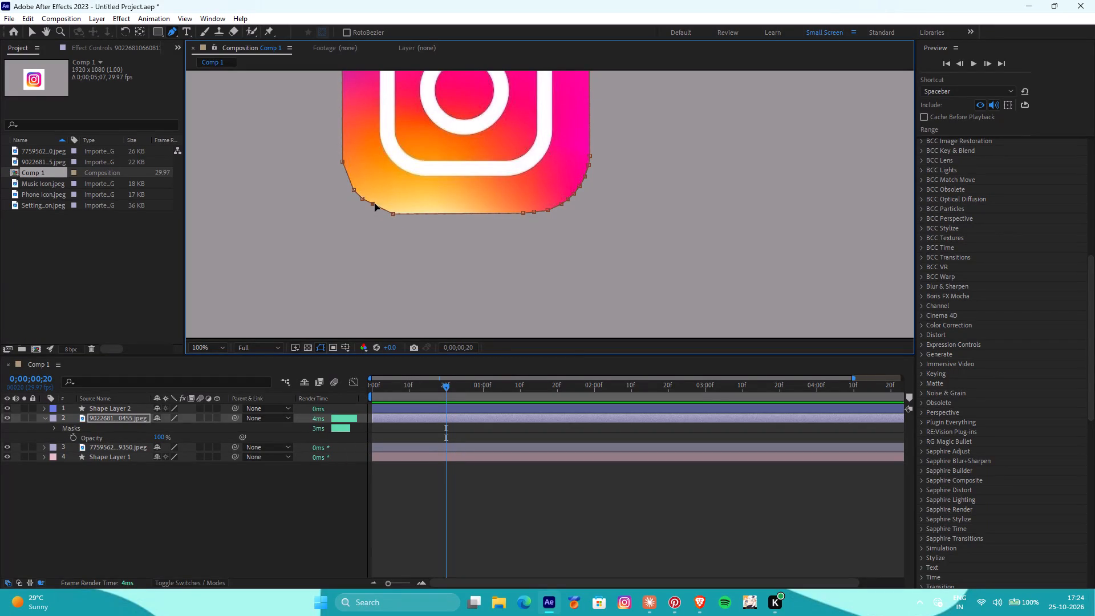
{"action": "left_click", "coordinate": [373, 204]}
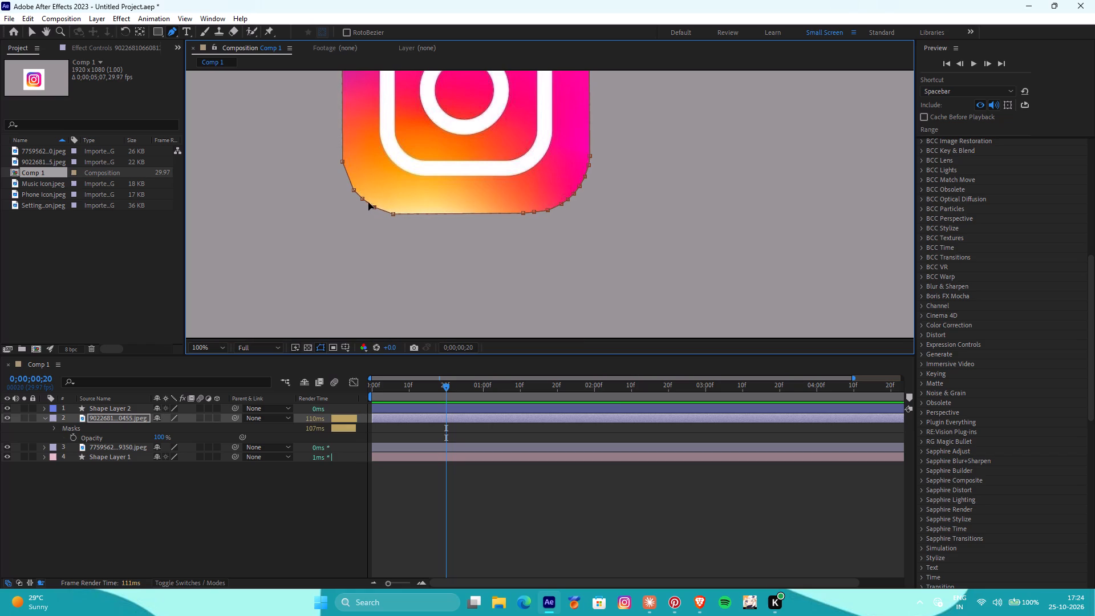
{"action": "left_click", "coordinate": [347, 174]}
{"action": "left_click", "coordinate": [347, 173]}
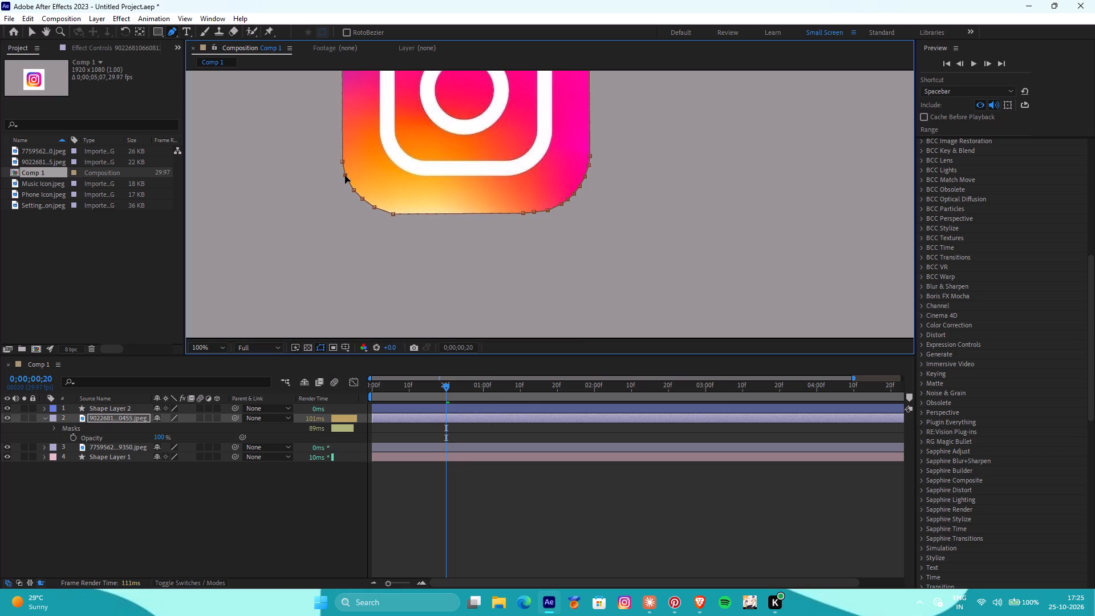
Add mask vertices at both ends of the Instagram icon's upper-left curve and pull the corner vertex inward onto the rounded edge.
{"action": "scroll", "coordinate": [387, 189], "scroll_direction": "down", "scroll_amount": 1}
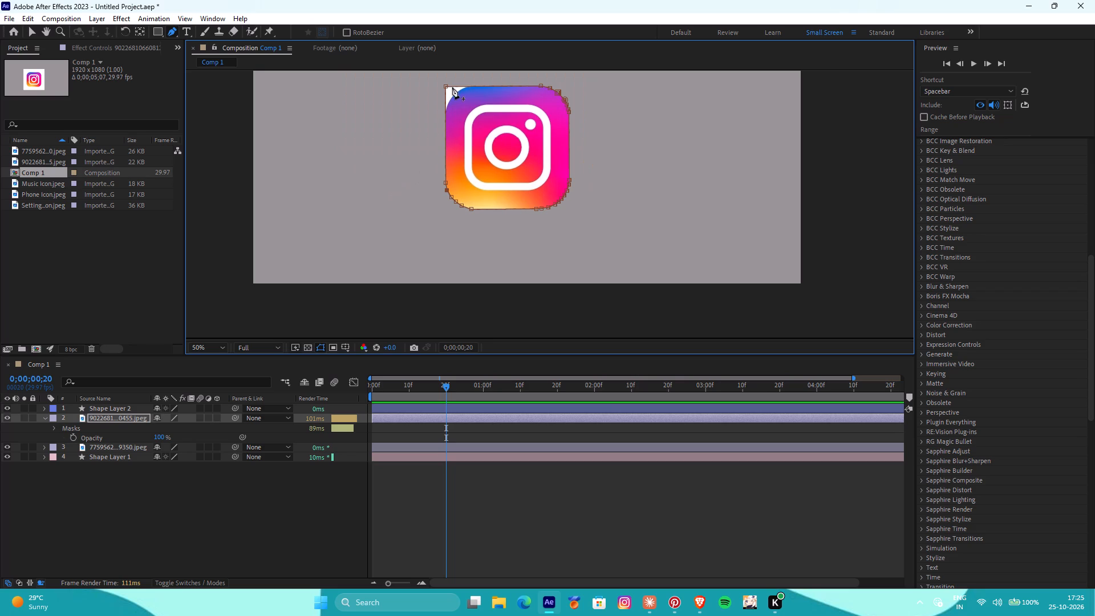
{"action": "scroll", "coordinate": [450, 87], "scroll_direction": "up", "scroll_amount": 4, "text": "alt"}
{"action": "scroll", "coordinate": [477, 104], "scroll_direction": "down", "scroll_amount": 1, "text": "alt"}
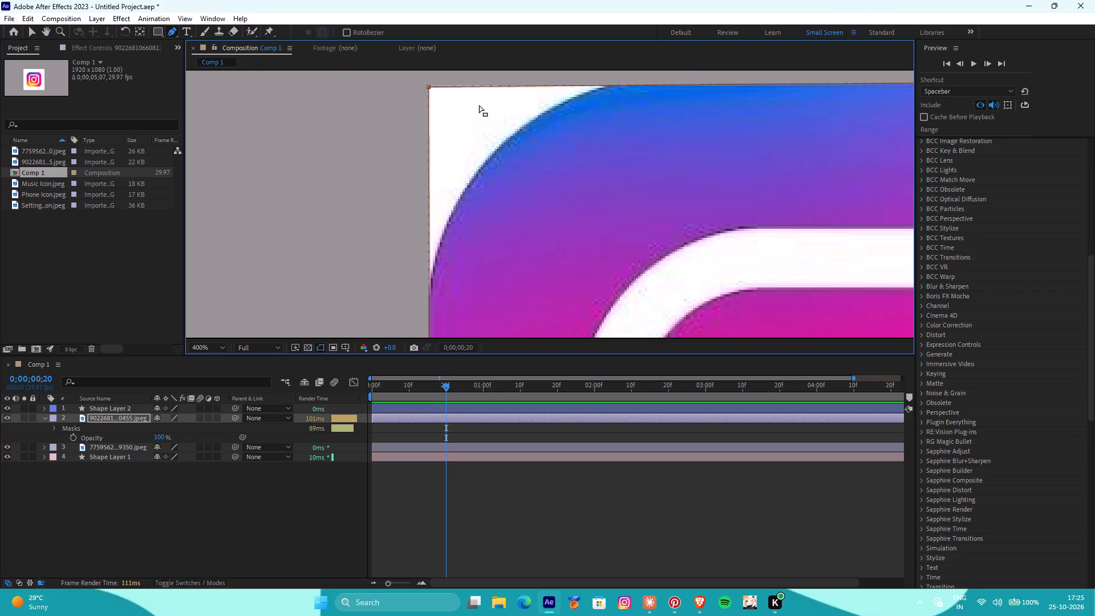
{"action": "left_click", "coordinate": [602, 84]}
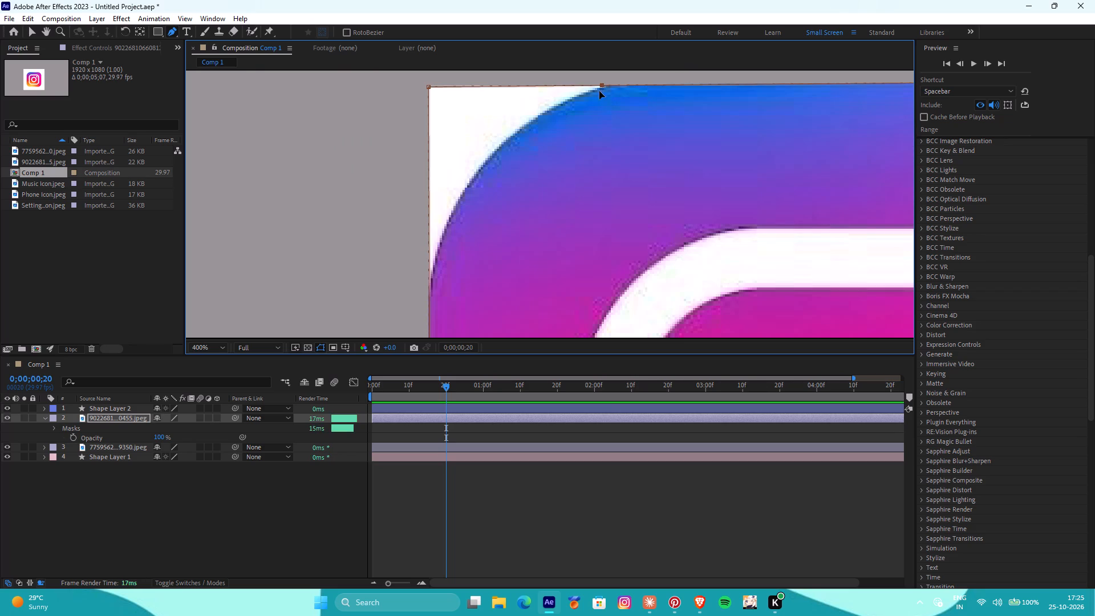
{"action": "left_click", "coordinate": [428, 295]}
{"action": "left_click_drag", "start_coordinate": [429, 88], "coordinate": [461, 141]}
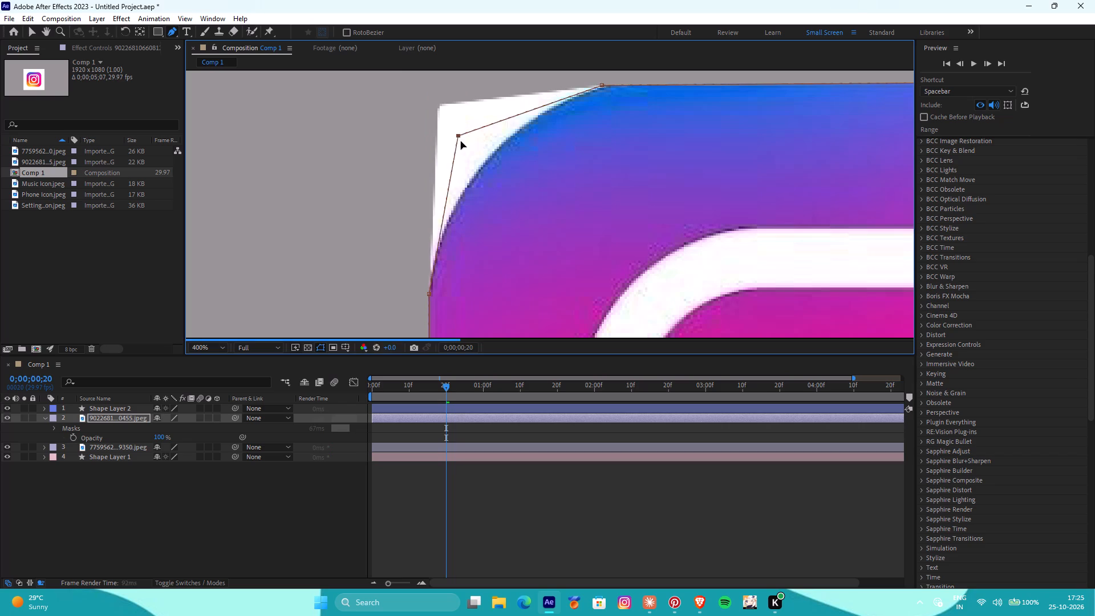
{"action": "left_click_drag", "start_coordinate": [461, 141], "coordinate": [482, 166]}
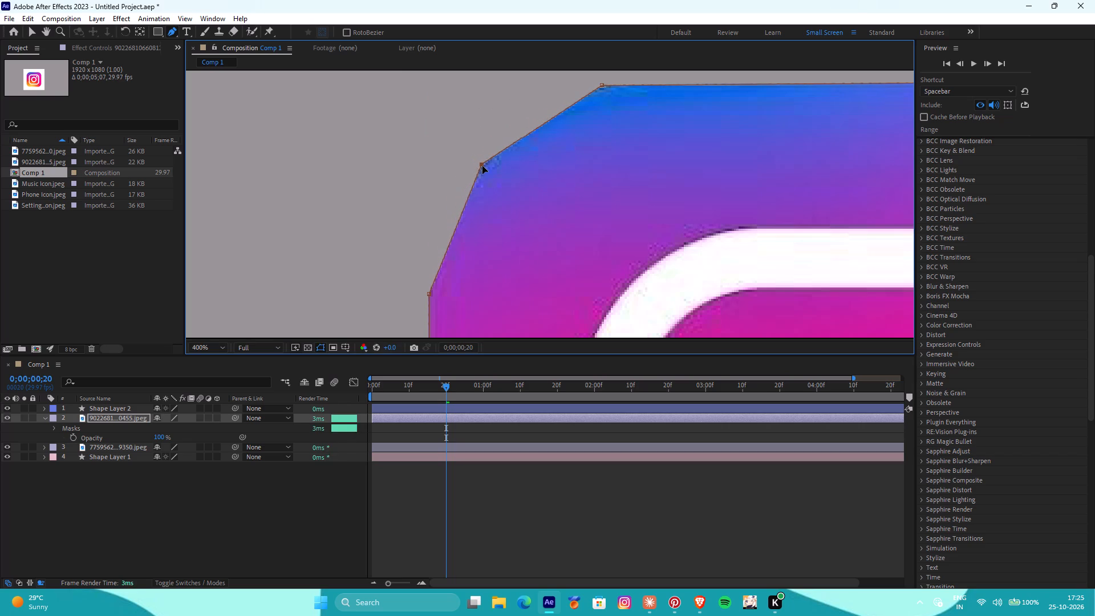
{"action": "left_click_drag", "start_coordinate": [482, 166], "coordinate": [484, 166]}
Add two mask vertices between the pulled-in corner vertex and the icon's left side, fitting the first to the curve.
{"action": "left_click", "coordinate": [455, 231]}
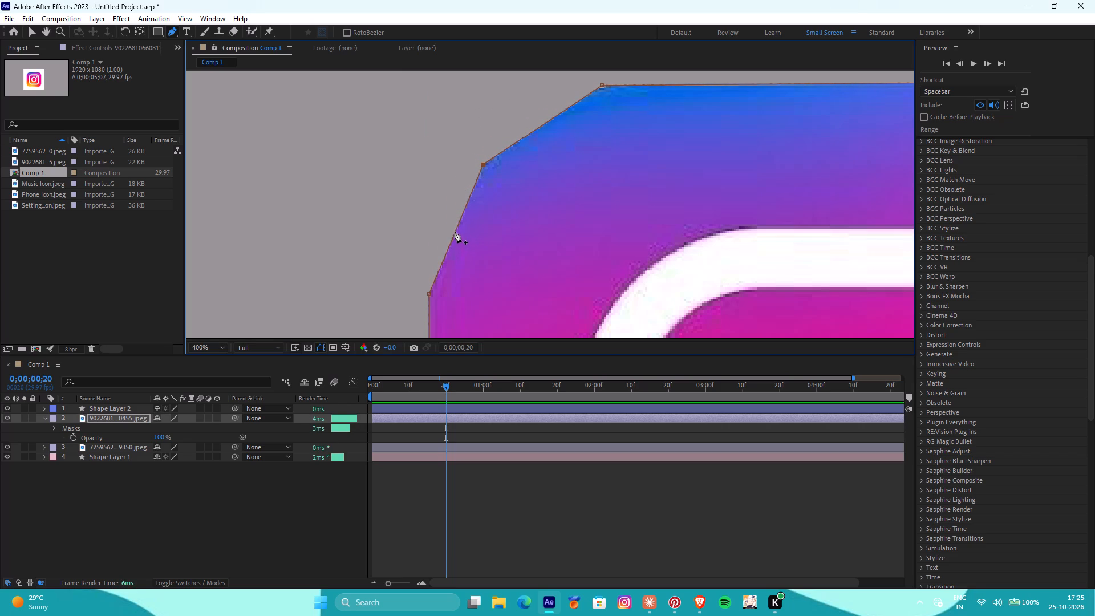
{"action": "left_click_drag", "start_coordinate": [455, 231], "coordinate": [443, 230]}
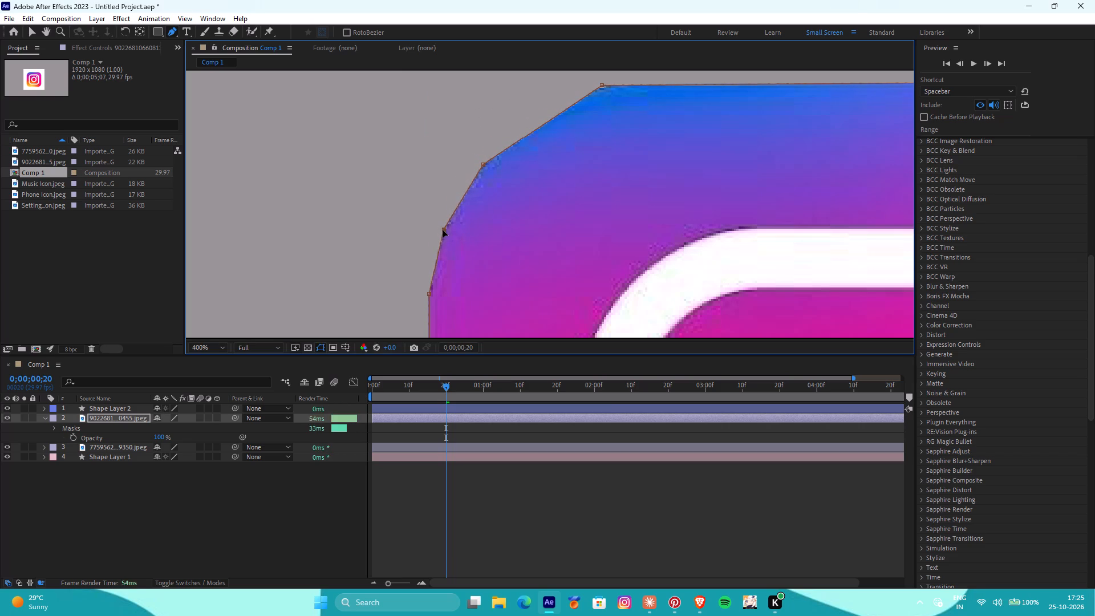
{"action": "left_click_drag", "start_coordinate": [443, 230], "coordinate": [446, 224]}
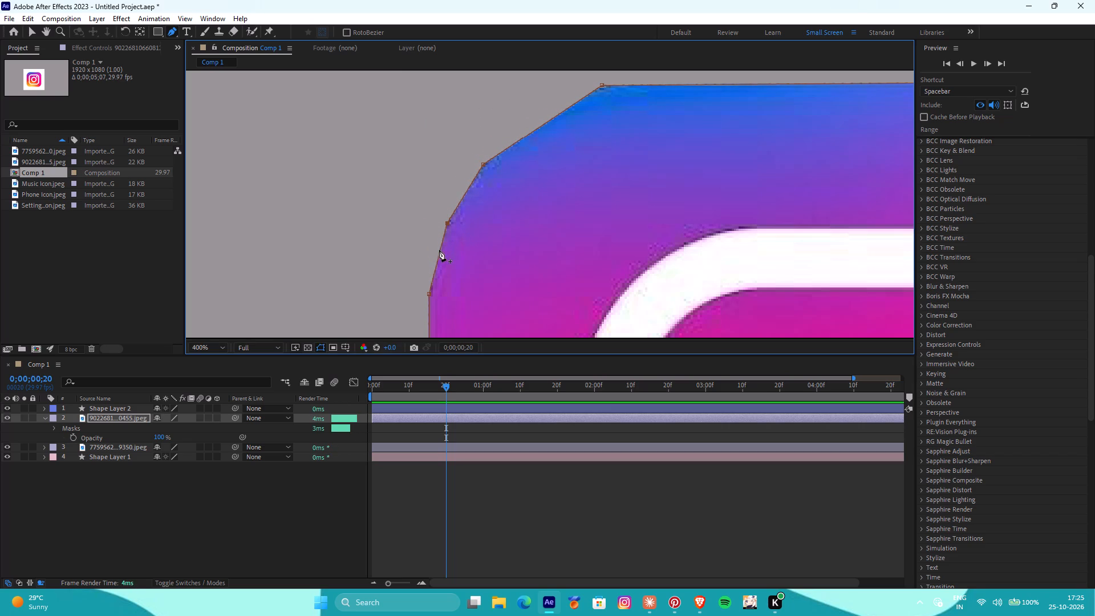
{"action": "left_click", "coordinate": [438, 253]}
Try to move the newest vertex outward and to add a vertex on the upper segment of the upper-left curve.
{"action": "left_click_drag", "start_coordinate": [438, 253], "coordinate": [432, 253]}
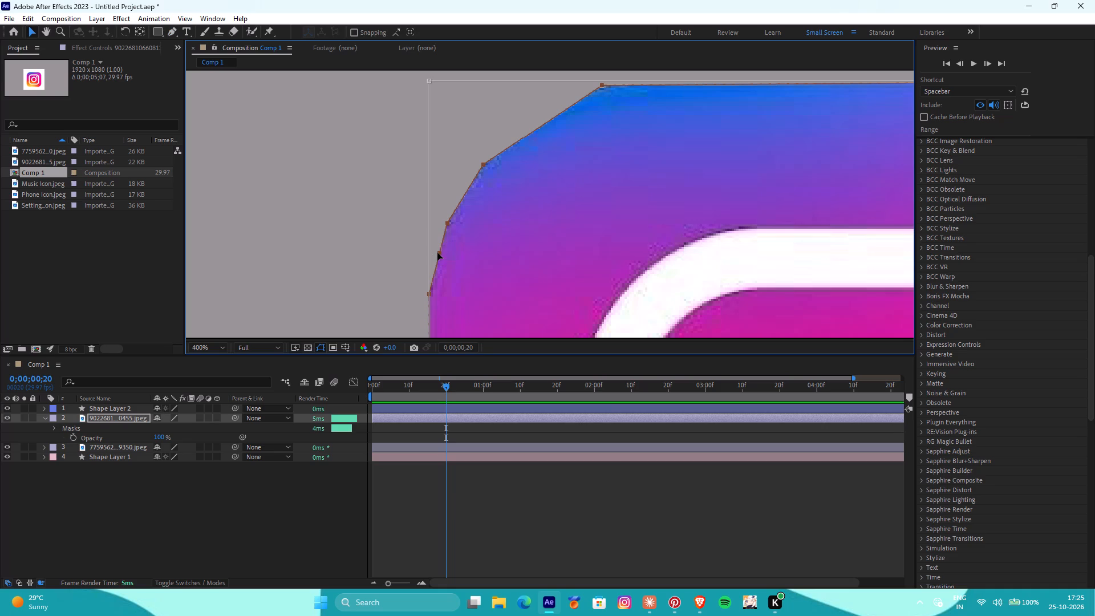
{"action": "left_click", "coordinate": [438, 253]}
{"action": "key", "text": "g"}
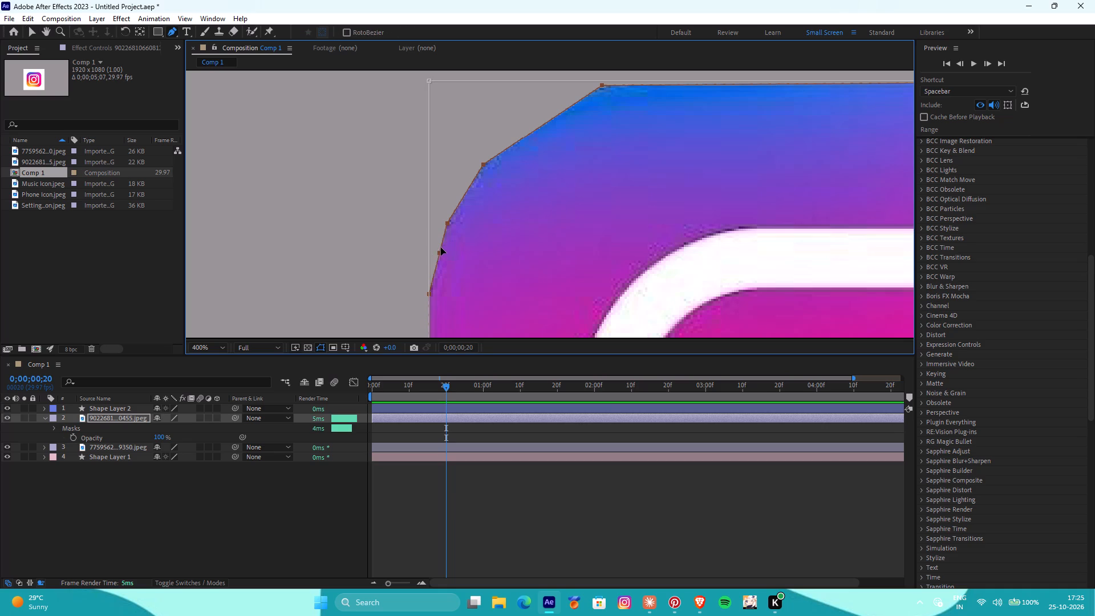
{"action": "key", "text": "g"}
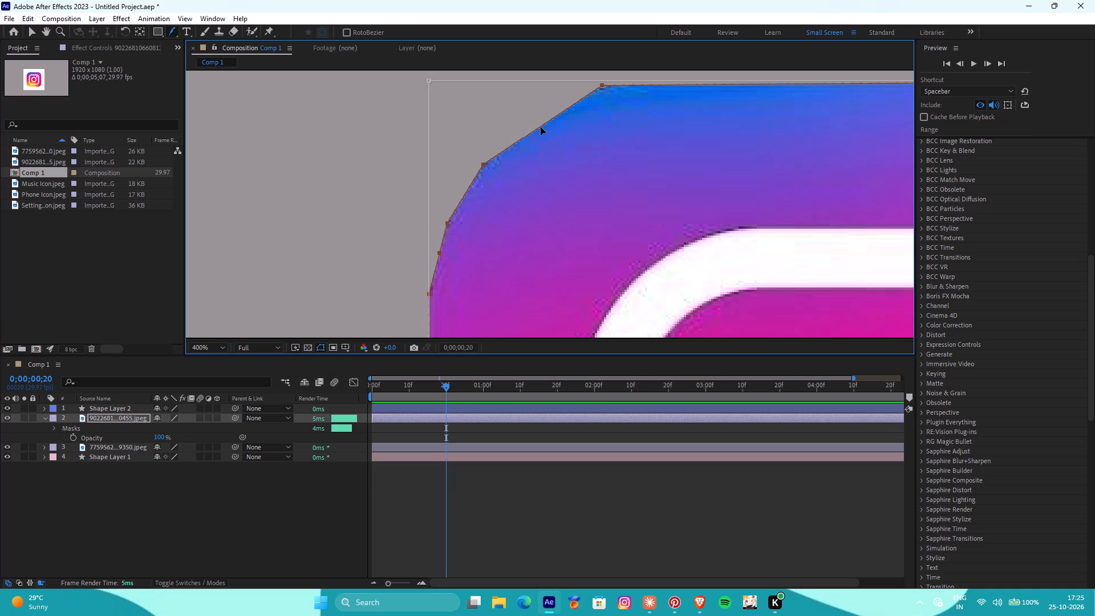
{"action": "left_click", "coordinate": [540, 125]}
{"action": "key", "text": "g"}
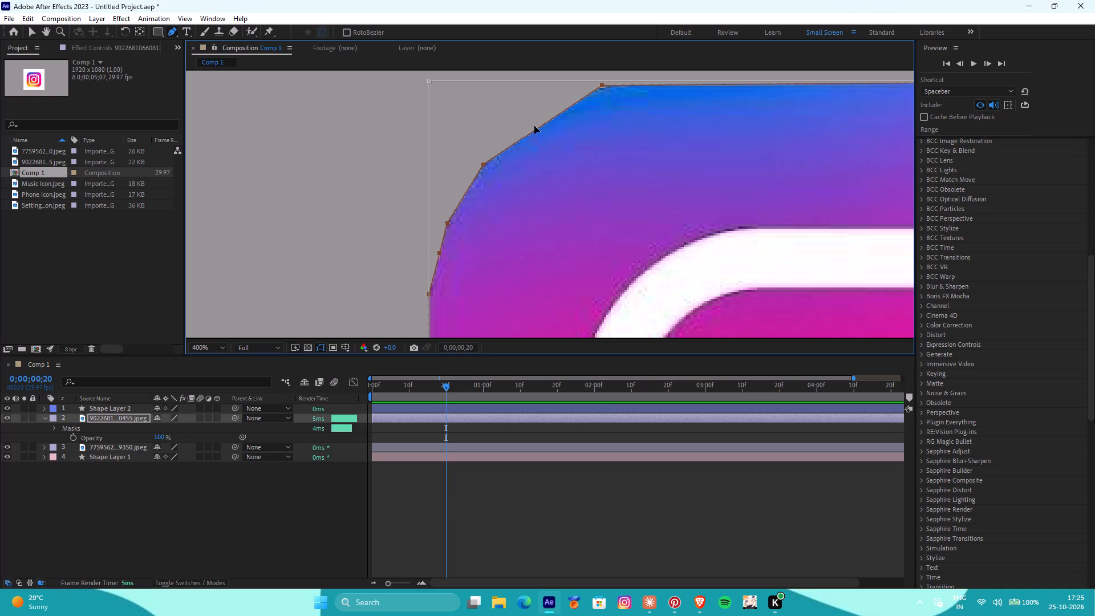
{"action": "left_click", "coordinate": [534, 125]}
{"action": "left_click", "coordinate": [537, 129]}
{"action": "left_click", "coordinate": [652, 608]}
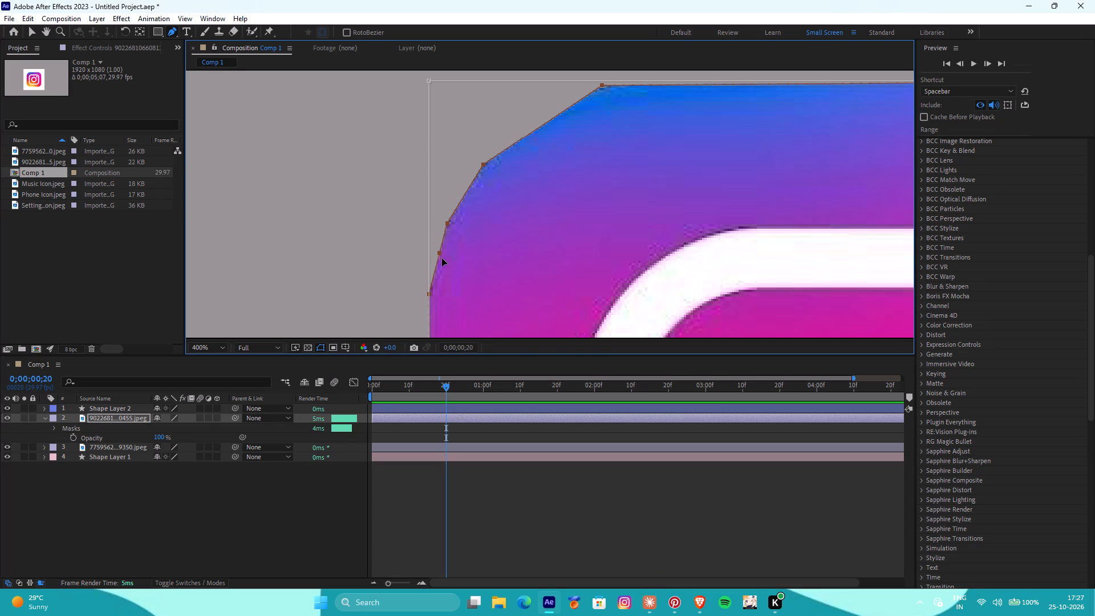
{"action": "left_click", "coordinate": [440, 253]}
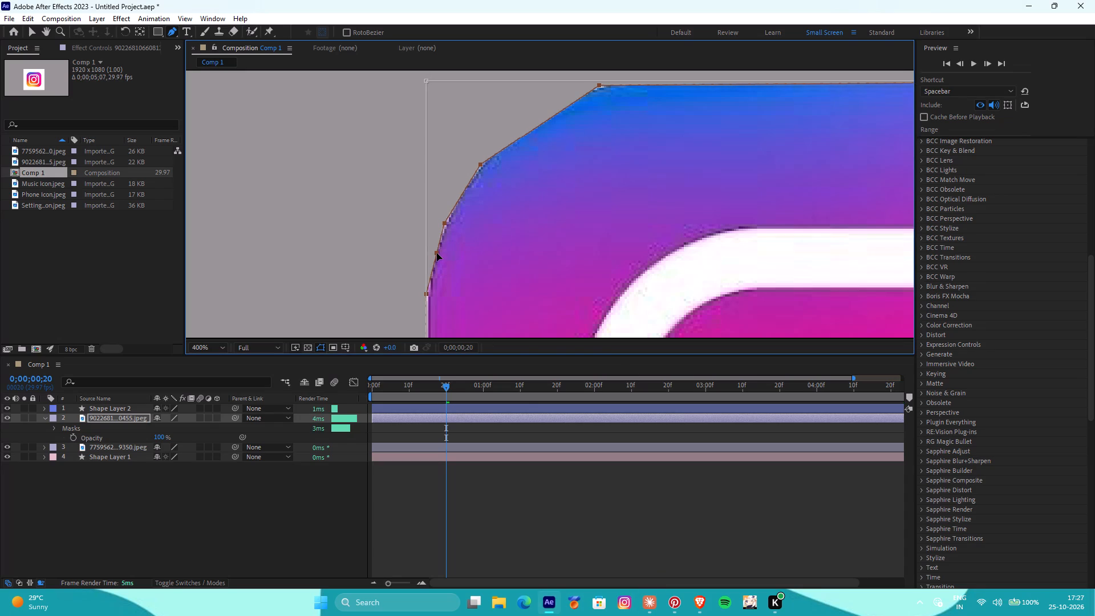
{"action": "key", "text": "ctrl+z"}
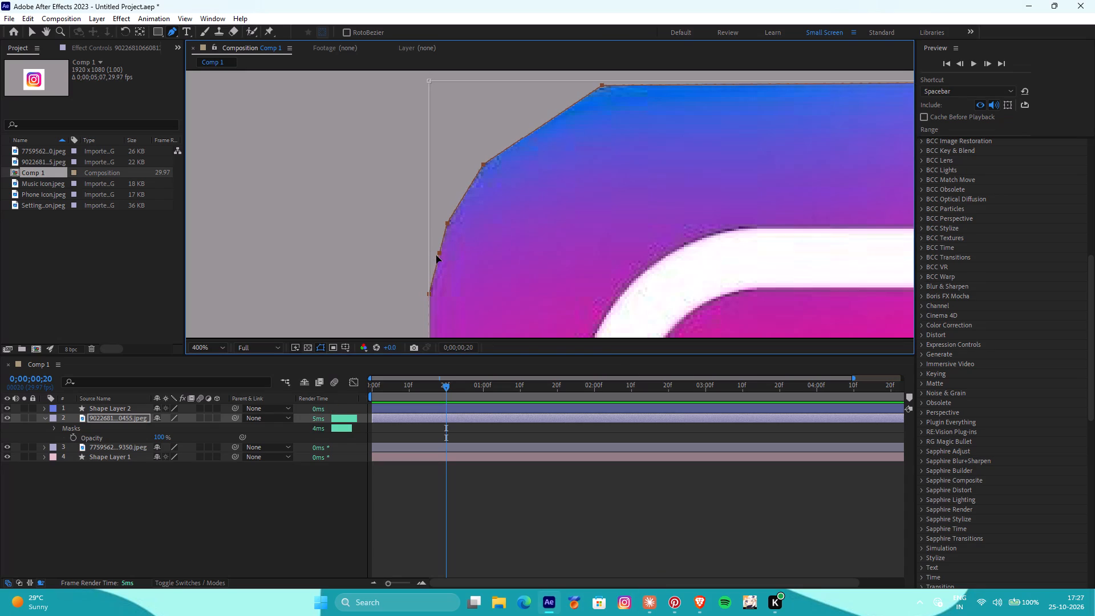
{"action": "key", "text": "v"}
{"action": "left_click", "coordinate": [558, 507]}
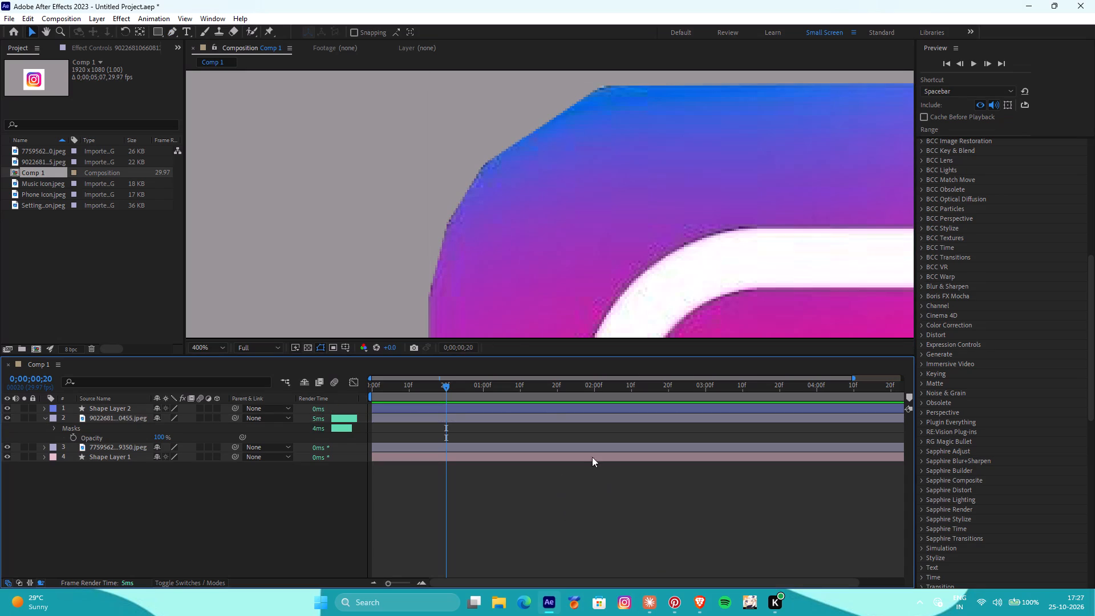
{"action": "left_click", "coordinate": [452, 245]}
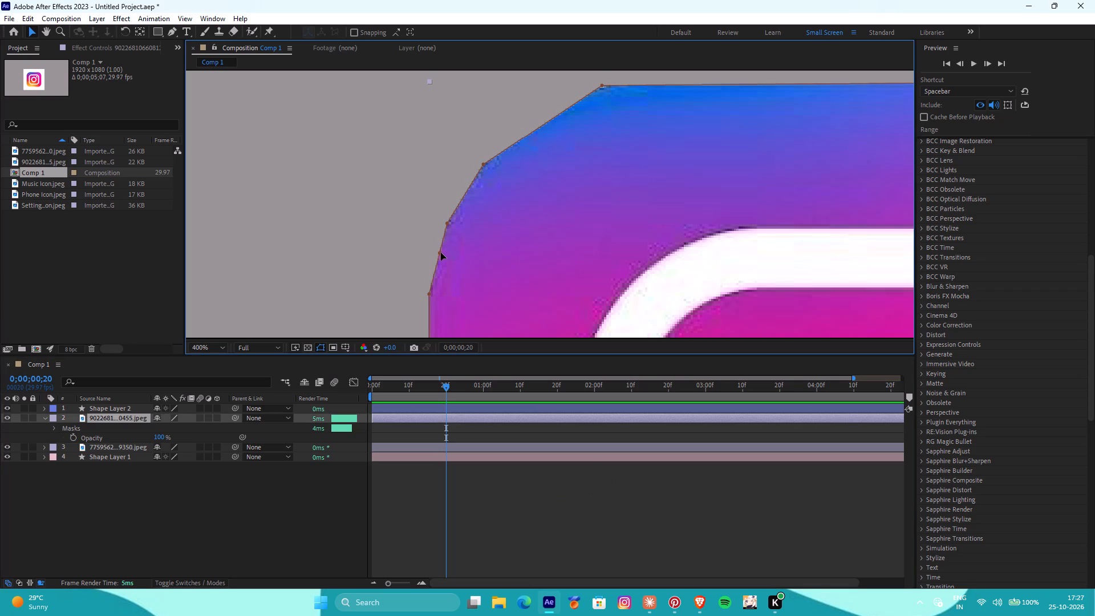
{"action": "left_click", "coordinate": [440, 253]}
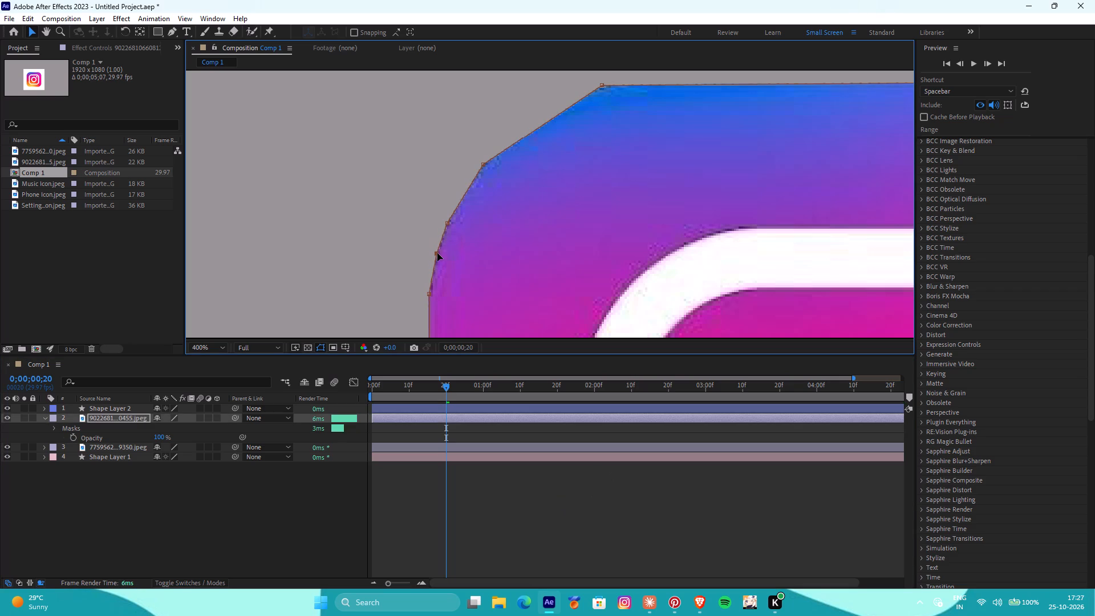
Add a mask vertex midway along the upper segment of the upper-left curve with the Pen tool and nudge it outward.
{"action": "key", "text": "g"}
{"action": "left_click", "coordinate": [537, 127]}
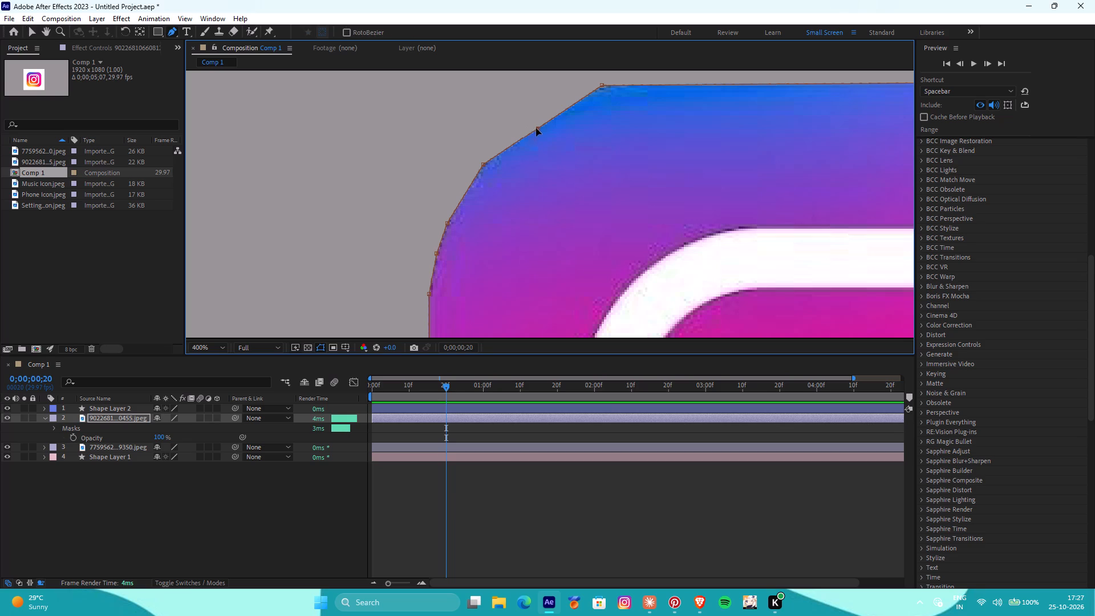
{"action": "left_click_drag", "start_coordinate": [537, 128], "coordinate": [537, 127]}
Move the upper-left curve's newest vertex outward, add a mask vertex on the top edge beside the corner, and reposition the adjoining corner vertex.
{"action": "left_click_drag", "start_coordinate": [537, 127], "coordinate": [527, 123]}
{"action": "left_click", "coordinate": [625, 83]}
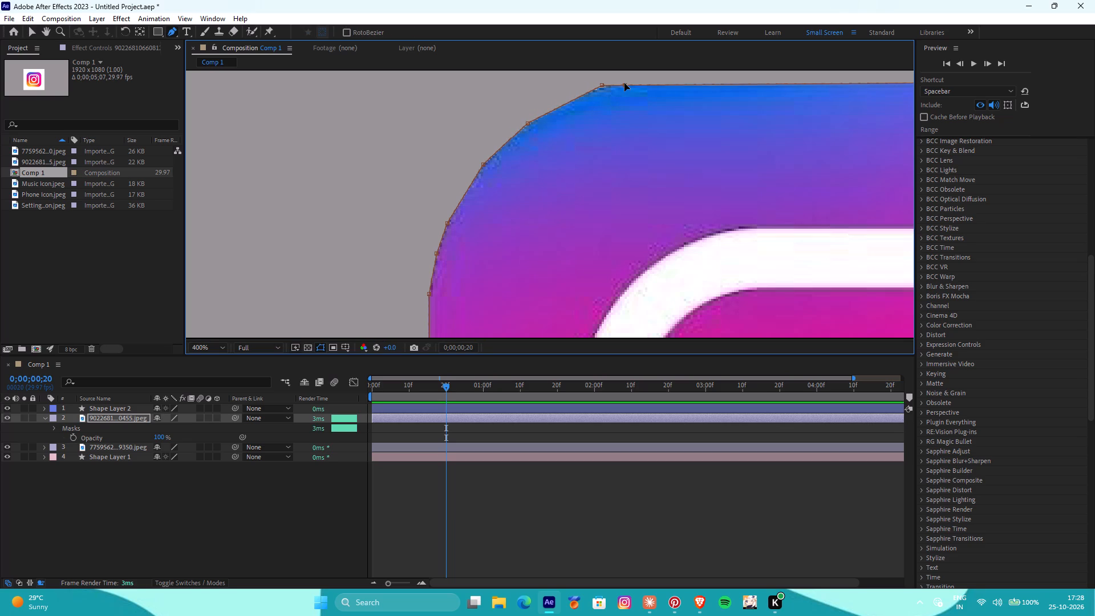
{"action": "left_click_drag", "start_coordinate": [624, 83], "coordinate": [630, 83]}
{"action": "left_click_drag", "start_coordinate": [603, 84], "coordinate": [595, 89]}
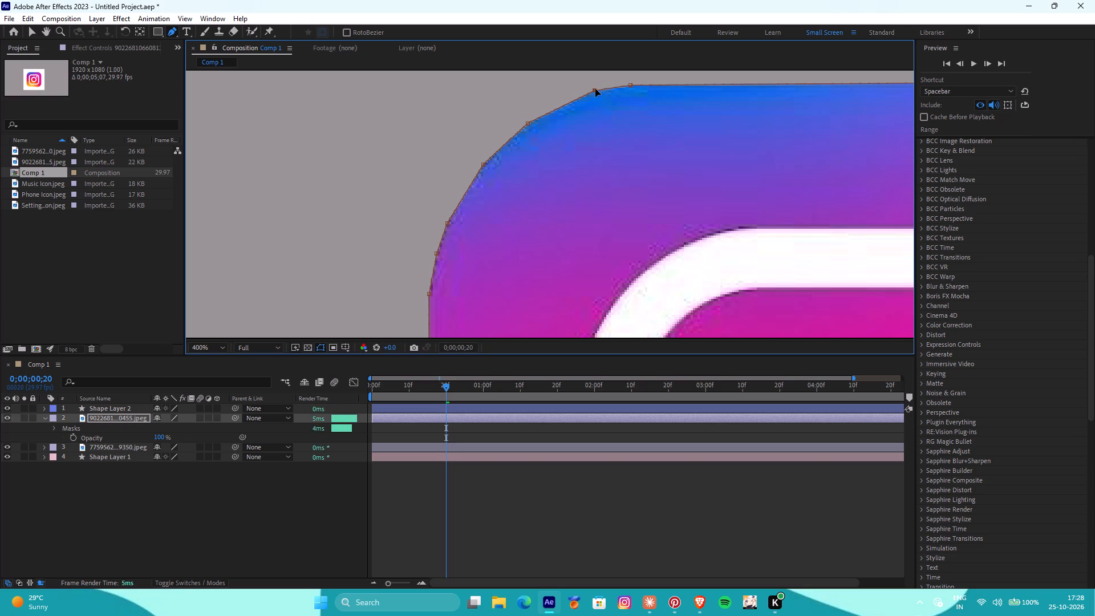
{"action": "left_click_drag", "start_coordinate": [595, 89], "coordinate": [593, 90]}
{"action": "left_click_drag", "start_coordinate": [593, 90], "coordinate": [595, 87]}
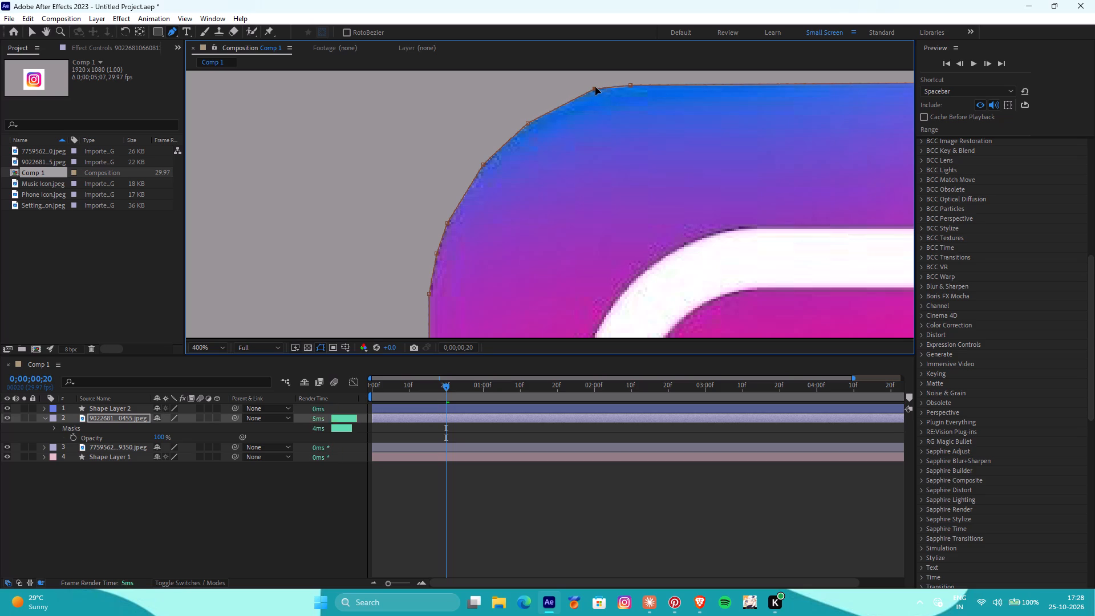
{"action": "left_click_drag", "start_coordinate": [595, 87], "coordinate": [594, 87]}
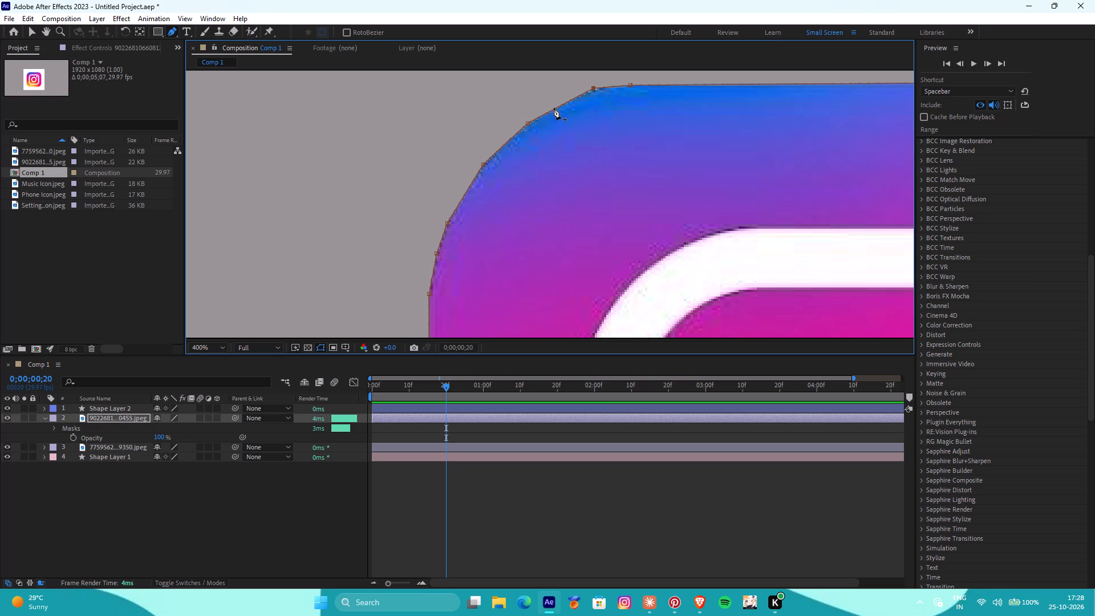
Add a mask vertex between the two uppermost vertices of the upper-left curve, fit it to the icon's edge, and deselect the mask.
{"action": "left_click", "coordinate": [554, 108]}
{"action": "left_click_drag", "start_coordinate": [554, 108], "coordinate": [560, 102]}
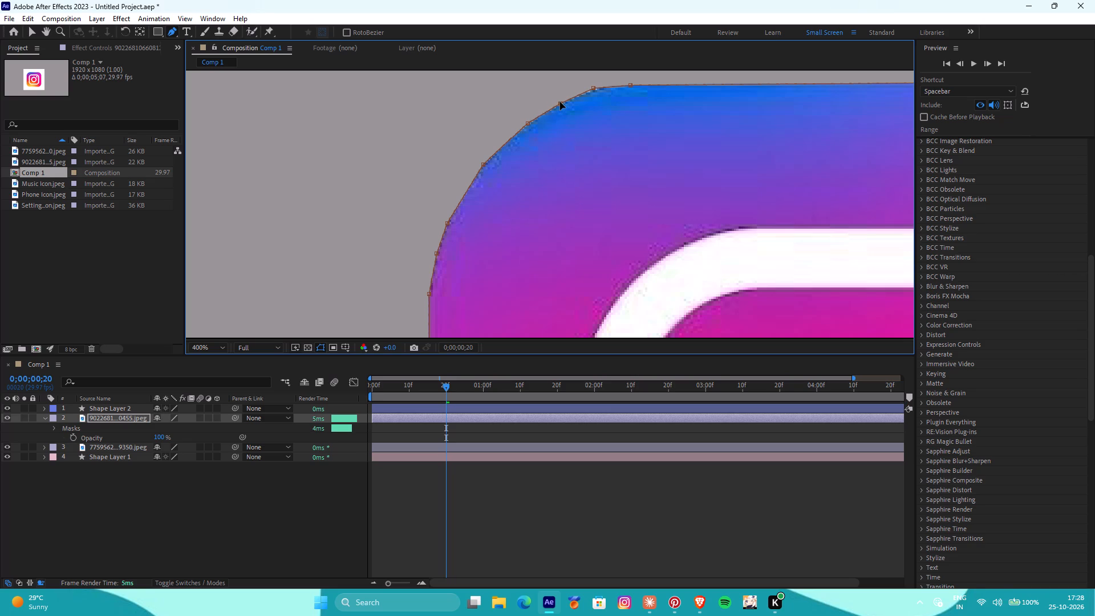
{"action": "left_click_drag", "start_coordinate": [560, 102], "coordinate": [559, 103]}
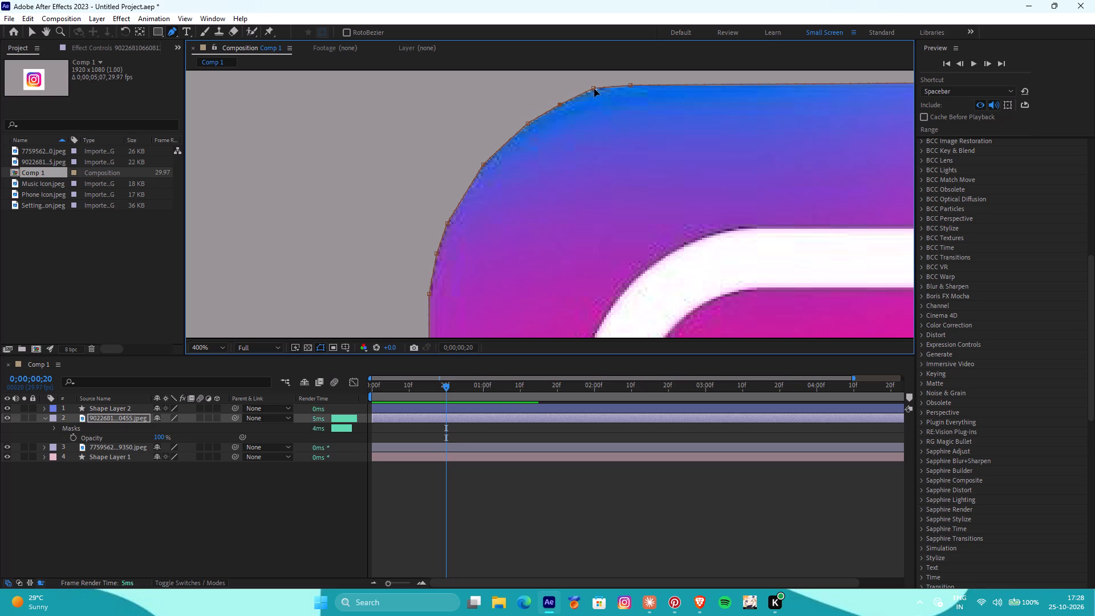
{"action": "left_click", "coordinate": [594, 87]}
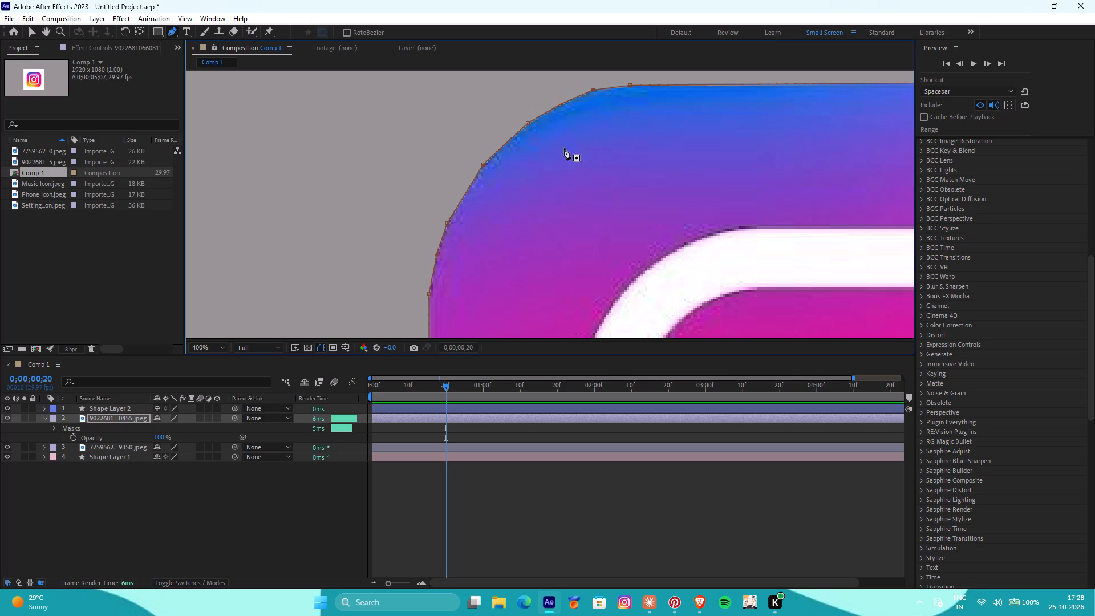
{"action": "scroll", "coordinate": [447, 273], "scroll_direction": "down", "scroll_amount": 2}
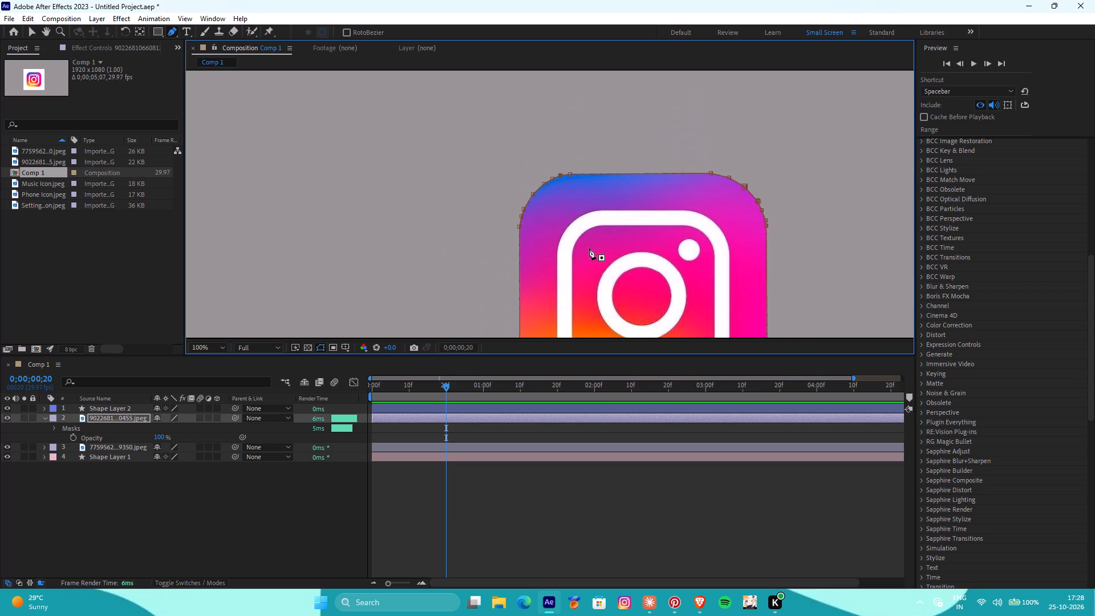
{"action": "scroll", "coordinate": [589, 248], "scroll_direction": "down", "scroll_amount": 1}
{"action": "left_click", "coordinate": [522, 524]}
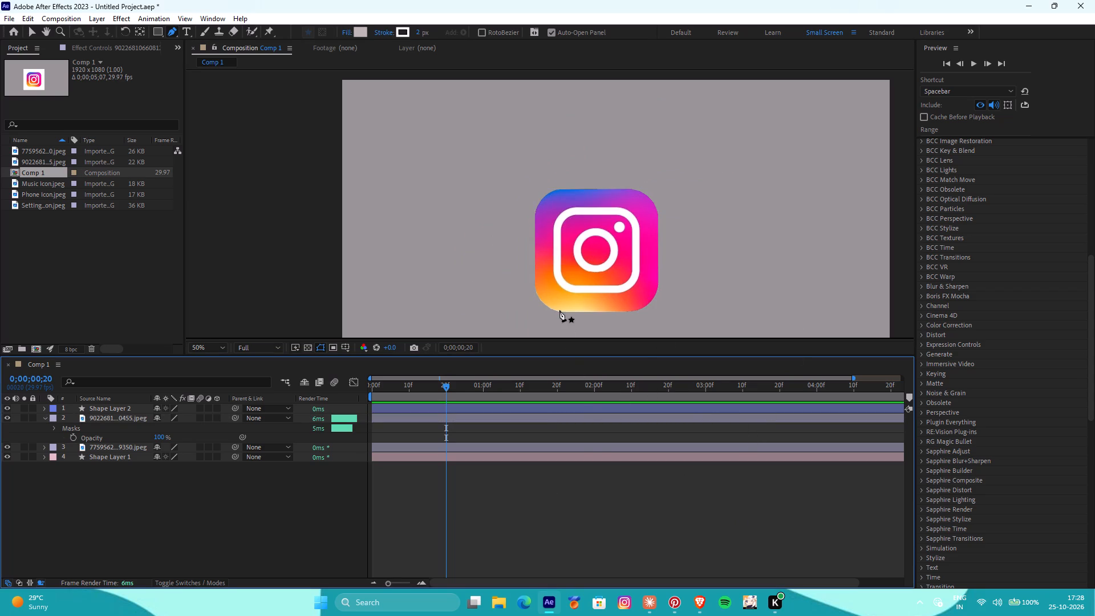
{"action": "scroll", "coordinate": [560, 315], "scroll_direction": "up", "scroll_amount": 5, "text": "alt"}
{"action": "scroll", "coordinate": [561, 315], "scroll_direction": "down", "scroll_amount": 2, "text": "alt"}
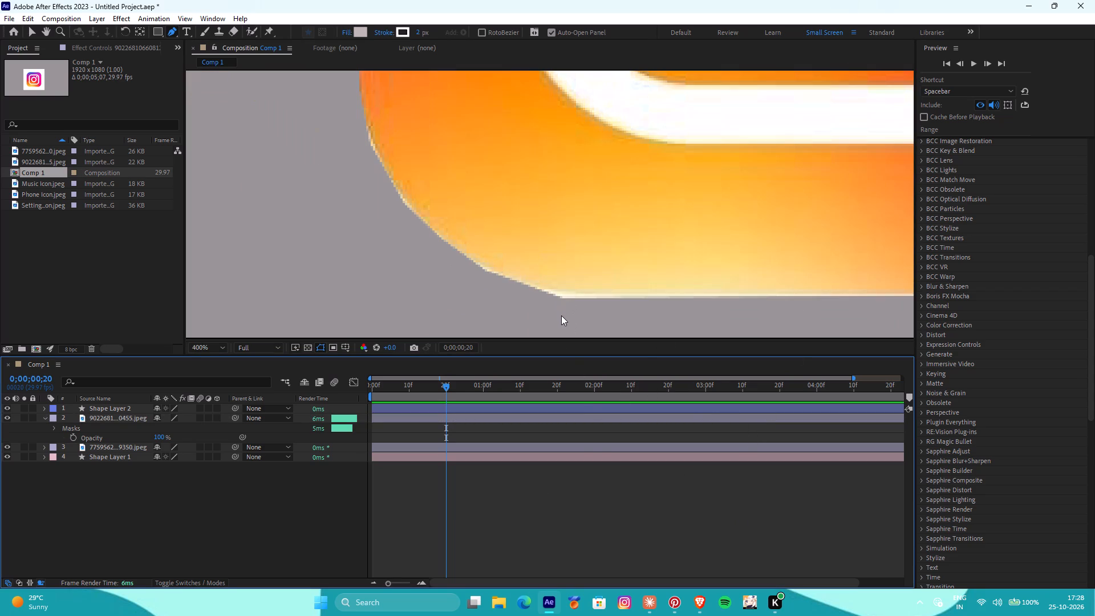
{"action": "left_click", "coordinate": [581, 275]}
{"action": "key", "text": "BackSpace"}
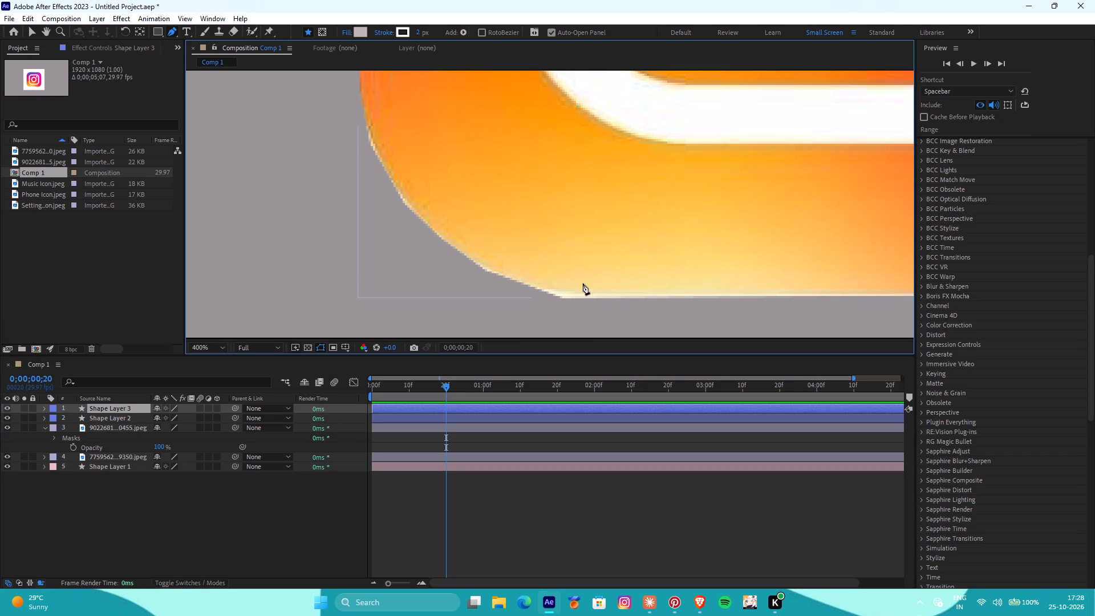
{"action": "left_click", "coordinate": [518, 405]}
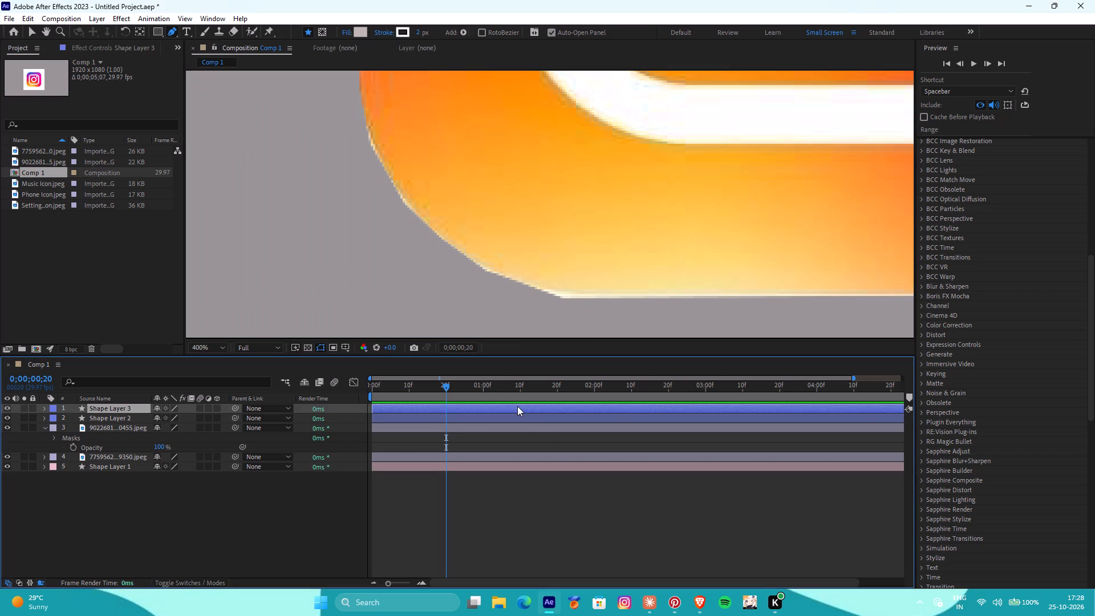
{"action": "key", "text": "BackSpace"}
Delete the stray Shape Layer 2 above the Instagram icon layer.
{"action": "left_click", "coordinate": [517, 409]}
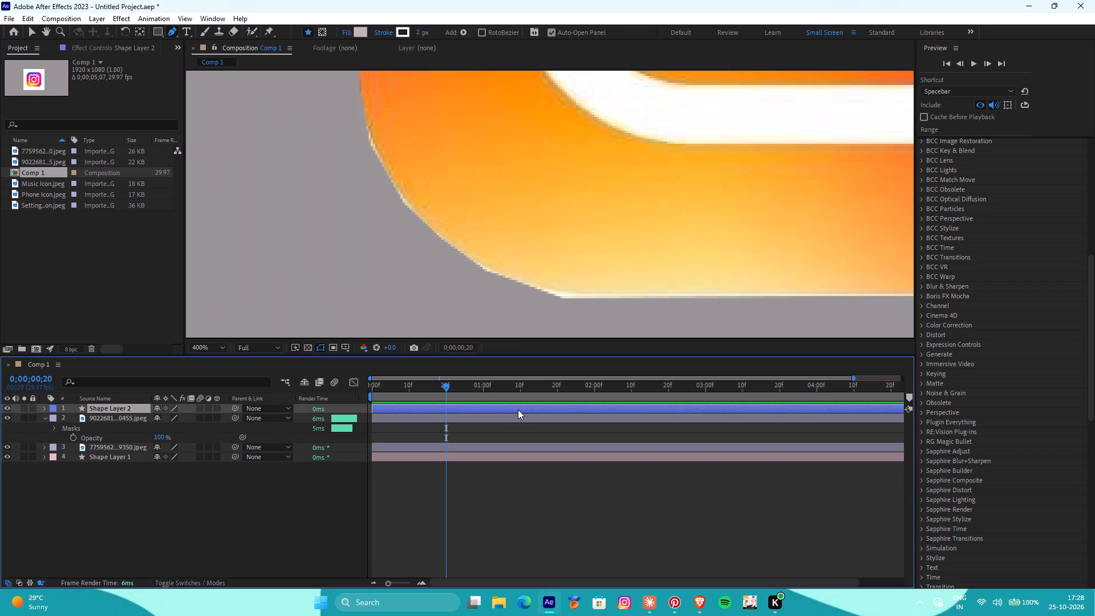
{"action": "key", "text": "BackSpace"}
Select the Instagram icon layer and adjust the mask vertex where the lower-left curve meets the bottom edge.
{"action": "left_click", "coordinate": [517, 408]}
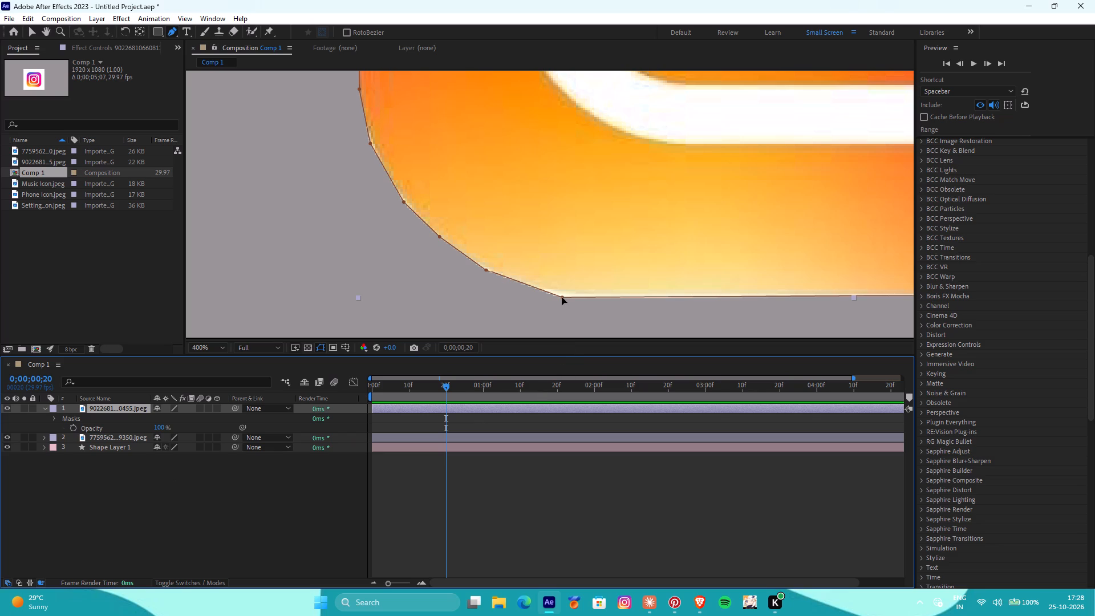
{"action": "left_click_drag", "start_coordinate": [562, 297], "coordinate": [562, 298]}
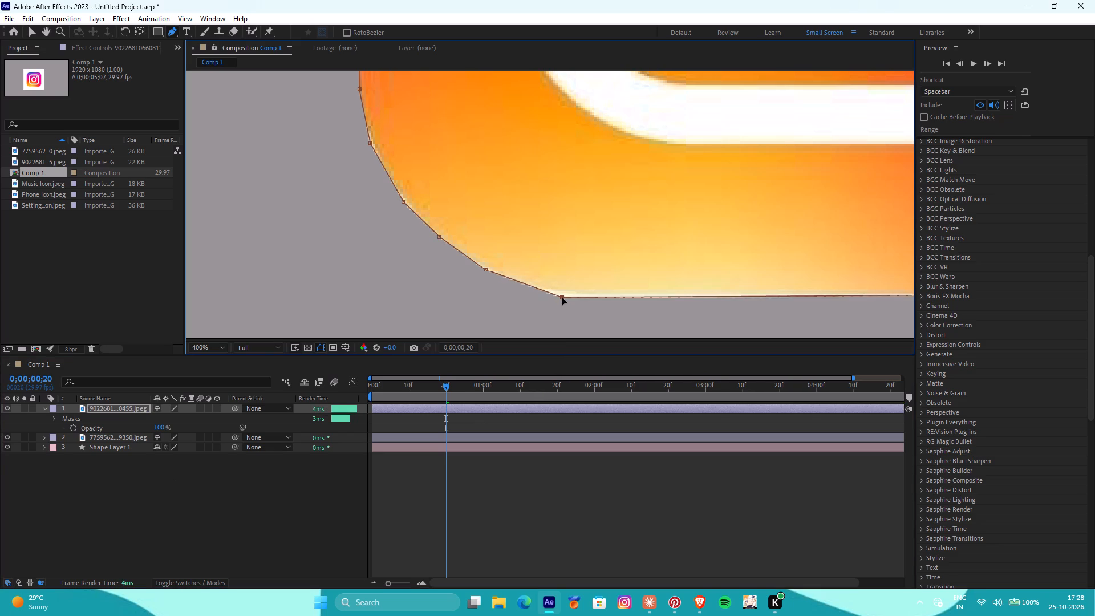
Move the lower-left curve's end vertex further along the icon's bottom edge, then add a vertex before it and nudge it onto the curve.
{"action": "left_click_drag", "start_coordinate": [562, 298], "coordinate": [564, 297]}
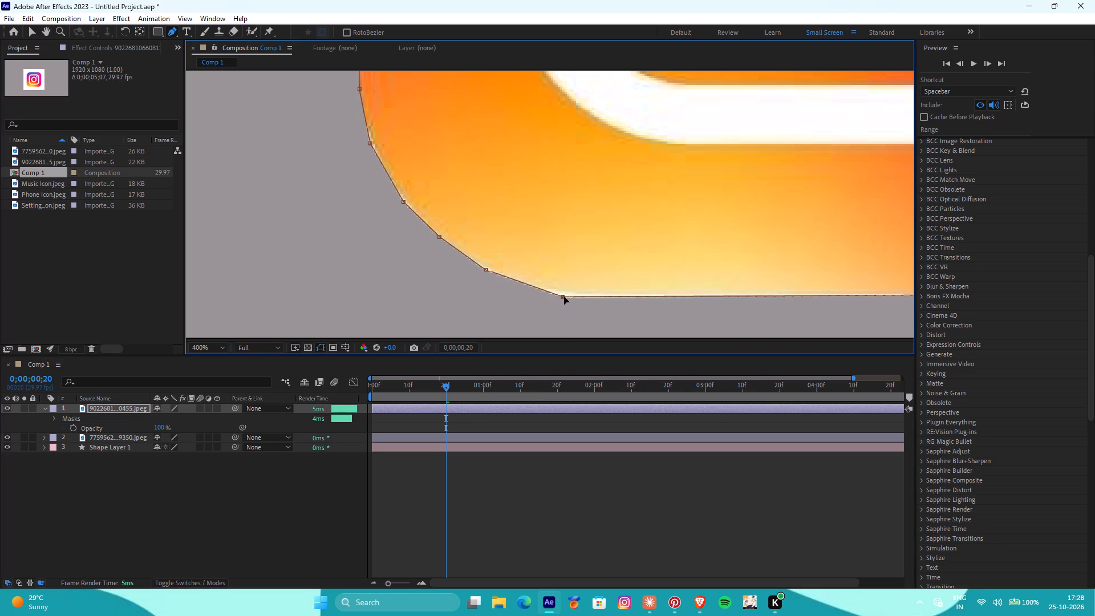
{"action": "left_click_drag", "start_coordinate": [564, 297], "coordinate": [586, 295]}
{"action": "left_click", "coordinate": [535, 282]}
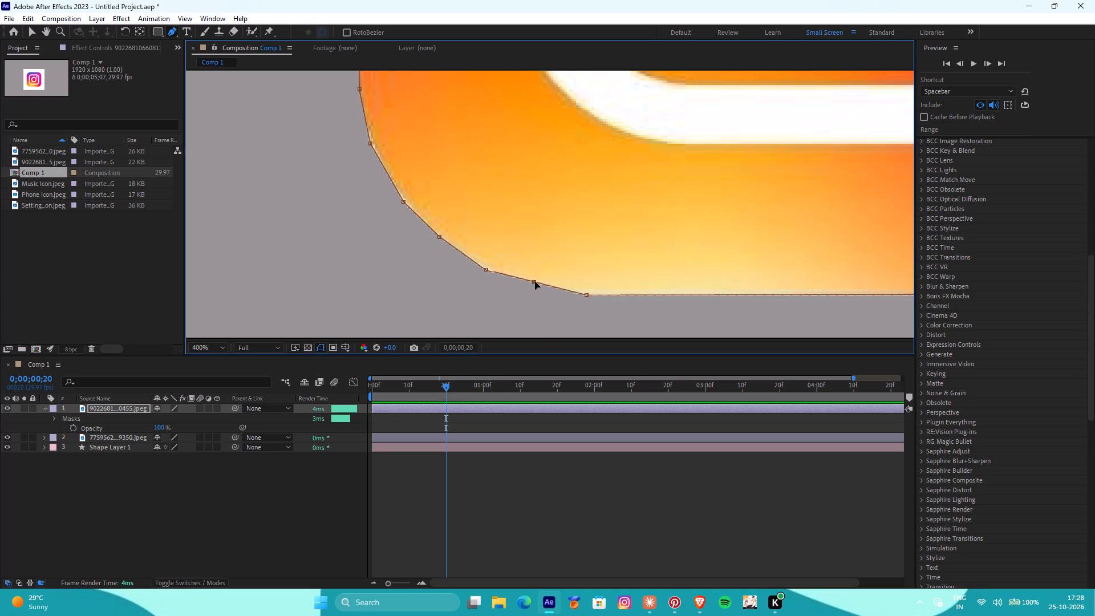
{"action": "left_click_drag", "start_coordinate": [535, 282], "coordinate": [533, 286]}
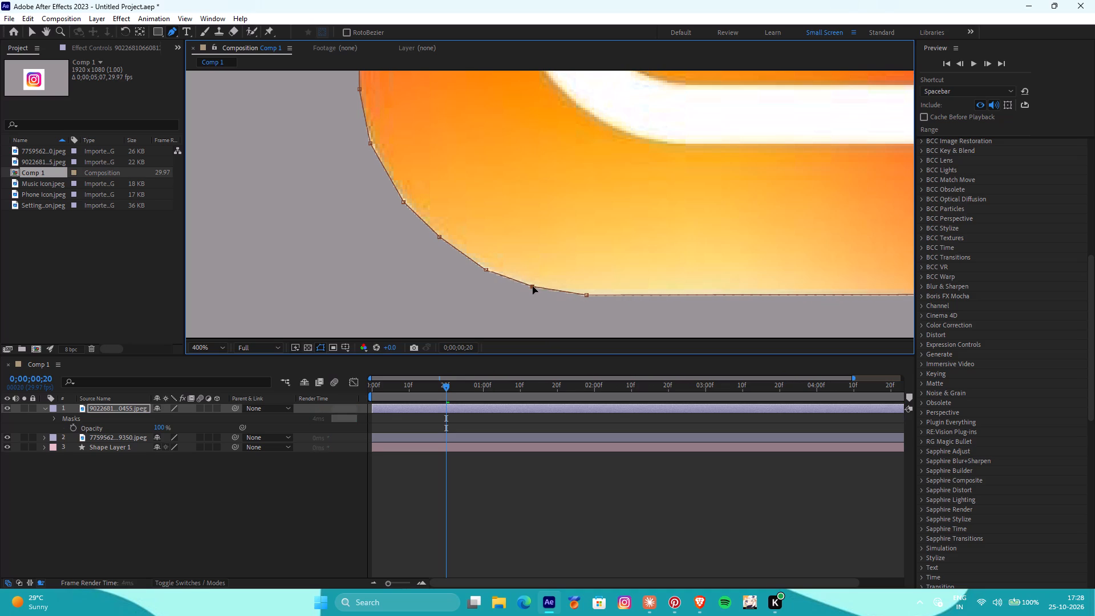
{"action": "left_click_drag", "start_coordinate": [533, 286], "coordinate": [525, 286]}
Add another mask vertex between the last two points of the lower-left curve, deleting the misplaced one and placing it again closer to the edge.
{"action": "left_click", "coordinate": [554, 288]}
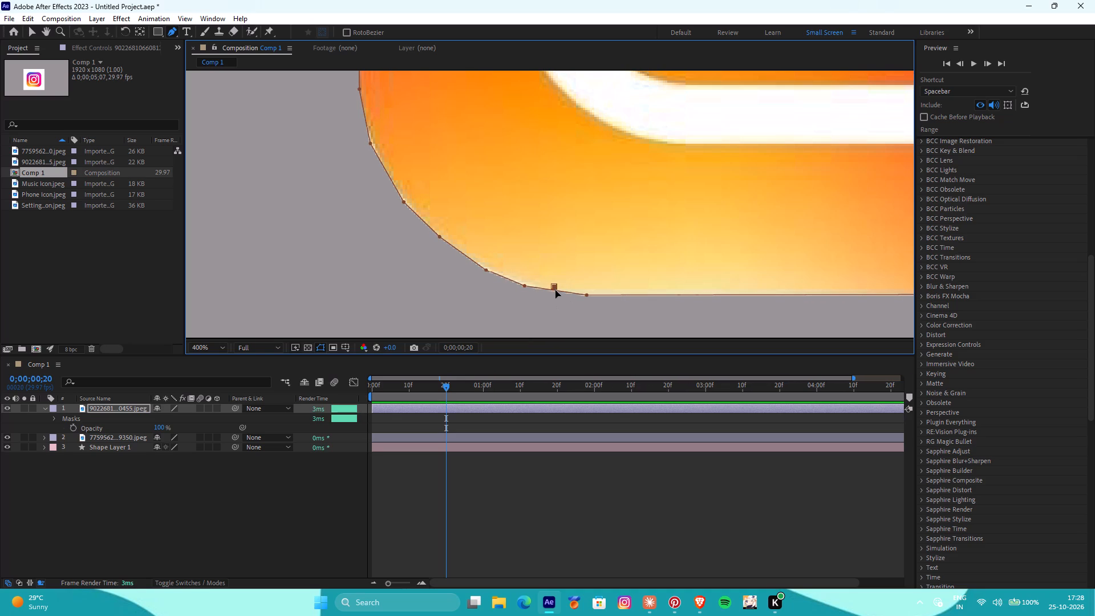
{"action": "key", "text": "BackSpace"}
{"action": "left_click", "coordinate": [551, 290]}
{"action": "left_click", "coordinate": [551, 287]}
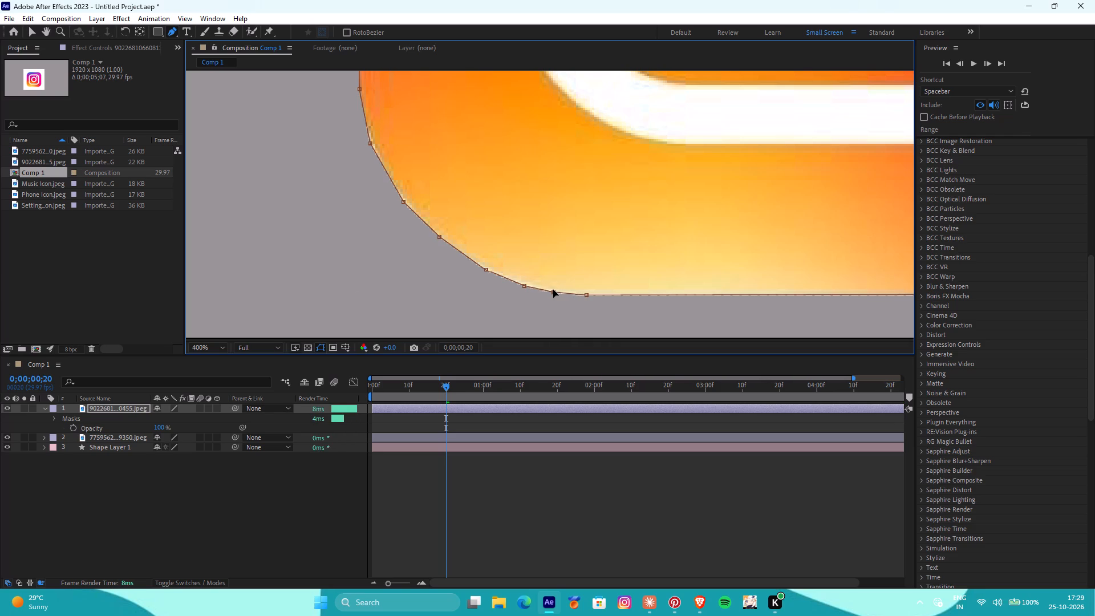
Add a mask vertex just past the start of the Instagram icon's upper-right curve and move only that vertex outward onto the icon's edge.
{"action": "scroll", "coordinate": [636, 252], "scroll_direction": "down", "scroll_amount": 2}
{"action": "scroll", "coordinate": [670, 145], "scroll_direction": "down", "scroll_amount": 1}
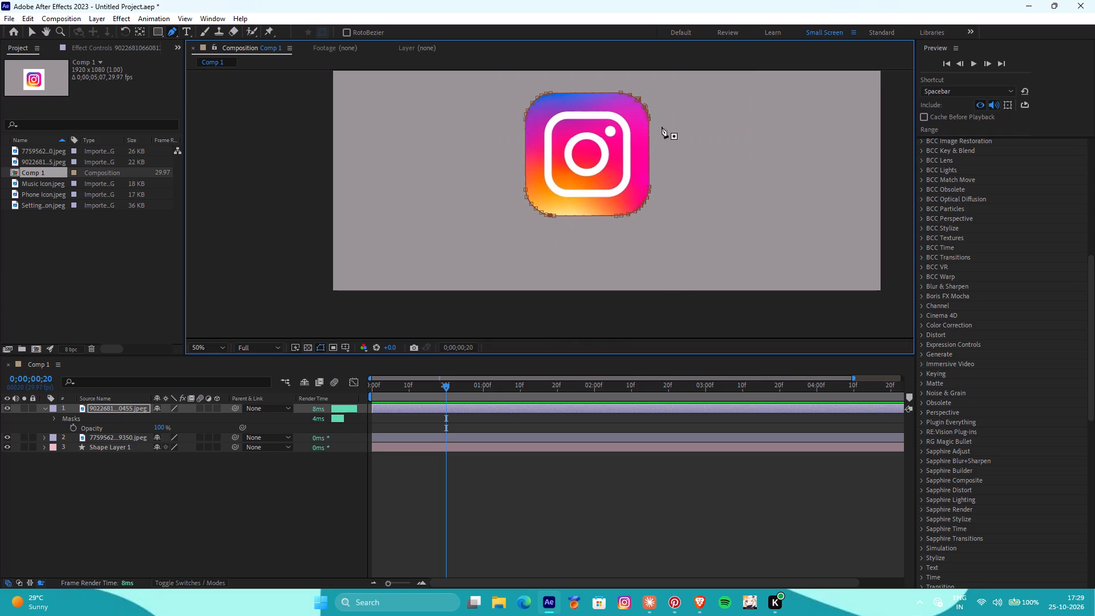
{"action": "scroll", "coordinate": [625, 88], "scroll_direction": "up", "scroll_amount": 3, "text": "alt"}
{"action": "scroll", "coordinate": [627, 95], "scroll_direction": "down", "scroll_amount": 2, "text": "alt"}
{"action": "scroll", "coordinate": [630, 96], "scroll_direction": "up", "scroll_amount": 3, "text": "alt"}
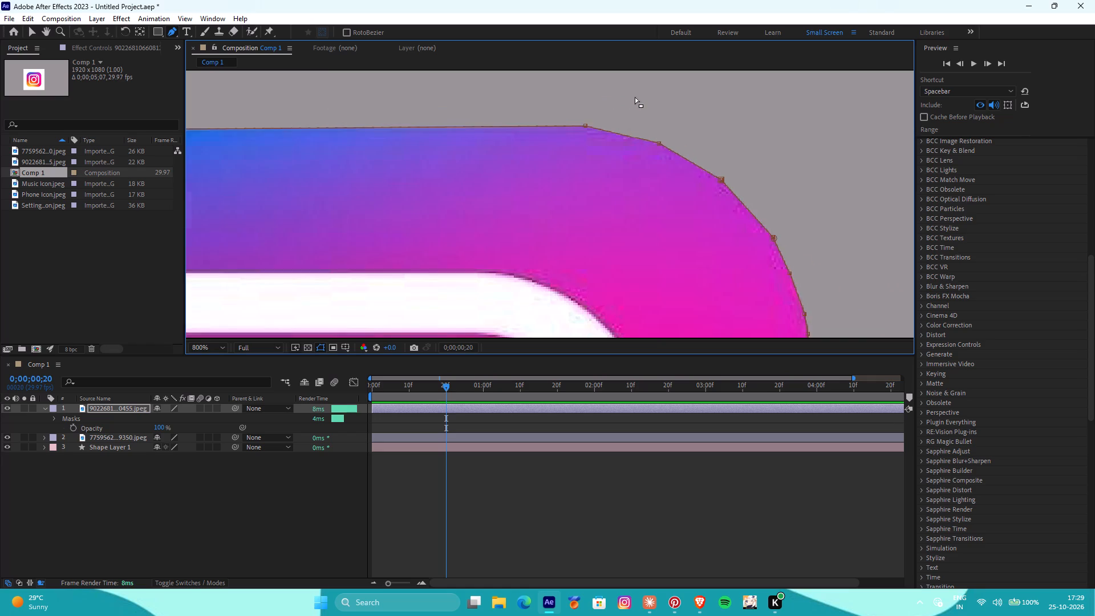
{"action": "scroll", "coordinate": [635, 97], "scroll_direction": "up", "scroll_amount": 2, "text": "alt"}
{"action": "left_click", "coordinate": [599, 254]}
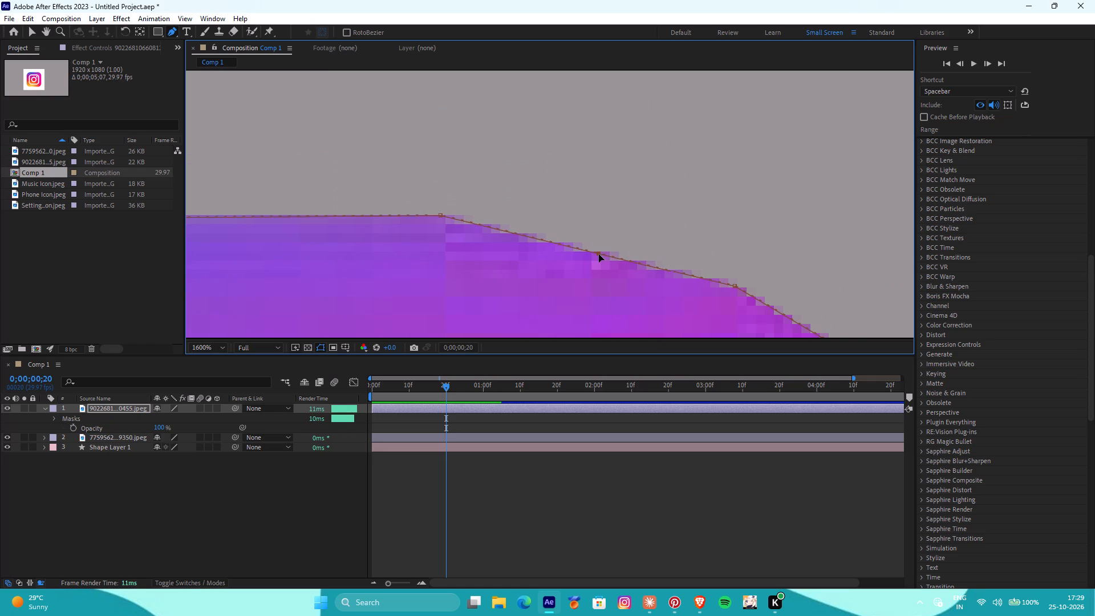
{"action": "left_click", "coordinate": [599, 254]}
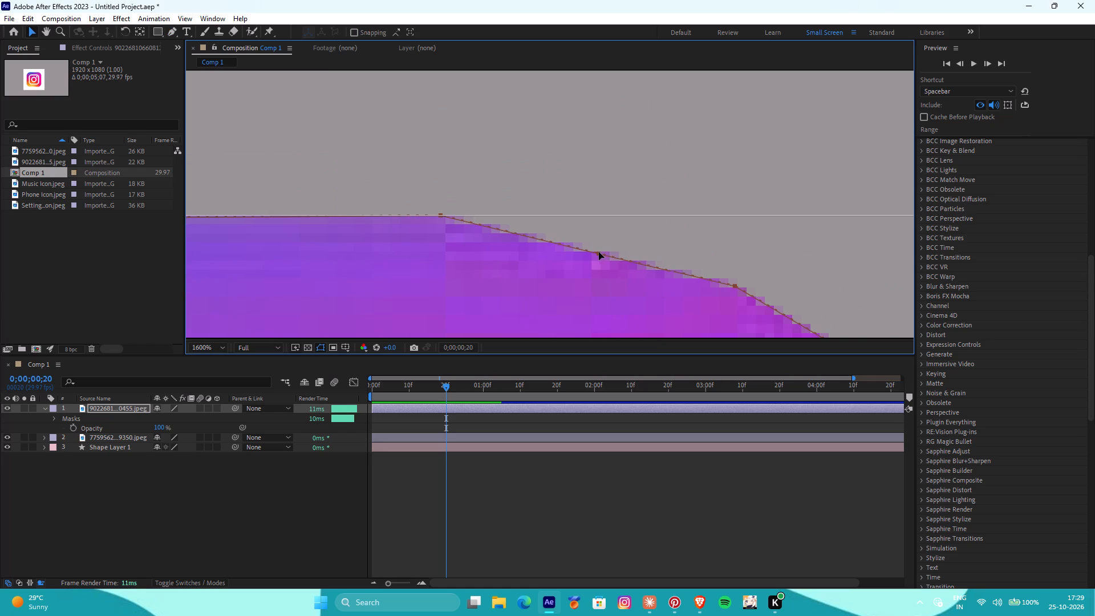
{"action": "left_click", "coordinate": [598, 253]}
{"action": "key", "text": "g"}
{"action": "key", "text": "v"}
{"action": "left_click", "coordinate": [622, 489]}
{"action": "left_click", "coordinate": [585, 306]}
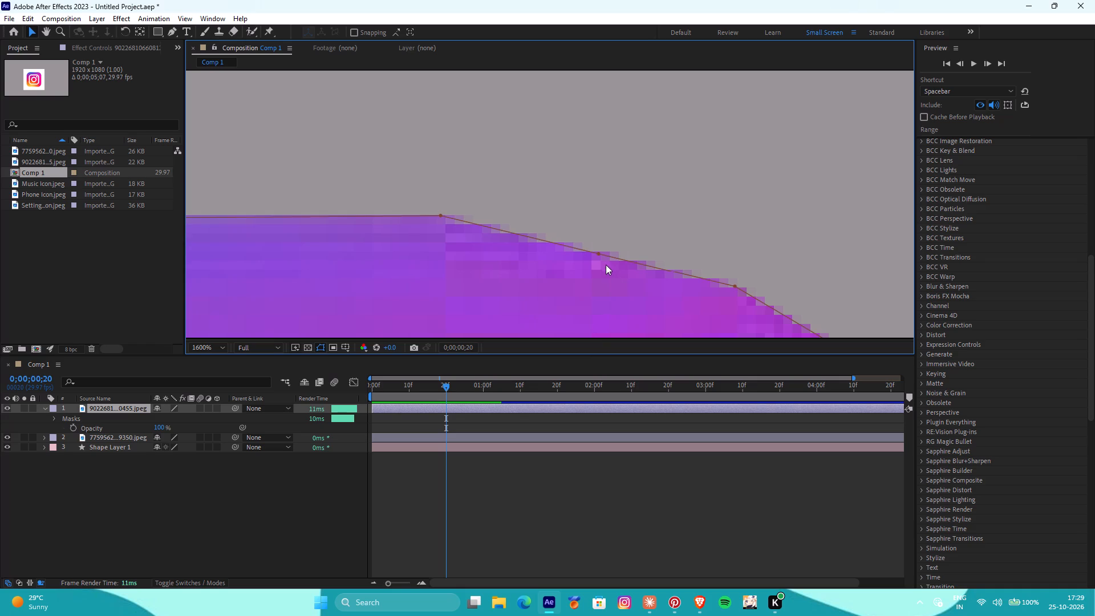
{"action": "left_click_drag", "start_coordinate": [598, 254], "coordinate": [599, 242]}
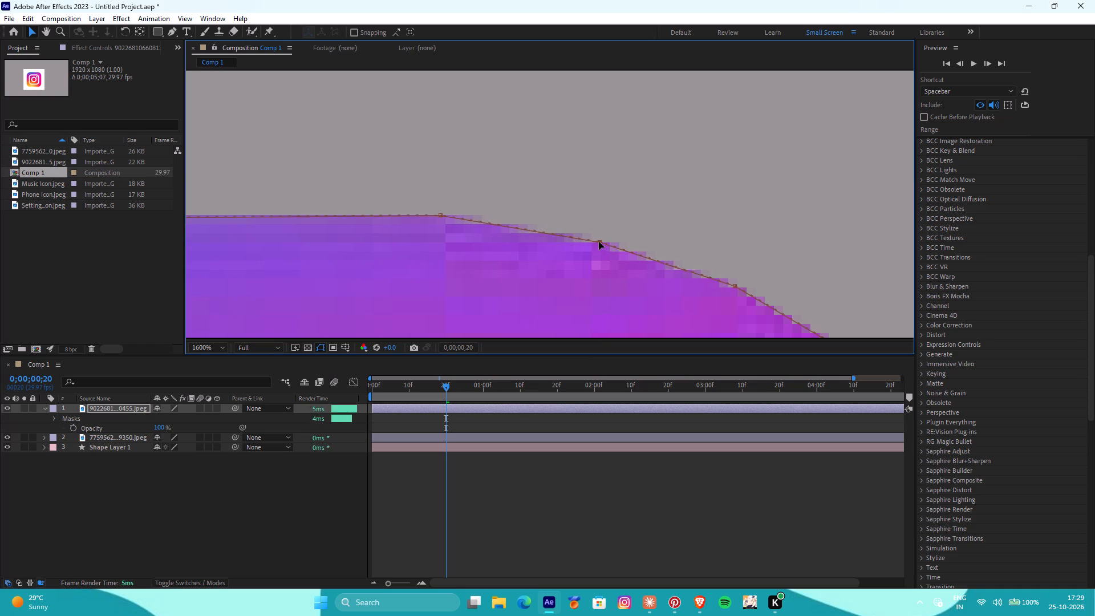
{"action": "left_click_drag", "start_coordinate": [599, 242], "coordinate": [610, 224]}
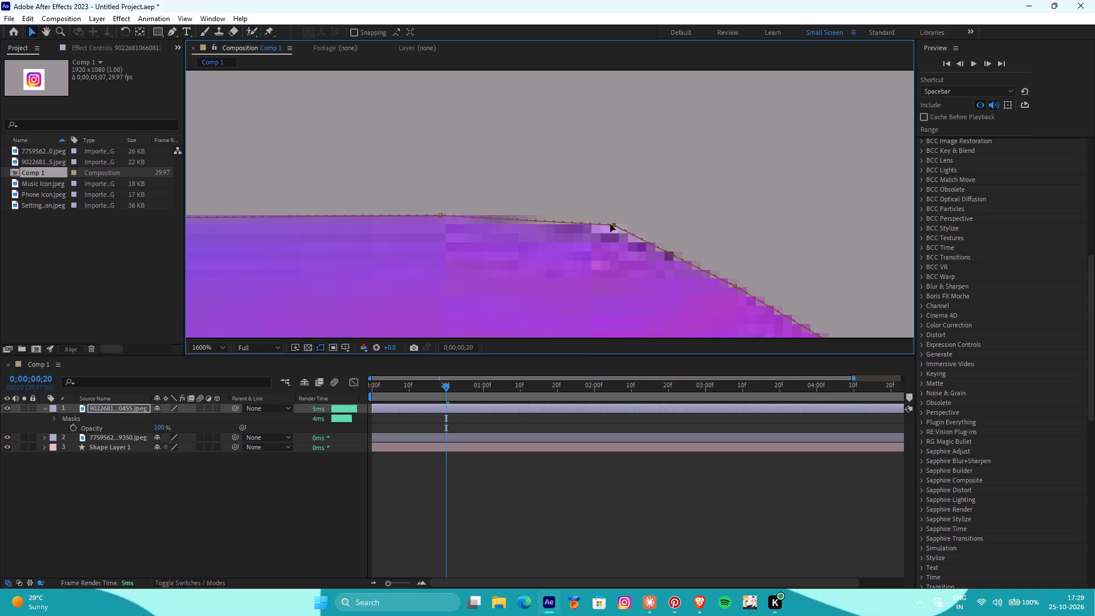
{"action": "left_click_drag", "start_coordinate": [610, 224], "coordinate": [557, 222]}
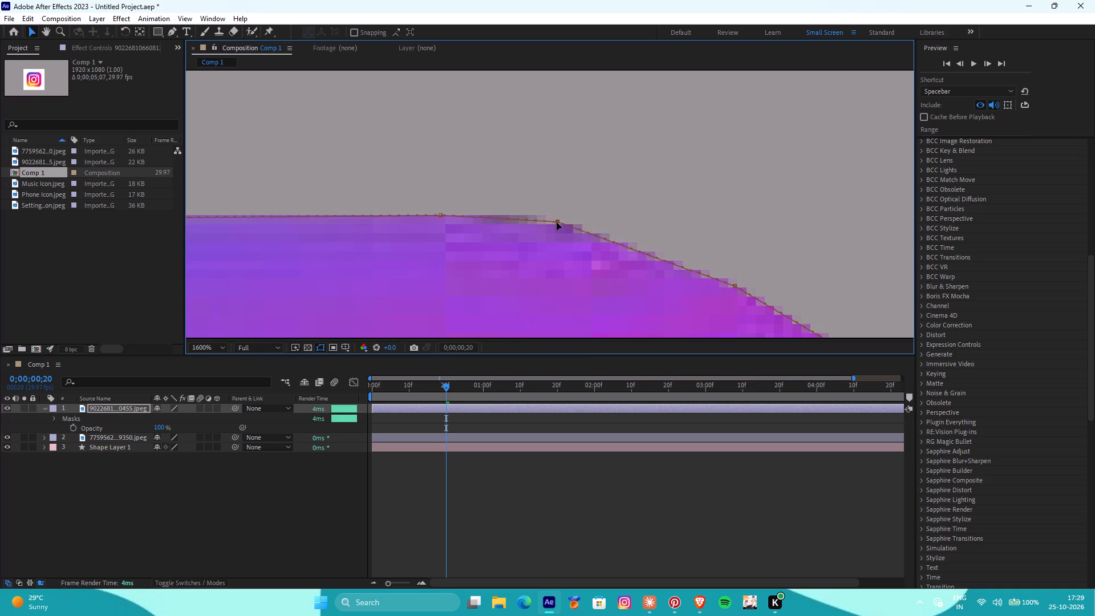
{"action": "left_click_drag", "start_coordinate": [557, 222], "coordinate": [555, 228]}
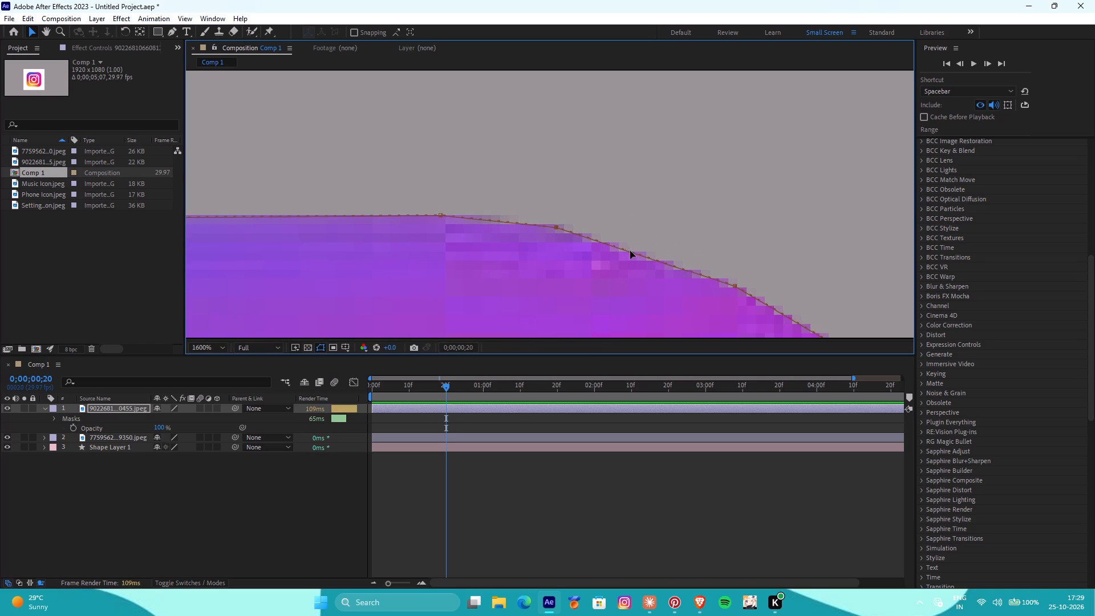
Add a second mask vertex further along the upper-right curve with the Pen tool and move it outward to the icon's edge.
{"action": "key", "text": "v"}
{"action": "key", "text": "g"}
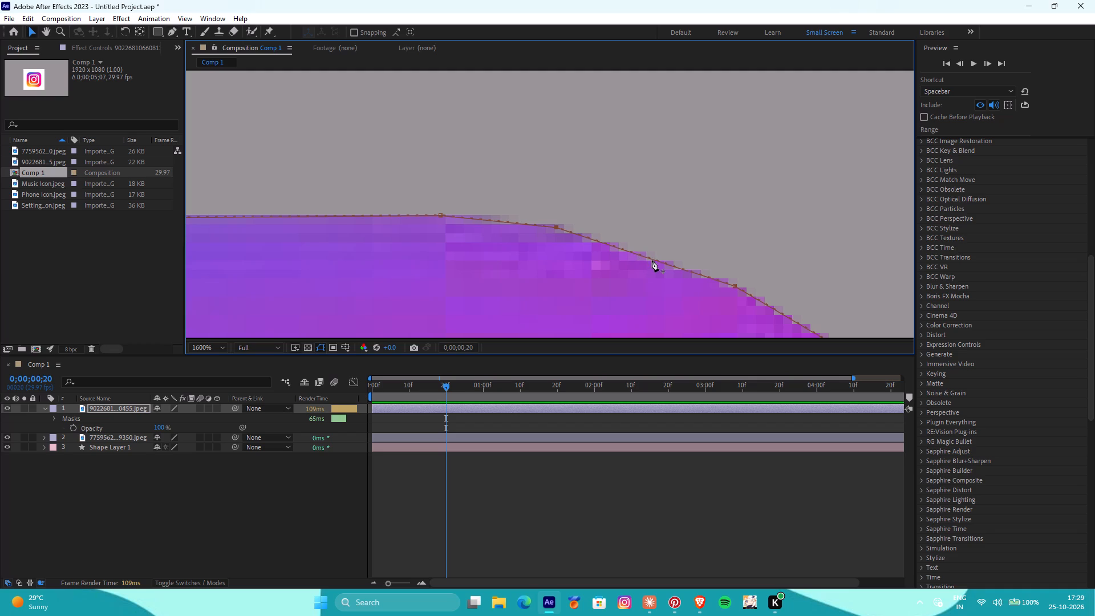
{"action": "left_click", "coordinate": [652, 258]}
{"action": "left_click", "coordinate": [651, 258]}
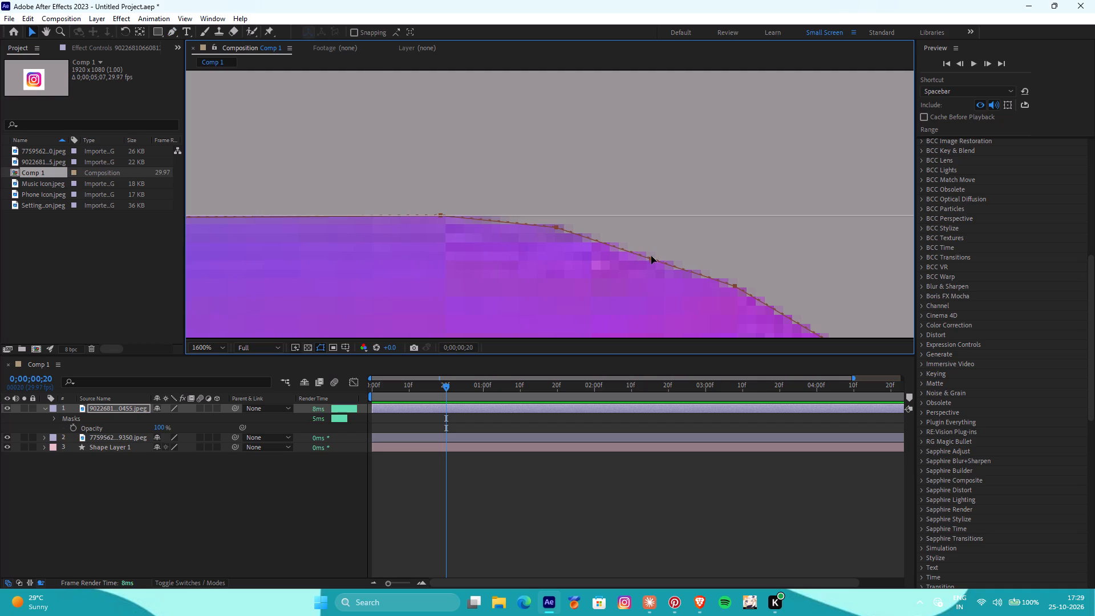
{"action": "left_click", "coordinate": [651, 258]}
{"action": "left_click", "coordinate": [634, 509]}
{"action": "left_click", "coordinate": [661, 277]}
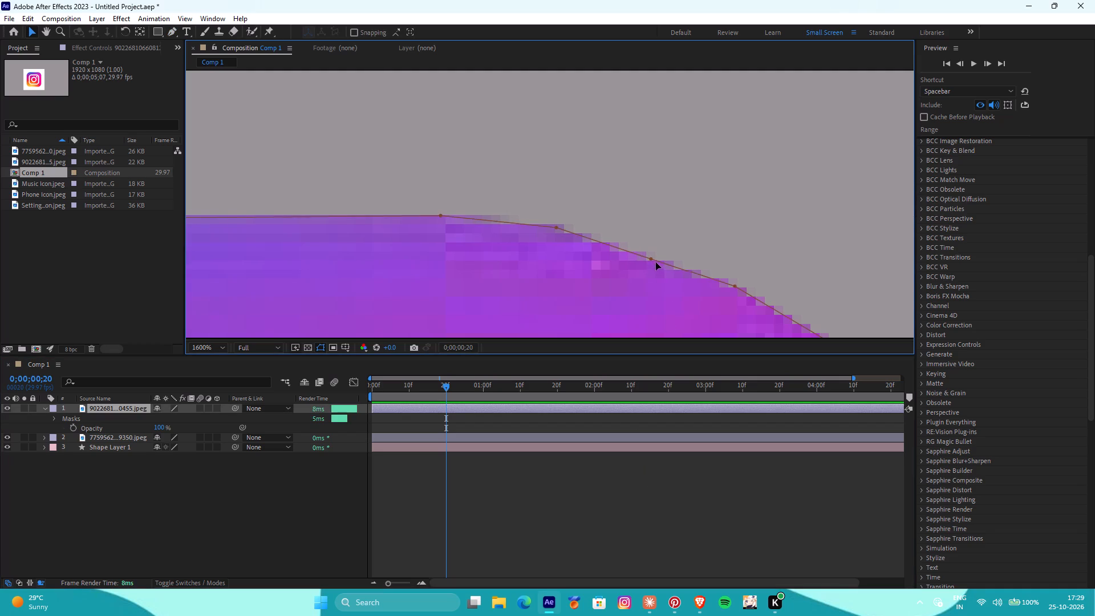
{"action": "left_click_drag", "start_coordinate": [651, 258], "coordinate": [656, 241]}
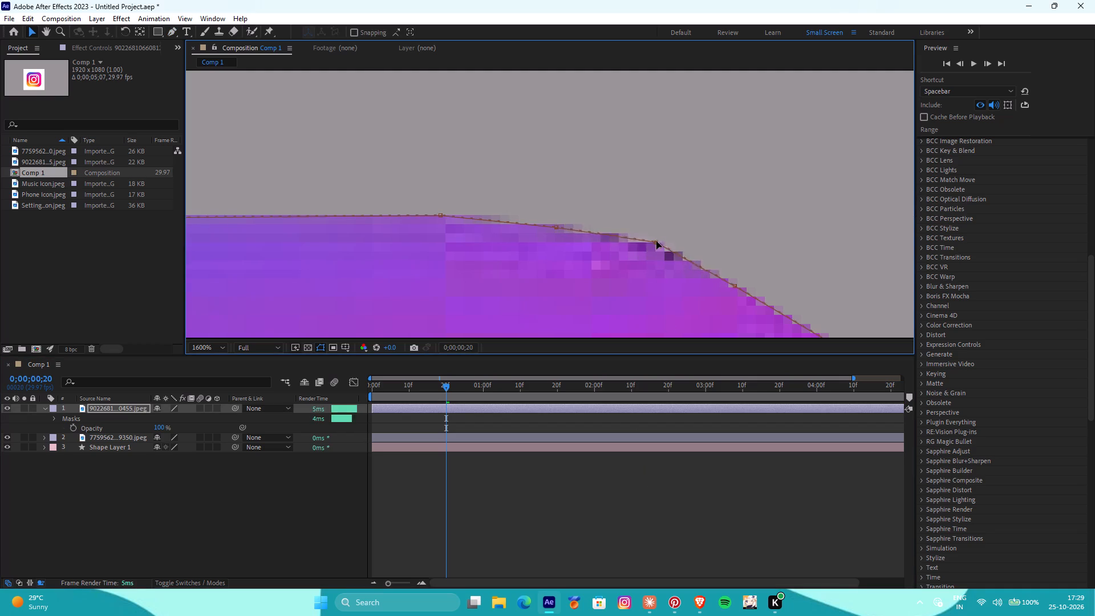
{"action": "left_click_drag", "start_coordinate": [656, 241], "coordinate": [665, 250]}
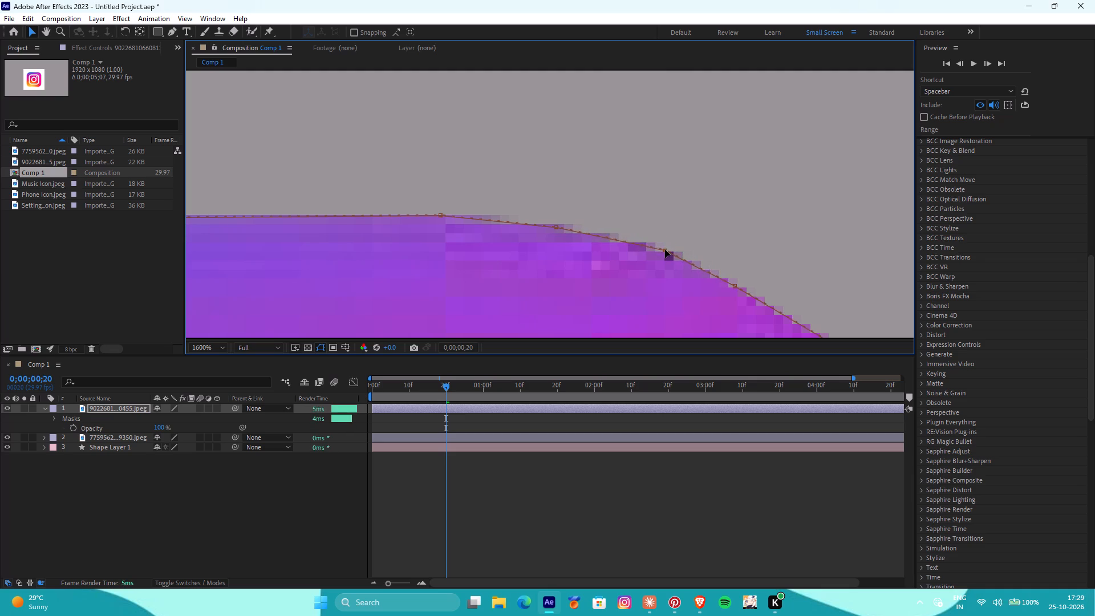
{"action": "left_click_drag", "start_coordinate": [665, 250], "coordinate": [665, 253]}
Add a third mask vertex down the upper-right curve, then adjust it and the preceding vertex outward to follow the icon's edge.
{"action": "scroll", "coordinate": [678, 246], "scroll_direction": "down", "scroll_amount": 1}
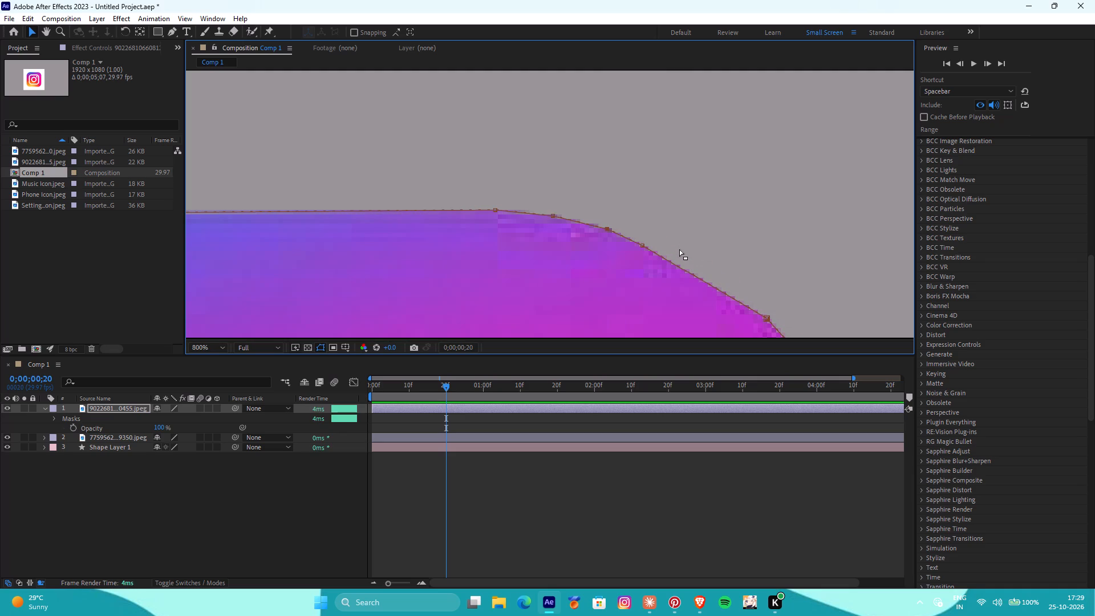
{"action": "key", "text": "g"}
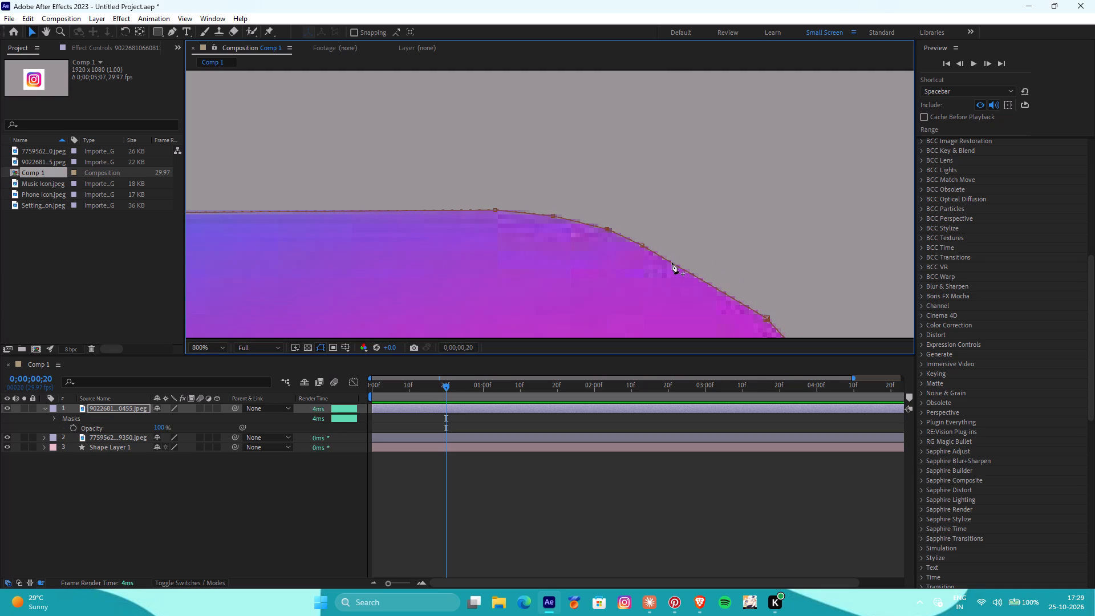
{"action": "left_click", "coordinate": [674, 262]}
{"action": "left_click_drag", "start_coordinate": [672, 262], "coordinate": [674, 259]}
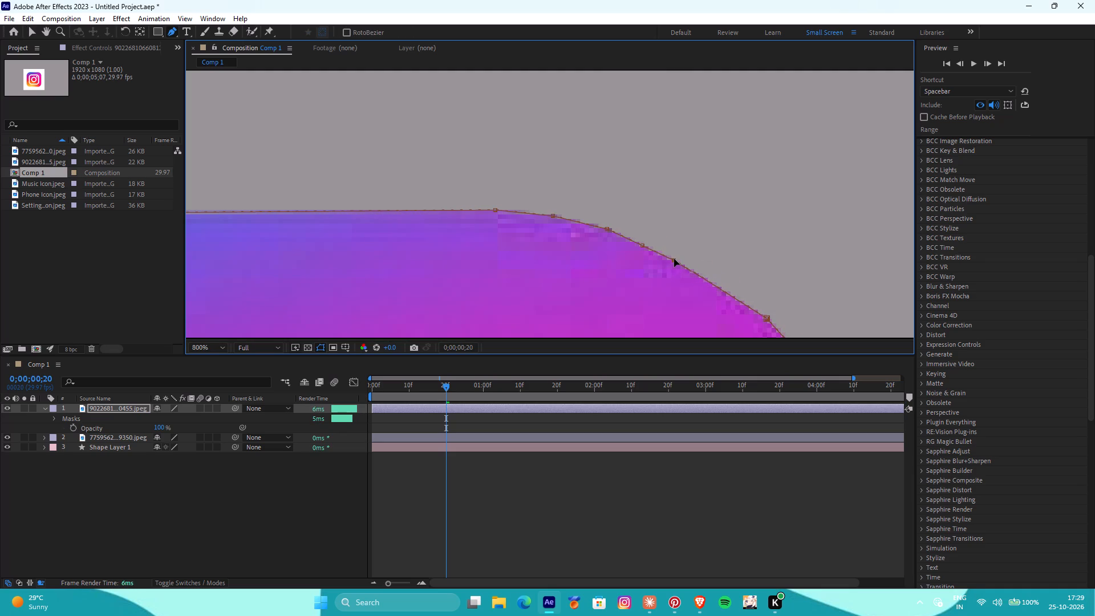
{"action": "left_click_drag", "start_coordinate": [674, 259], "coordinate": [680, 262]}
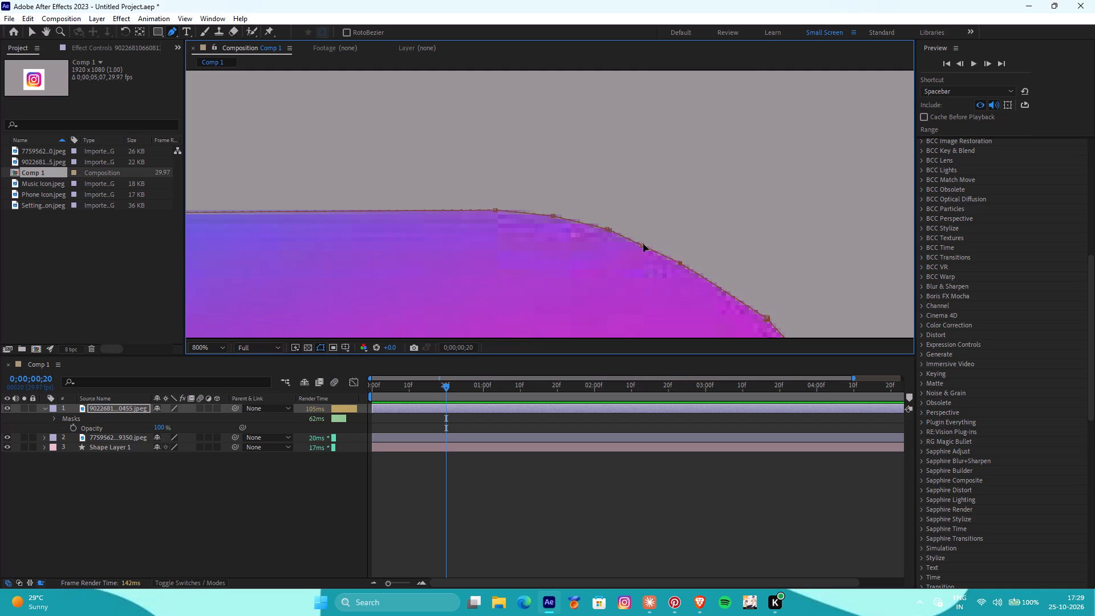
{"action": "key", "text": "g"}
{"action": "key", "text": "g"}
{"action": "left_click_drag", "start_coordinate": [643, 245], "coordinate": [646, 243]}
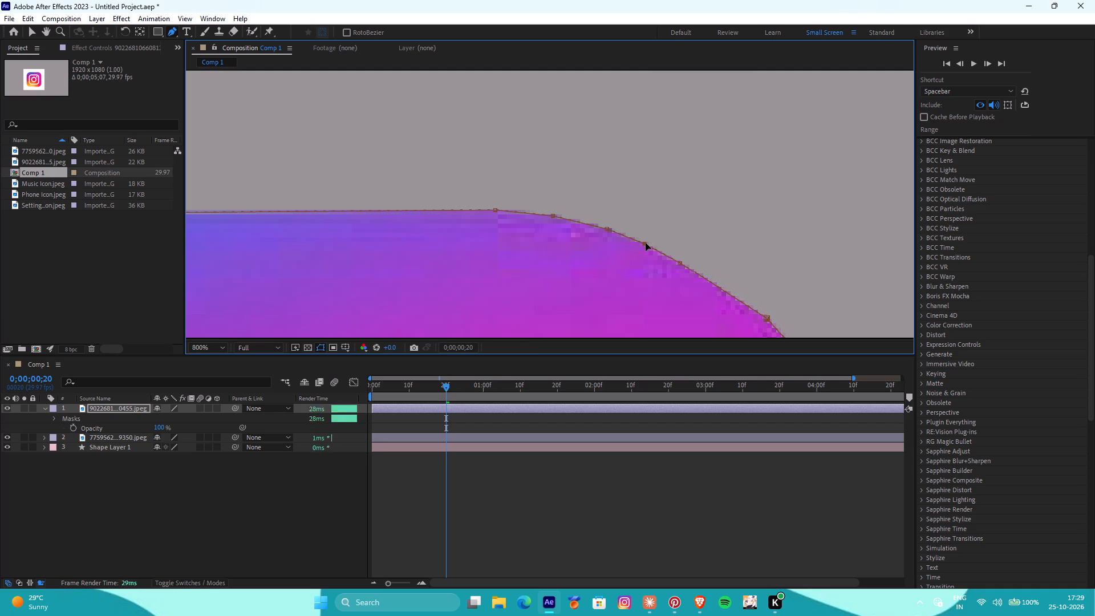
{"action": "left_click_drag", "start_coordinate": [646, 243], "coordinate": [652, 242]}
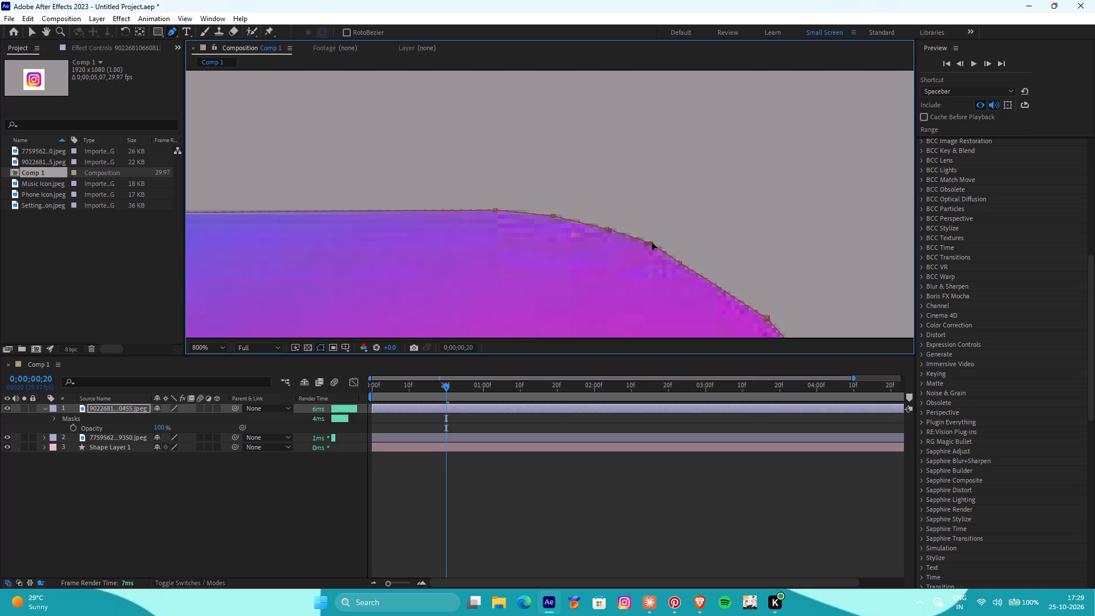
{"action": "left_click_drag", "start_coordinate": [652, 242], "coordinate": [651, 244]}
{"action": "left_click_drag", "start_coordinate": [681, 263], "coordinate": [682, 263]}
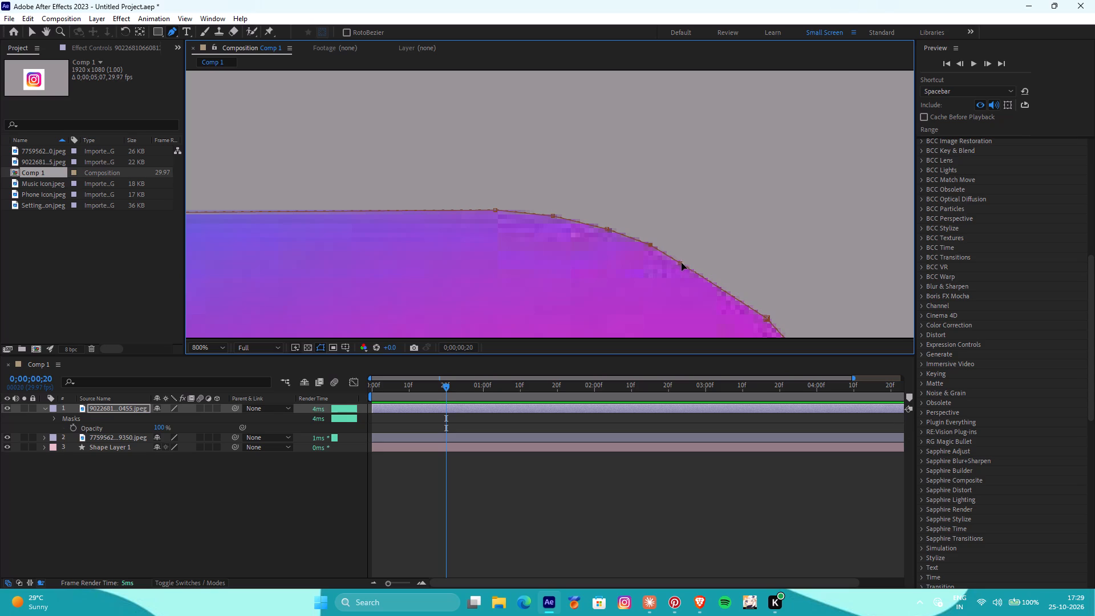
{"action": "left_click_drag", "start_coordinate": [682, 263], "coordinate": [704, 268]}
Add a mask vertex midway along the next lower segment of the upper-right curve and nudge it outward onto the icon's edge.
{"action": "scroll", "coordinate": [749, 298], "scroll_direction": "down", "scroll_amount": 1}
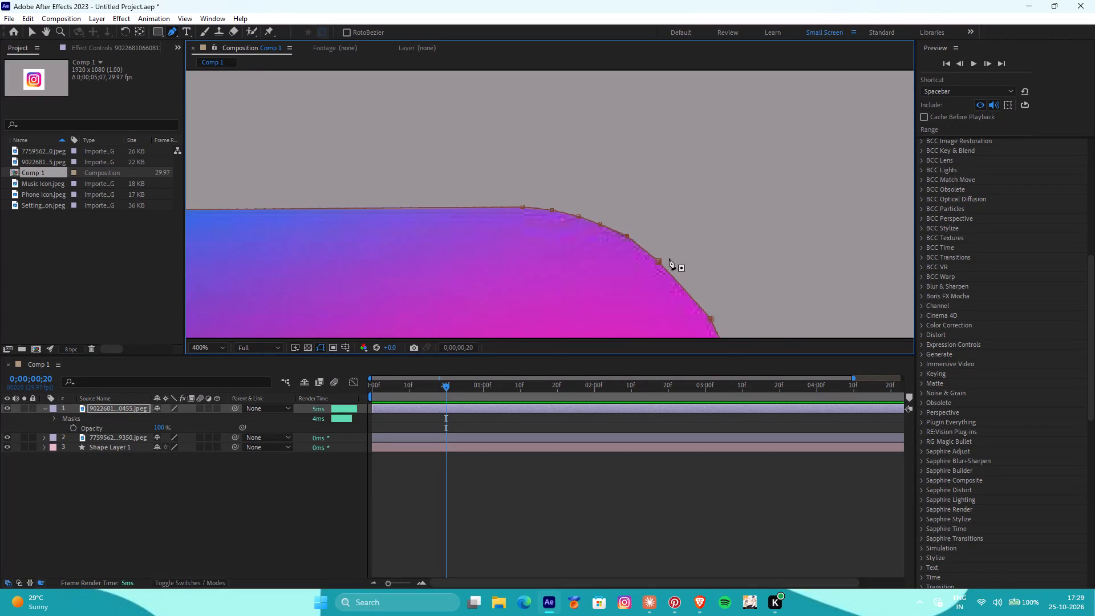
{"action": "left_click", "coordinate": [682, 286]}
{"action": "left_click_drag", "start_coordinate": [682, 285], "coordinate": [688, 285]}
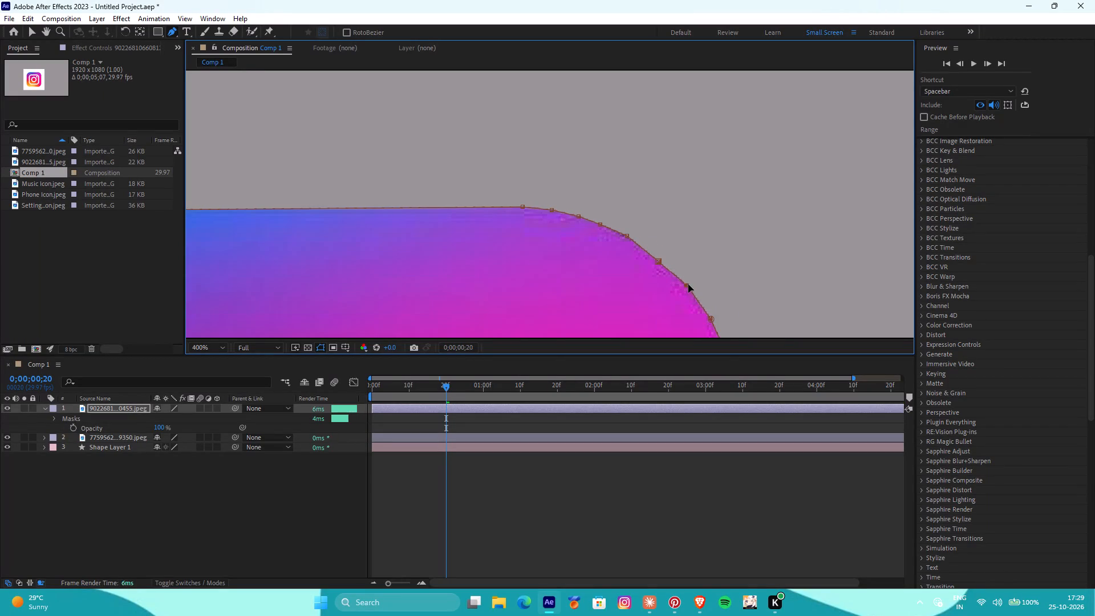
{"action": "left_click_drag", "start_coordinate": [688, 285], "coordinate": [689, 287]}
{"action": "left_click_drag", "start_coordinate": [689, 287], "coordinate": [689, 289]}
{"action": "left_click", "coordinate": [659, 261]}
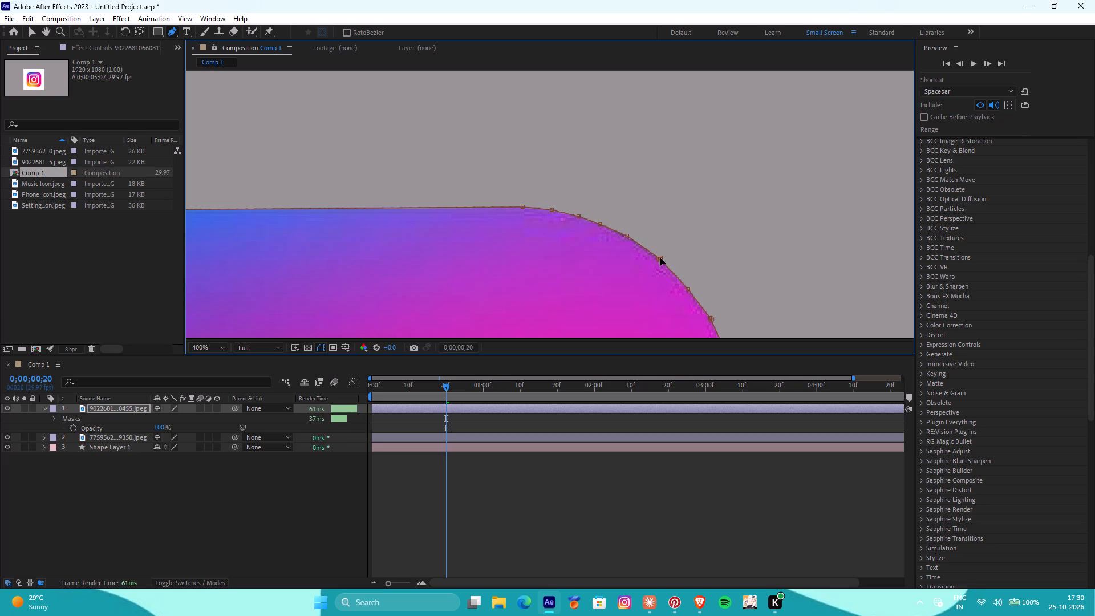
Deselect the Instagram layer and inspect the whole masked icon's rounded outline against the grey background.
{"action": "left_click", "coordinate": [639, 461]}
{"action": "scroll", "coordinate": [693, 246], "scroll_direction": "down", "scroll_amount": 3}
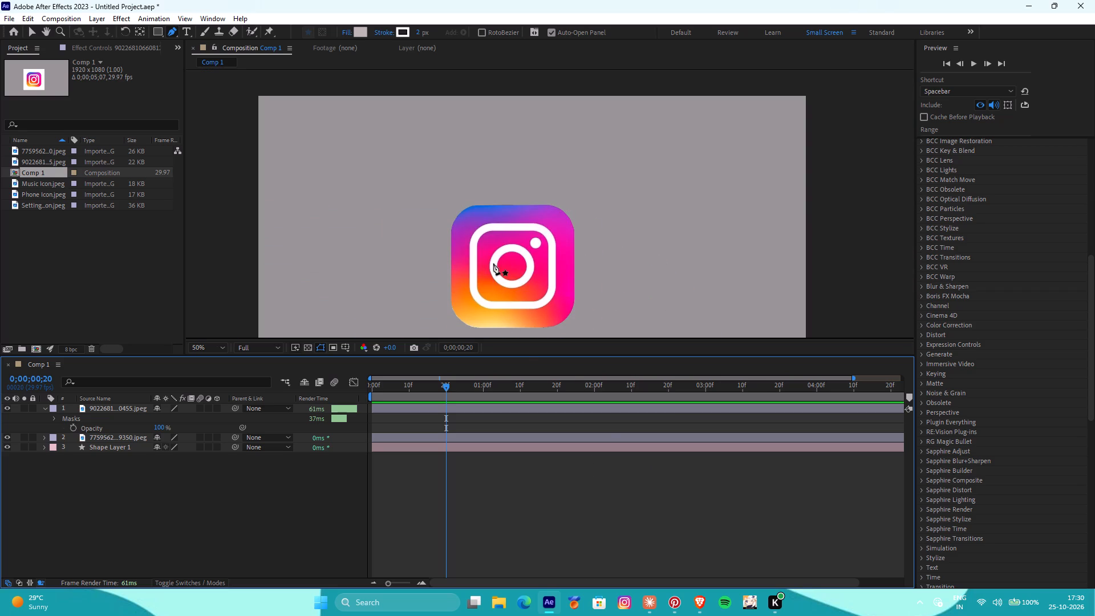
{"action": "scroll", "coordinate": [497, 261], "scroll_direction": "down", "scroll_amount": 2, "text": "alt"}
{"action": "scroll", "coordinate": [498, 261], "scroll_direction": "up", "scroll_amount": 4, "text": "alt"}
{"action": "scroll", "coordinate": [498, 261], "scroll_direction": "down", "scroll_amount": 2, "text": "alt"}
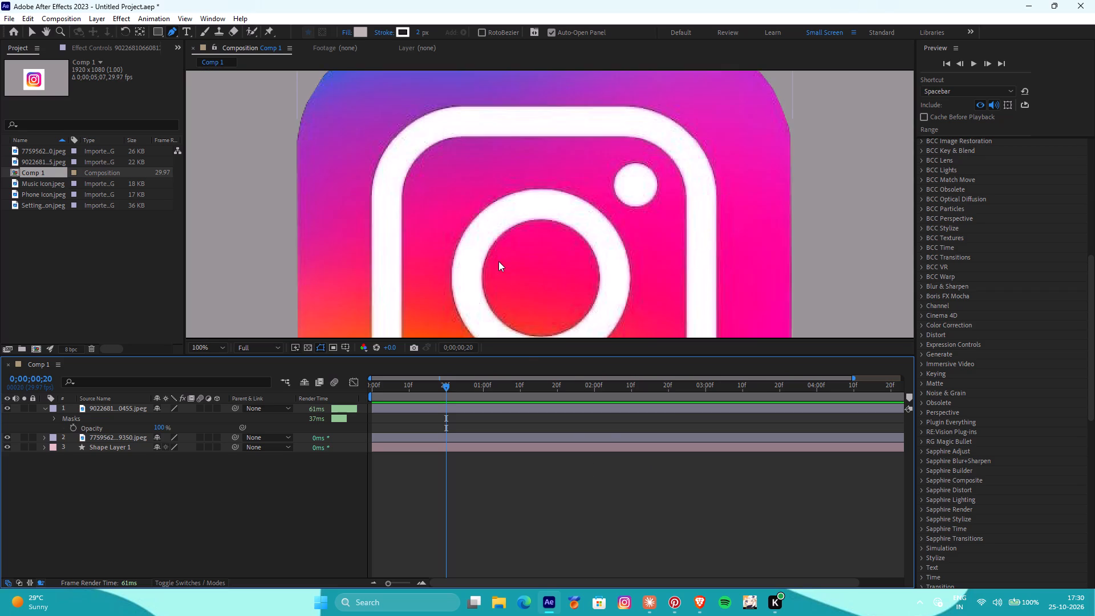
{"action": "left_click", "coordinate": [581, 457]}
{"action": "left_click", "coordinate": [587, 510]}
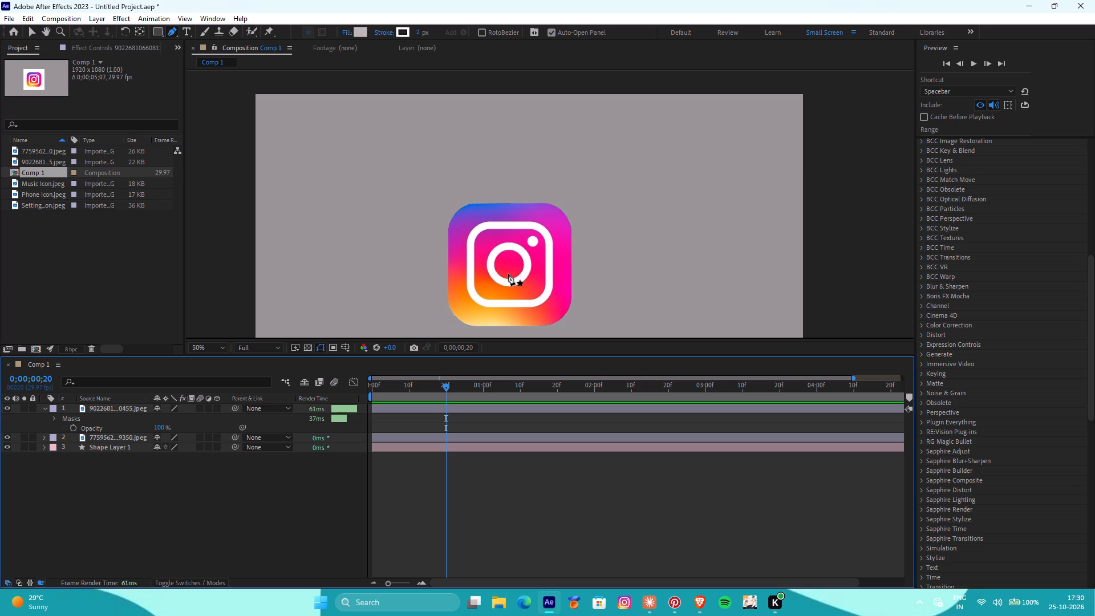
Move the mask vertex at the Instagram icon's lower-right corner diagonally beyond its upper-left corner and delete that vertex.
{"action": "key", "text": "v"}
{"action": "scroll", "coordinate": [512, 268], "scroll_direction": "down", "scroll_amount": 2}
{"action": "scroll", "coordinate": [512, 267], "scroll_direction": "up", "scroll_amount": 1}
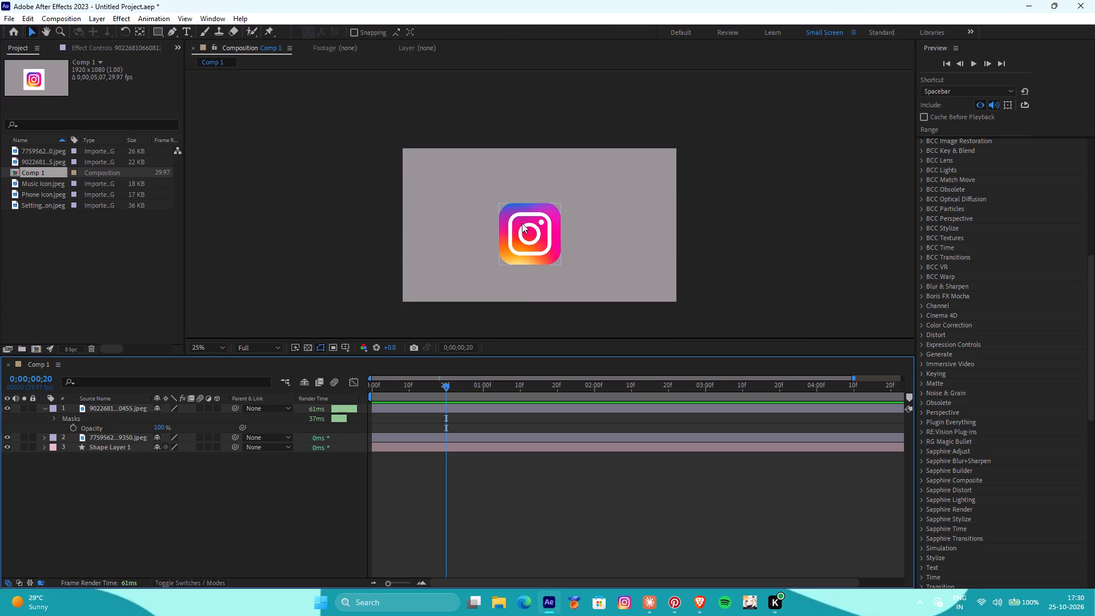
{"action": "left_click", "coordinate": [524, 223]}
{"action": "left_click_drag", "start_coordinate": [561, 264], "coordinate": [561, 262]}
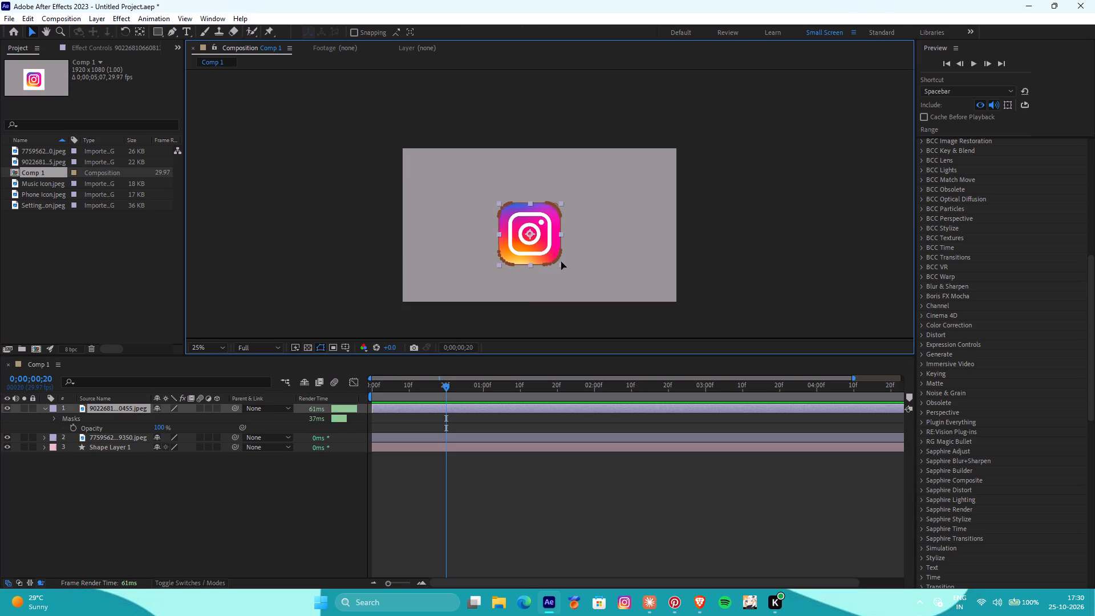
{"action": "left_click_drag", "start_coordinate": [561, 262], "coordinate": [506, 215]}
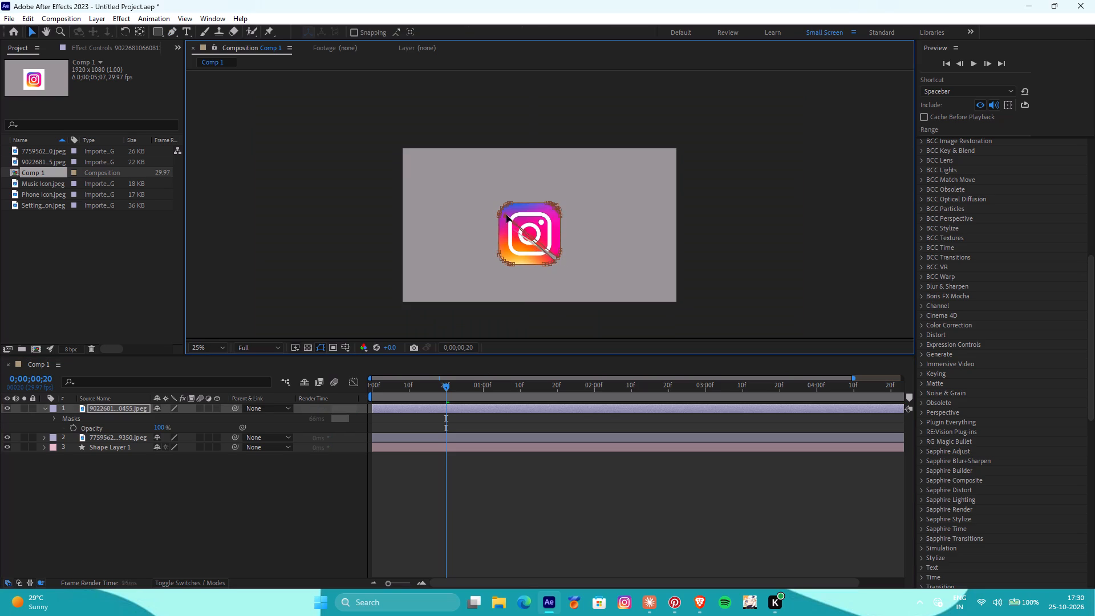
{"action": "left_click_drag", "start_coordinate": [506, 215], "coordinate": [486, 193]}
{"action": "scroll", "coordinate": [539, 232], "scroll_direction": "up", "scroll_amount": 1}
{"action": "scroll", "coordinate": [539, 232], "scroll_direction": "down", "scroll_amount": 2}
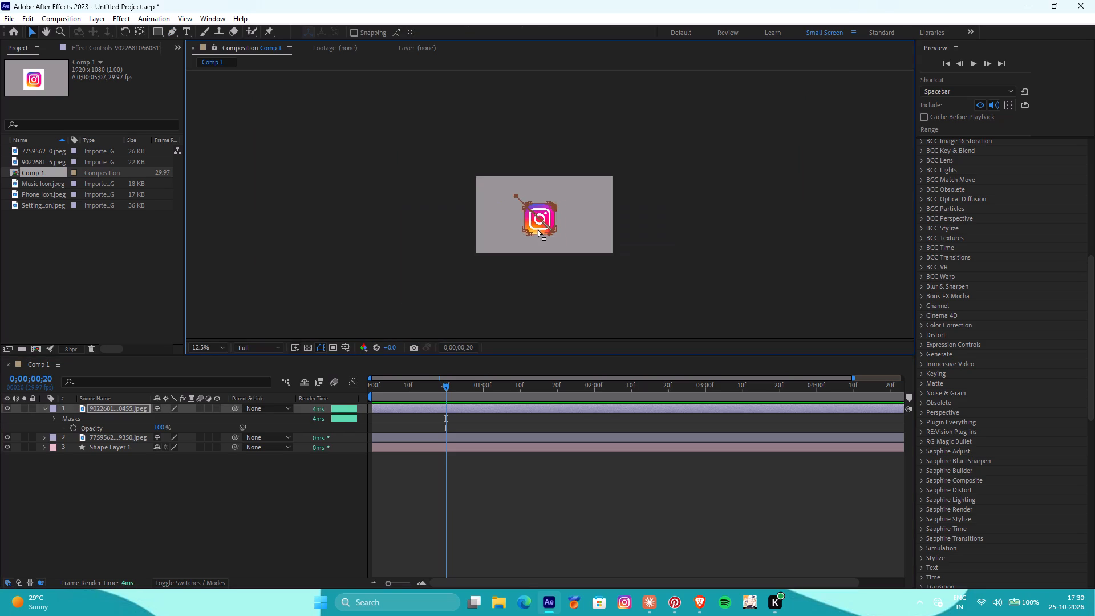
{"action": "scroll", "coordinate": [538, 229], "scroll_direction": "up", "scroll_amount": 3}
{"action": "scroll", "coordinate": [538, 229], "scroll_direction": "down", "scroll_amount": 1}
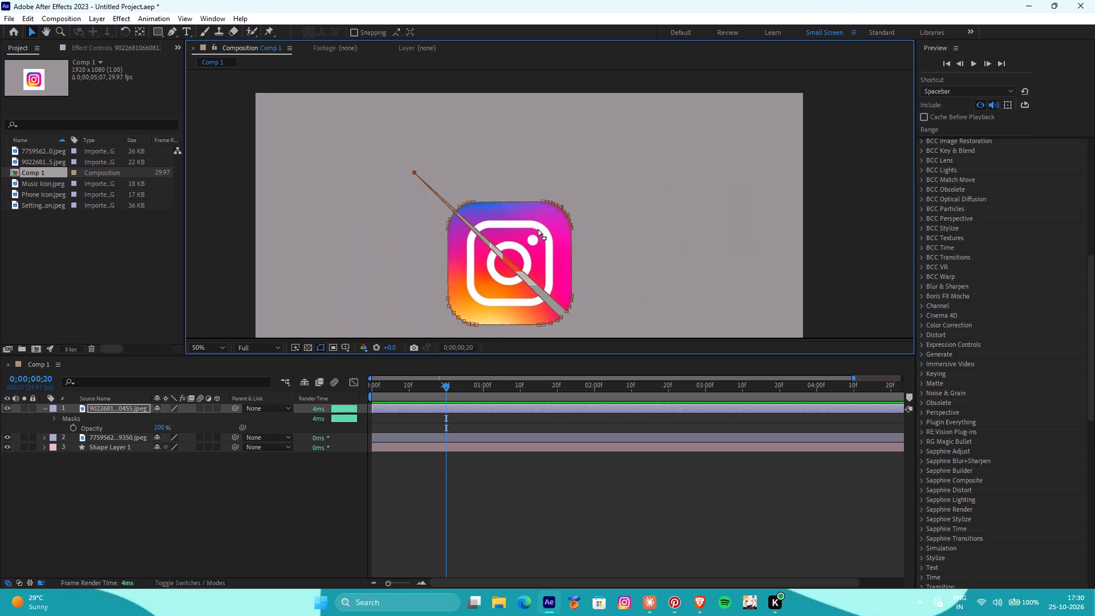
{"action": "key", "text": "BackSpace"}
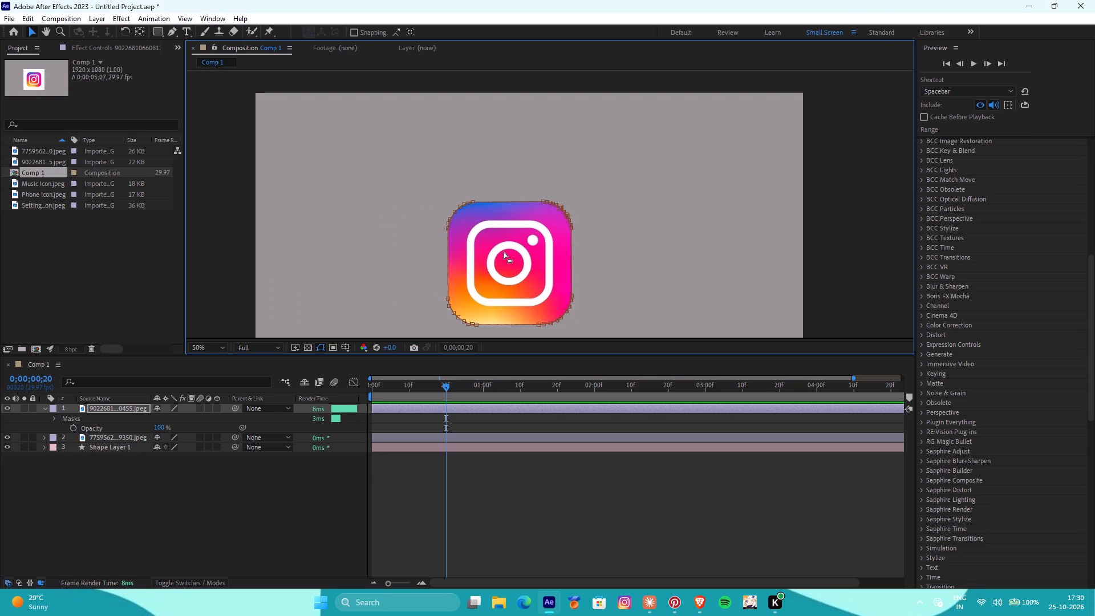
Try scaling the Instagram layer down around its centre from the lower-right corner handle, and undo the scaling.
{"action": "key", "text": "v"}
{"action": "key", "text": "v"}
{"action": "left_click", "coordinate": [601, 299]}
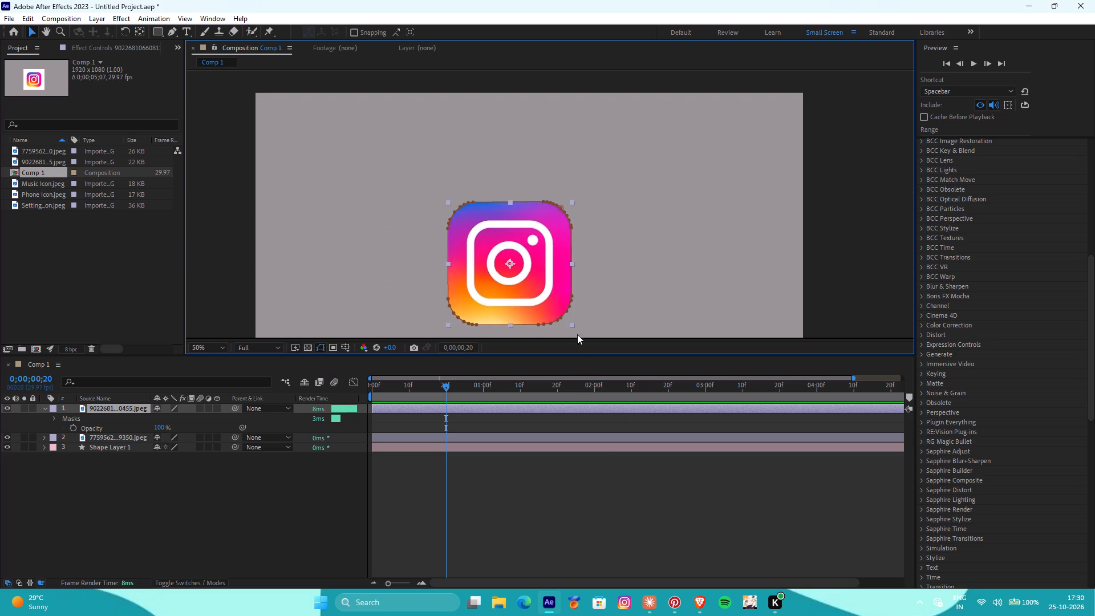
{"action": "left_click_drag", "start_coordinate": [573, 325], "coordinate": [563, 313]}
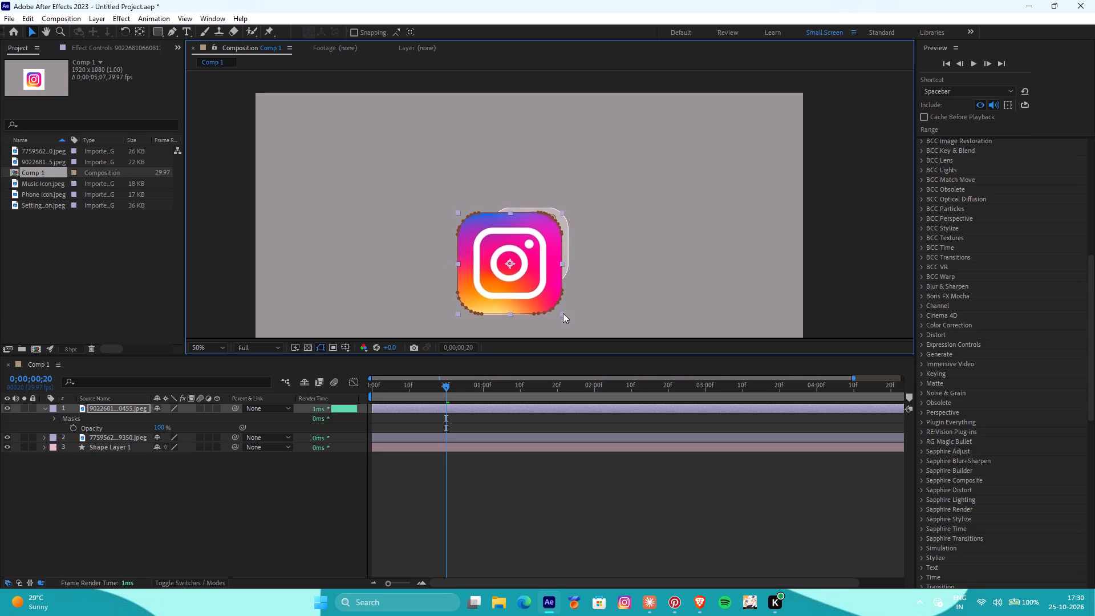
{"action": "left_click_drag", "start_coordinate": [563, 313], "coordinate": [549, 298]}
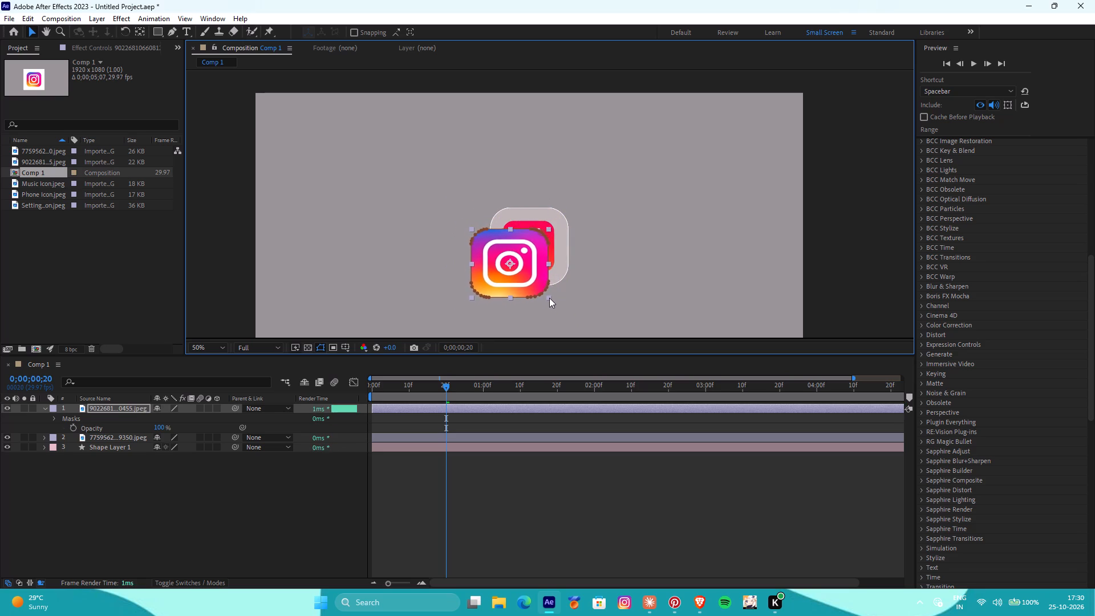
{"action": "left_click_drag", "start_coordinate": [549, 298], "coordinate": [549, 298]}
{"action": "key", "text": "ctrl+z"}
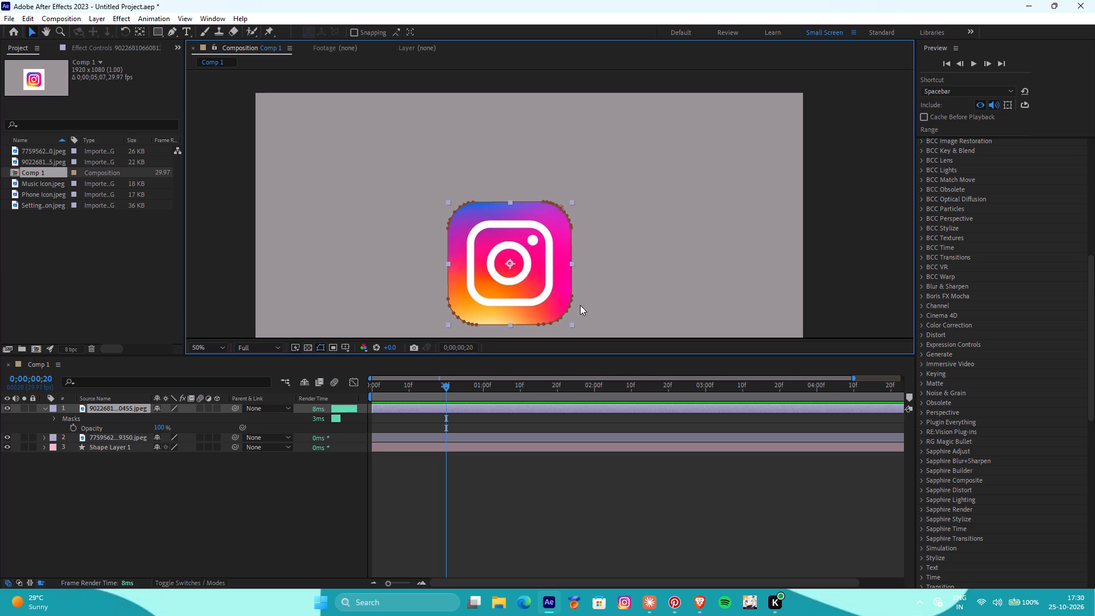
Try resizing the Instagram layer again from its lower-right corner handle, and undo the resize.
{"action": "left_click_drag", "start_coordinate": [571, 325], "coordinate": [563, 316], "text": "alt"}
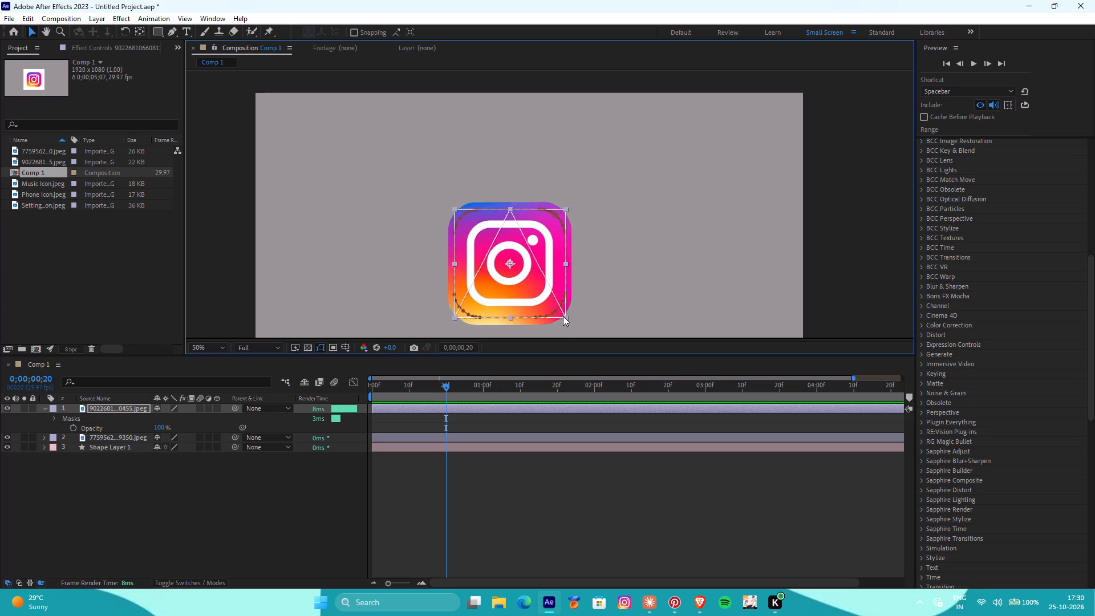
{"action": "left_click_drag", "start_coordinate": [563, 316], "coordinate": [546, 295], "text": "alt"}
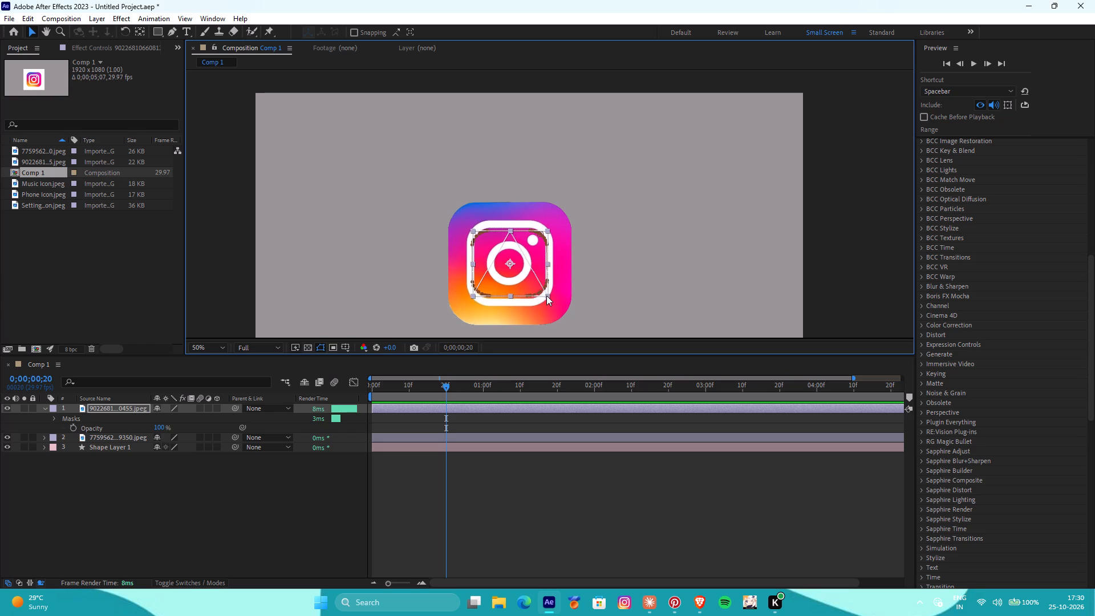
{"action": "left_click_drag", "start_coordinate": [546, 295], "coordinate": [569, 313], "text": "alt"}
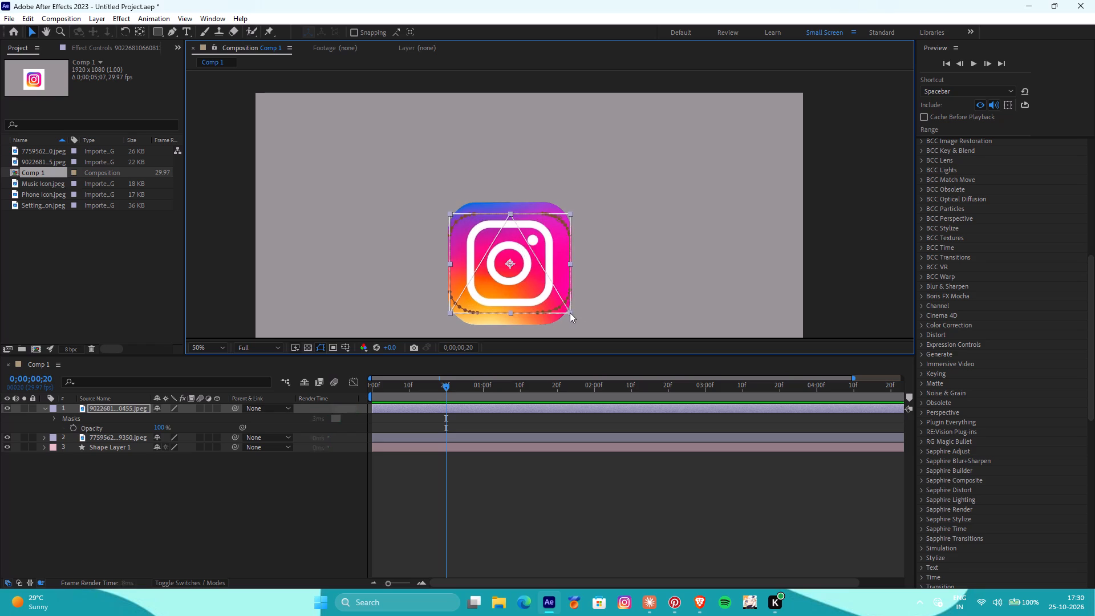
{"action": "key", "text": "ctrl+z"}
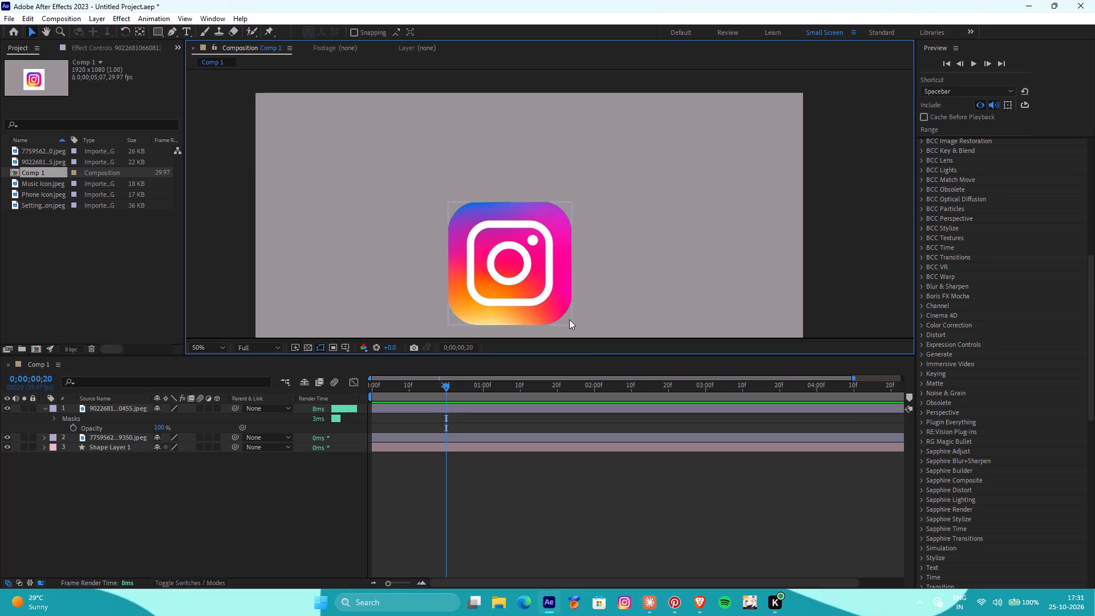
Scale the Instagram icon down proportionally about its centre to roughly the music icon's size.
{"action": "left_click", "coordinate": [545, 296]}
{"action": "left_click_drag", "start_coordinate": [574, 323], "coordinate": [574, 323], "text": "shift"}
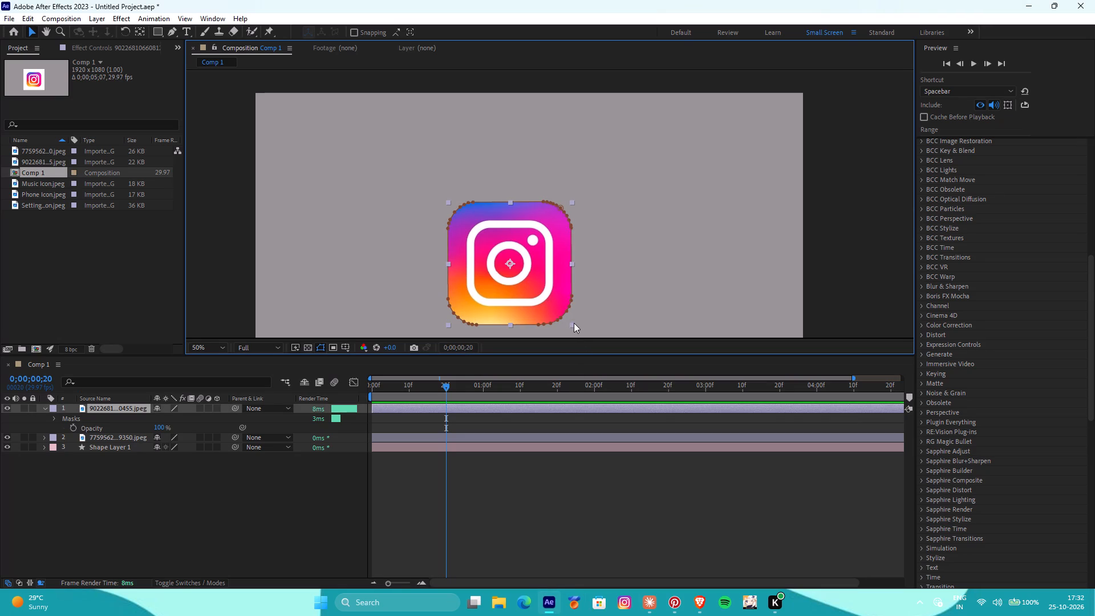
{"action": "left_click_drag", "start_coordinate": [574, 323], "coordinate": [558, 311], "text": "shift"}
{"action": "left_click", "coordinate": [544, 294]}
{"action": "left_click_drag", "start_coordinate": [571, 323], "coordinate": [606, 329], "text": "shift"}
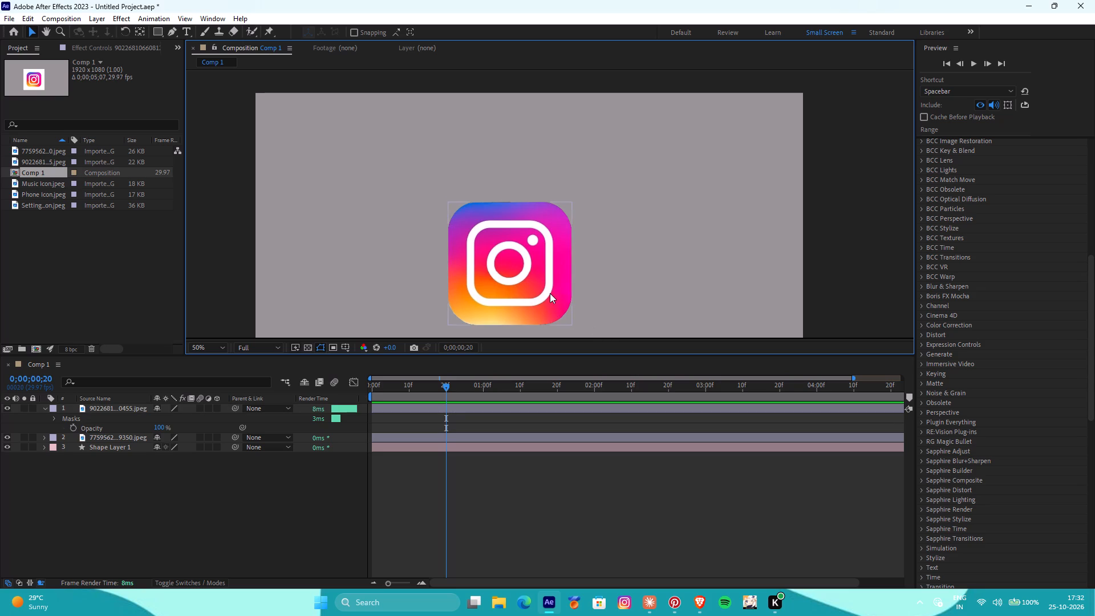
{"action": "left_click", "coordinate": [550, 293]}
{"action": "left_click_drag", "start_coordinate": [571, 324], "coordinate": [567, 321]}
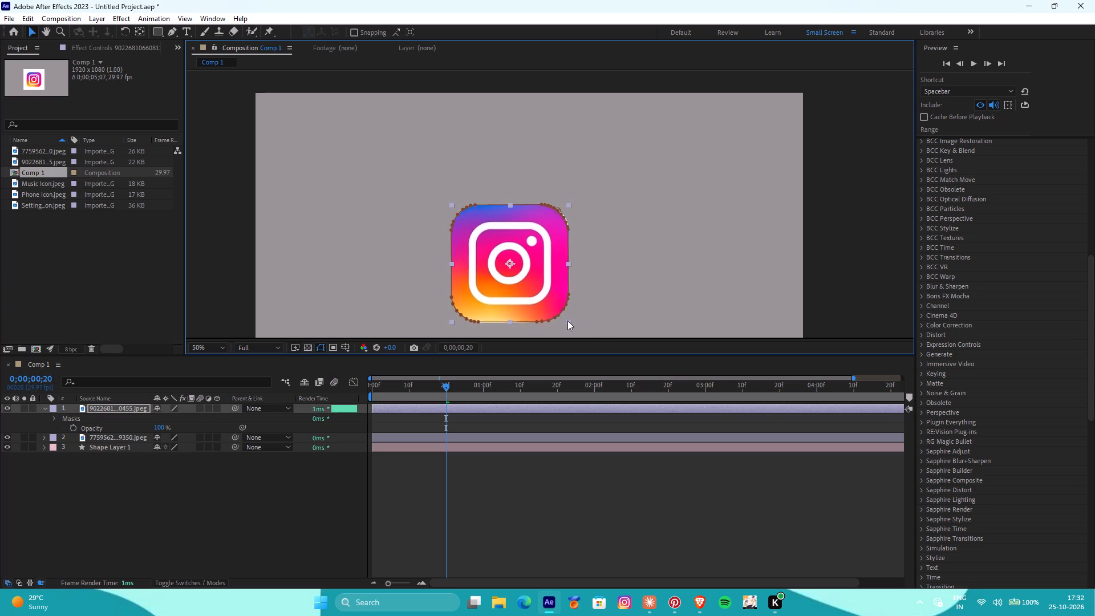
{"action": "left_click_drag", "start_coordinate": [567, 321], "coordinate": [563, 323]}
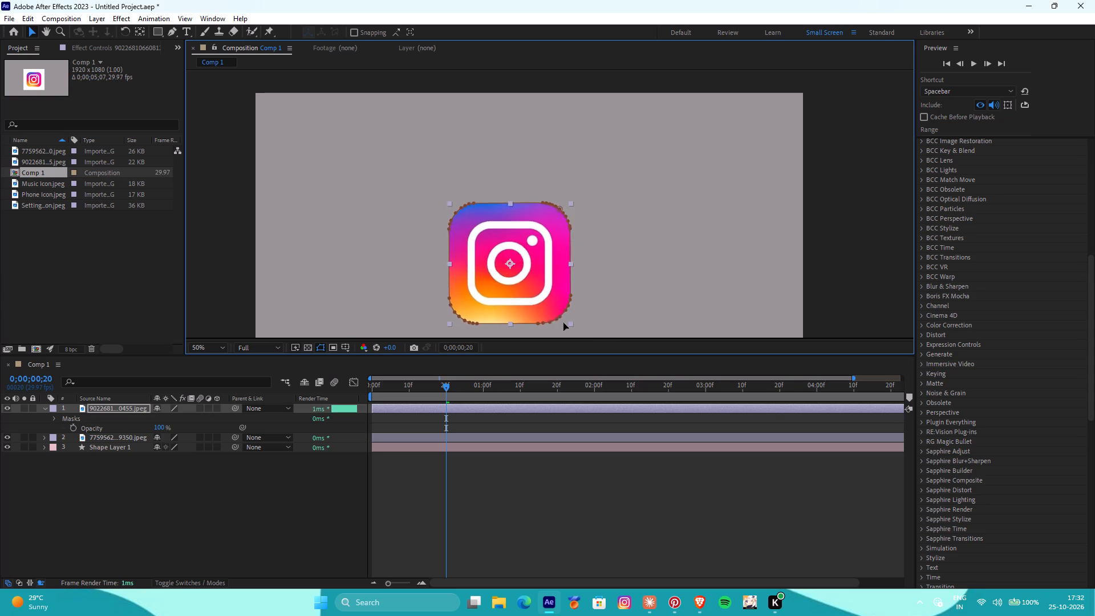
{"action": "left_click_drag", "start_coordinate": [563, 323], "coordinate": [525, 290]}
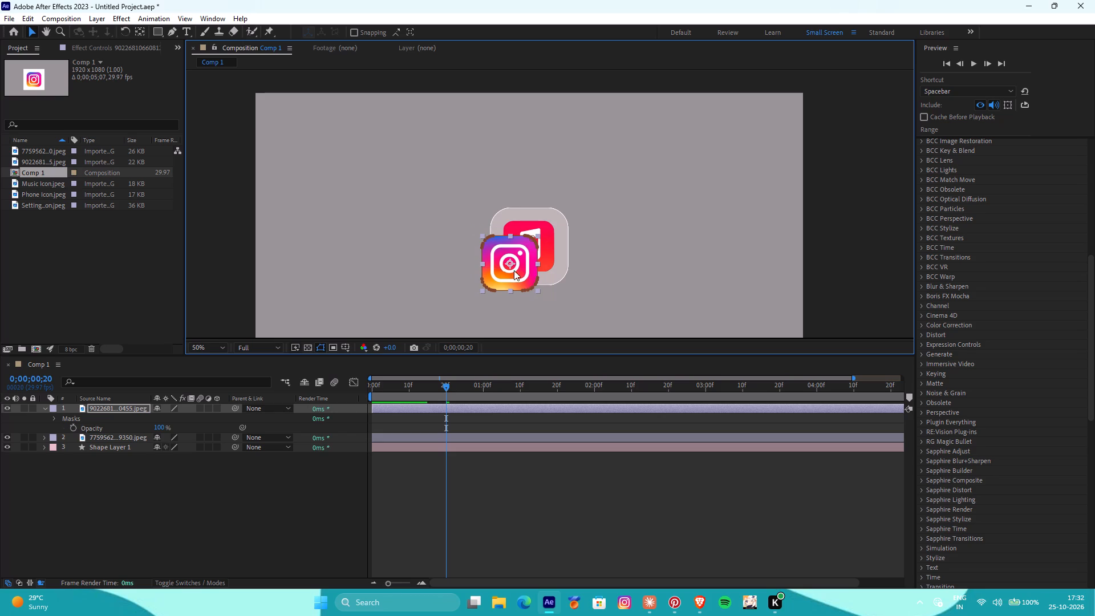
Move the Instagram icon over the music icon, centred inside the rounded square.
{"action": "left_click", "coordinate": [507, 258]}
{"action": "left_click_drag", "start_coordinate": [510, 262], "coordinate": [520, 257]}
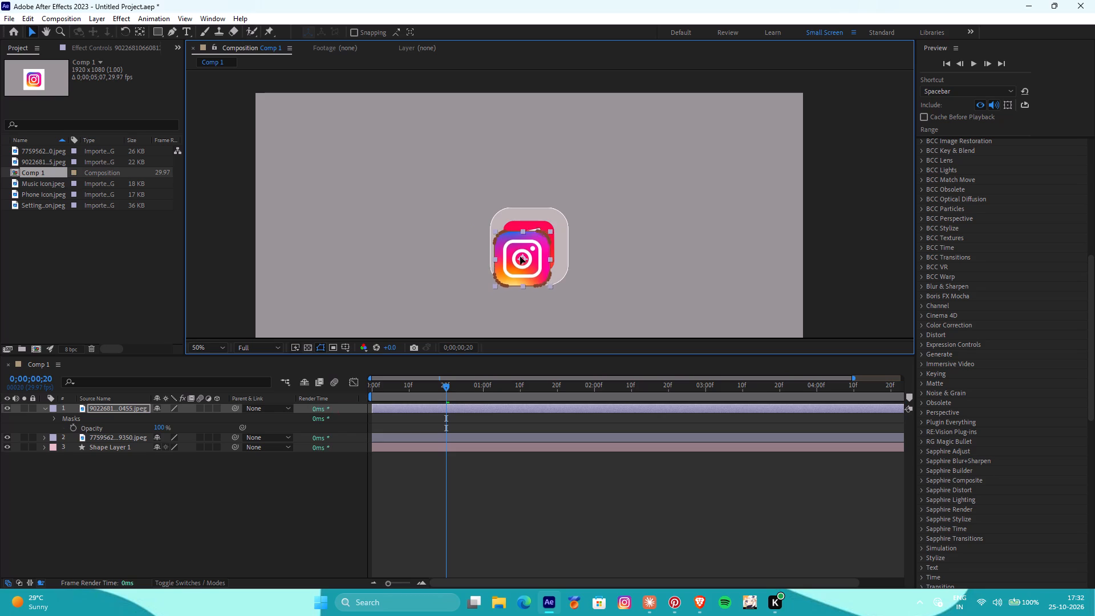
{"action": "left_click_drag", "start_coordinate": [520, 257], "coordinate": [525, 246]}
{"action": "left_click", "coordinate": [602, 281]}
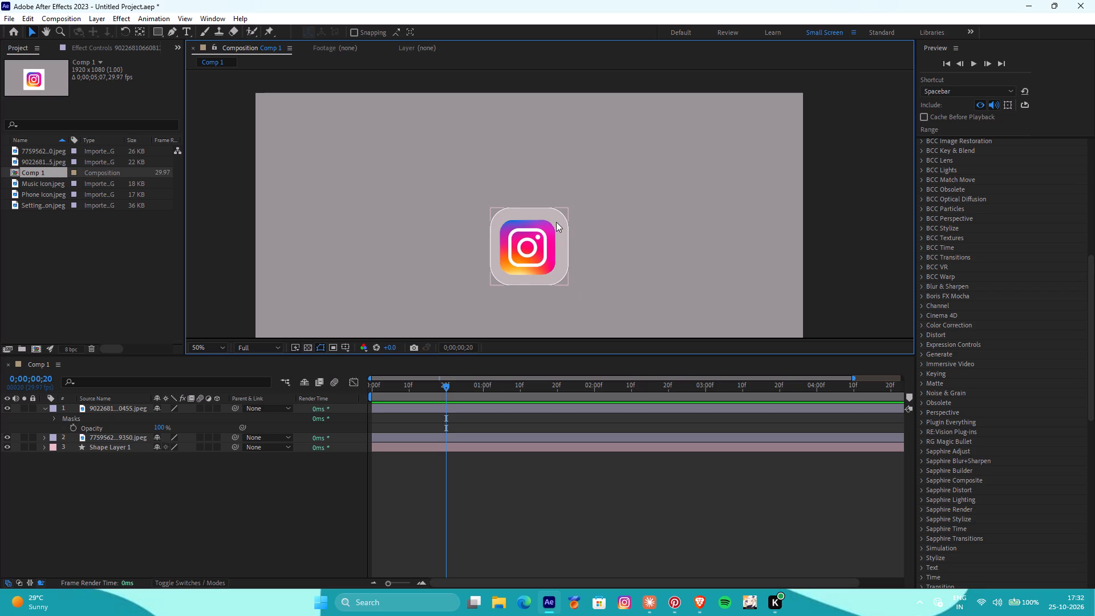
Separate the stacked items by moving the rounded square to the right of the music icon and the Instagram icon to its left.
{"action": "left_click_drag", "start_coordinate": [561, 219], "coordinate": [594, 206], "text": "shift"}
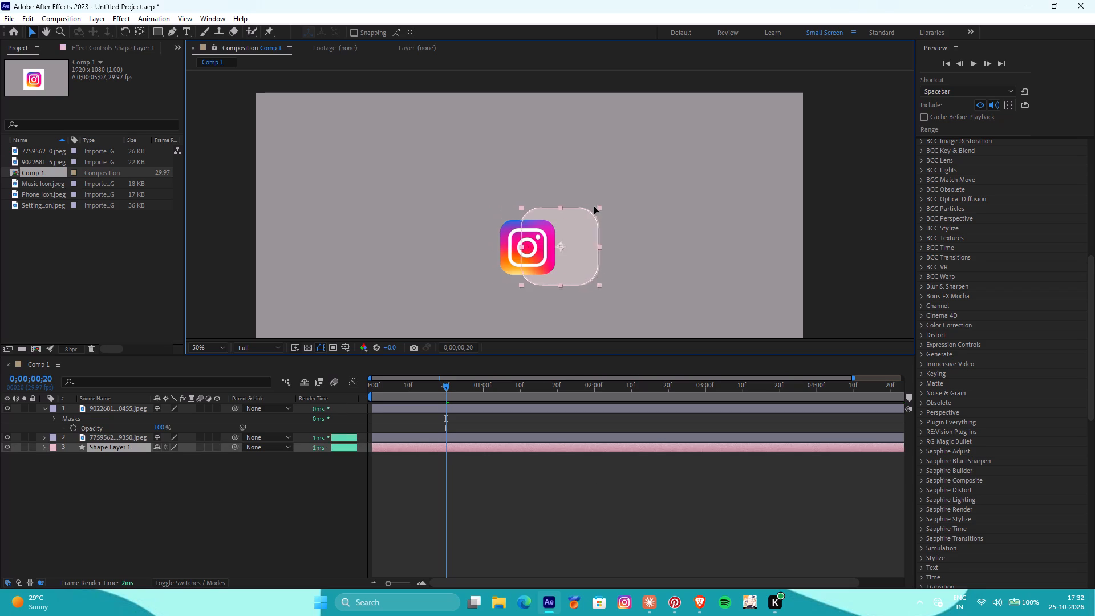
{"action": "left_click_drag", "start_coordinate": [594, 206], "coordinate": [678, 205], "text": "shift"}
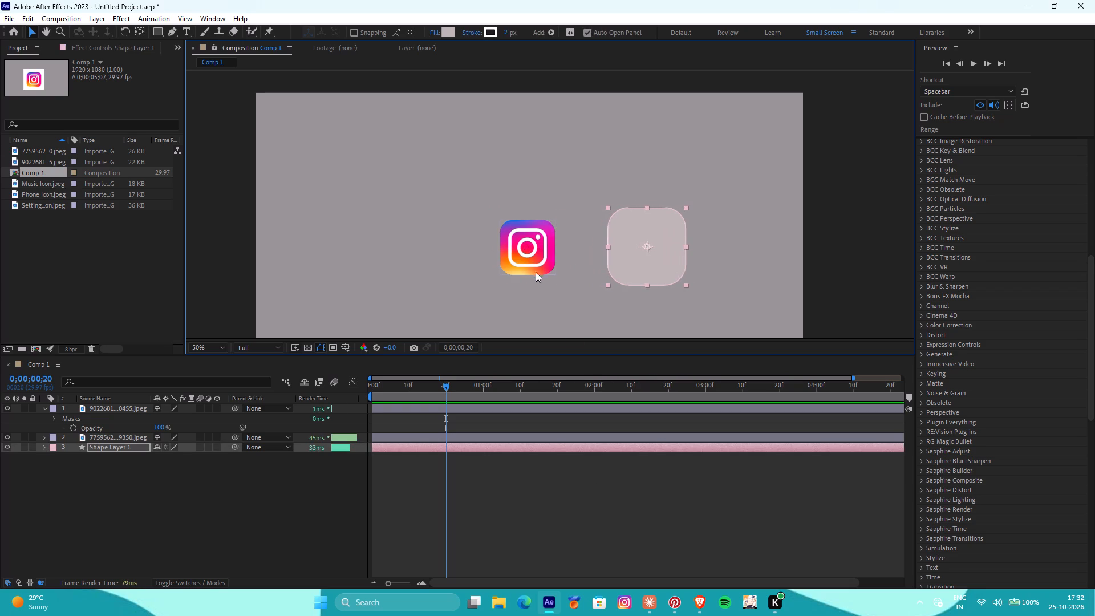
{"action": "left_click_drag", "start_coordinate": [525, 252], "coordinate": [465, 233], "text": "shift"}
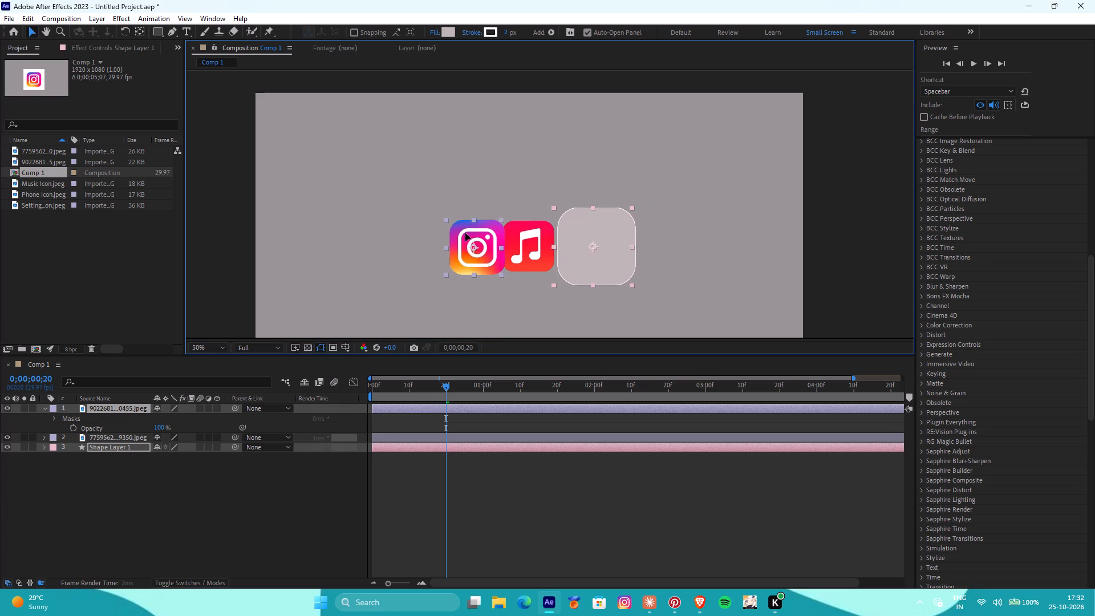
{"action": "left_click_drag", "start_coordinate": [465, 233], "coordinate": [473, 233], "text": "shift"}
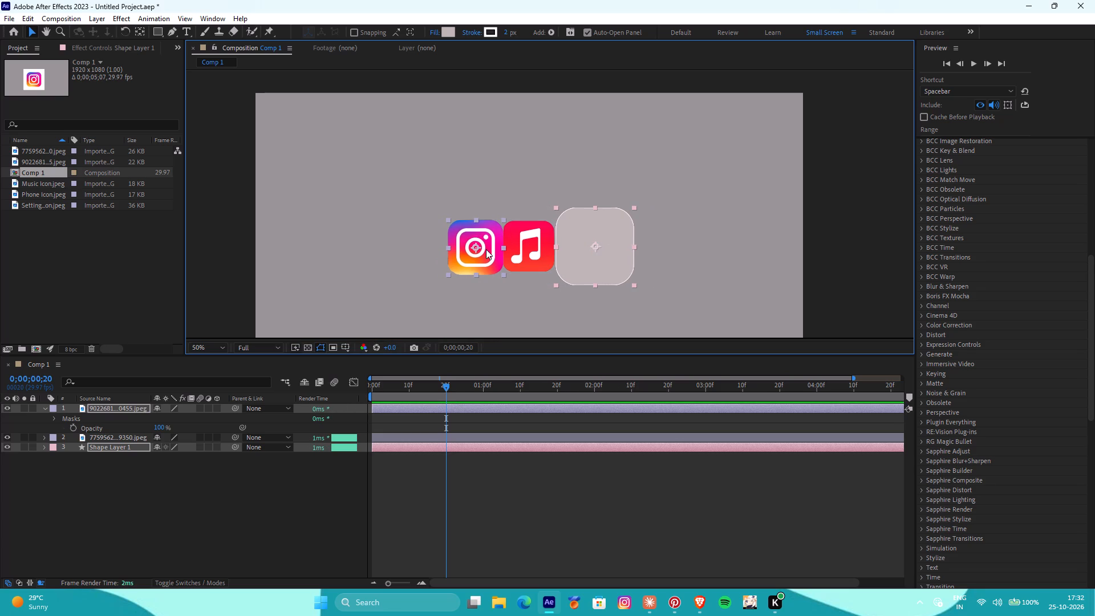
Reposition the Instagram icon directly above the music icon, with a small gap between them.
{"action": "left_click", "coordinate": [485, 246]}
{"action": "left_click", "coordinate": [521, 289]}
{"action": "left_click", "coordinate": [465, 241]}
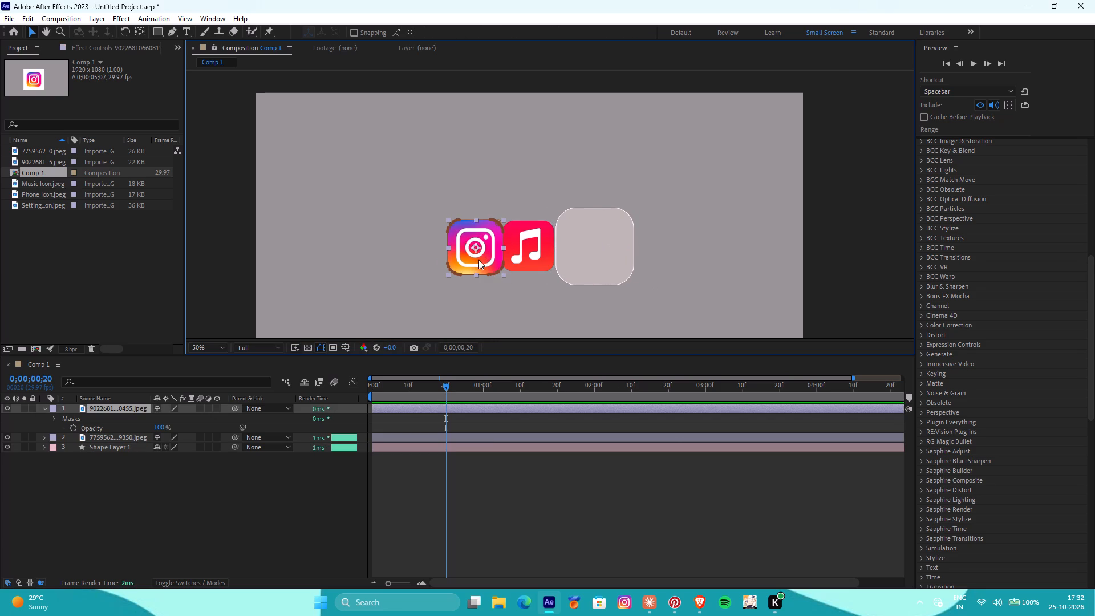
{"action": "left_click_drag", "start_coordinate": [477, 256], "coordinate": [460, 254], "text": "shift"}
{"action": "left_click_drag", "start_coordinate": [474, 245], "coordinate": [459, 245], "text": "shift"}
{"action": "left_click_drag", "start_coordinate": [475, 251], "coordinate": [486, 209]}
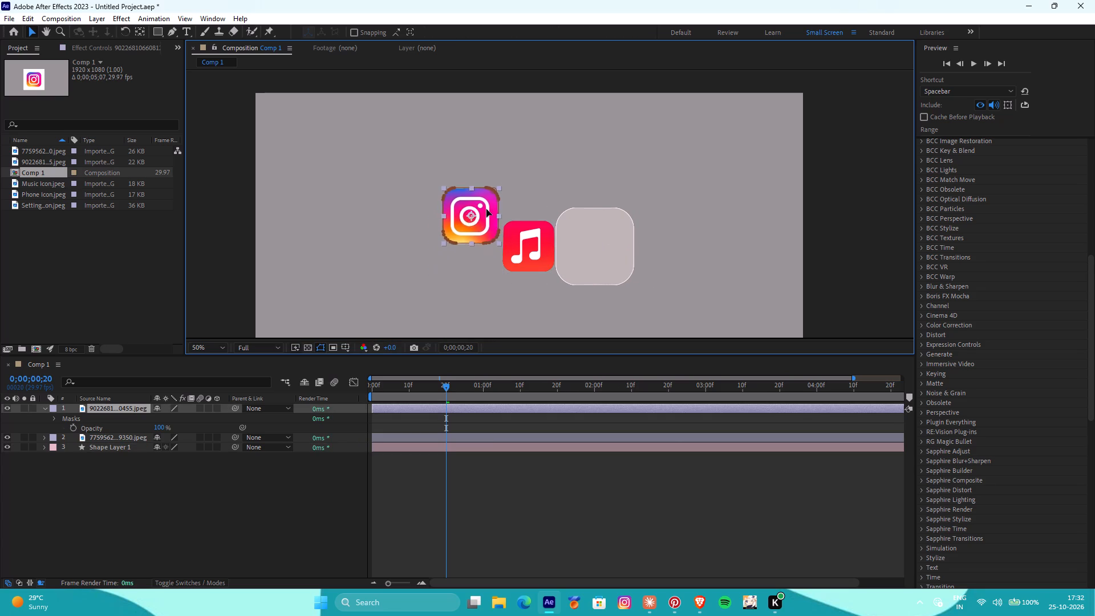
{"action": "left_click_drag", "start_coordinate": [486, 209], "coordinate": [528, 186]}
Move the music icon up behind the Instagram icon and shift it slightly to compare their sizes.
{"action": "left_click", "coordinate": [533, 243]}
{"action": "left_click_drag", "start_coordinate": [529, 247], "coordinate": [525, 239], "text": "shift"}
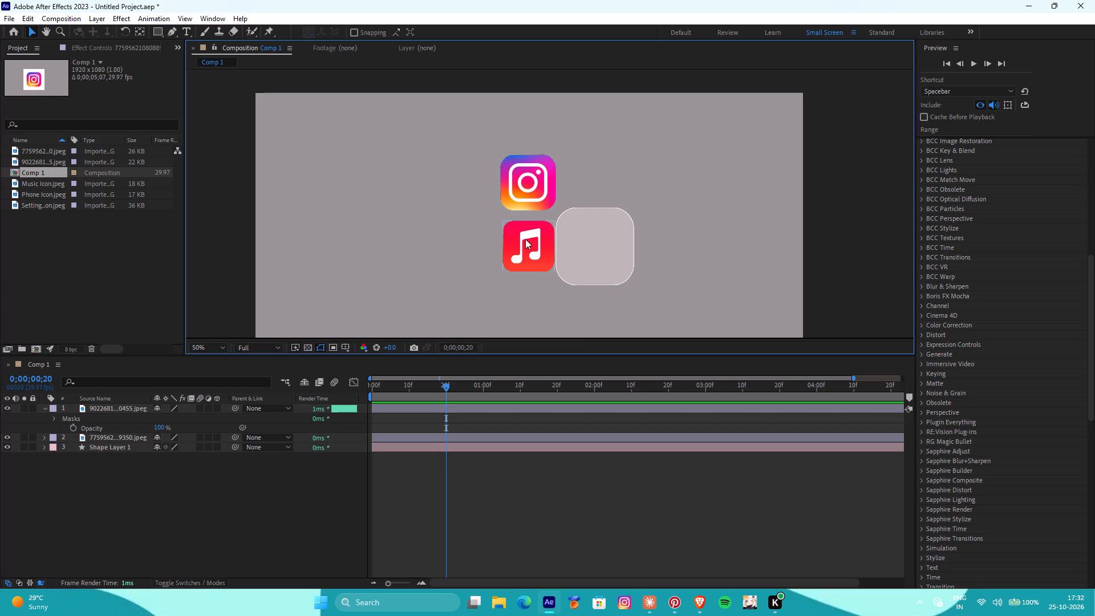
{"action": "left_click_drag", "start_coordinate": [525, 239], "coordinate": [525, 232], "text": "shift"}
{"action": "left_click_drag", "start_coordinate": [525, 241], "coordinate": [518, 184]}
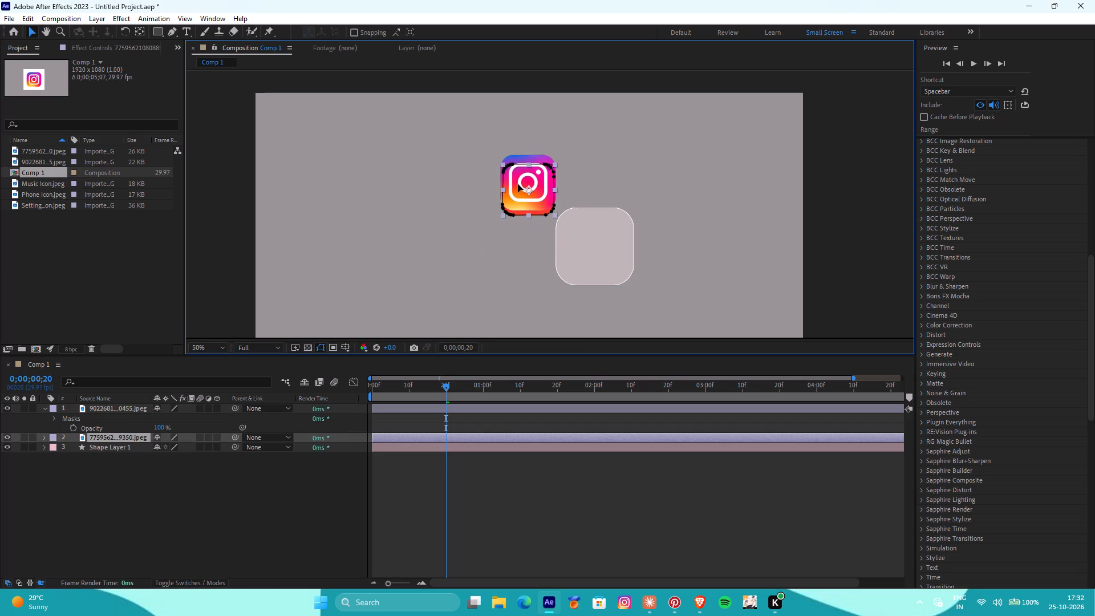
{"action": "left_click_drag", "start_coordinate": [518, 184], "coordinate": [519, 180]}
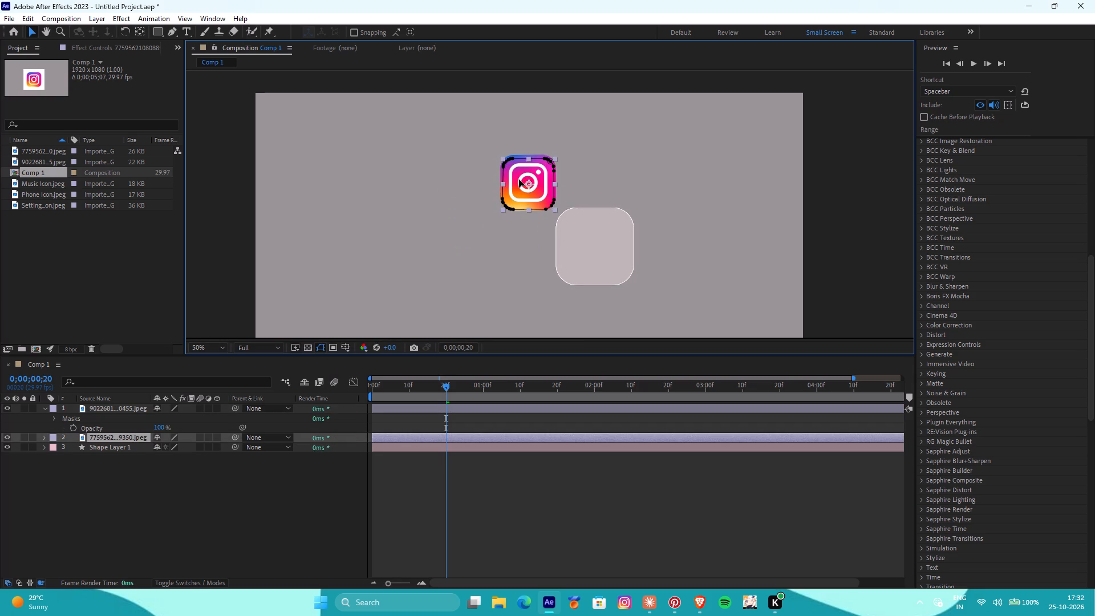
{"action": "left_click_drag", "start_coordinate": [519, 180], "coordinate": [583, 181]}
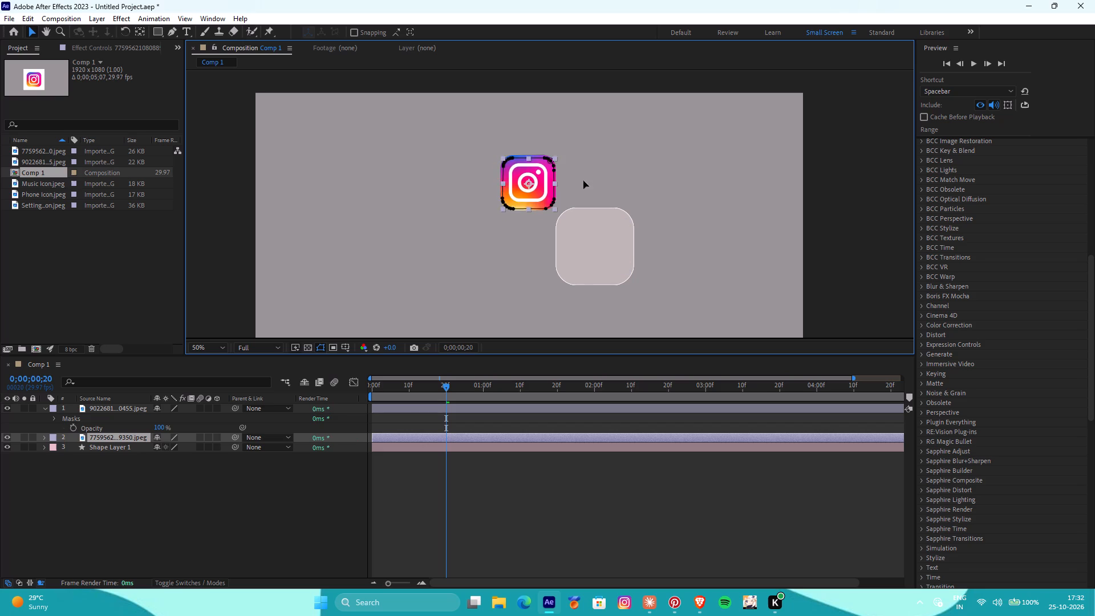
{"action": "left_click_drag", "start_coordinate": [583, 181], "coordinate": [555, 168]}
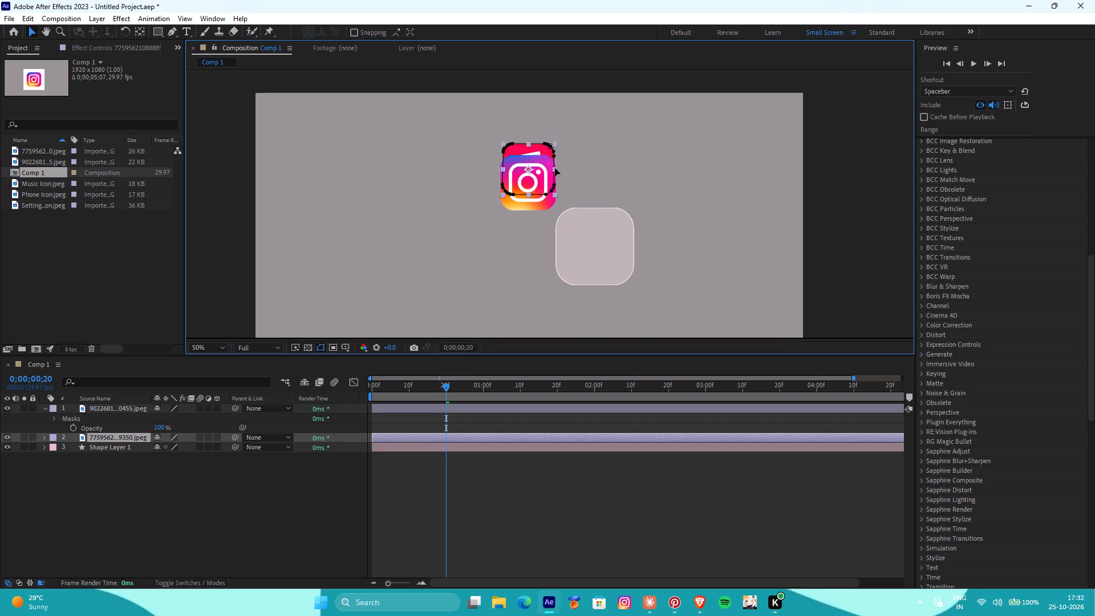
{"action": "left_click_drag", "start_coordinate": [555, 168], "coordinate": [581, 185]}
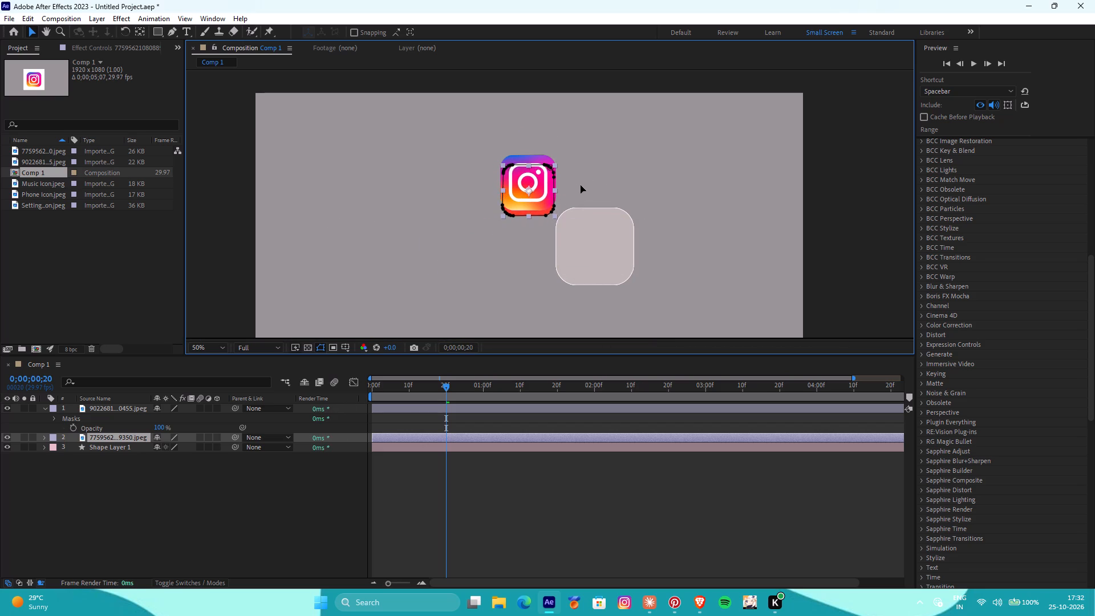
Place the music icon immediately to the left of the Instagram icon, level with it.
{"action": "left_click_drag", "start_coordinate": [581, 185], "coordinate": [409, 216]}
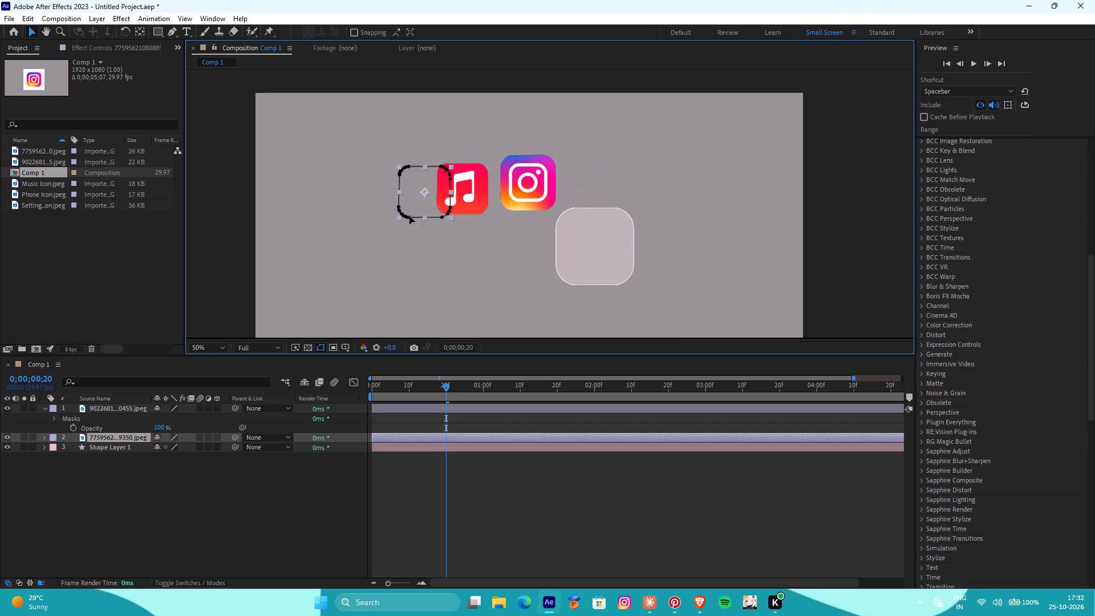
{"action": "left_click_drag", "start_coordinate": [409, 216], "coordinate": [530, 171]}
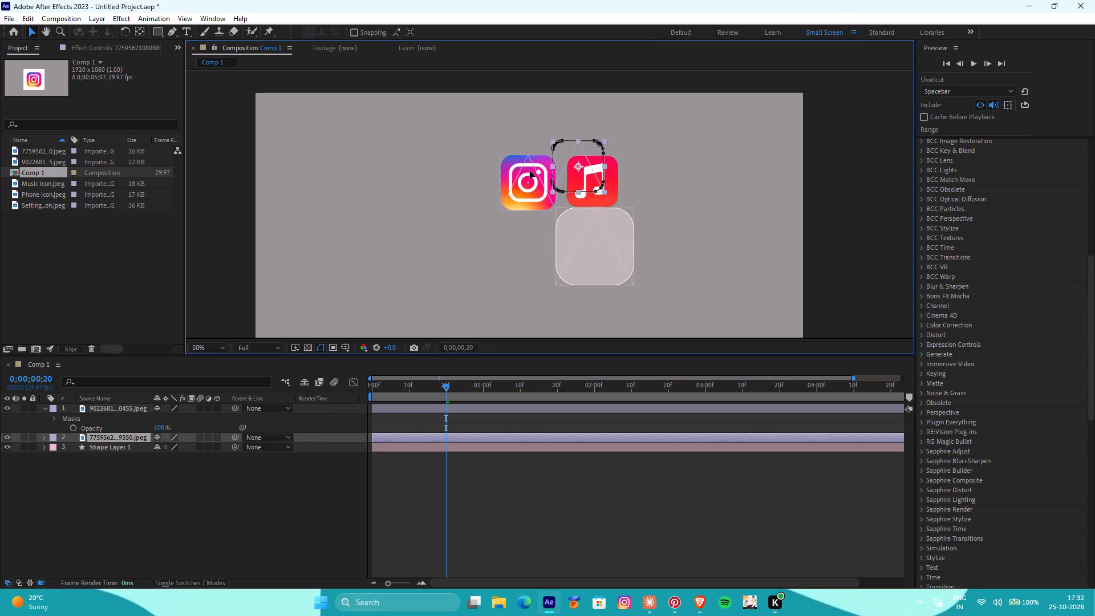
{"action": "left_click_drag", "start_coordinate": [530, 171], "coordinate": [467, 178]}
{"action": "left_click", "coordinate": [558, 467]}
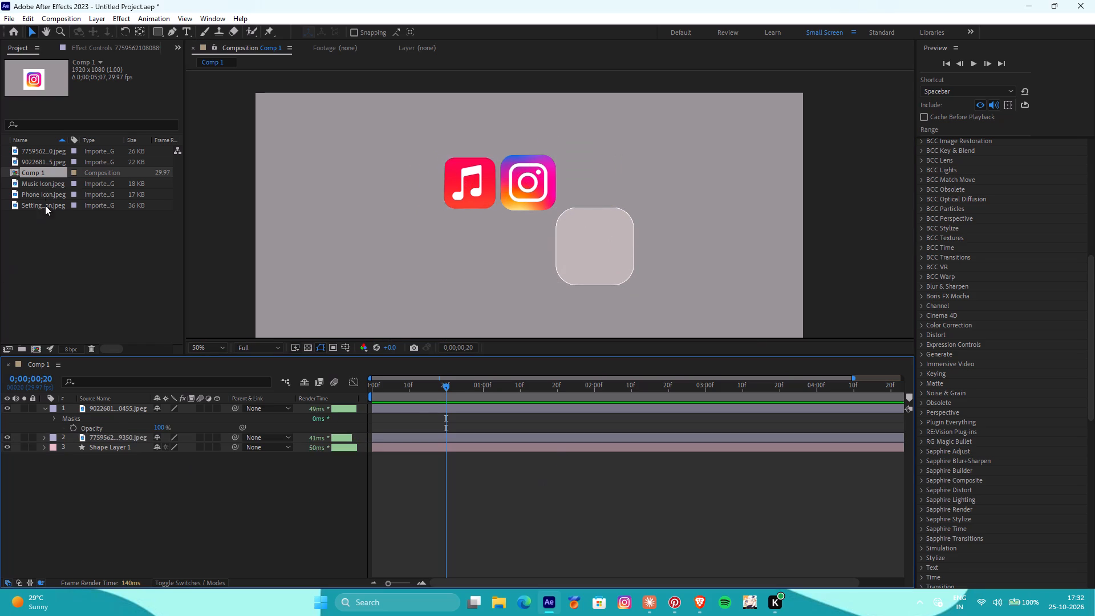
Add Phone Icon.jpeg to Comp 1 as the top layer and move it up in the frame until it is fully in view.
{"action": "left_click", "coordinate": [44, 190]}
{"action": "left_click_drag", "start_coordinate": [39, 193], "coordinate": [115, 362]}
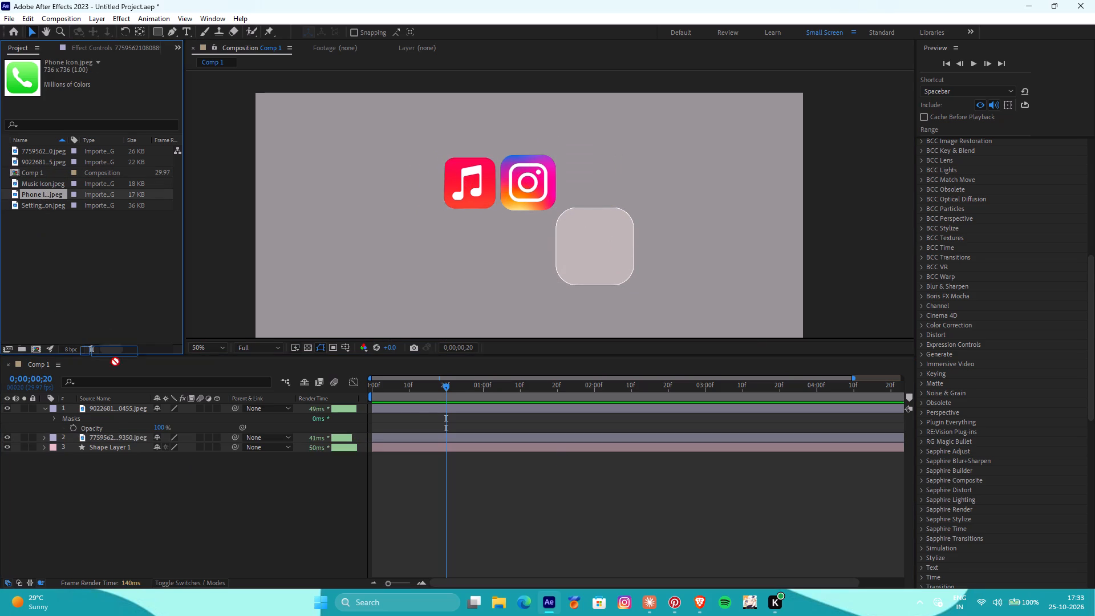
{"action": "left_click_drag", "start_coordinate": [115, 362], "coordinate": [113, 484]}
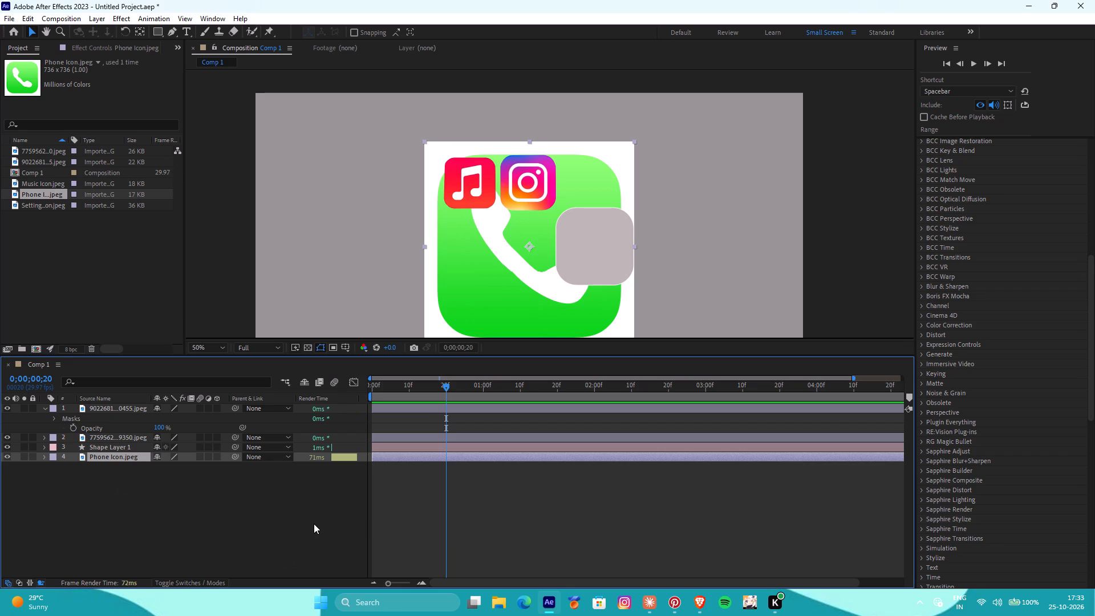
{"action": "left_click_drag", "start_coordinate": [123, 456], "coordinate": [117, 413]}
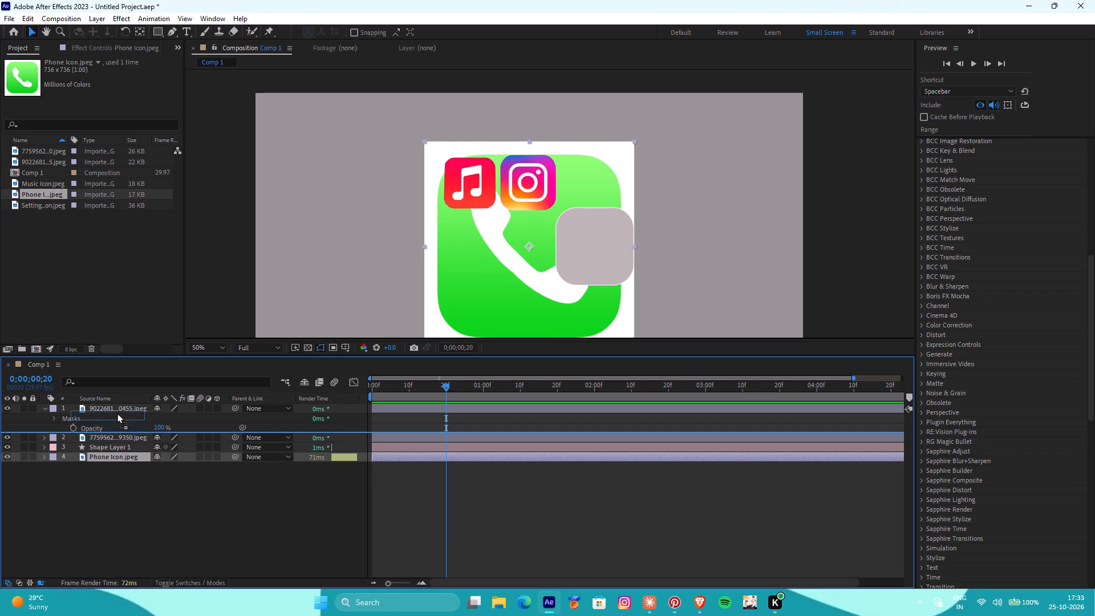
{"action": "left_click_drag", "start_coordinate": [117, 413], "coordinate": [115, 407]}
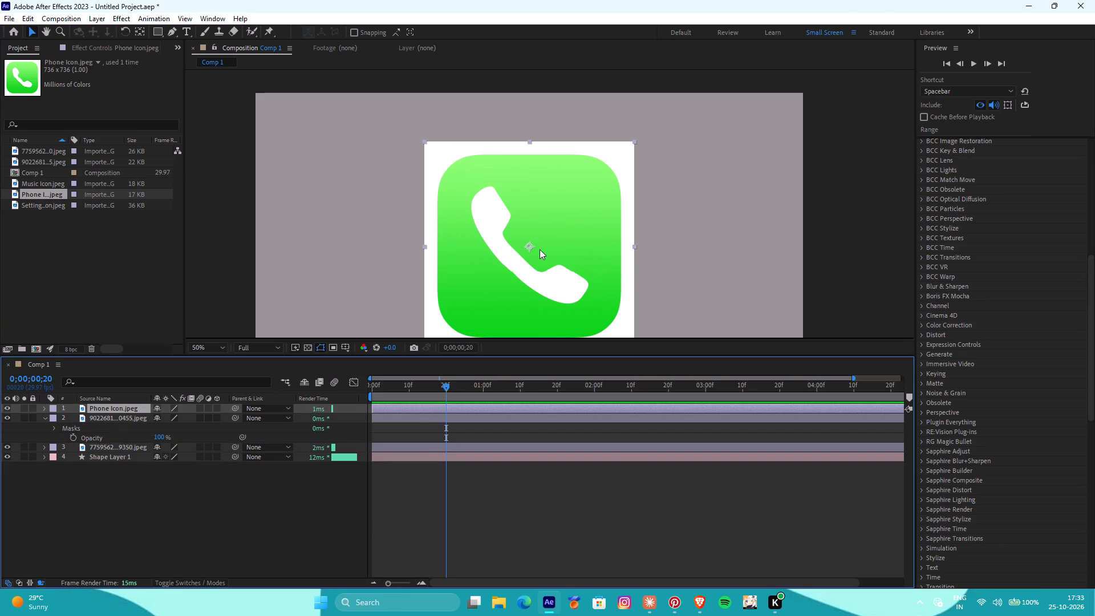
{"action": "left_click_drag", "start_coordinate": [527, 245], "coordinate": [526, 214]}
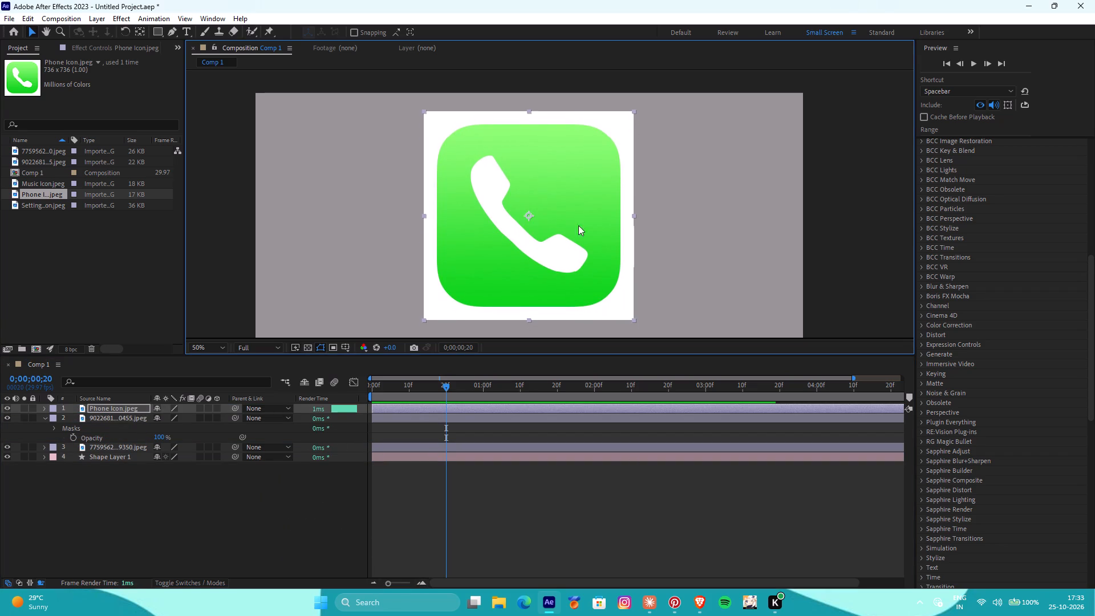
Activate the Rounded Rectangle tool for masking the phone icon's layer.
{"action": "left_click", "coordinate": [159, 33]}
{"action": "double_click", "coordinate": [162, 34]}
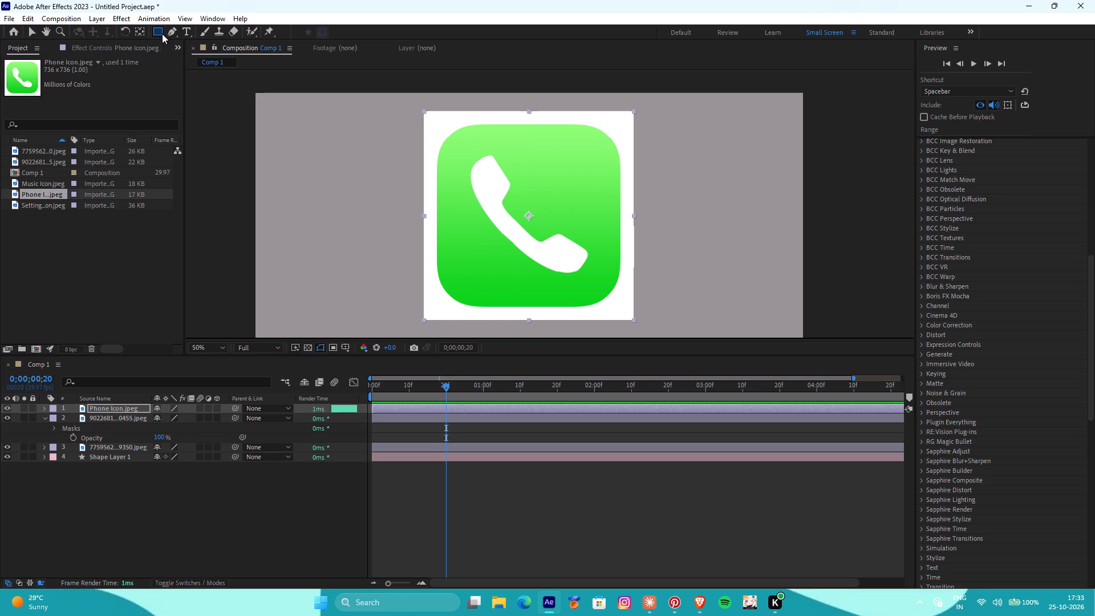
{"action": "left_click", "coordinate": [162, 34]}
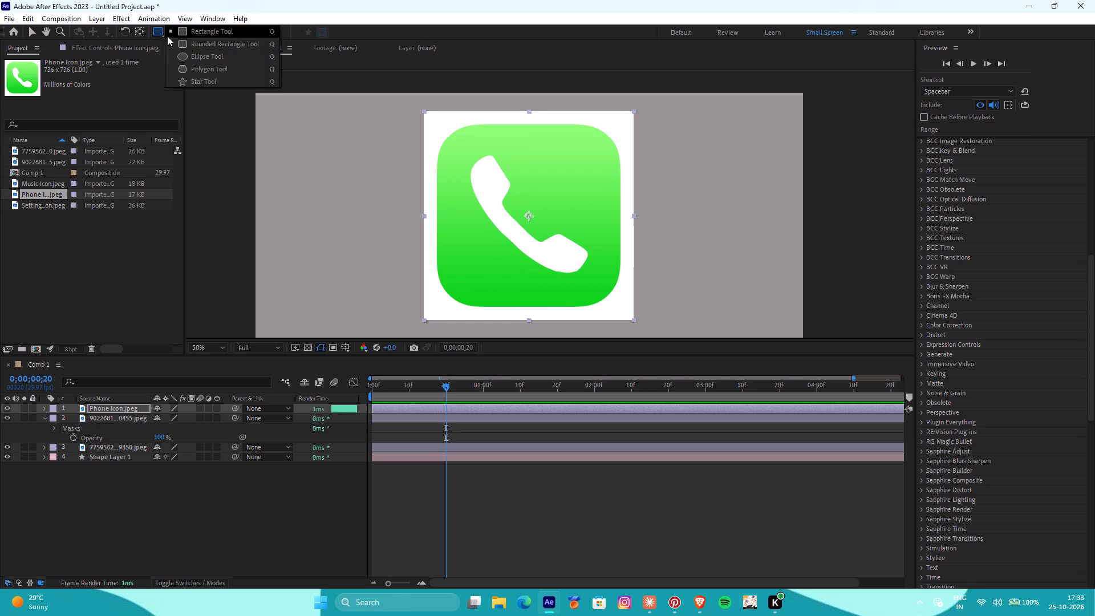
{"action": "left_click", "coordinate": [200, 44]}
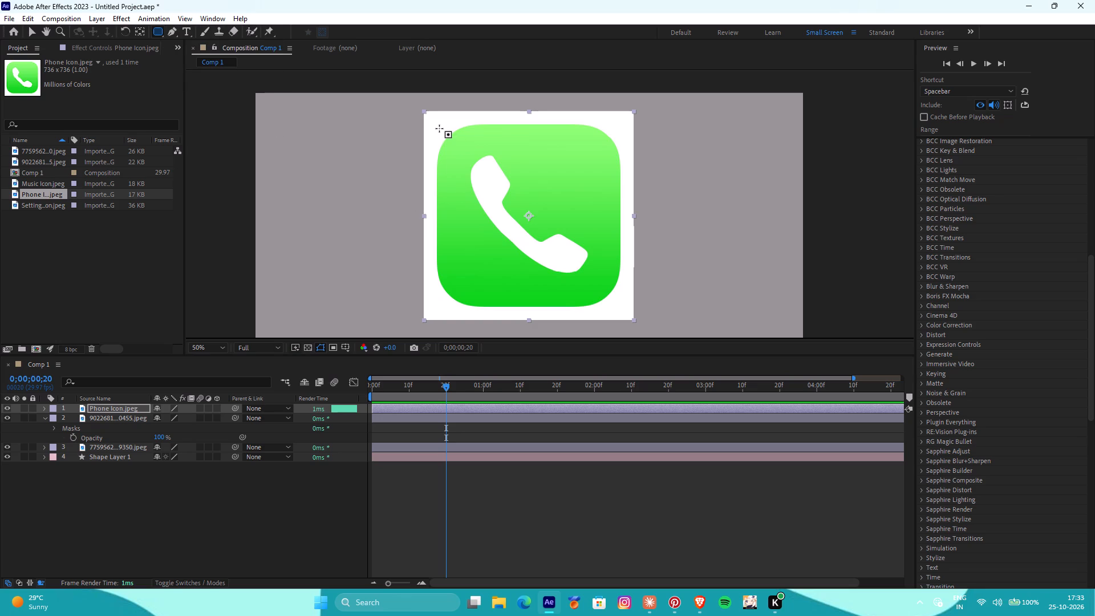
In After Effects, draw a rectangular mask tightly around the green rounded square on the Phone Icon.jpeg layer.
{"action": "left_click", "coordinate": [159, 33]}
{"action": "left_click", "coordinate": [201, 33]}
{"action": "left_click_drag", "start_coordinate": [440, 128], "coordinate": [522, 221]}
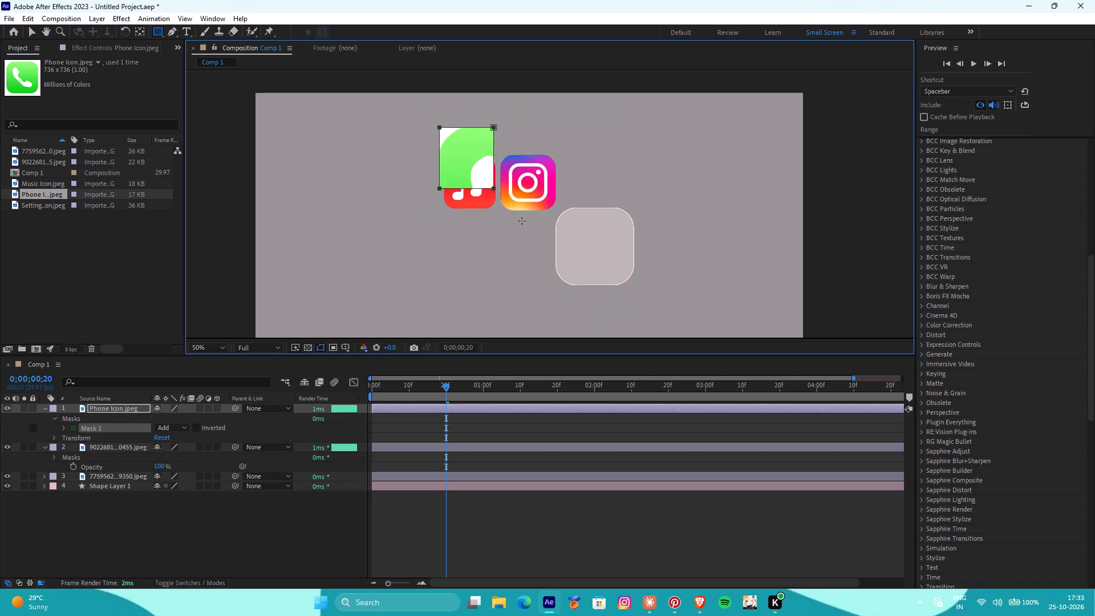
{"action": "left_click_drag", "start_coordinate": [522, 221], "coordinate": [620, 312]}
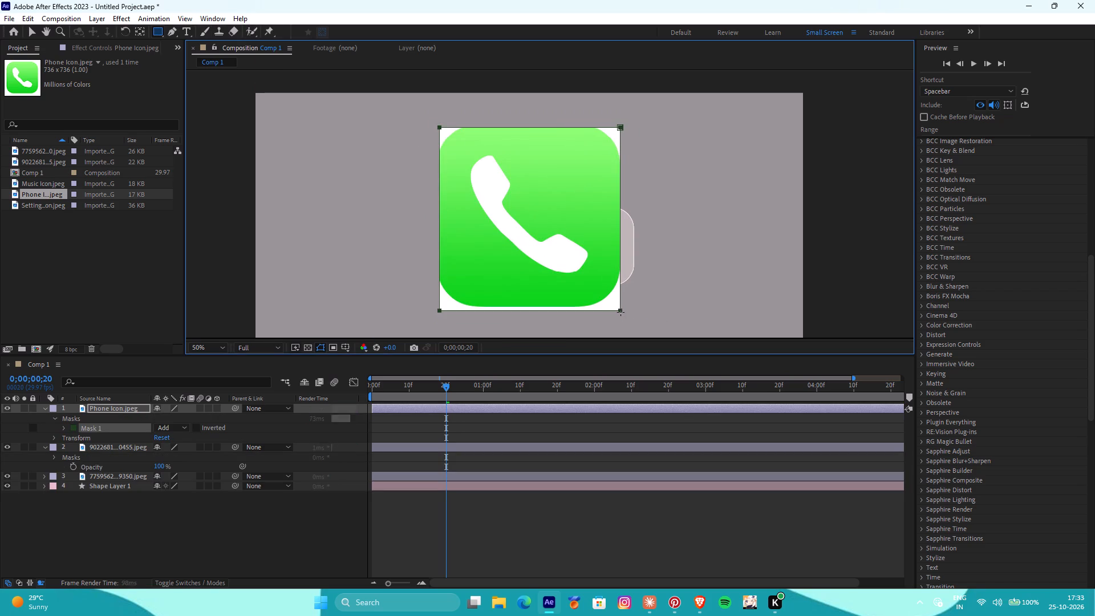
{"action": "left_click_drag", "start_coordinate": [620, 312], "coordinate": [620, 307]}
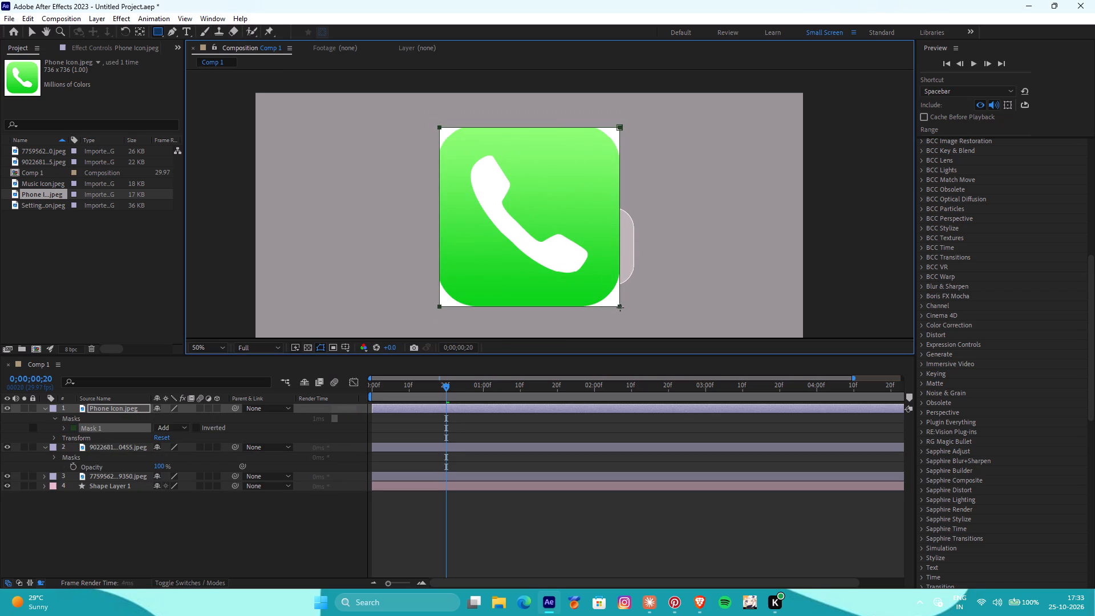
{"action": "left_click_drag", "start_coordinate": [620, 307], "coordinate": [624, 307]}
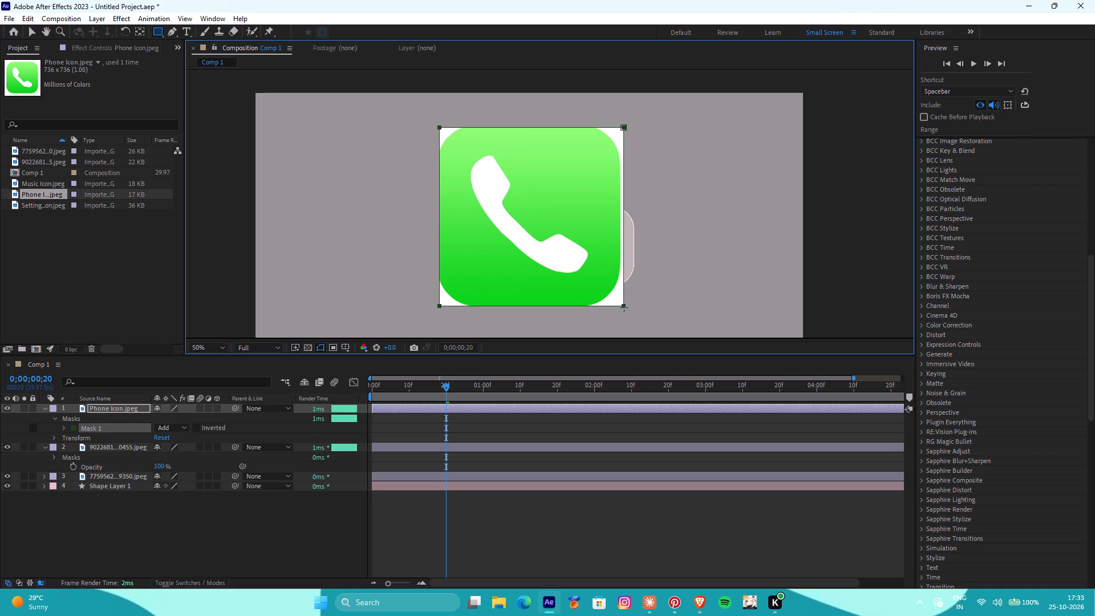
{"action": "left_click_drag", "start_coordinate": [624, 307], "coordinate": [623, 310]}
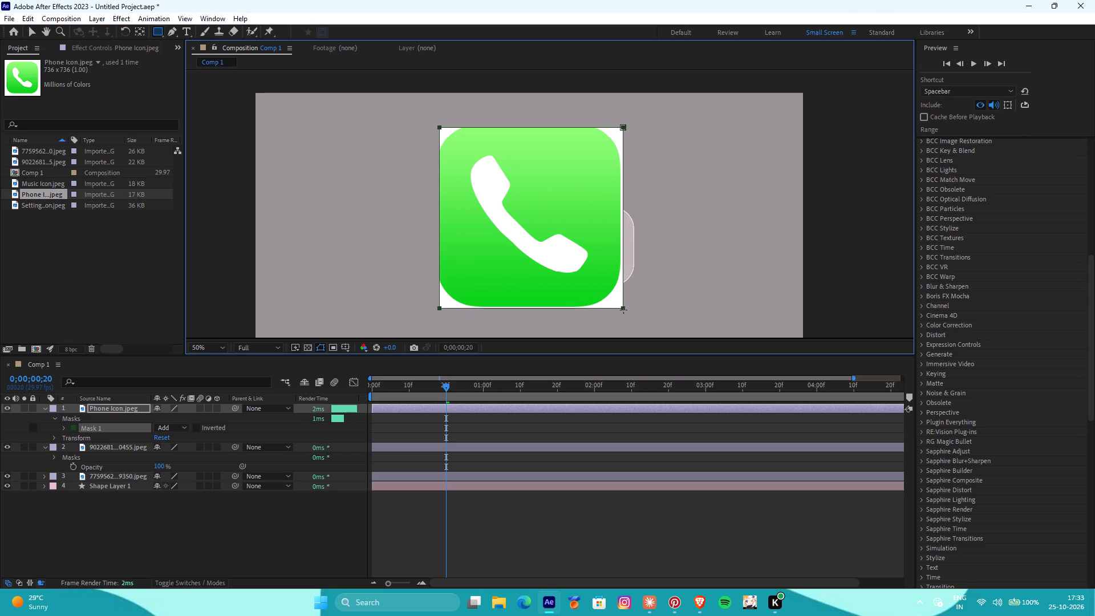
{"action": "left_click_drag", "start_coordinate": [623, 310], "coordinate": [622, 310]}
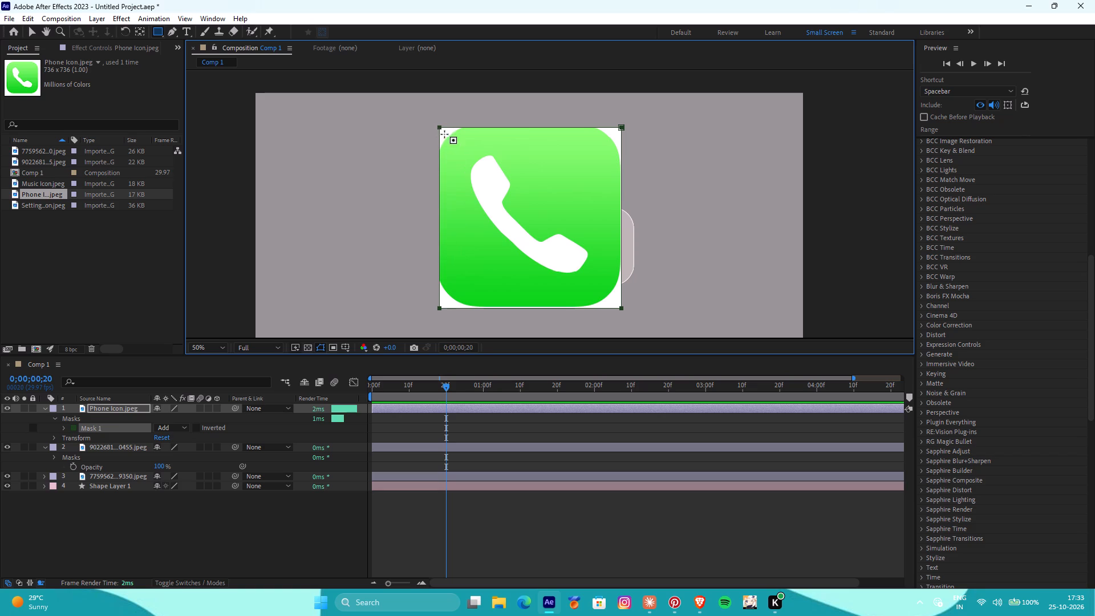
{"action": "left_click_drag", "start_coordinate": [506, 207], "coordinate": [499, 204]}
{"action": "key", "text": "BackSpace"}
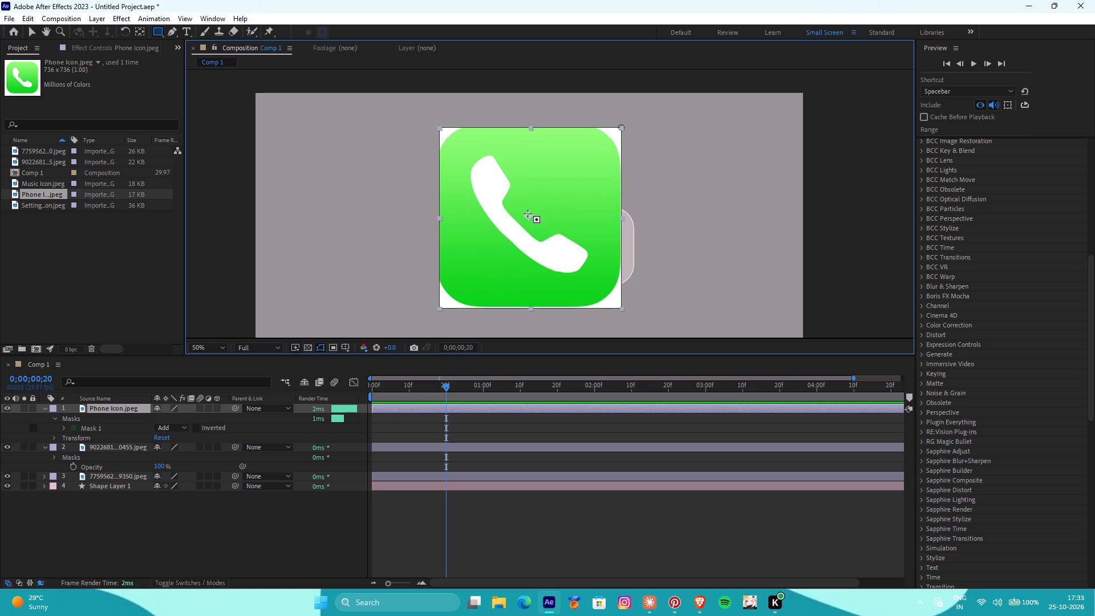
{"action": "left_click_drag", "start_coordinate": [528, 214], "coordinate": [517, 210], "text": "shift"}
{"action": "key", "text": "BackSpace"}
Reposition the masked Phone icon layer slightly up and to the right in the composition with the Selection tool.
{"action": "key", "text": "v"}
{"action": "left_click_drag", "start_coordinate": [529, 215], "coordinate": [516, 215]}
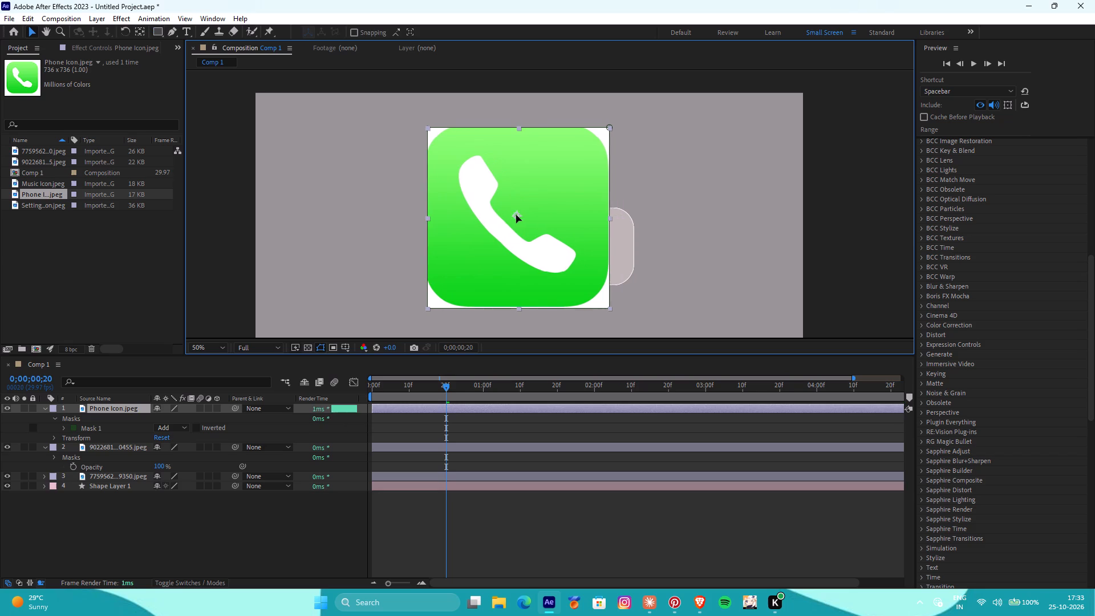
{"action": "left_click_drag", "start_coordinate": [516, 215], "coordinate": [537, 202]}
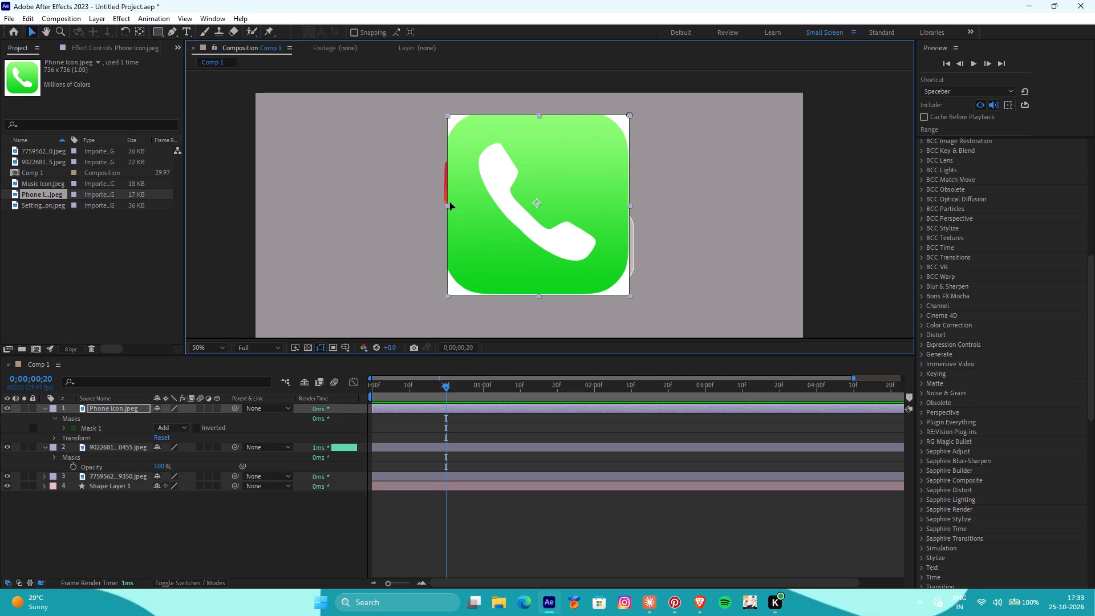
Extend the Phone icon mask's left edge and upper corners outward so the icon's left and top edges fit inside.
{"action": "left_click", "coordinate": [447, 205]}
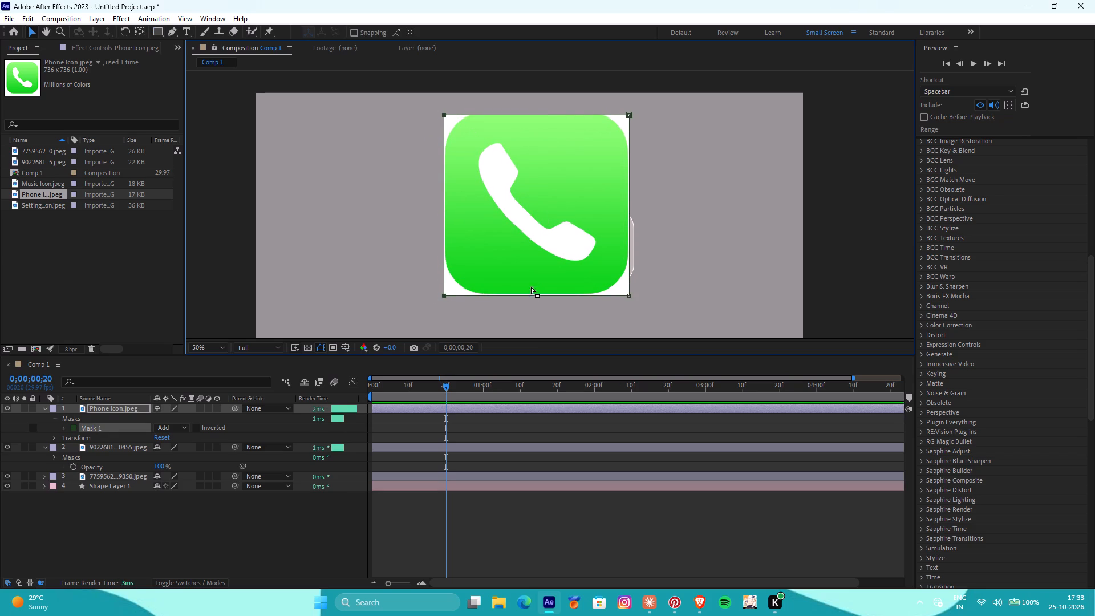
{"action": "left_click_drag", "start_coordinate": [628, 116], "coordinate": [628, 113]}
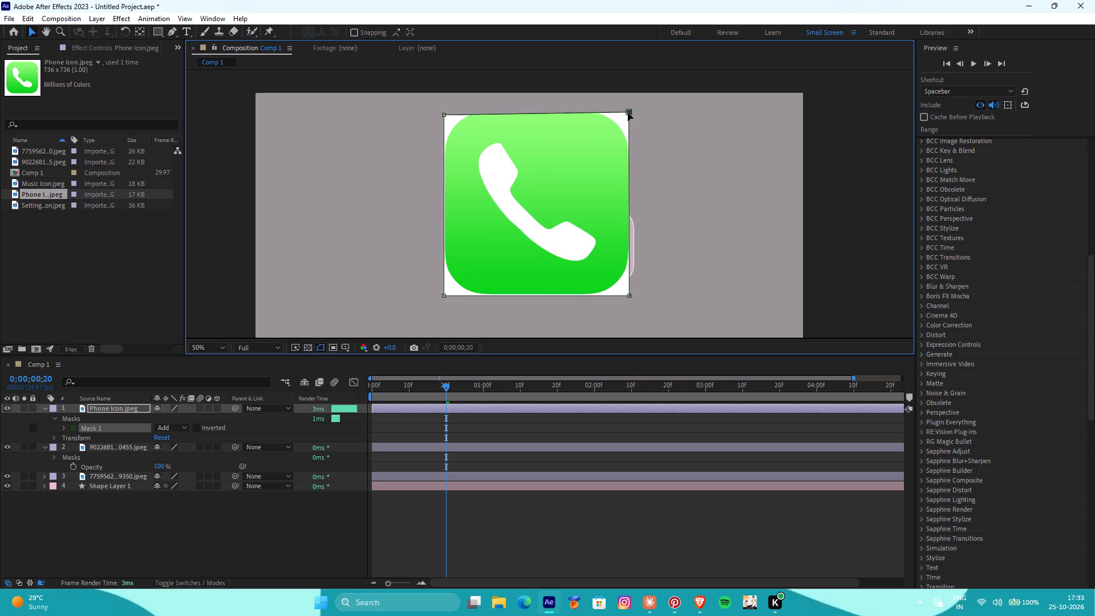
{"action": "left_click_drag", "start_coordinate": [628, 113], "coordinate": [628, 109]}
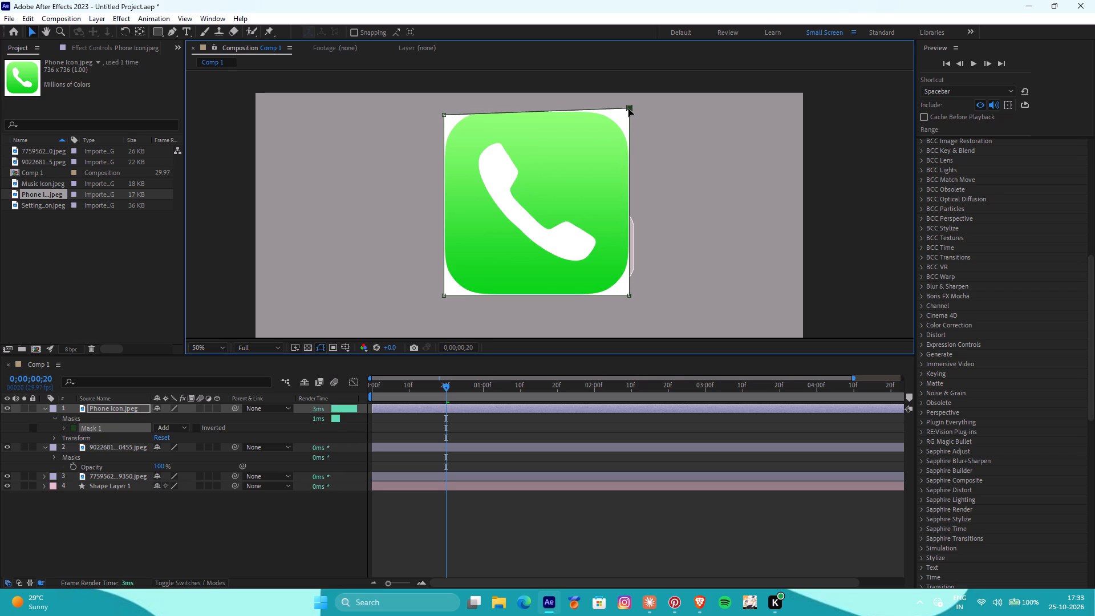
{"action": "left_click_drag", "start_coordinate": [628, 109], "coordinate": [628, 109]}
{"action": "left_click", "coordinate": [444, 114]}
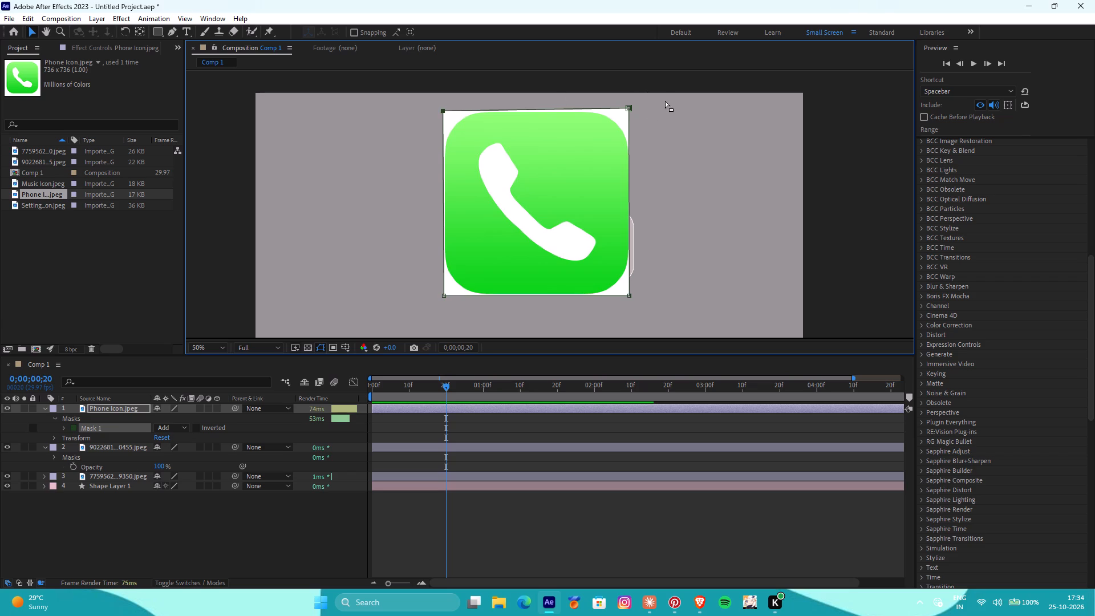
{"action": "left_click", "coordinate": [631, 108]}
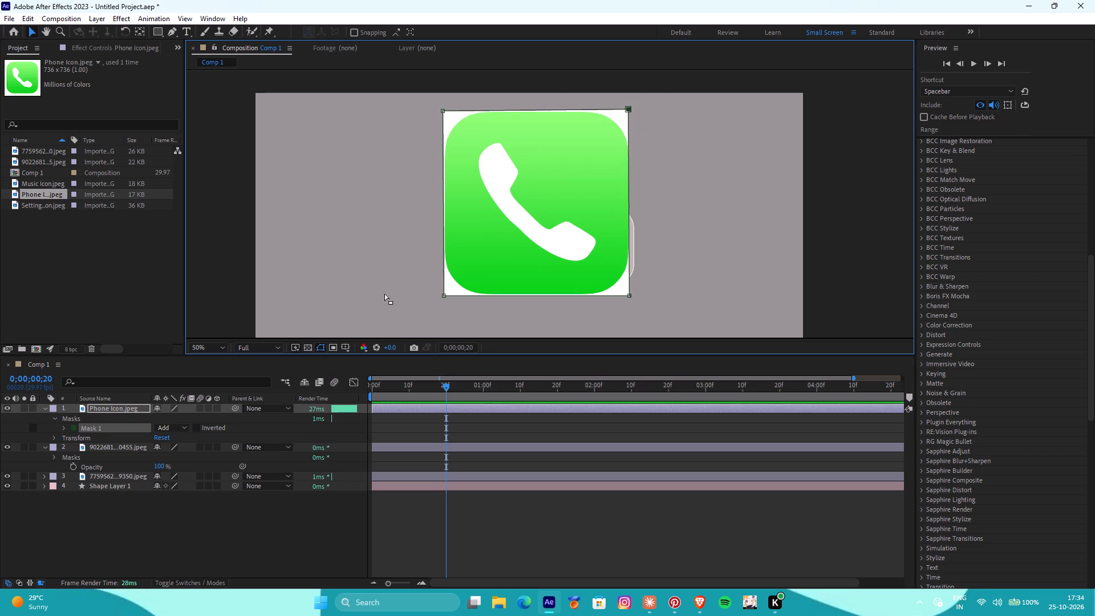
Move the Phone icon mask's lower-right vertex upward to bring the mask line onto the icon's bottom edge.
{"action": "scroll", "coordinate": [636, 289], "scroll_direction": "up", "scroll_amount": 4}
{"action": "scroll", "coordinate": [656, 270], "scroll_direction": "down", "scroll_amount": 4}
{"action": "scroll", "coordinate": [619, 298], "scroll_direction": "up", "scroll_amount": 4, "text": "alt"}
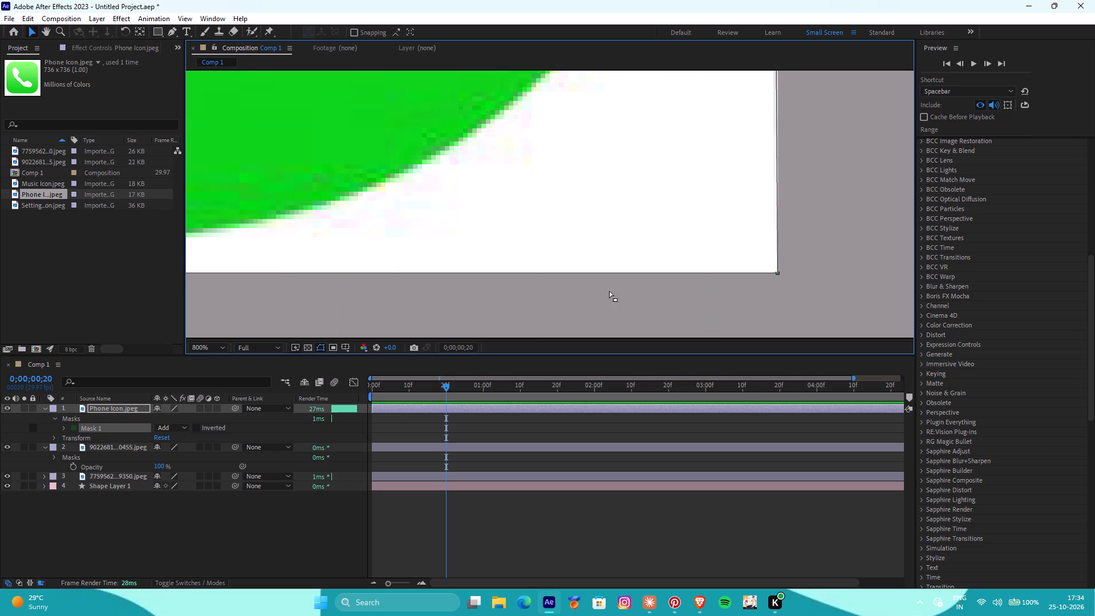
{"action": "scroll", "coordinate": [597, 284], "scroll_direction": "down", "scroll_amount": 2, "text": "alt"}
{"action": "scroll", "coordinate": [593, 280], "scroll_direction": "up", "scroll_amount": 2, "text": "alt"}
{"action": "scroll", "coordinate": [590, 275], "scroll_direction": "down", "scroll_amount": 1, "text": "alt"}
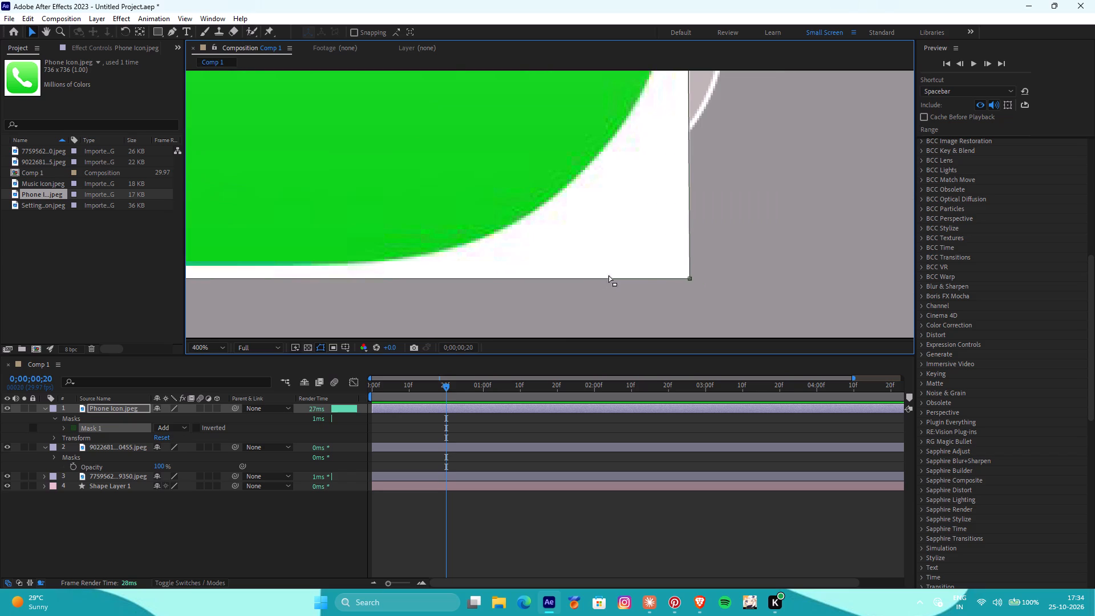
{"action": "left_click_drag", "start_coordinate": [691, 278], "coordinate": [692, 271]}
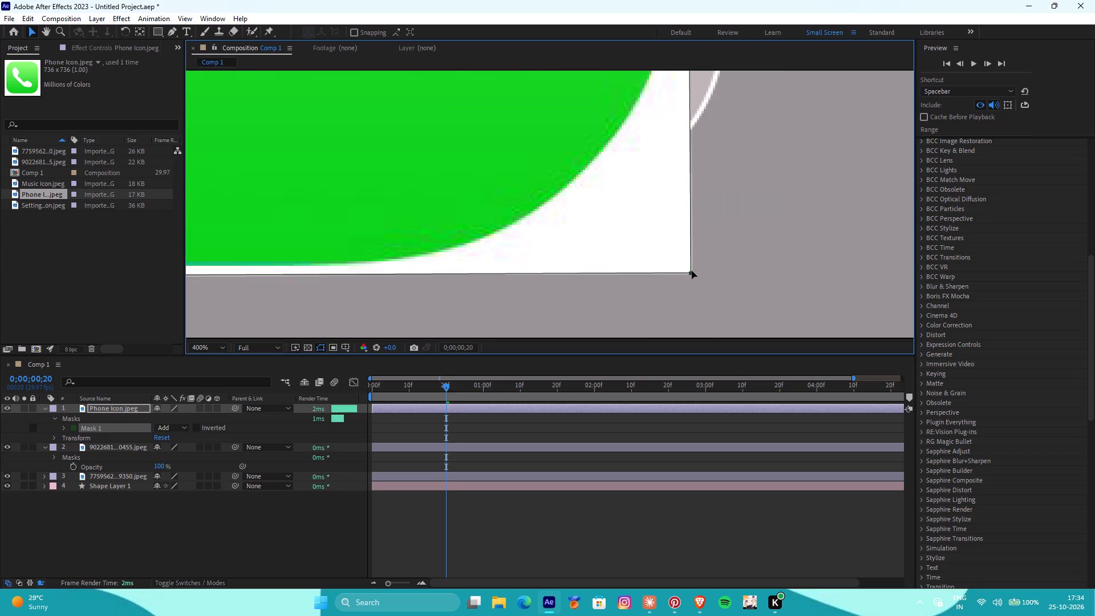
{"action": "left_click_drag", "start_coordinate": [692, 271], "coordinate": [692, 258]}
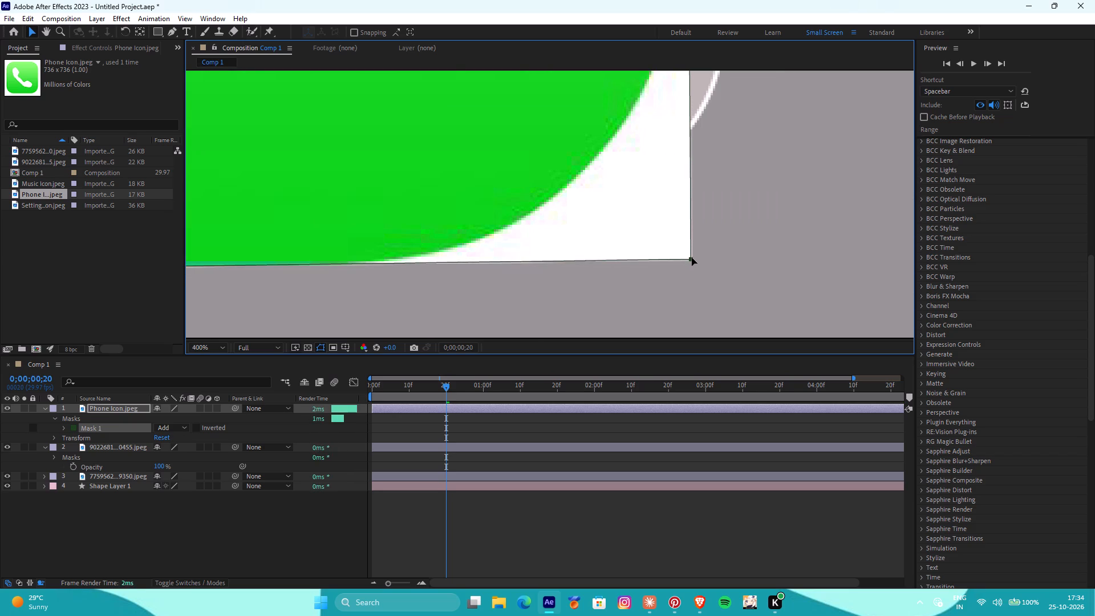
{"action": "left_click_drag", "start_coordinate": [692, 258], "coordinate": [692, 258]}
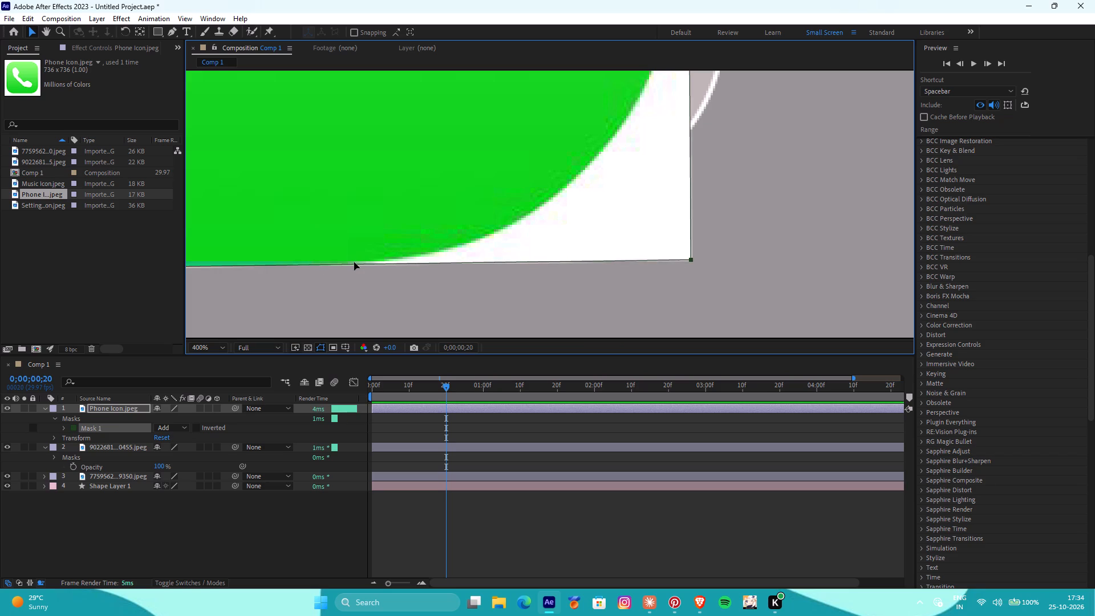
Add mask vertices at both ends of the Phone icon's lower-right curve, moving the right-edge vertex inward onto the icon's edge.
{"action": "key", "text": "g"}
{"action": "left_click", "coordinate": [355, 262]}
{"action": "scroll", "coordinate": [607, 212], "scroll_direction": "down", "scroll_amount": 1}
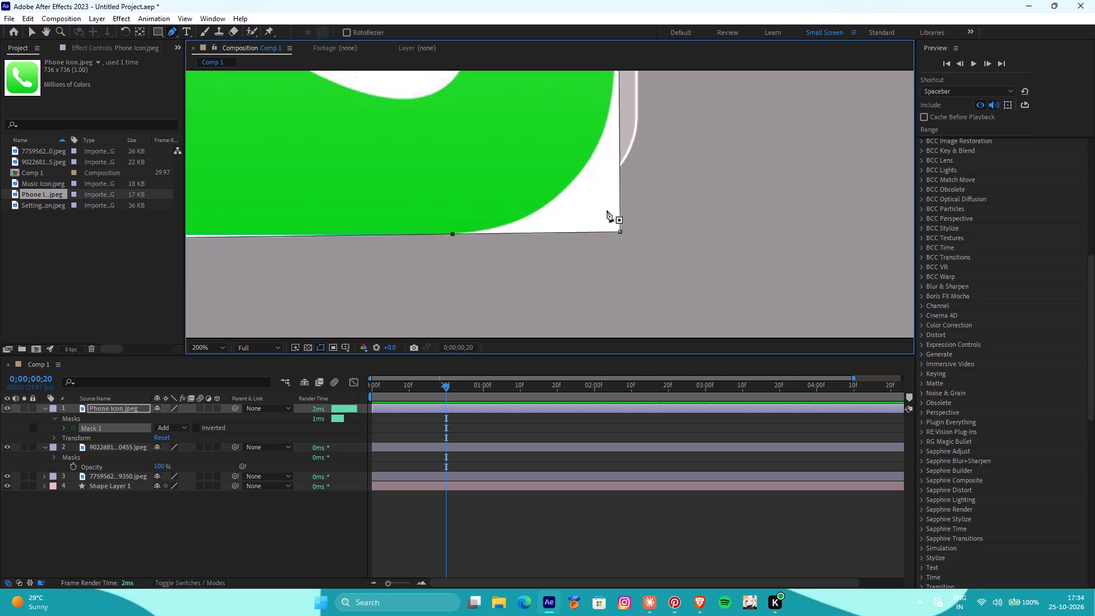
{"action": "scroll", "coordinate": [621, 131], "scroll_direction": "down", "scroll_amount": 1}
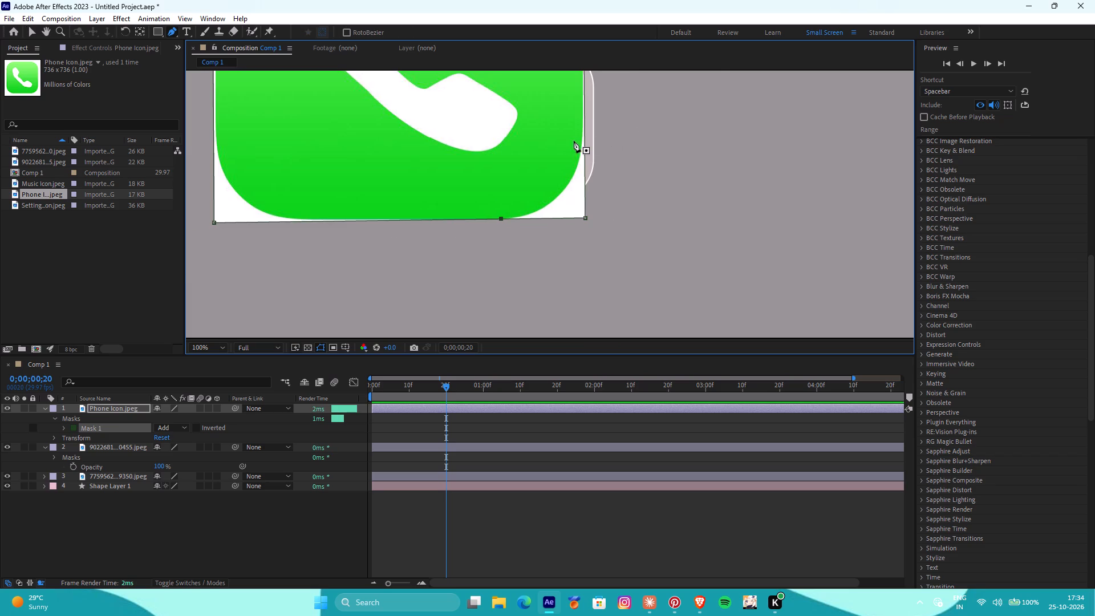
{"action": "scroll", "coordinate": [595, 127], "scroll_direction": "up", "scroll_amount": 3, "text": "alt"}
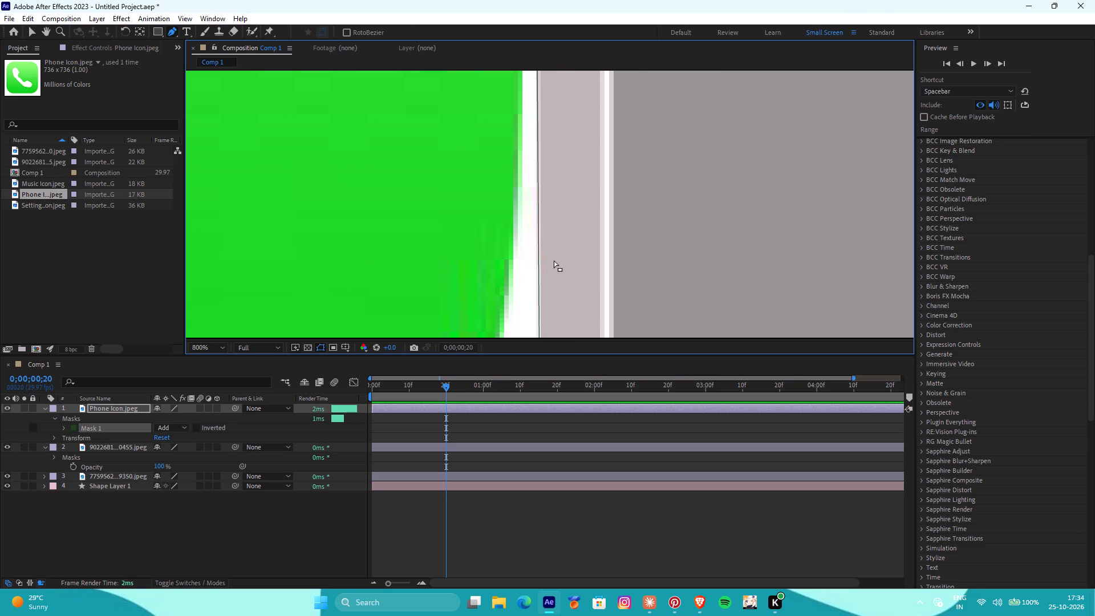
{"action": "left_click", "coordinate": [539, 270]}
{"action": "left_click_drag", "start_coordinate": [539, 269], "coordinate": [518, 269]}
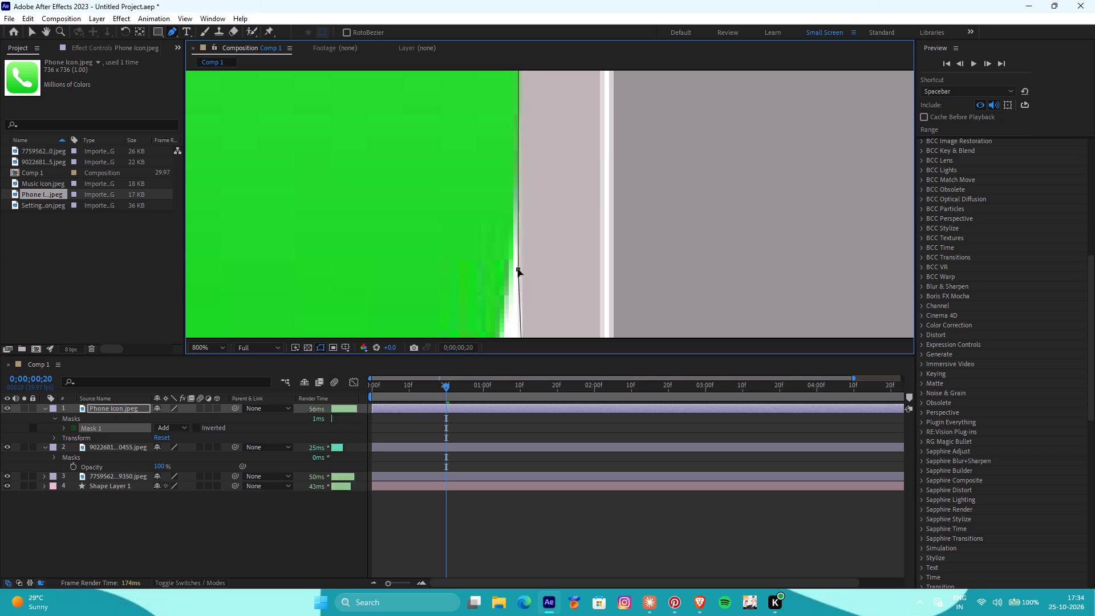
{"action": "left_click_drag", "start_coordinate": [518, 269], "coordinate": [515, 269]}
{"action": "scroll", "coordinate": [520, 270], "scroll_direction": "down", "scroll_amount": 2}
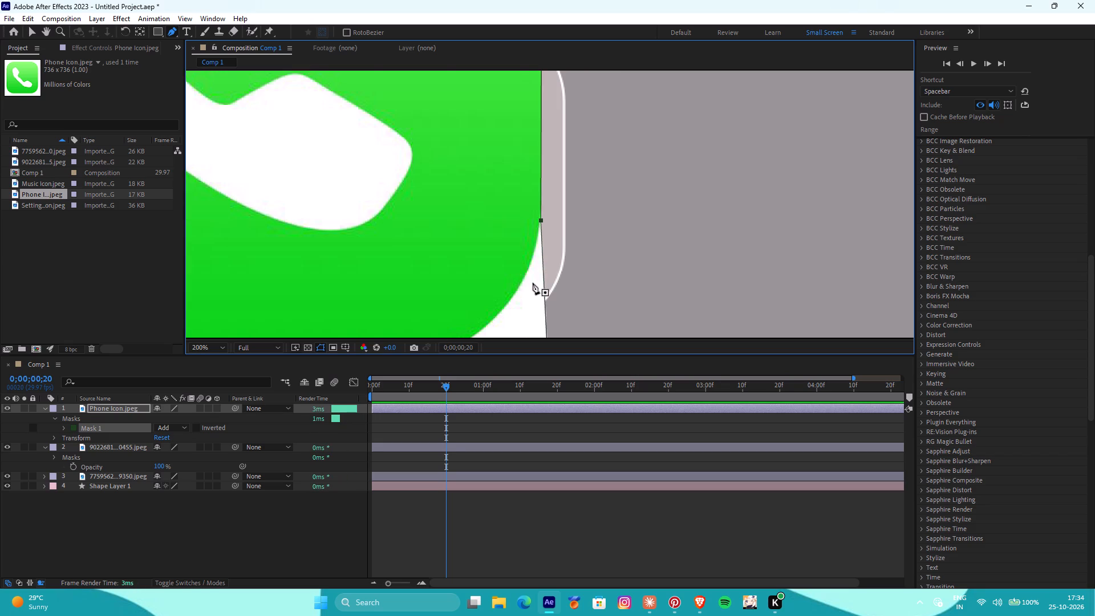
Move the Phone icon mask's lower-right corner vertex inward onto the edge of the icon's rounded corner.
{"action": "scroll", "coordinate": [533, 283], "scroll_direction": "down", "scroll_amount": 1}
{"action": "scroll", "coordinate": [547, 282], "scroll_direction": "up", "scroll_amount": 3, "text": "alt"}
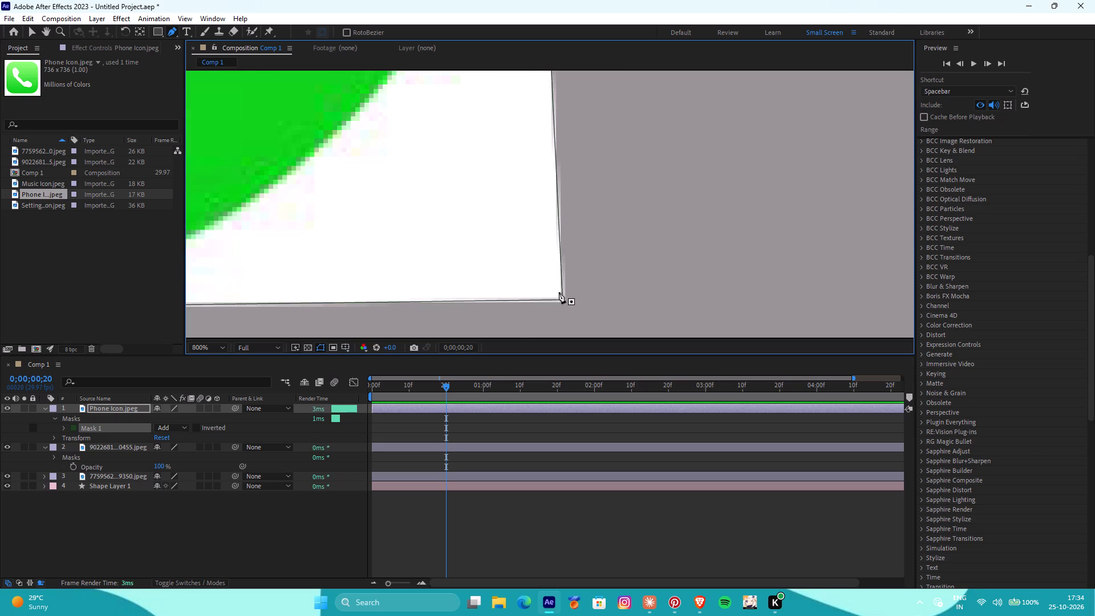
{"action": "left_click_drag", "start_coordinate": [563, 299], "coordinate": [344, 168]}
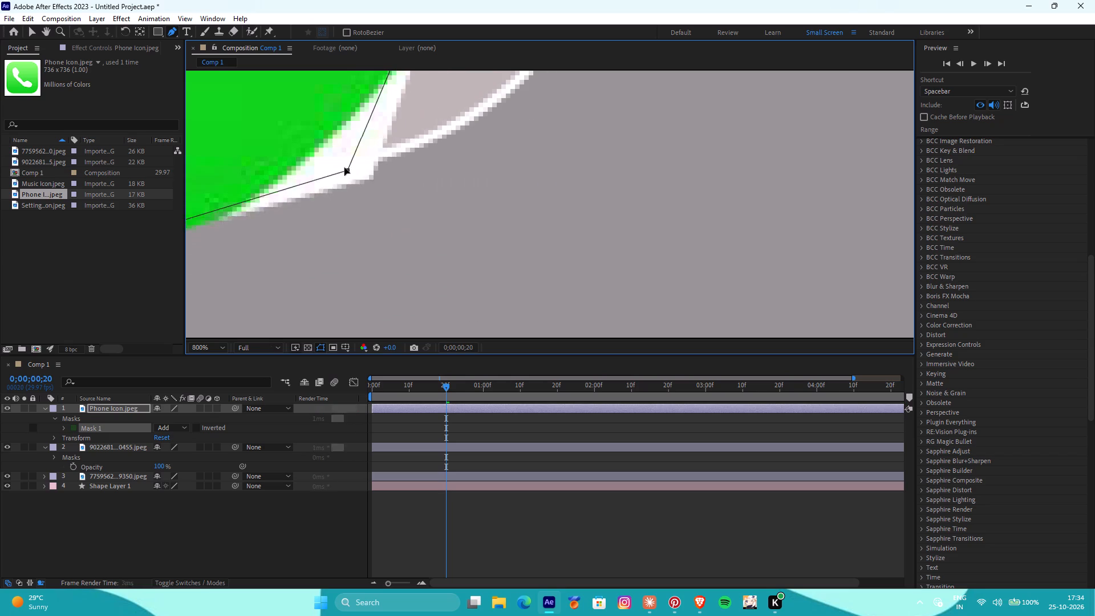
{"action": "left_click_drag", "start_coordinate": [344, 168], "coordinate": [318, 151]}
Add a mask vertex between the bottom-edge vertex and the corner vertex, and move it outward onto the Phone icon's curve.
{"action": "scroll", "coordinate": [338, 170], "scroll_direction": "down", "scroll_amount": 1}
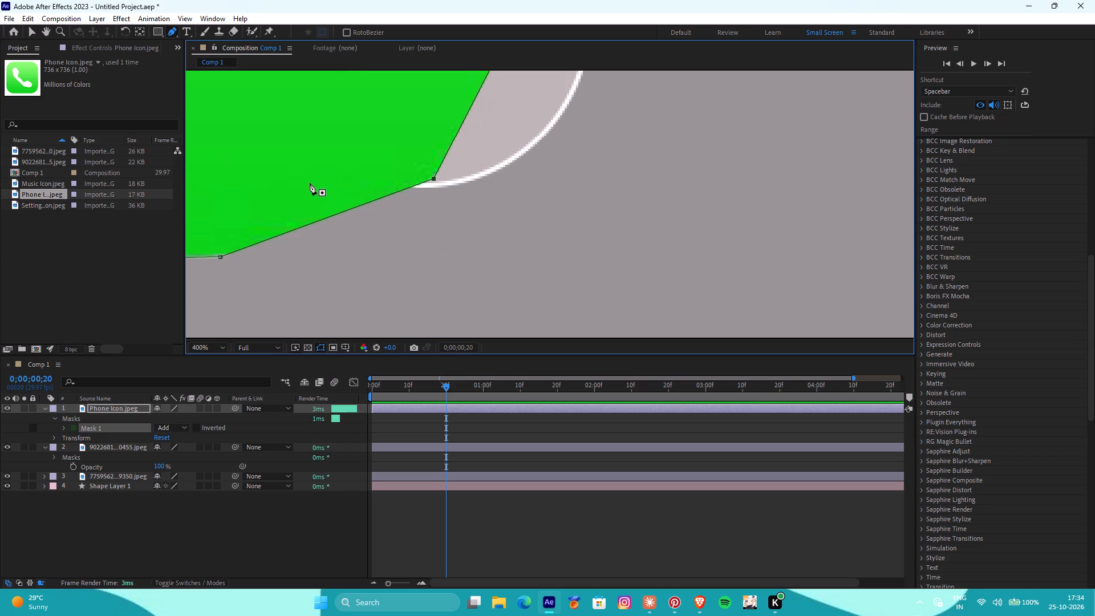
{"action": "left_click", "coordinate": [319, 222]}
{"action": "left_click_drag", "start_coordinate": [318, 220], "coordinate": [330, 238]}
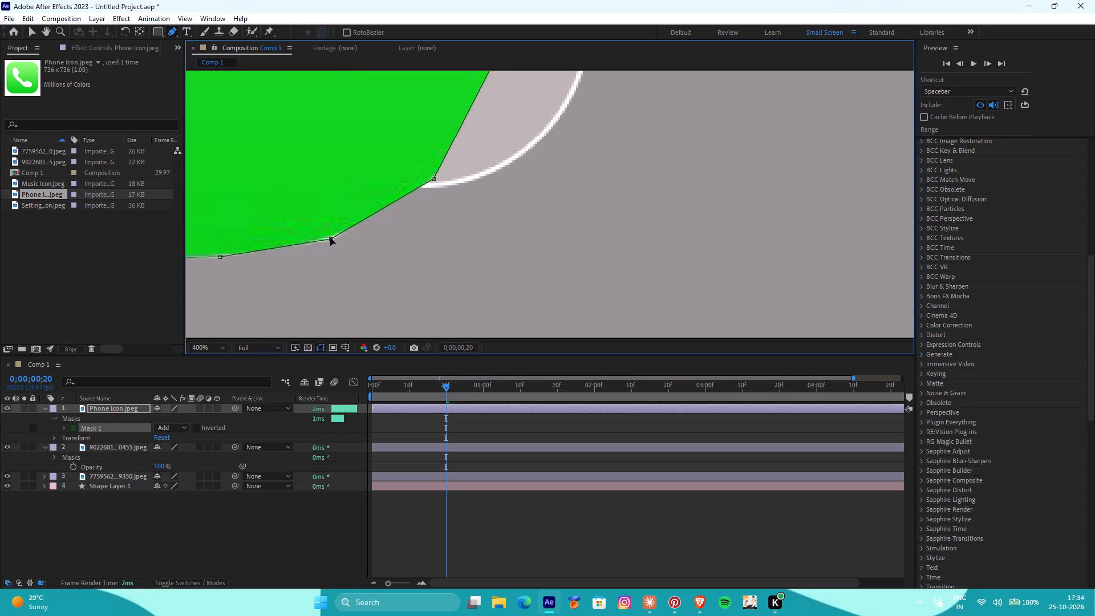
{"action": "left_click_drag", "start_coordinate": [330, 238], "coordinate": [339, 234]}
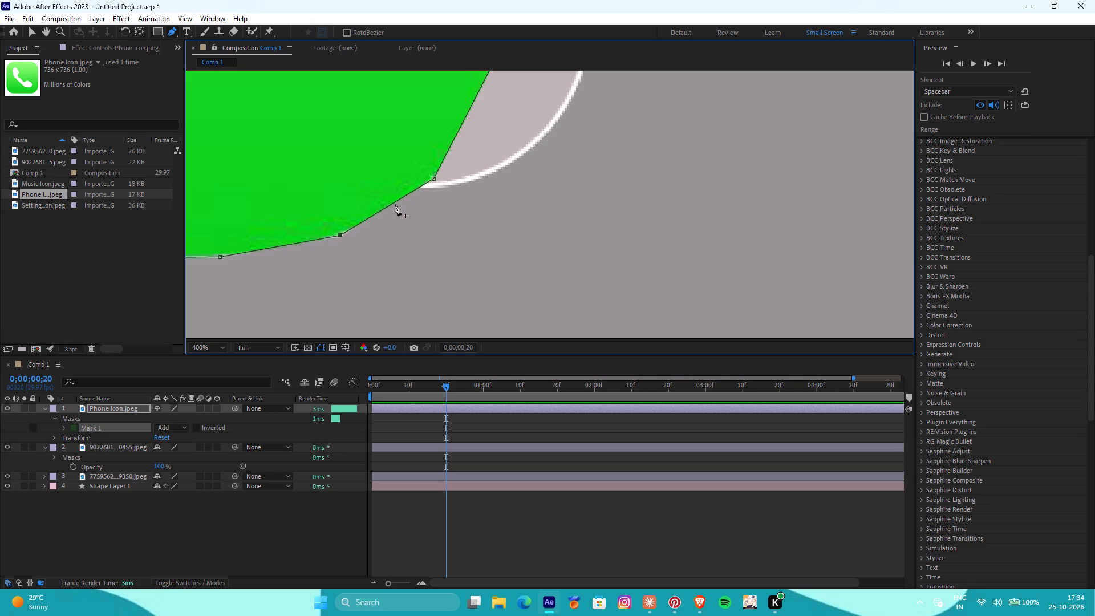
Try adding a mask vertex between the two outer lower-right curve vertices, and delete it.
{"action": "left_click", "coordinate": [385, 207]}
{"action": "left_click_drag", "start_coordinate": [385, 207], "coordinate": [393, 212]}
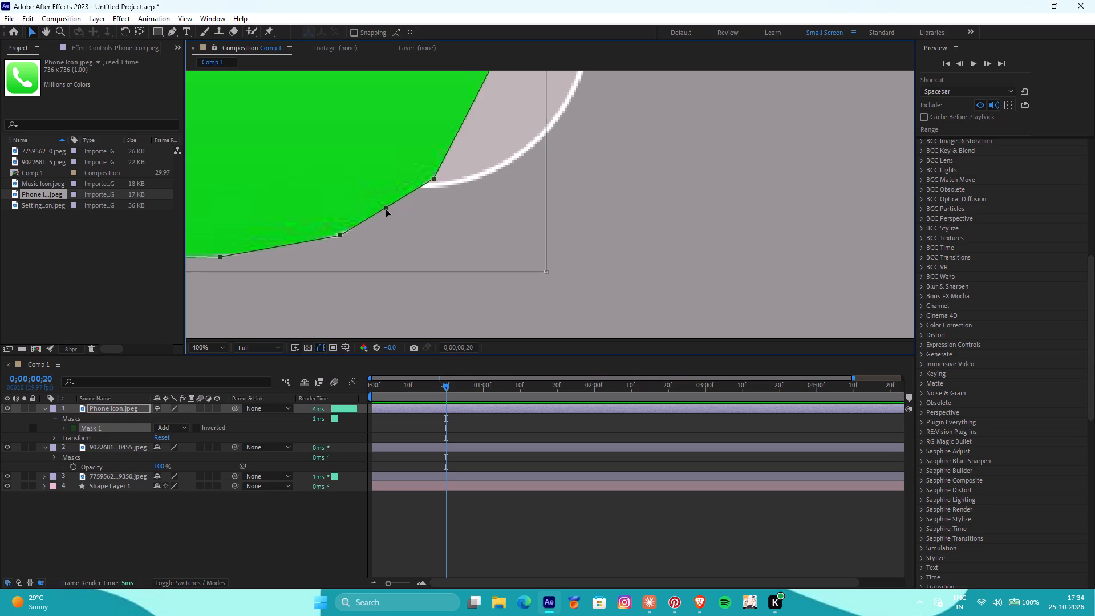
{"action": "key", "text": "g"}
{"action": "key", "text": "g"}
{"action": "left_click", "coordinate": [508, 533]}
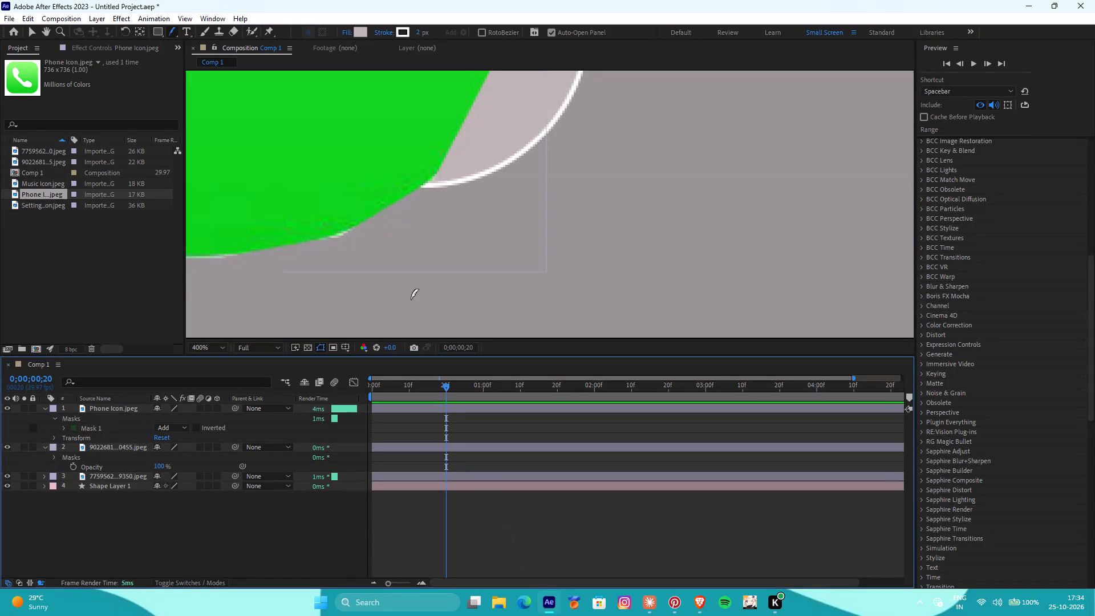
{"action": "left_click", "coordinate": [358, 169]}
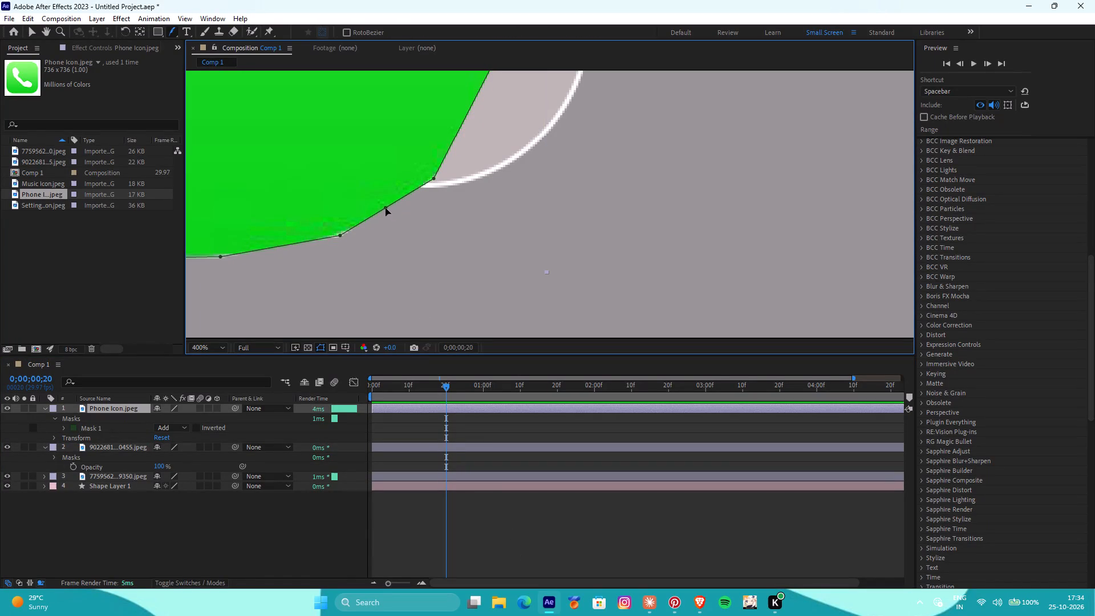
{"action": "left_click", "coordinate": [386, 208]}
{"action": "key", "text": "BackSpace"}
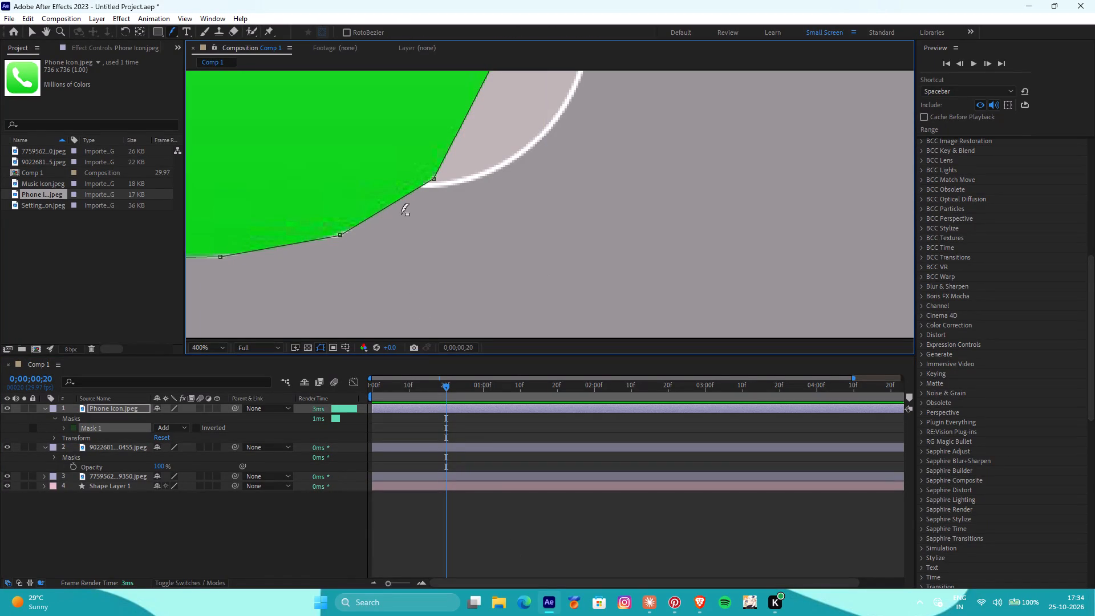
Add two more mask vertices along the lower part of the Phone icon's lower-right curve, nudging each outward onto the icon's edge.
{"action": "key", "text": "g"}
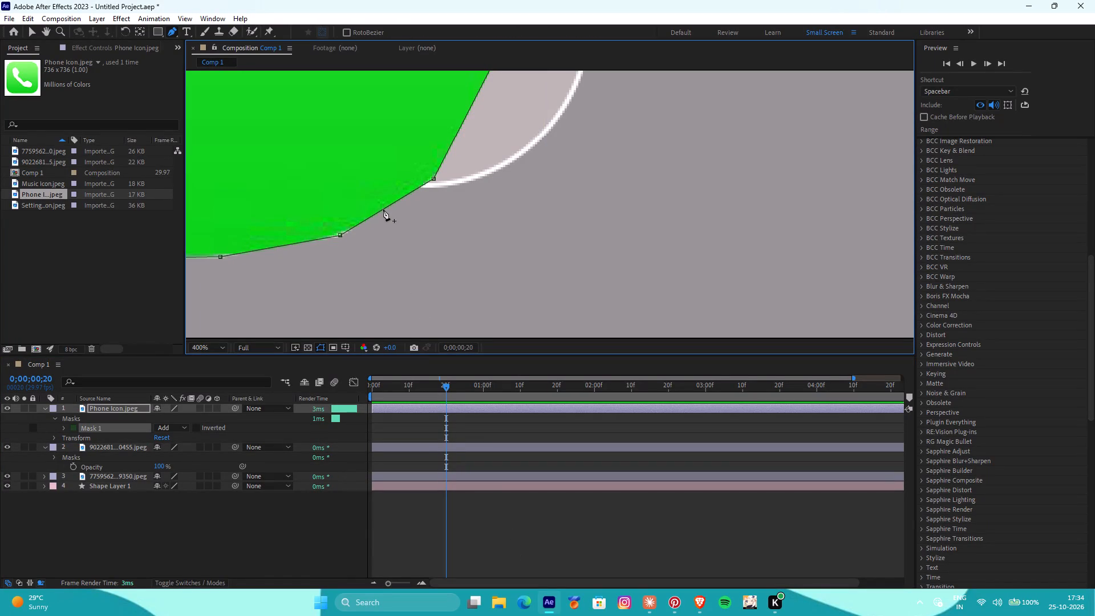
{"action": "left_click", "coordinate": [384, 209]}
{"action": "left_click_drag", "start_coordinate": [384, 208], "coordinate": [390, 212]}
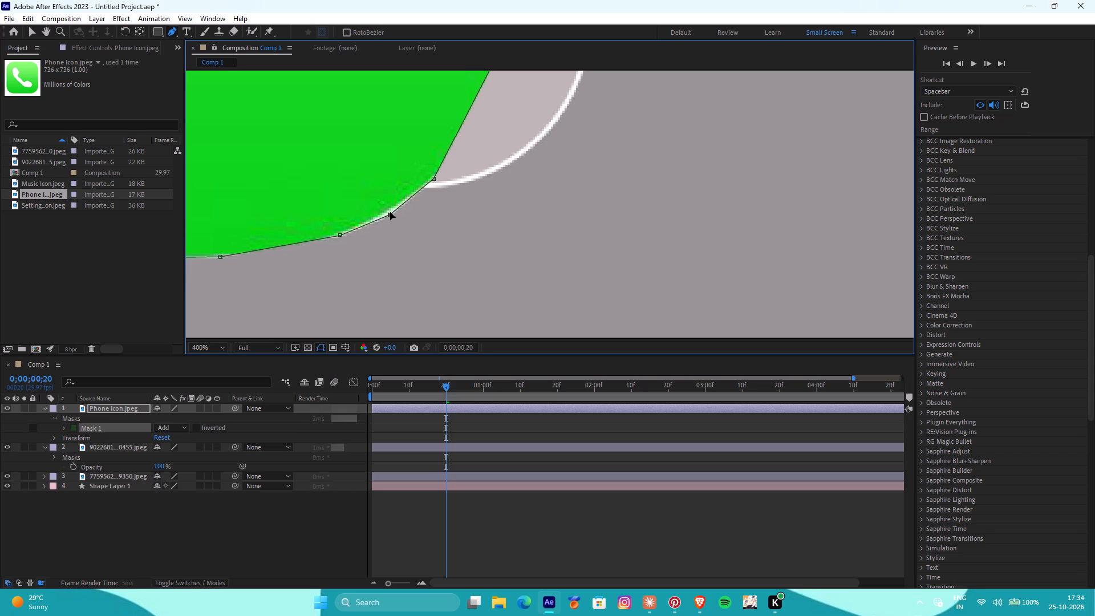
{"action": "left_click_drag", "start_coordinate": [390, 212], "coordinate": [389, 210]}
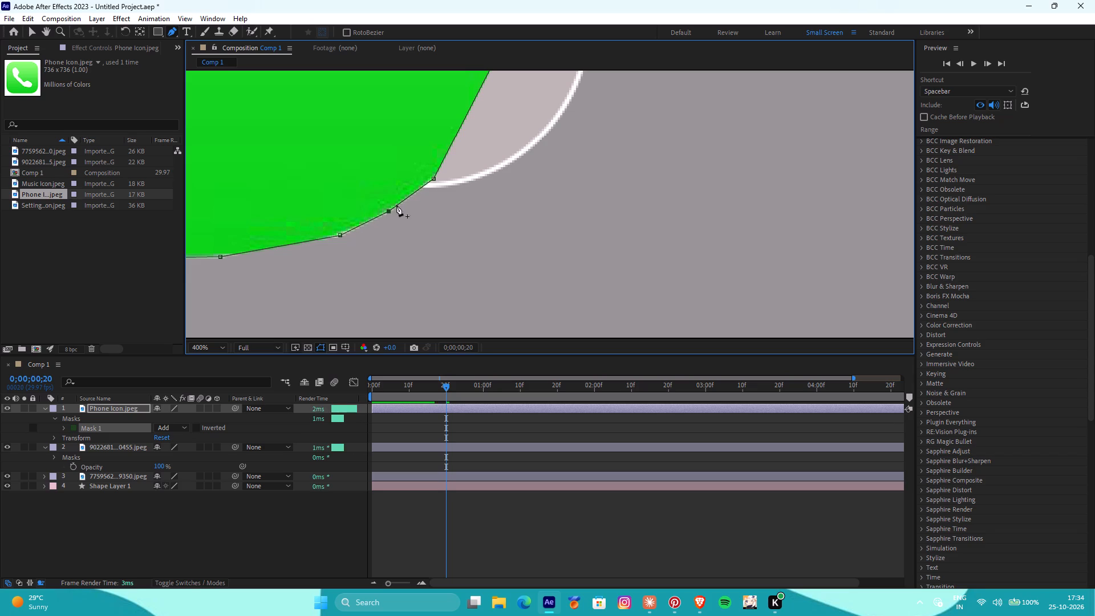
{"action": "left_click", "coordinate": [275, 246]}
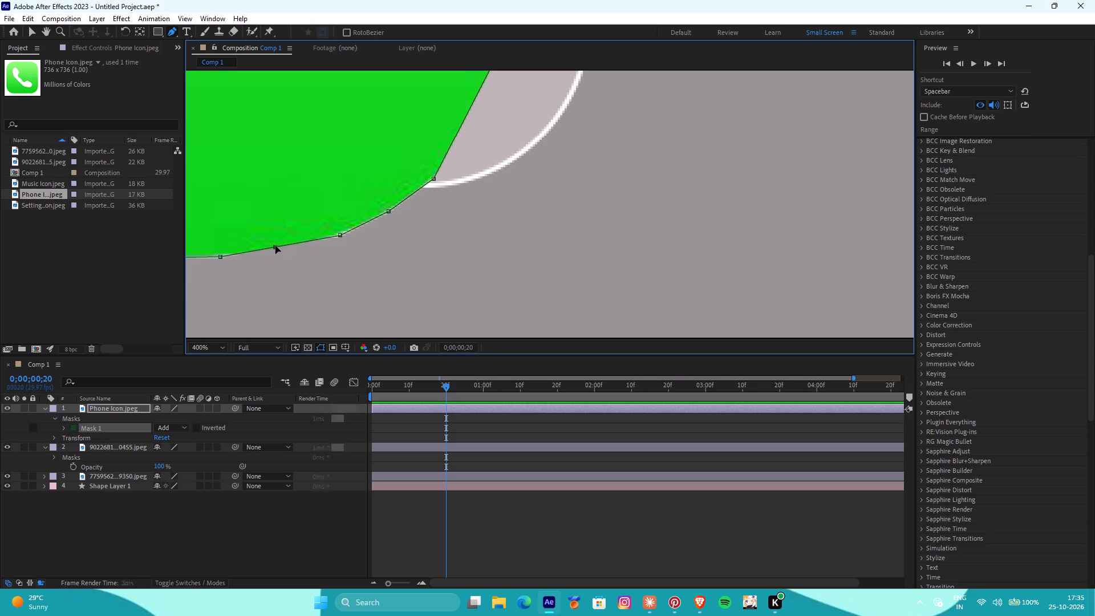
{"action": "left_click", "coordinate": [275, 246]}
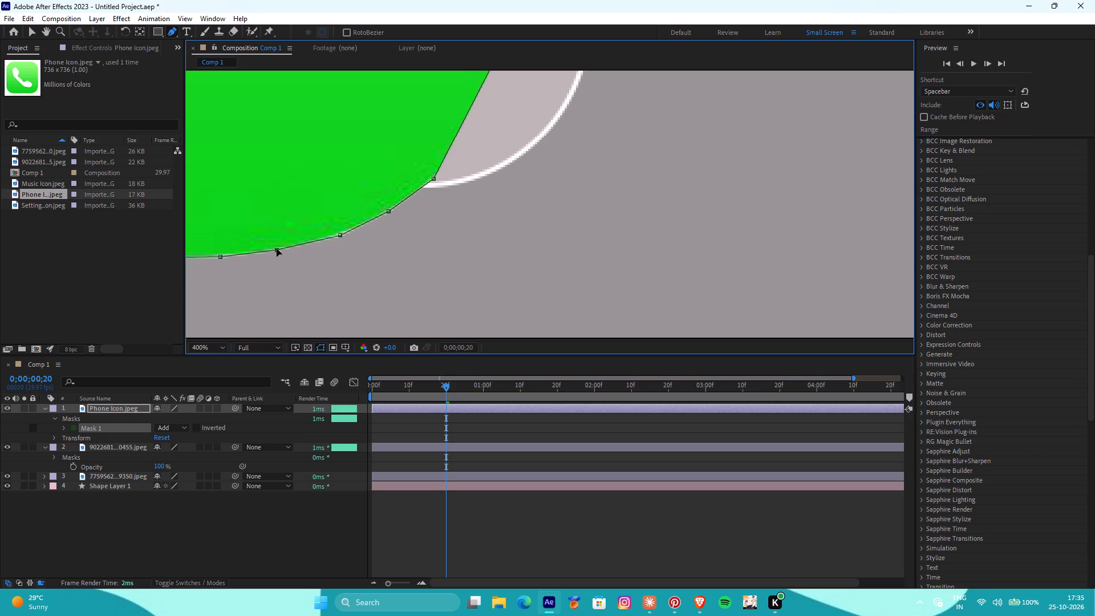
Add a mask vertex midway along the straight diagonal segment on the upper part of the Phone icon's lower-right curve.
{"action": "scroll", "coordinate": [286, 239], "scroll_direction": "down", "scroll_amount": 2}
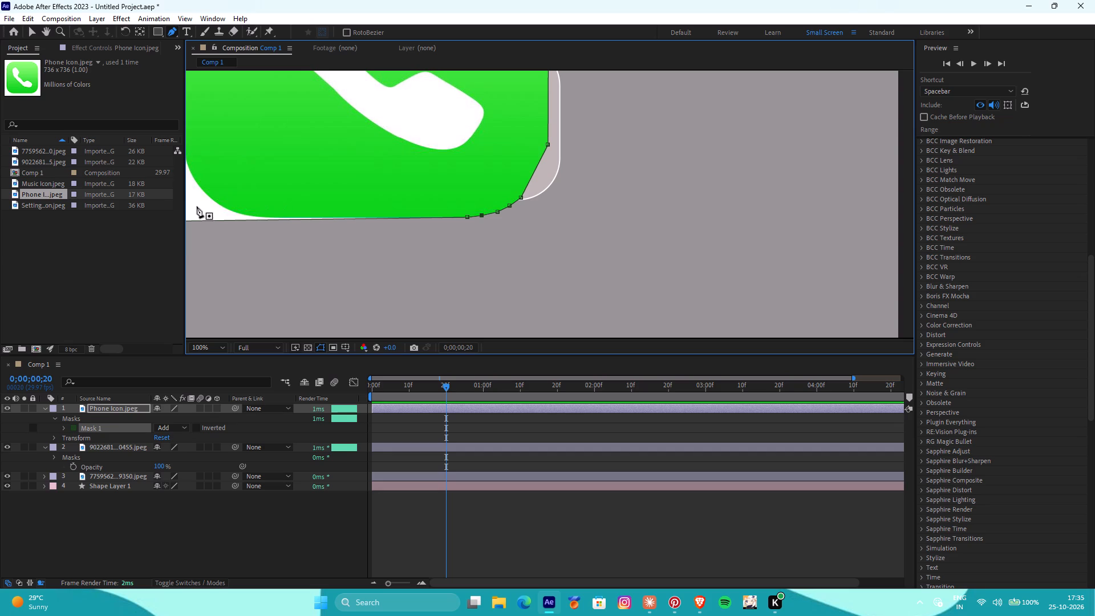
{"action": "scroll", "coordinate": [547, 163], "scroll_direction": "up", "scroll_amount": 3, "text": "alt"}
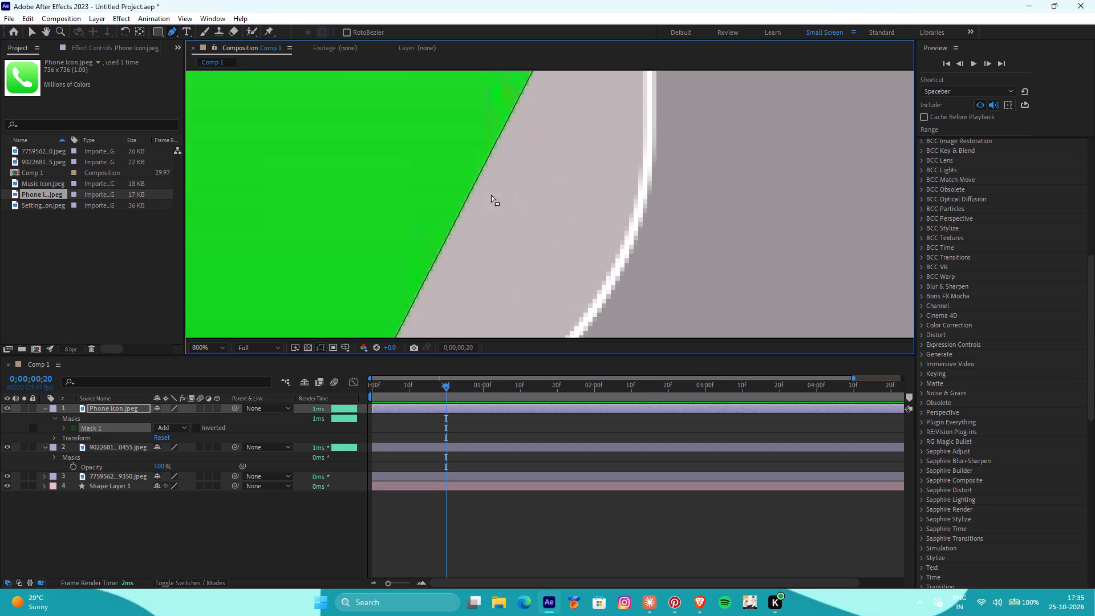
{"action": "left_click", "coordinate": [465, 202]}
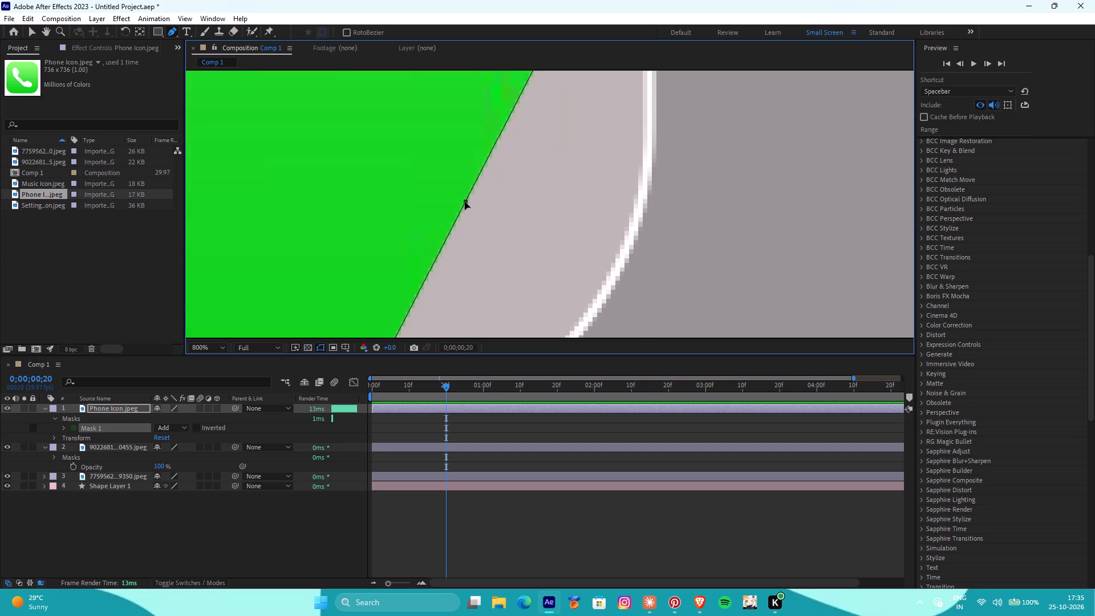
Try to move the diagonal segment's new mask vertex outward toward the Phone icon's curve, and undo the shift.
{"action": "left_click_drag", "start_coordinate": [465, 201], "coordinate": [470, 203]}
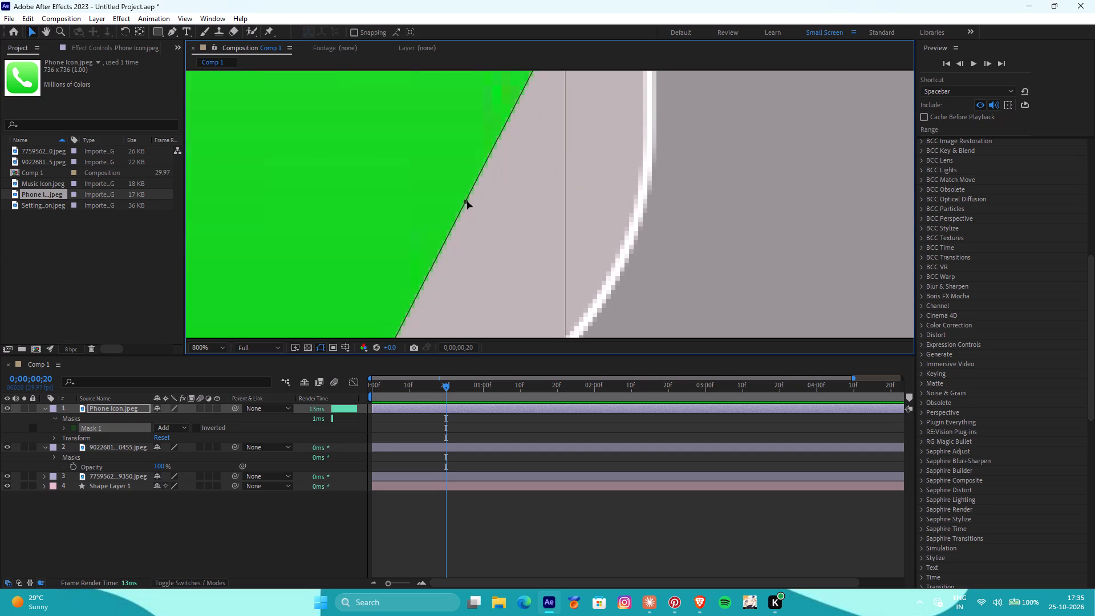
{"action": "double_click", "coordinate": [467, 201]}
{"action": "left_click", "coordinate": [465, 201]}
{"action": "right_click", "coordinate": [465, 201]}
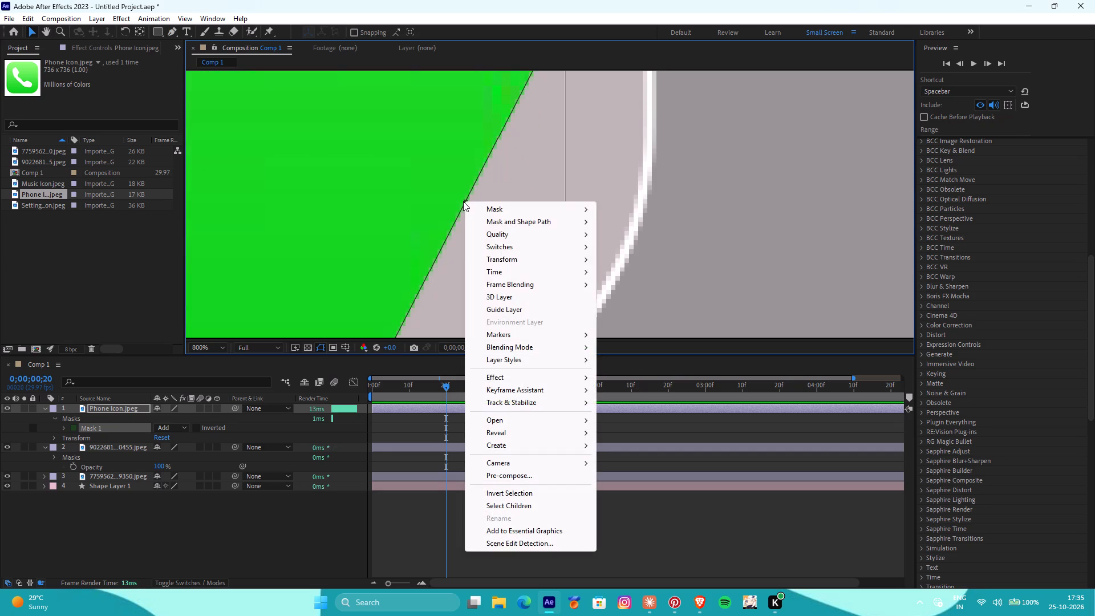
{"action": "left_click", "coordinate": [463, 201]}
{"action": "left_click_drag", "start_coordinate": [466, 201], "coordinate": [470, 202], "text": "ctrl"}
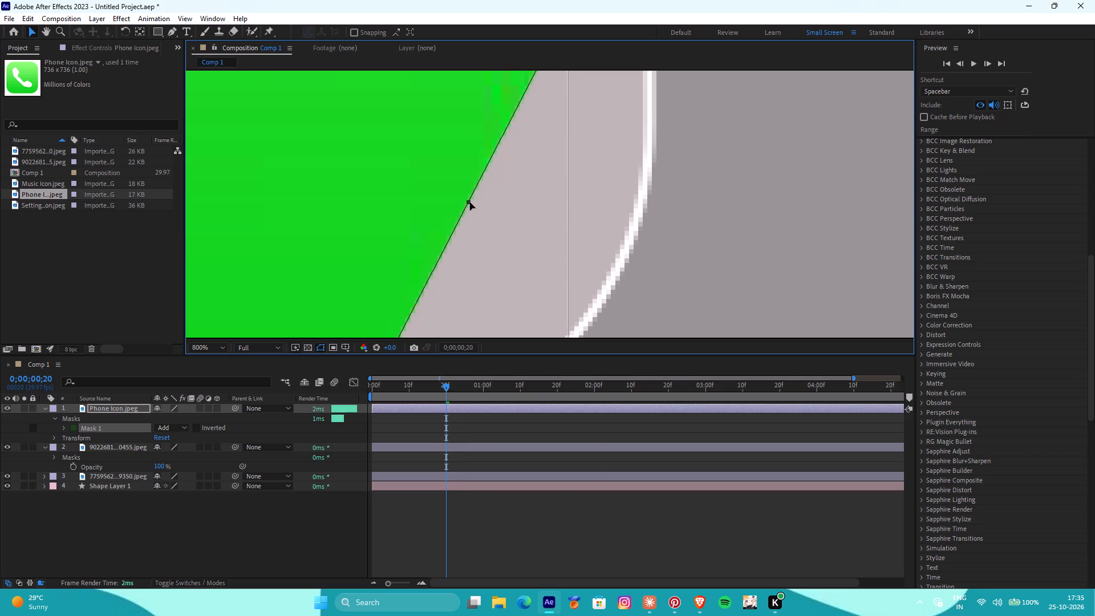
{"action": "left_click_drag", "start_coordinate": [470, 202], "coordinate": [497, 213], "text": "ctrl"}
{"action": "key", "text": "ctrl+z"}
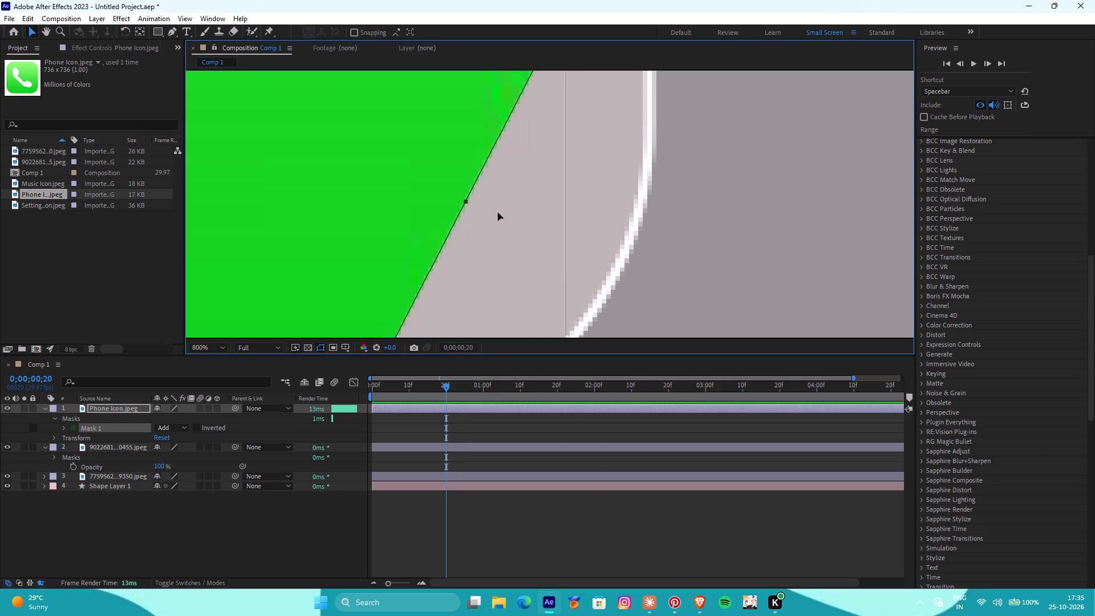
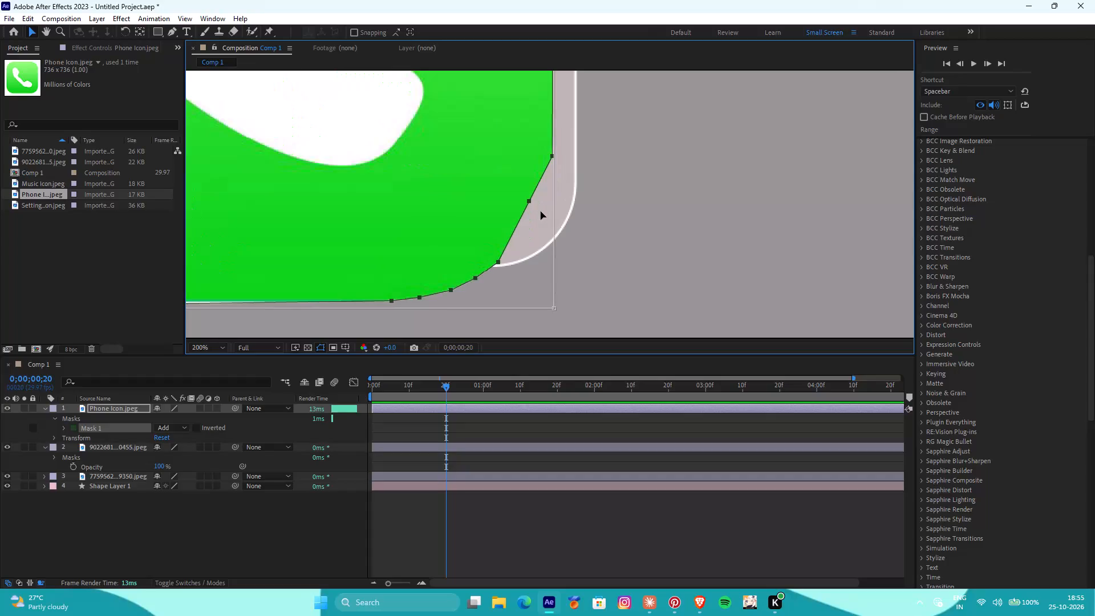
Move the diagonal segment's middle mask vertex outward onto the Phone icon's lower-right curve, and nudge the curve's top vertex inward to the green edge.
{"action": "left_click", "coordinate": [529, 202]}
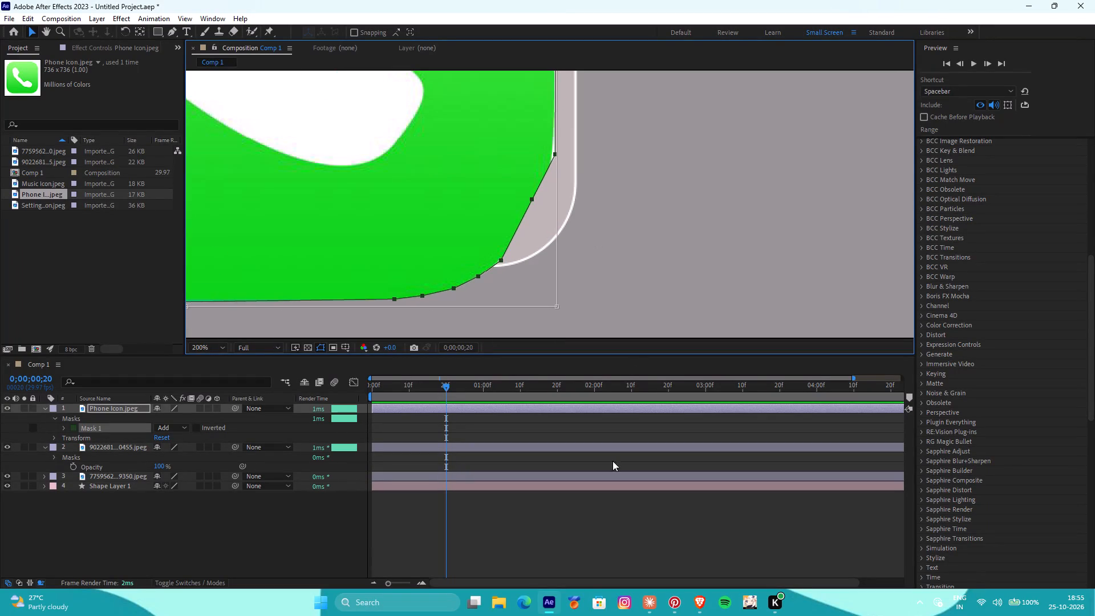
{"action": "left_click", "coordinate": [586, 537]}
{"action": "left_click", "coordinate": [509, 205]}
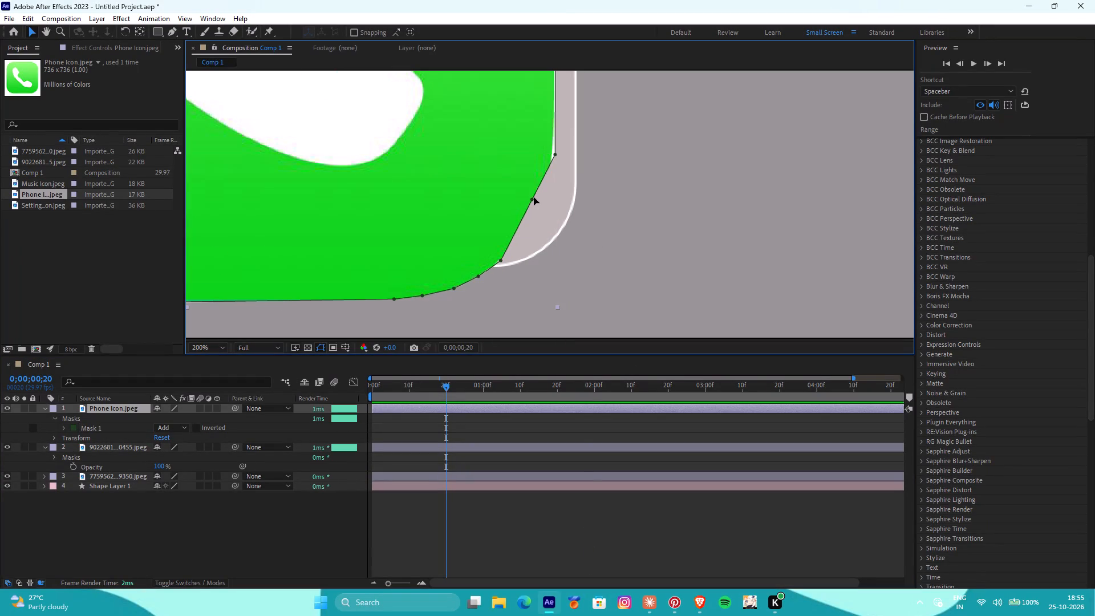
{"action": "left_click_drag", "start_coordinate": [532, 199], "coordinate": [536, 217]}
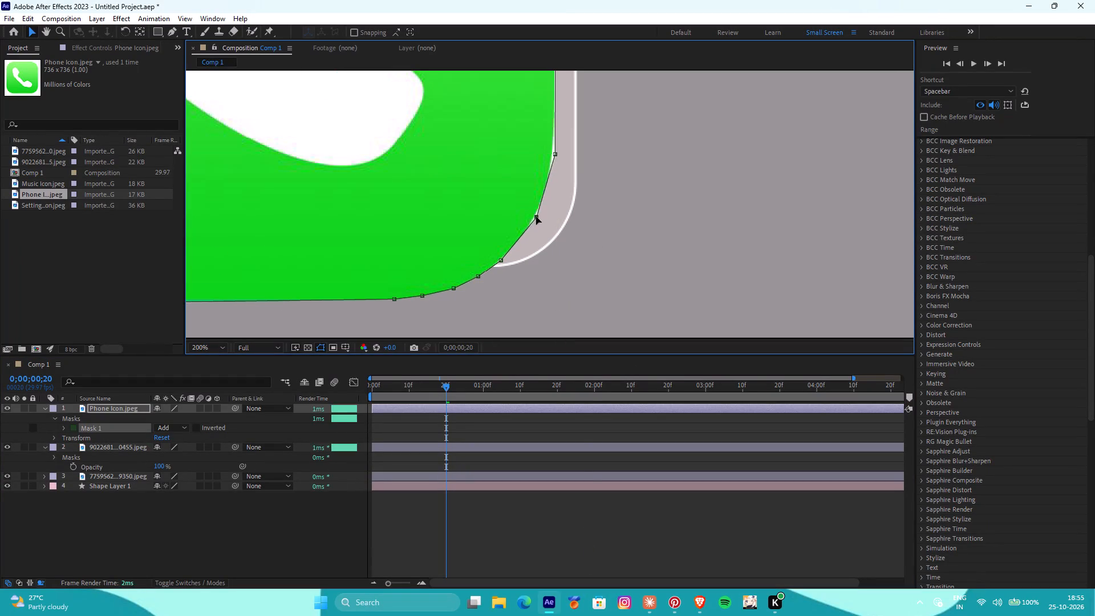
{"action": "left_click_drag", "start_coordinate": [536, 217], "coordinate": [532, 218]}
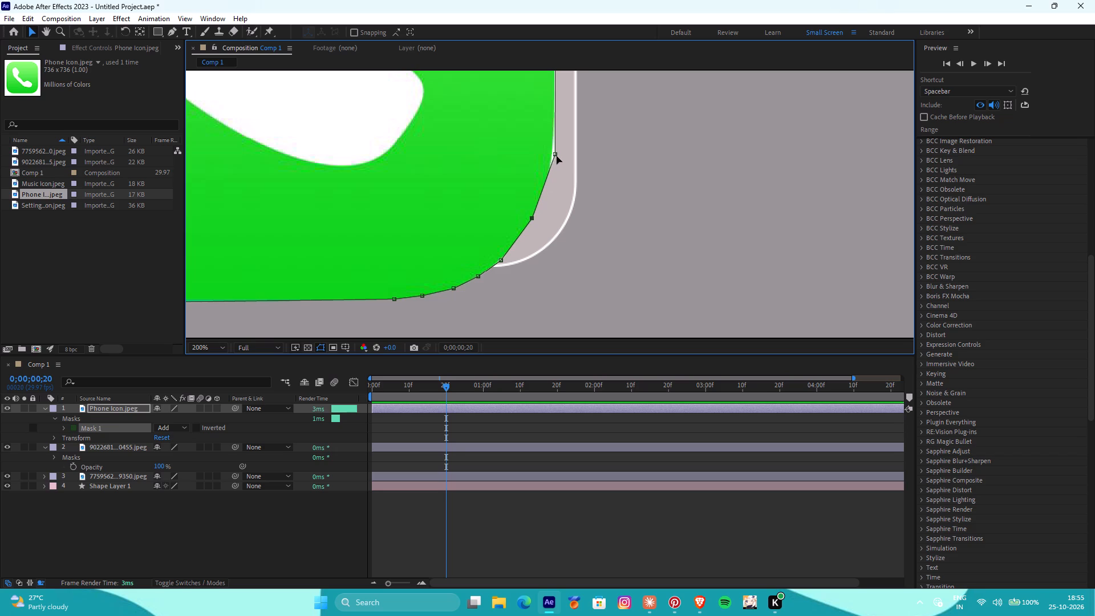
{"action": "left_click", "coordinate": [555, 155]}
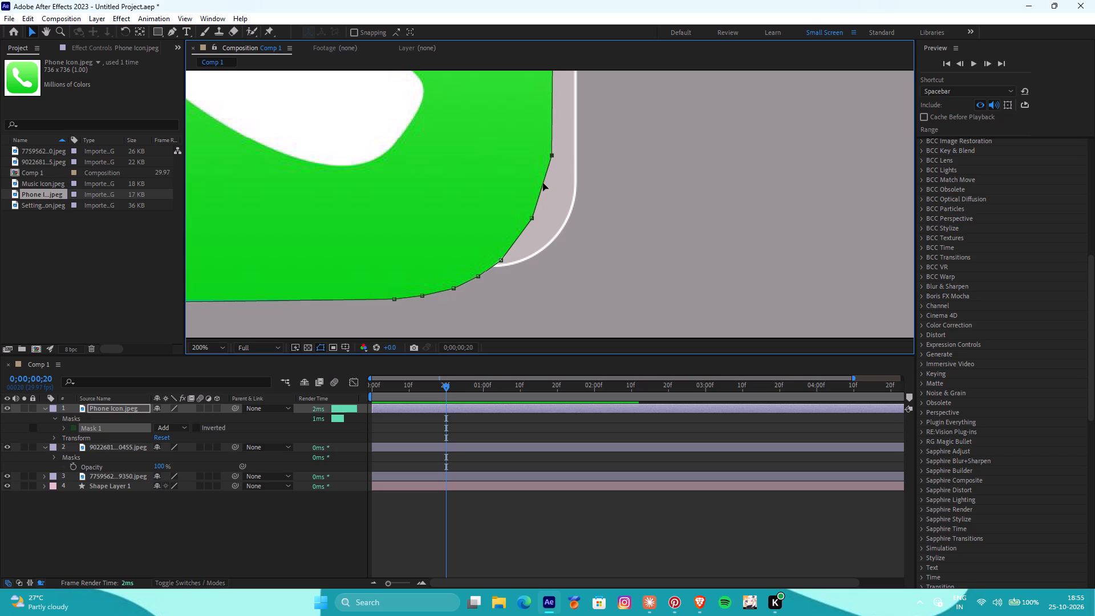
Add a mask vertex on each side of the repositioned middle vertex, and fine-tune both onto the Phone icon's lower-right curve.
{"action": "key", "text": "g"}
{"action": "left_click", "coordinate": [544, 180]}
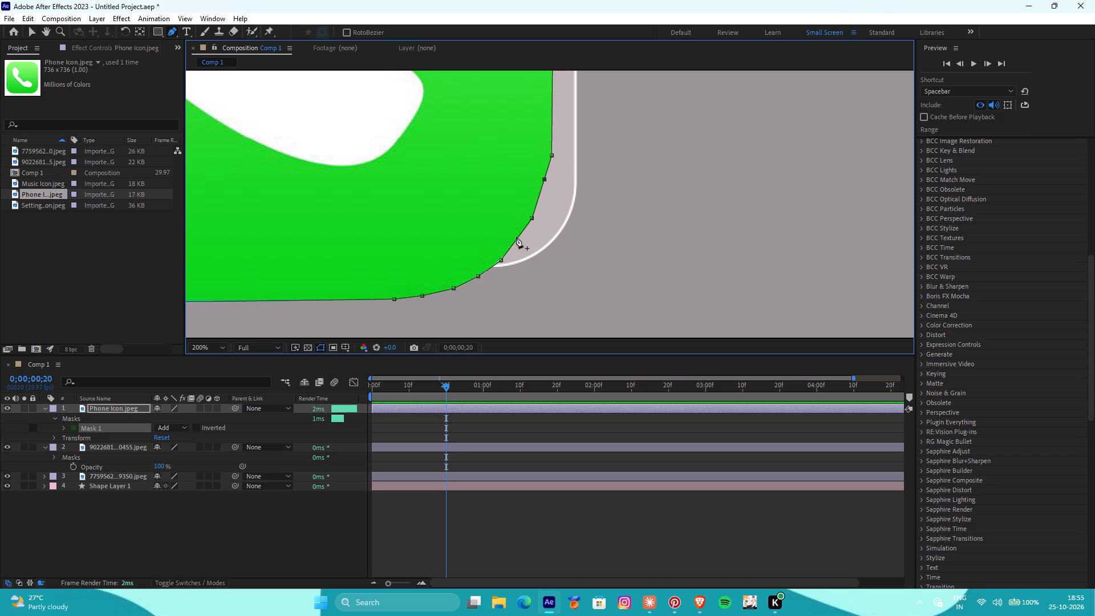
{"action": "left_click", "coordinate": [517, 237]}
{"action": "left_click_drag", "start_coordinate": [517, 237], "coordinate": [517, 244]}
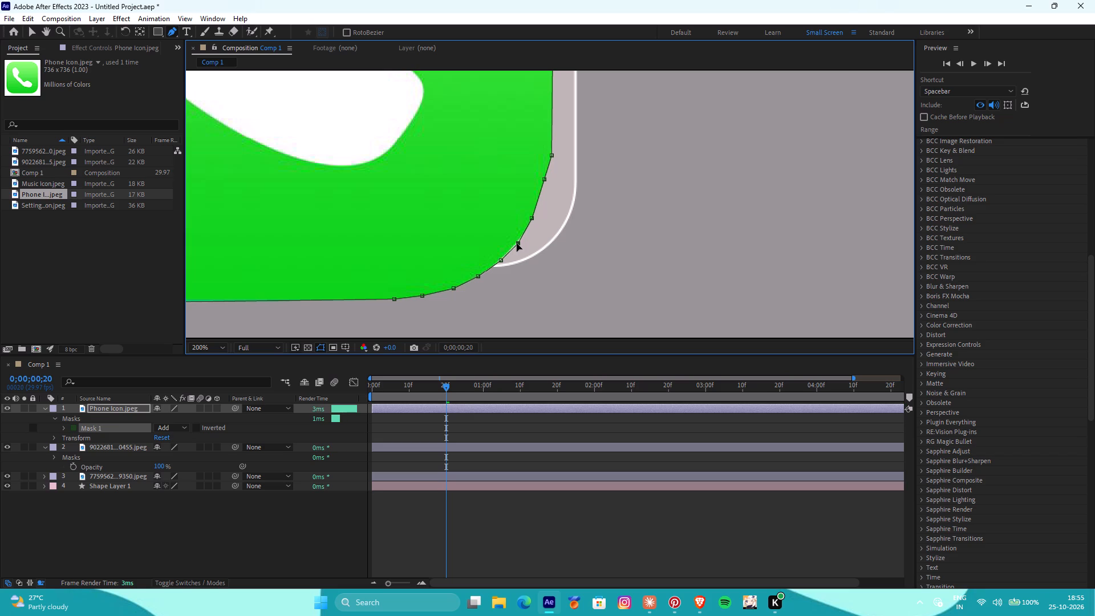
{"action": "left_click_drag", "start_coordinate": [517, 244], "coordinate": [516, 242]}
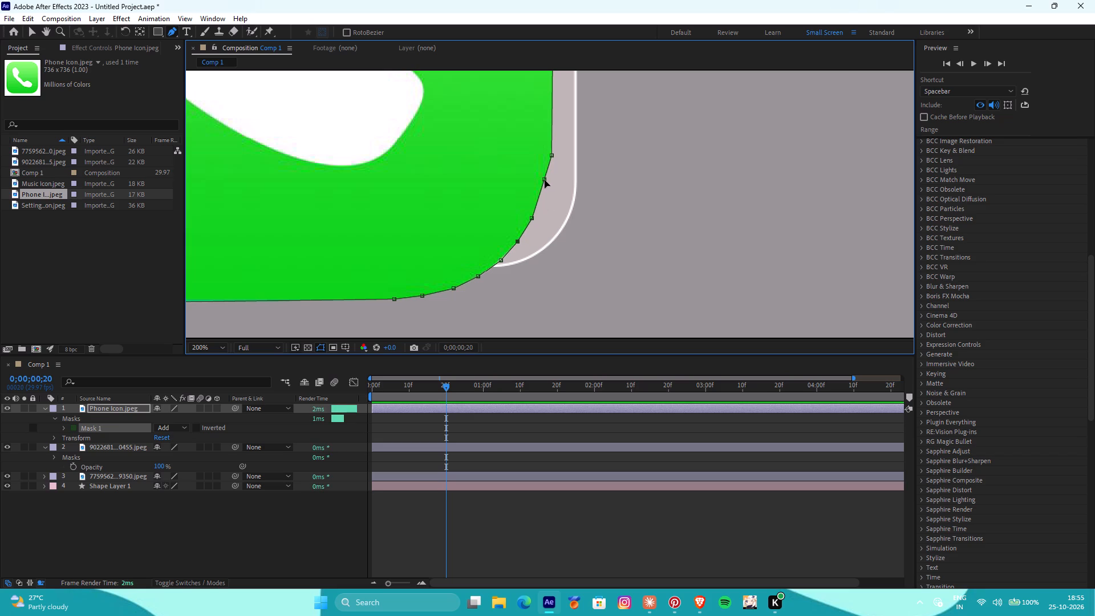
{"action": "left_click_drag", "start_coordinate": [545, 180], "coordinate": [544, 187]}
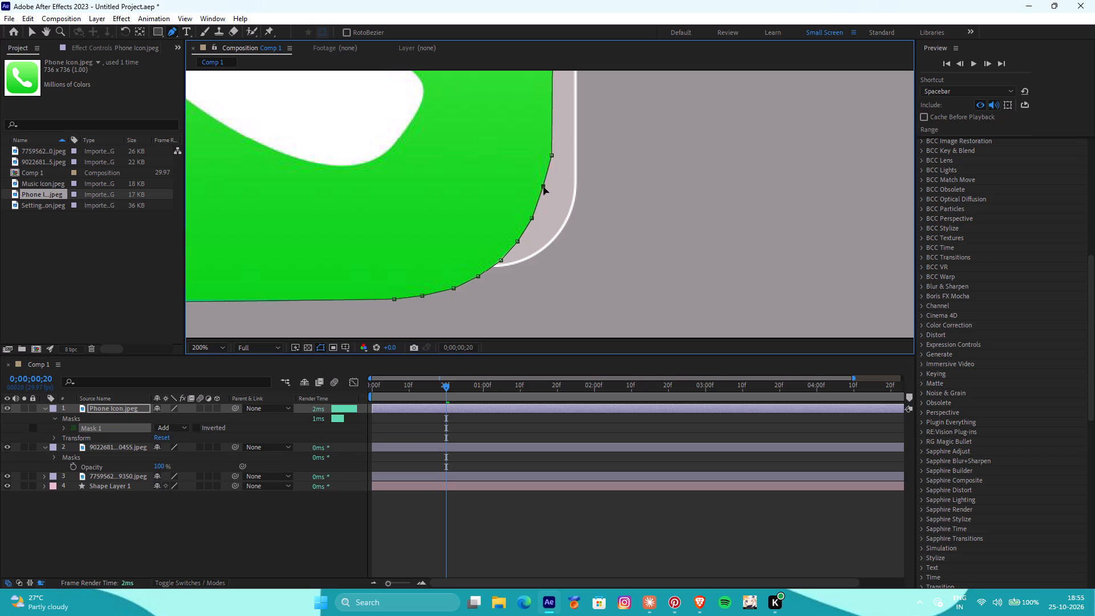
{"action": "left_click_drag", "start_coordinate": [544, 187], "coordinate": [547, 190]}
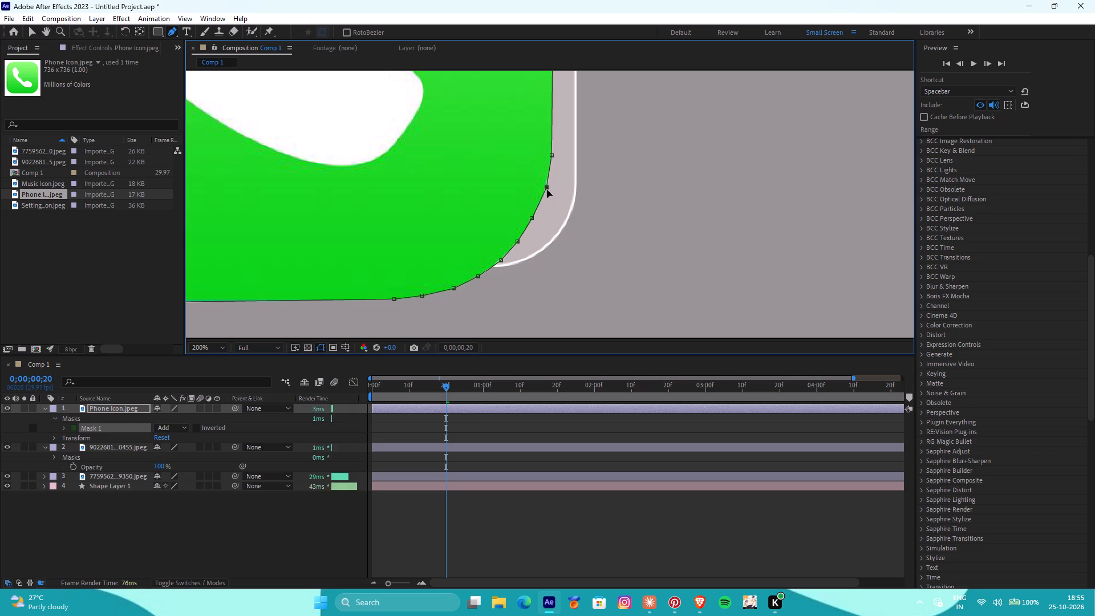
{"action": "left_click_drag", "start_coordinate": [547, 190], "coordinate": [545, 190]}
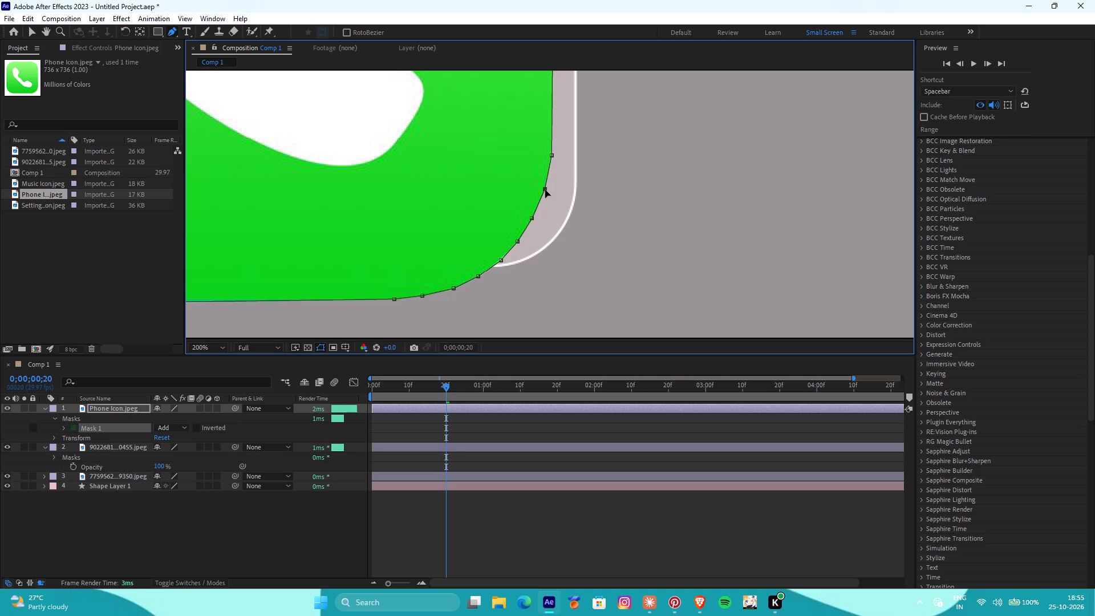
{"action": "left_click_drag", "start_coordinate": [545, 190], "coordinate": [545, 192]}
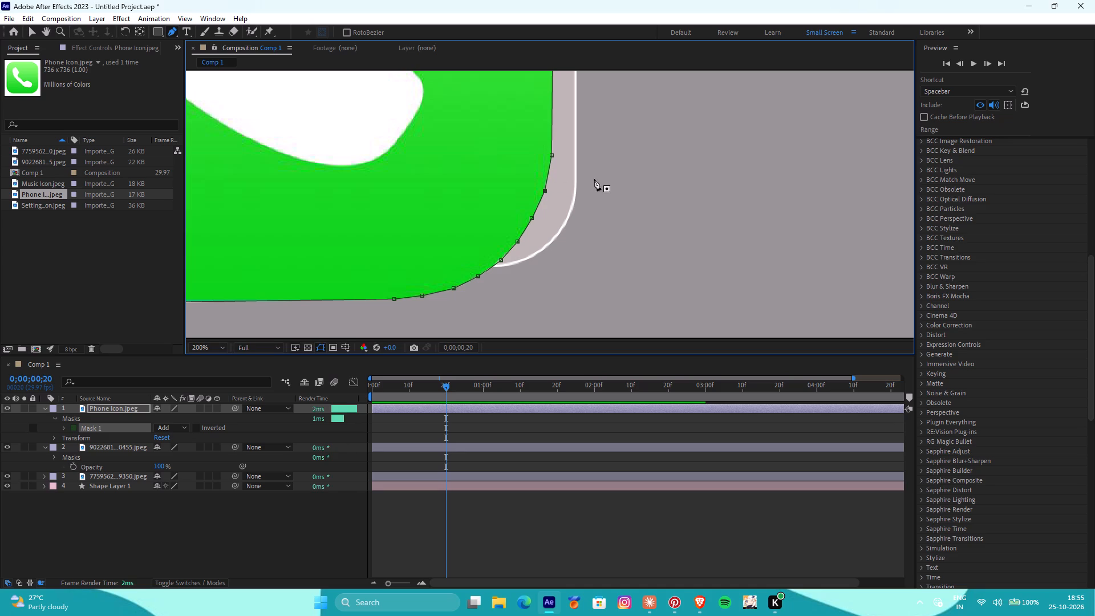